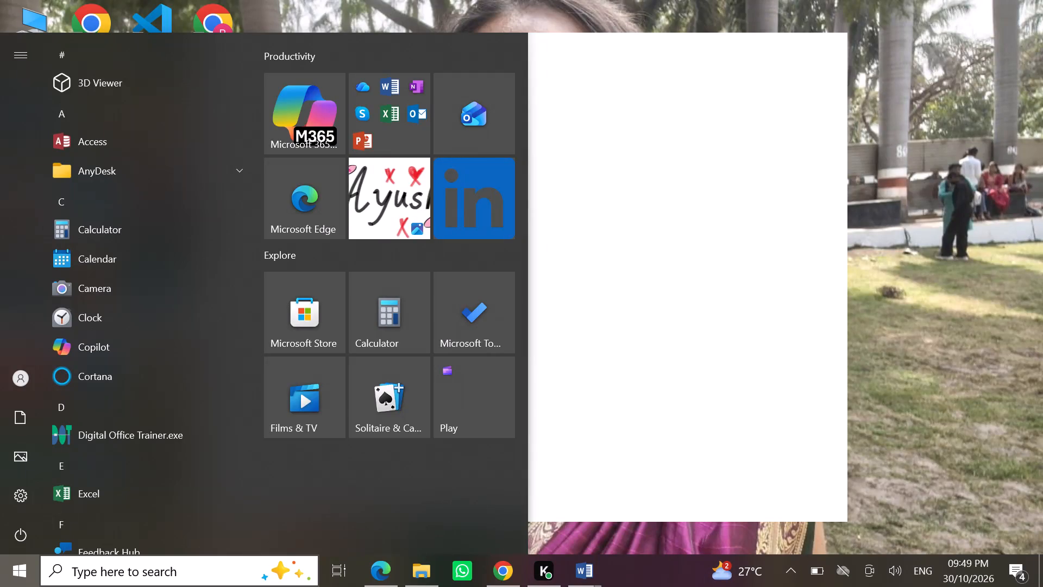
# Check the Wi-Fi connection in the list of available networks, then return to the desktop.
pyautogui.click(1031, 341)
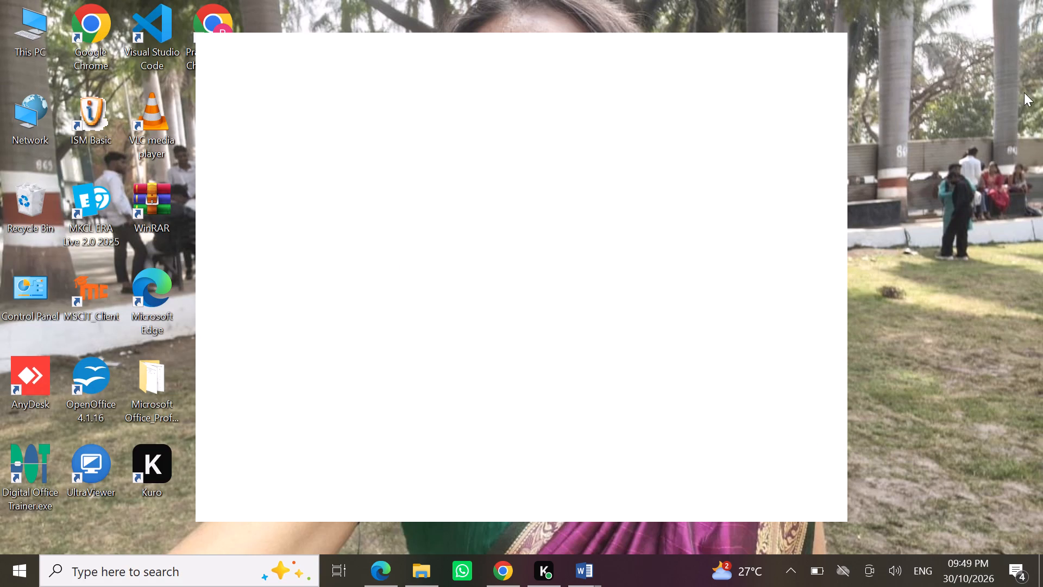
pyautogui.click(790, 571)
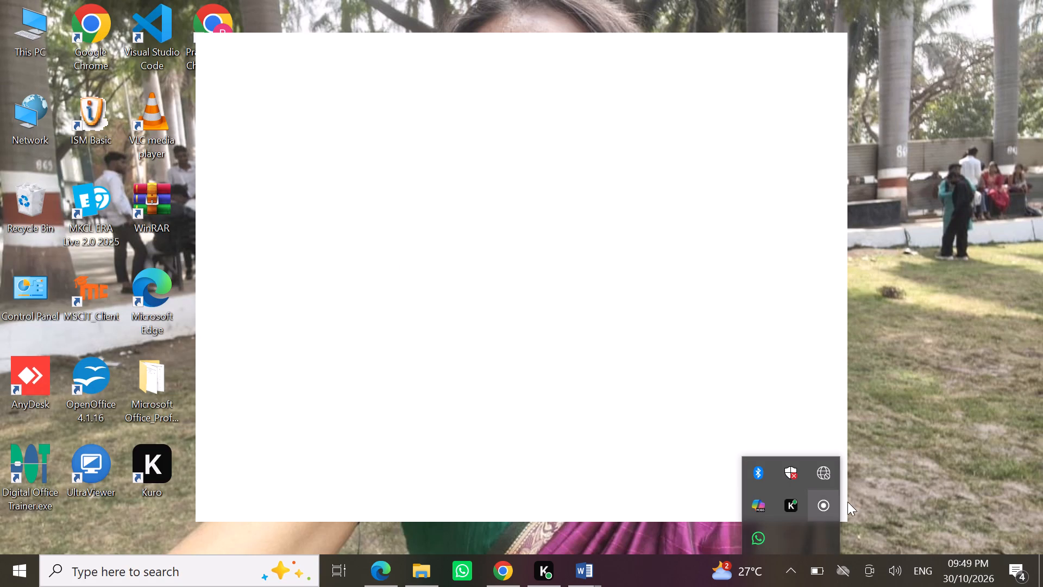
pyautogui.click(824, 468)
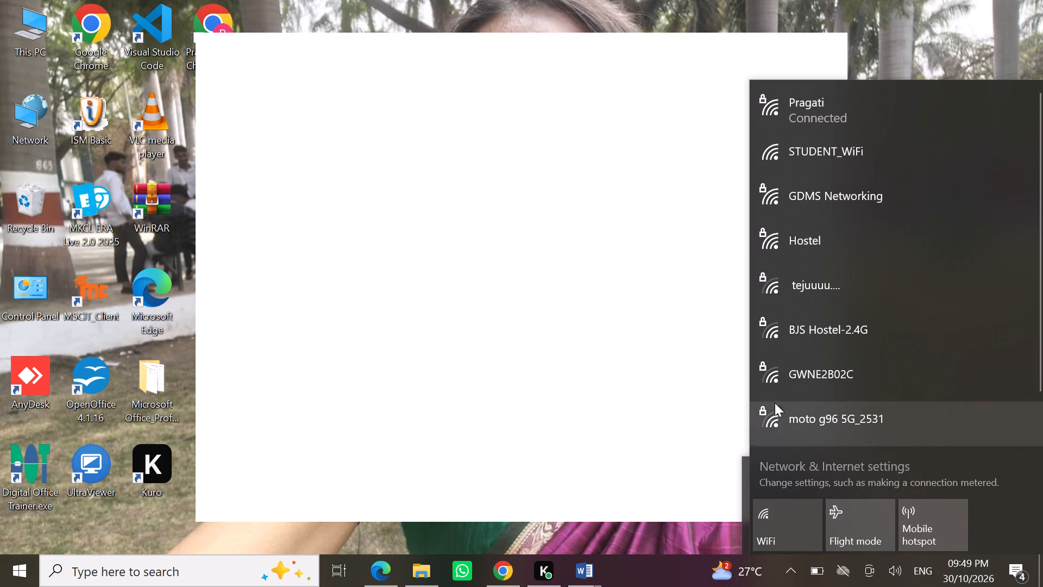
pyautogui.click(689, 545)
pyautogui.click(629, 551)
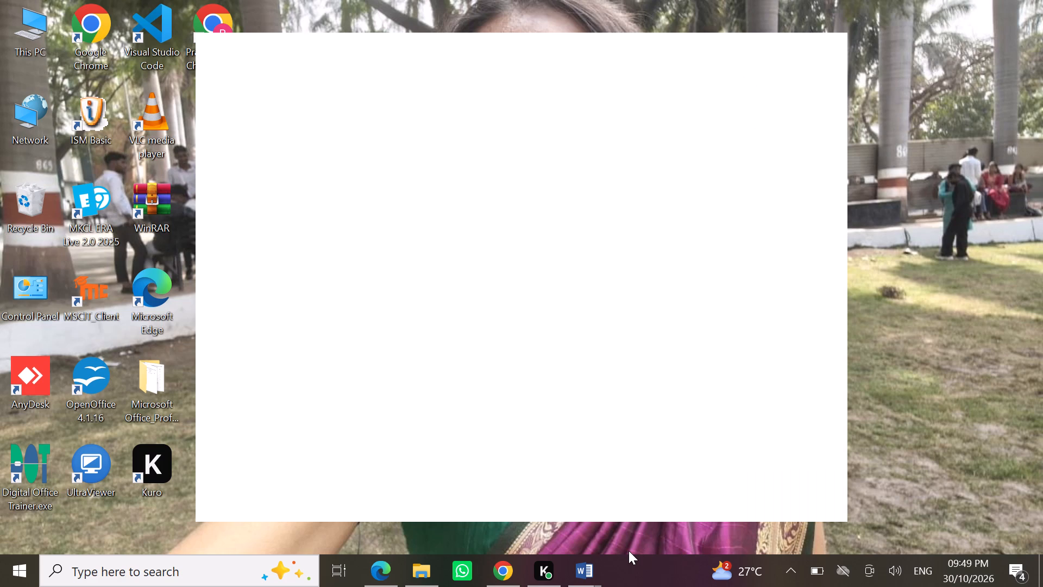
# Switch to the AI_in_LLM_Hallucinations_Mitigation_Technical_Seminar_Report (2) document in Word and look through its chapters 6 and 7.
pyautogui.click(589, 576)
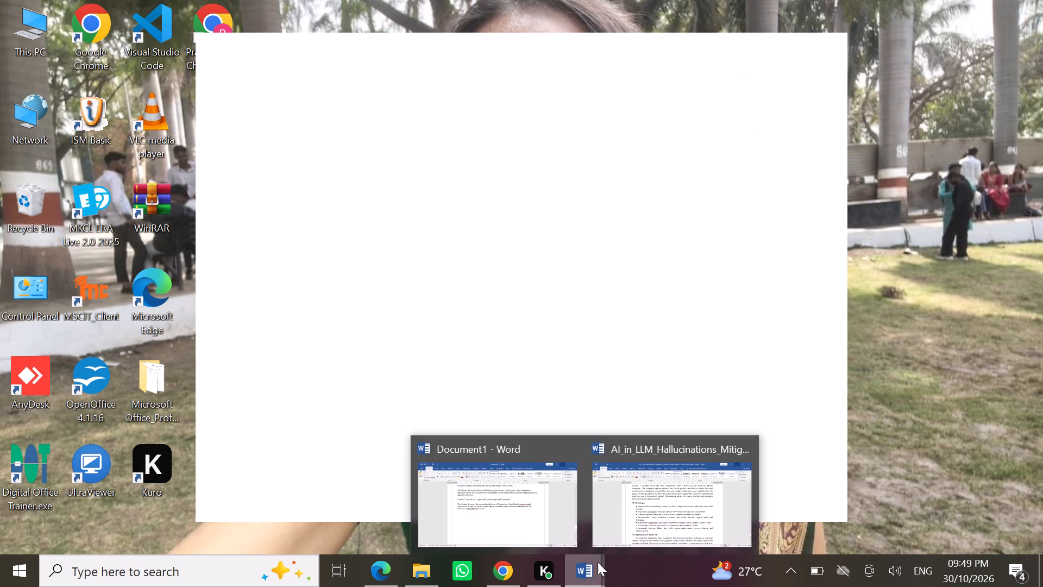
pyautogui.click(628, 510)
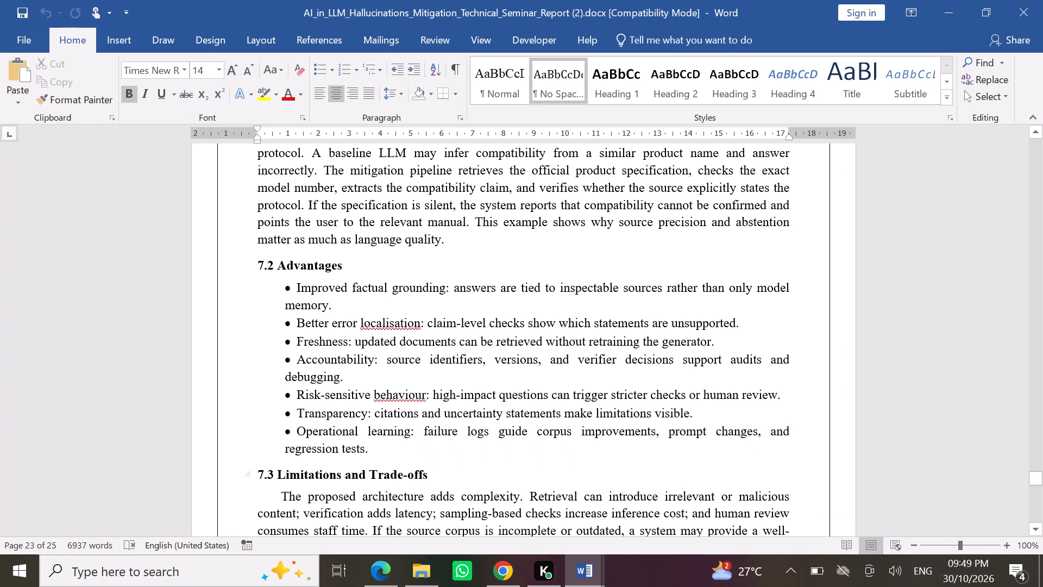
pyautogui.scroll(-5, 592, 369)
pyautogui.scroll(7, 592, 369)
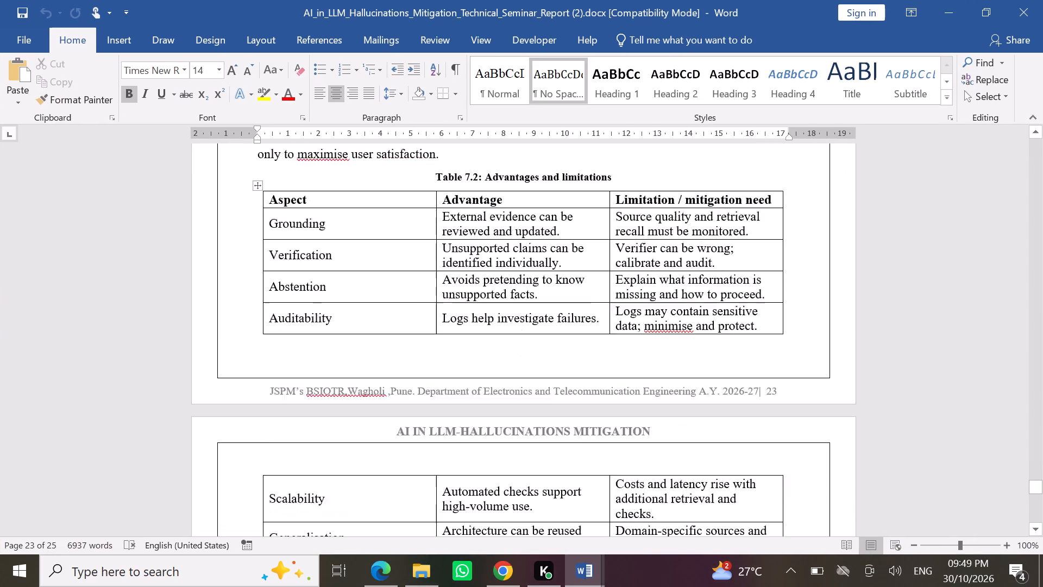
pyautogui.scroll(9, 592, 369)
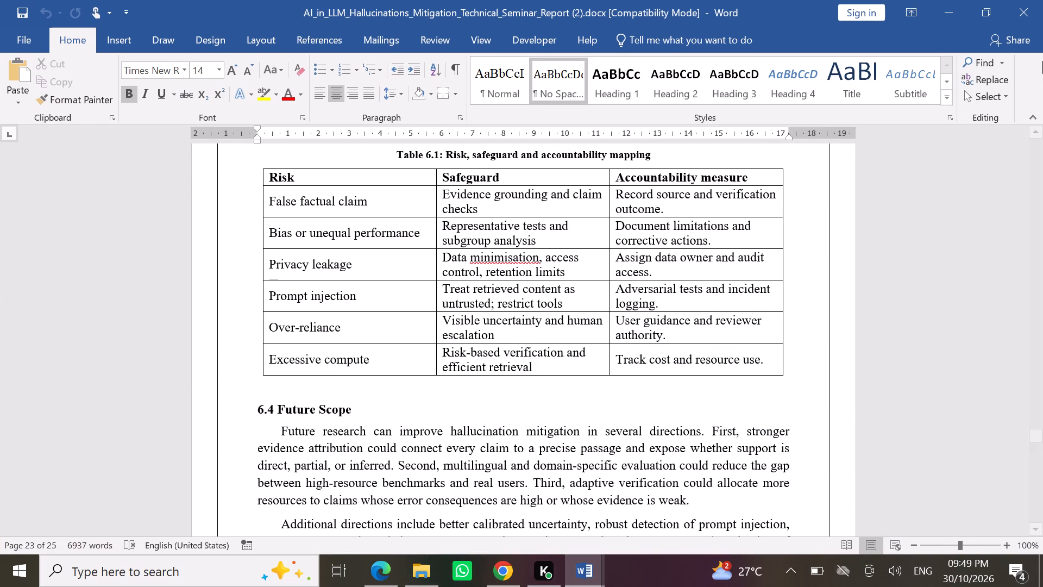
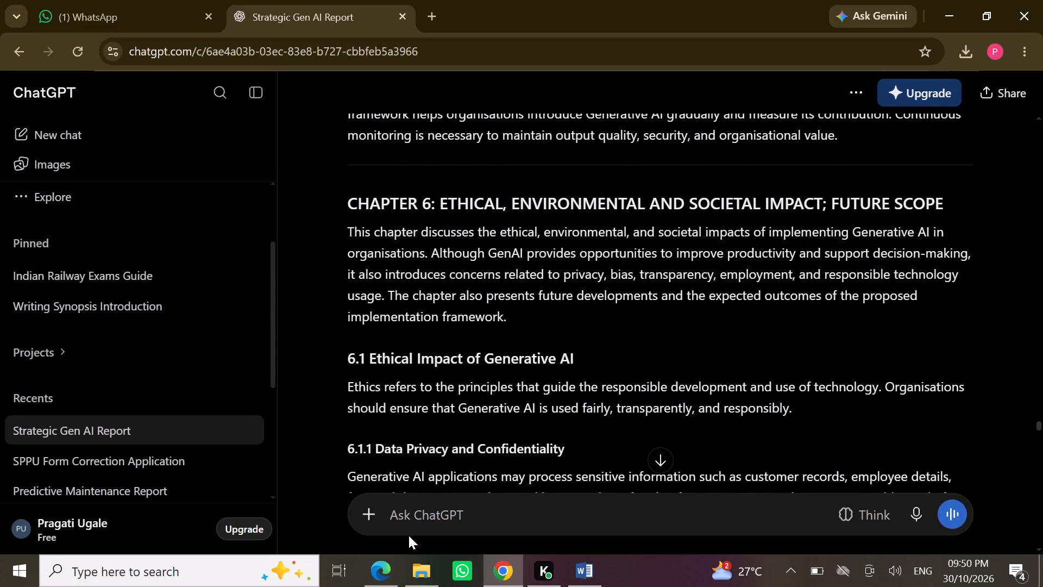
# Switch to the reference seminar report PDF in Edge and check the chapter outline and the opening of Chapter 2.
pyautogui.click(393, 566)
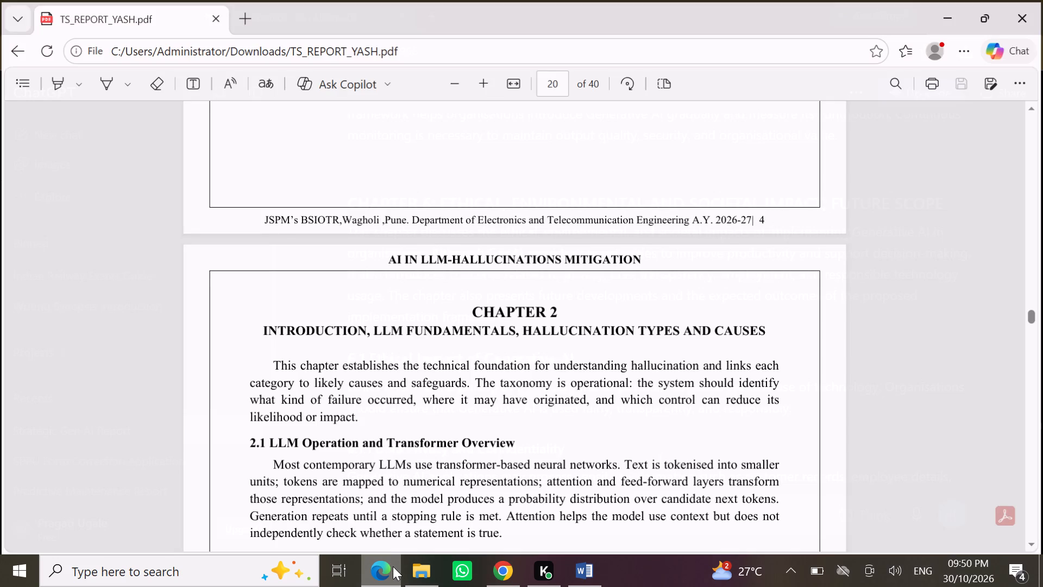
pyautogui.scroll(8, 473, 364)
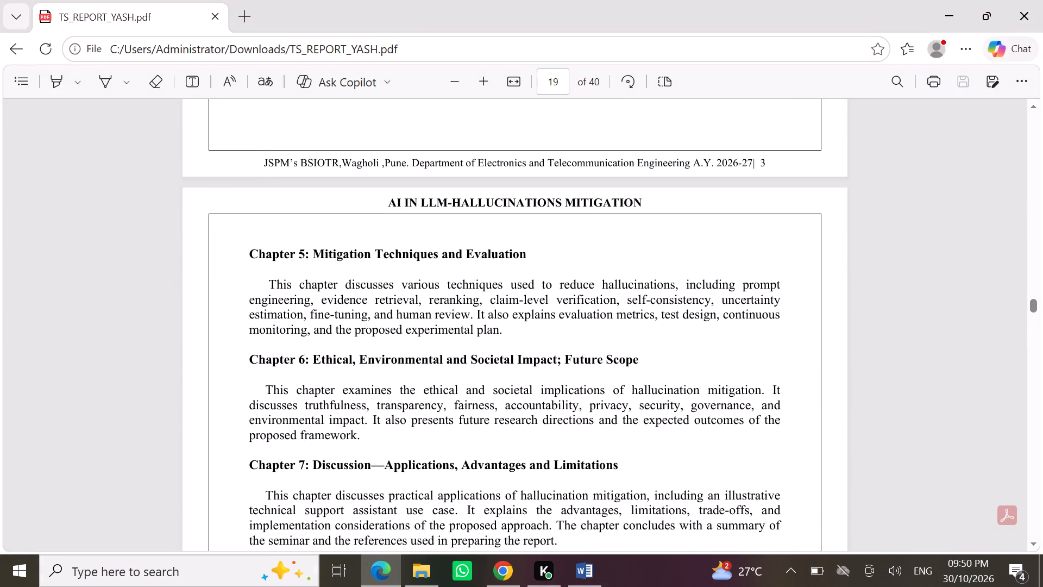
pyautogui.scroll(-8, 473, 364)
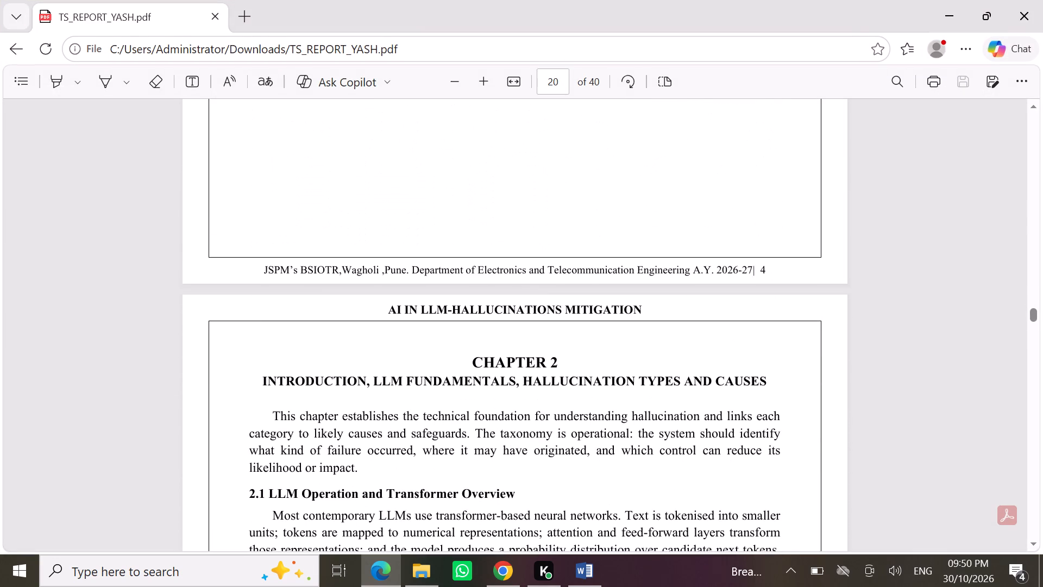
pyautogui.scroll(-1, 473, 364)
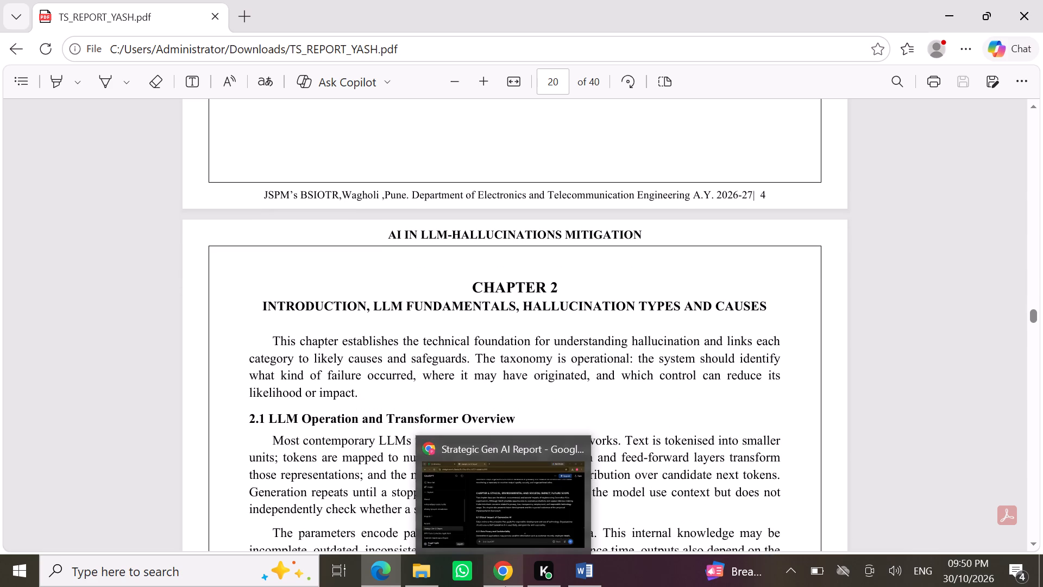
# Switch to the Strategic Gen AI Report chat in Chrome and look back through the generated text from Chapter 6 to Chapter 3.
pyautogui.click(505, 586)
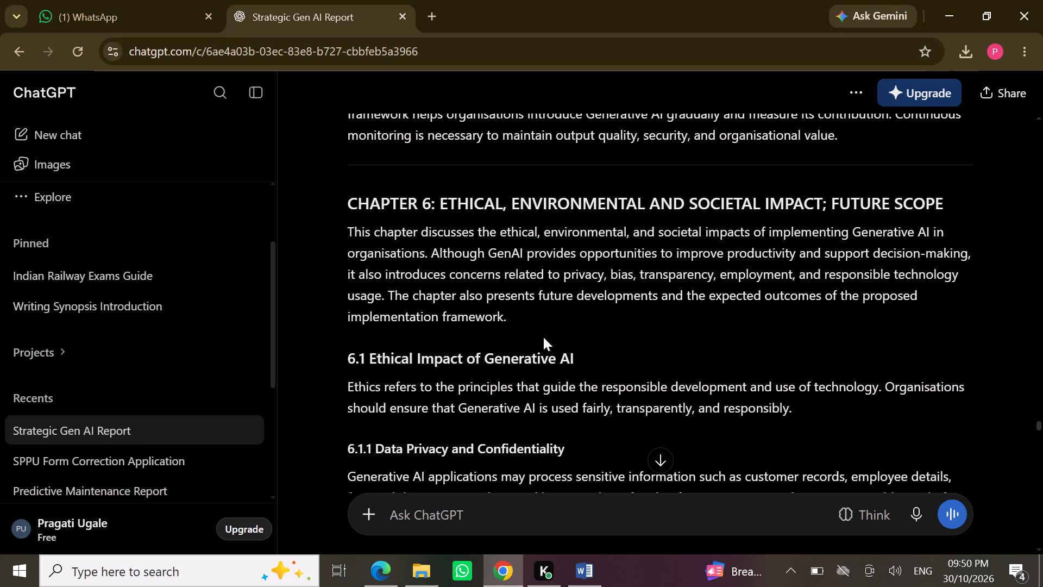
pyautogui.scroll(14, 543, 337)
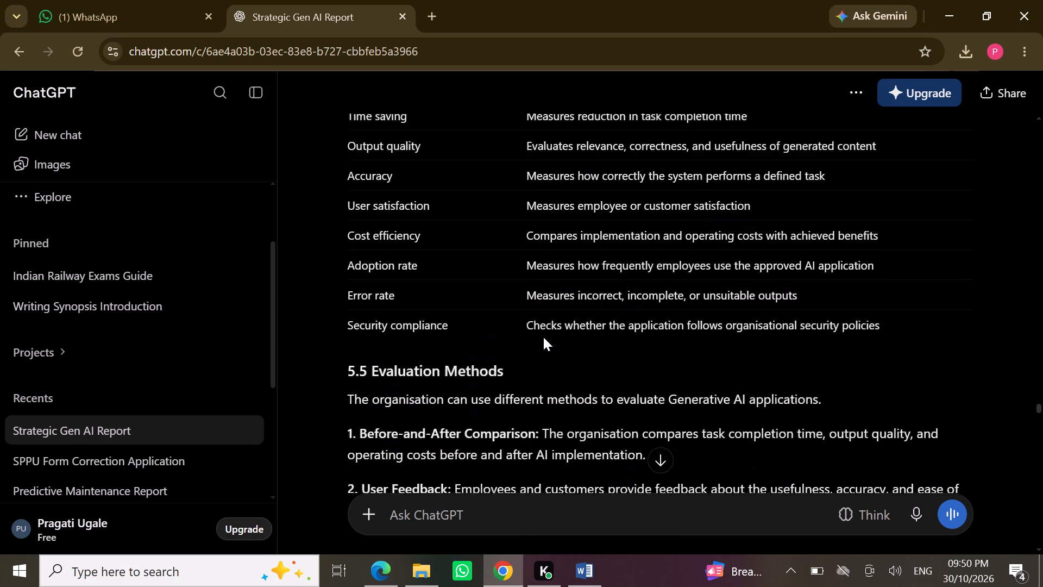
pyautogui.scroll(15, 543, 337)
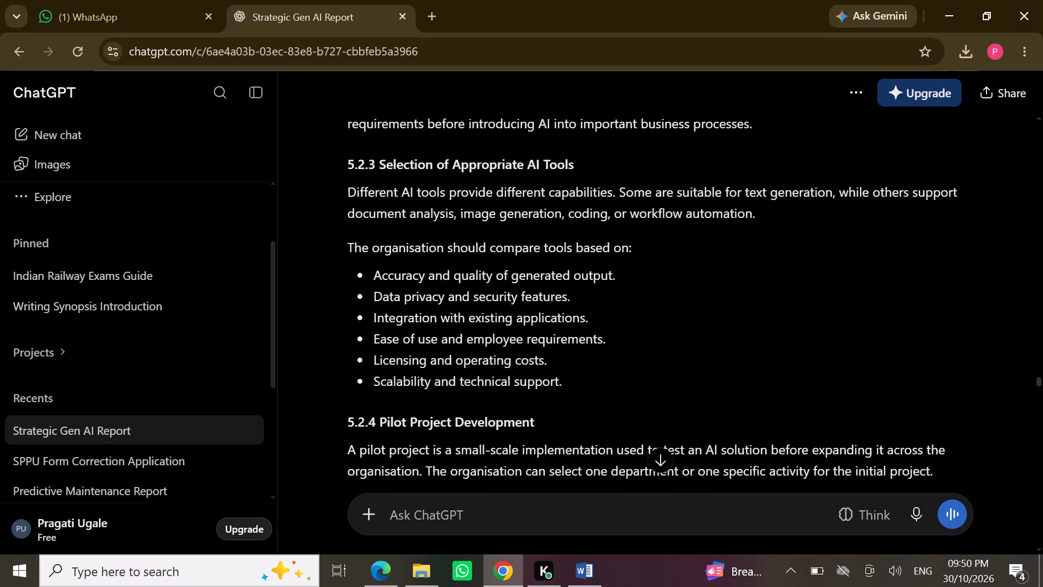
pyautogui.scroll(3, 543, 337)
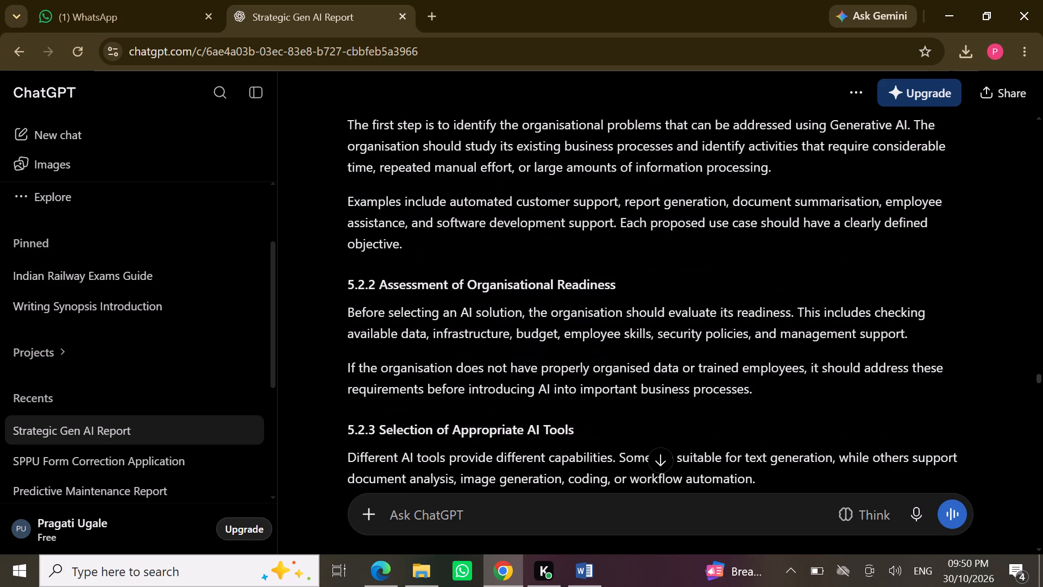
pyautogui.scroll(5, 485, 332)
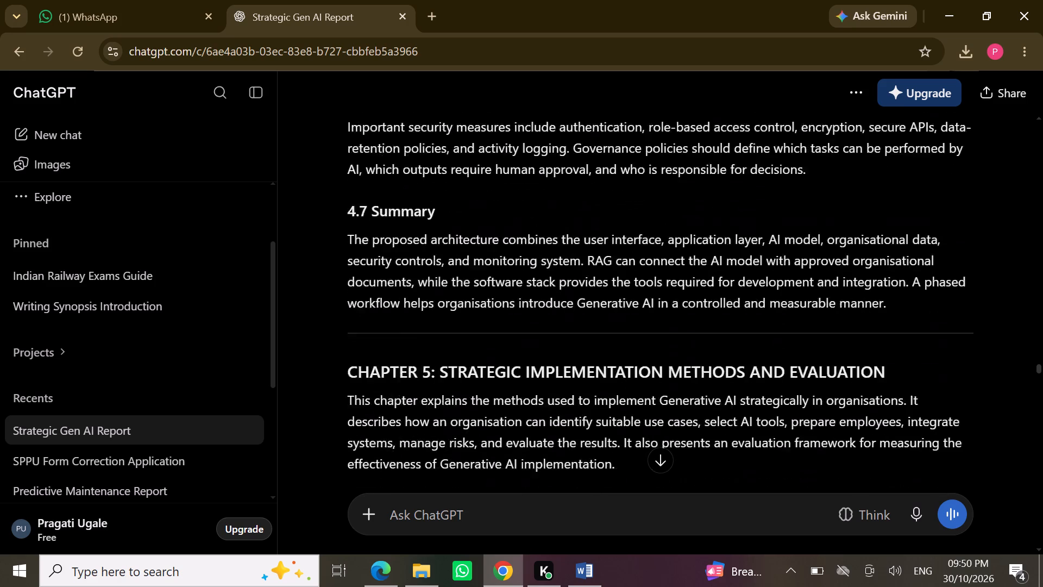
pyautogui.scroll(10, 485, 332)
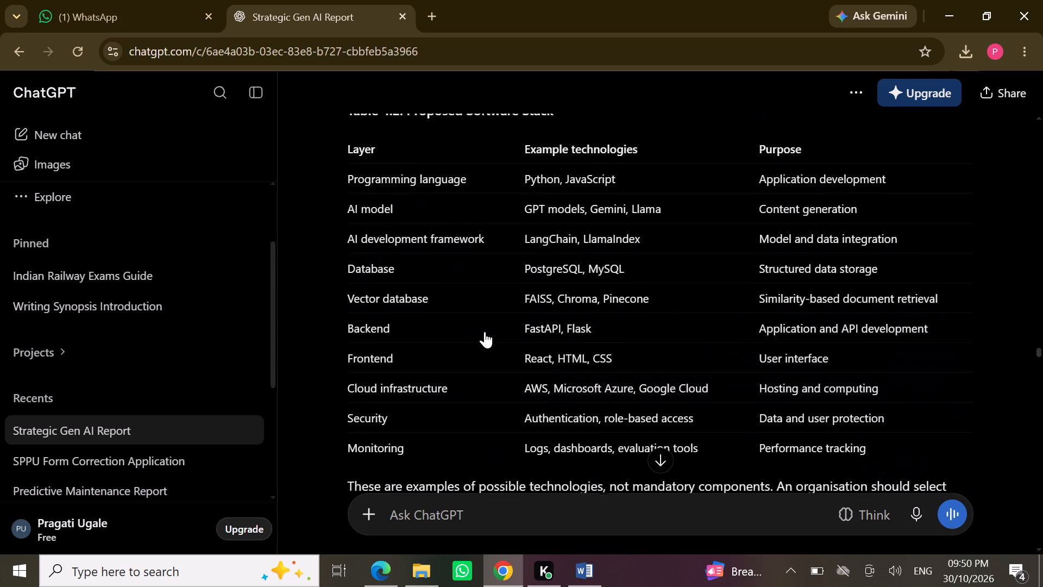
pyautogui.scroll(13, 485, 332)
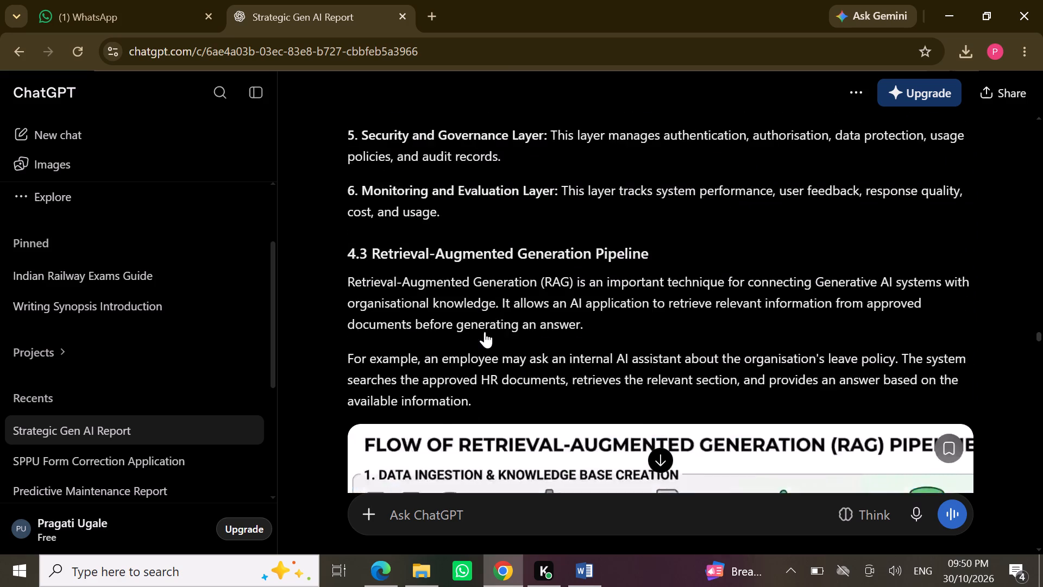
pyautogui.scroll(13, 485, 332)
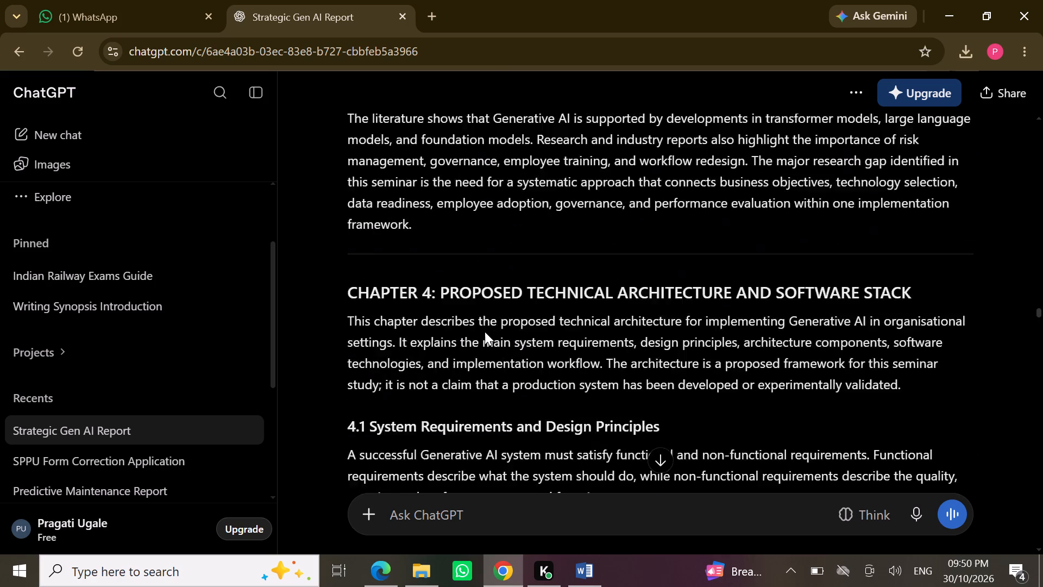
pyautogui.scroll(4, 485, 332)
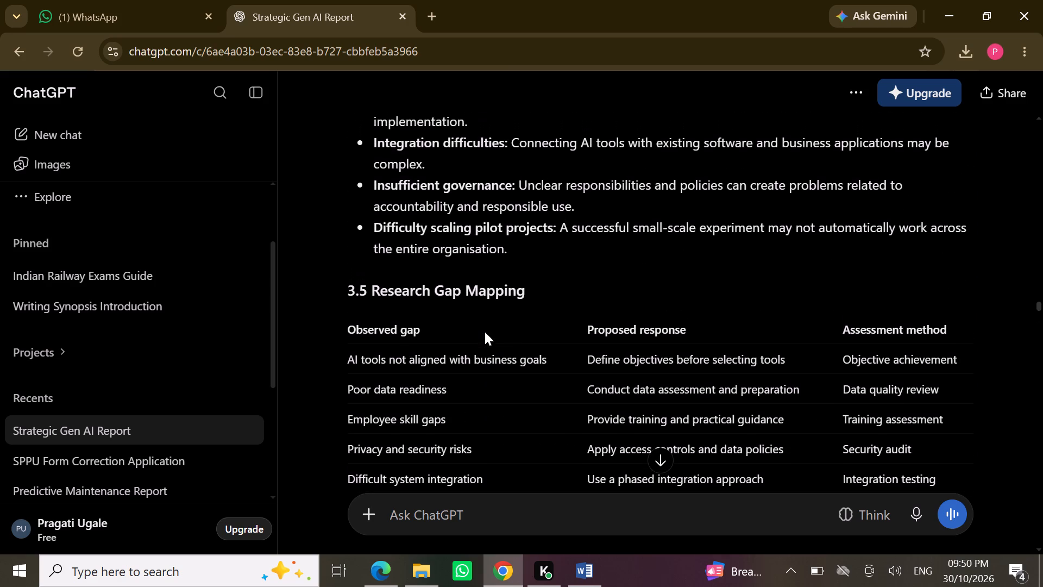
pyautogui.scroll(13, 574, 274)
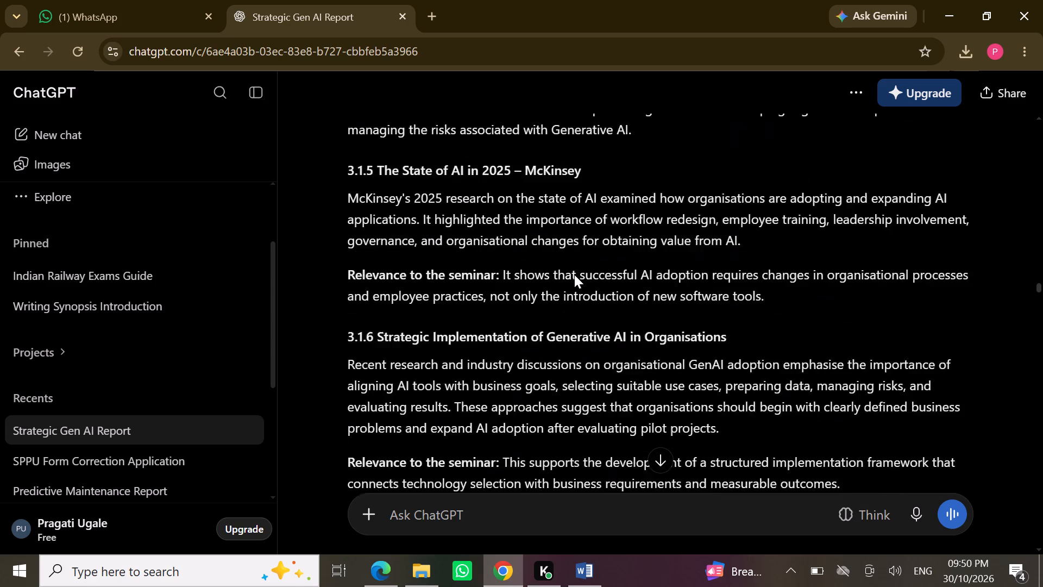
pyautogui.scroll(11, 574, 274)
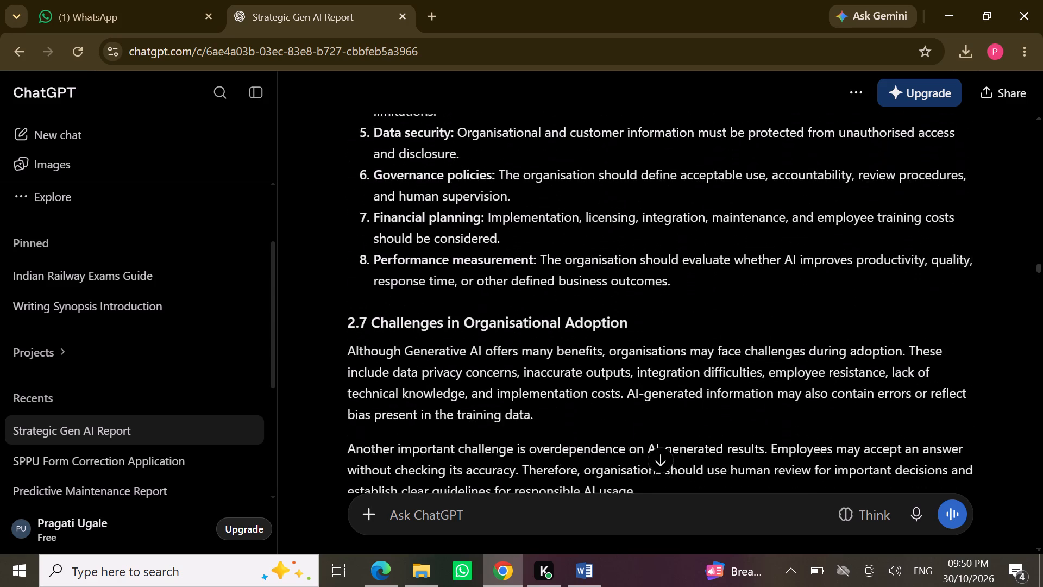
pyautogui.click(589, 357)
pyautogui.scroll(4, 589, 357)
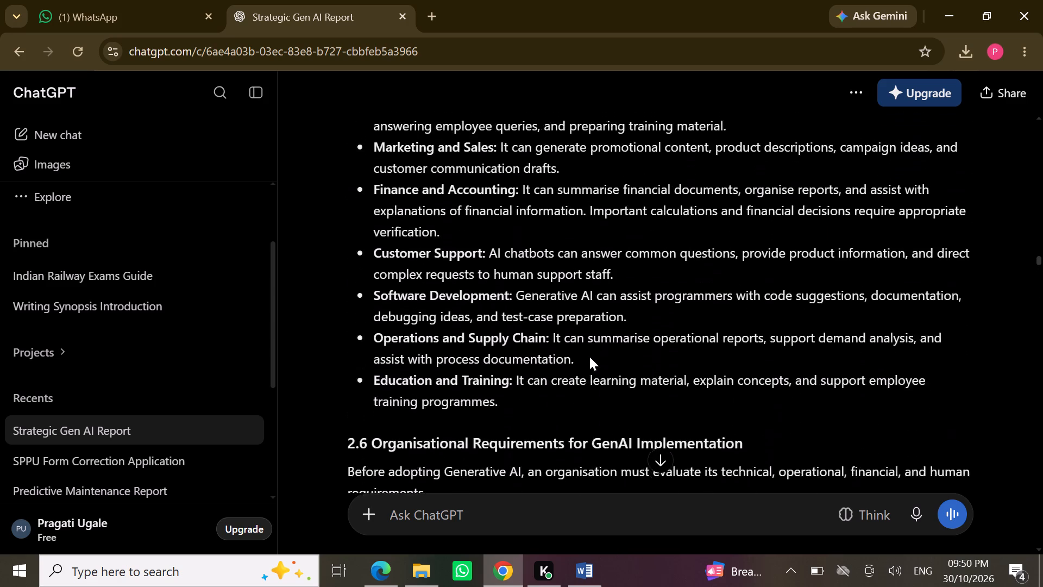
pyautogui.scroll(8, 589, 357)
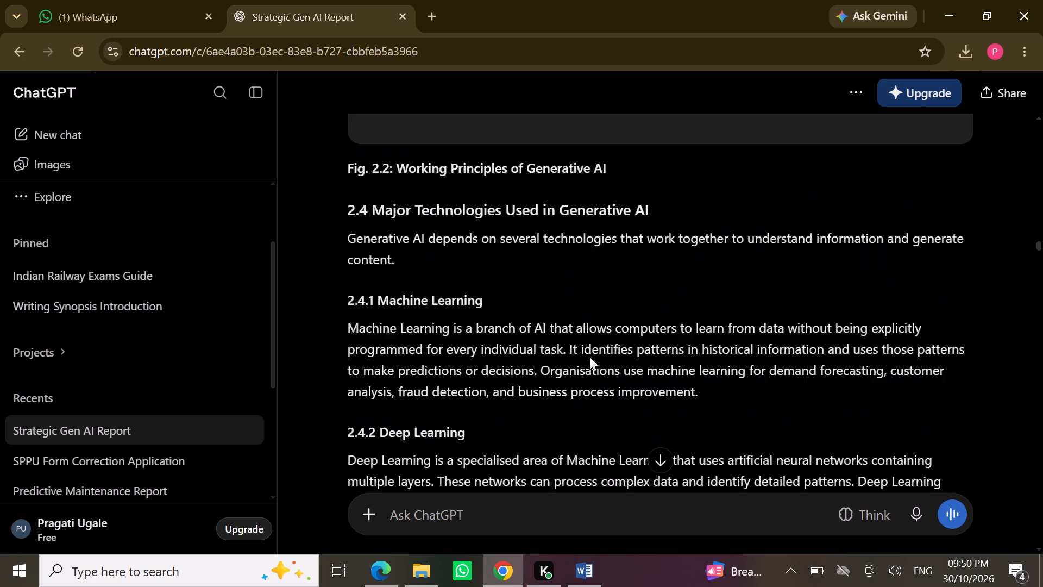
pyautogui.scroll(8, 589, 357)
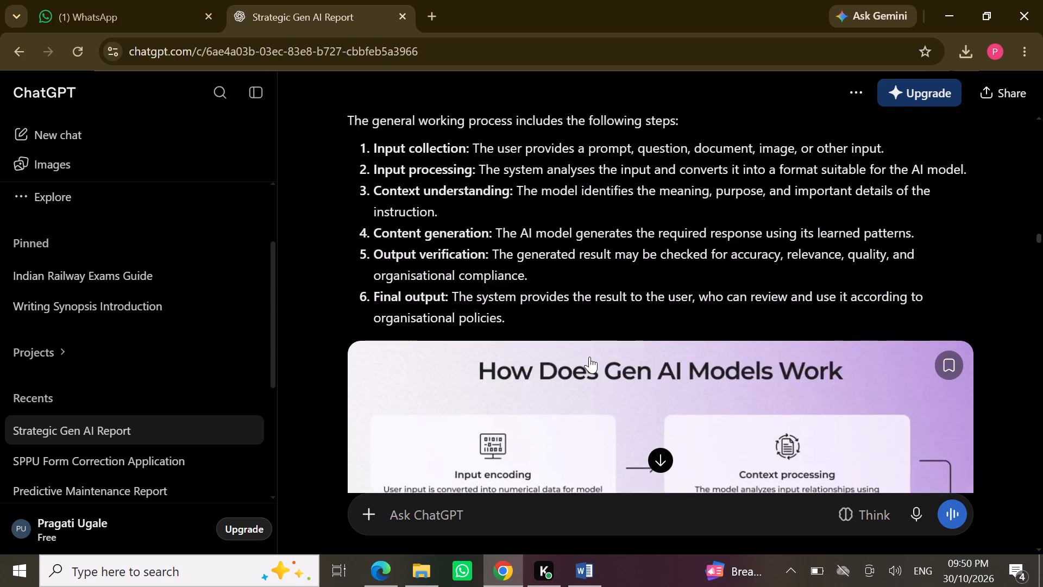
pyautogui.scroll(4, 589, 357)
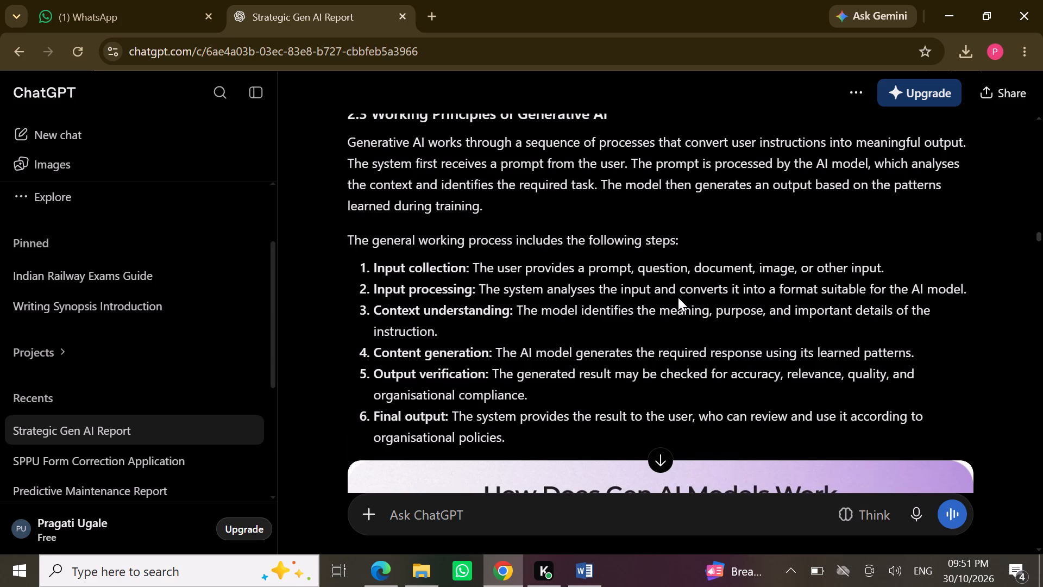
pyautogui.scroll(3, 824, 301)
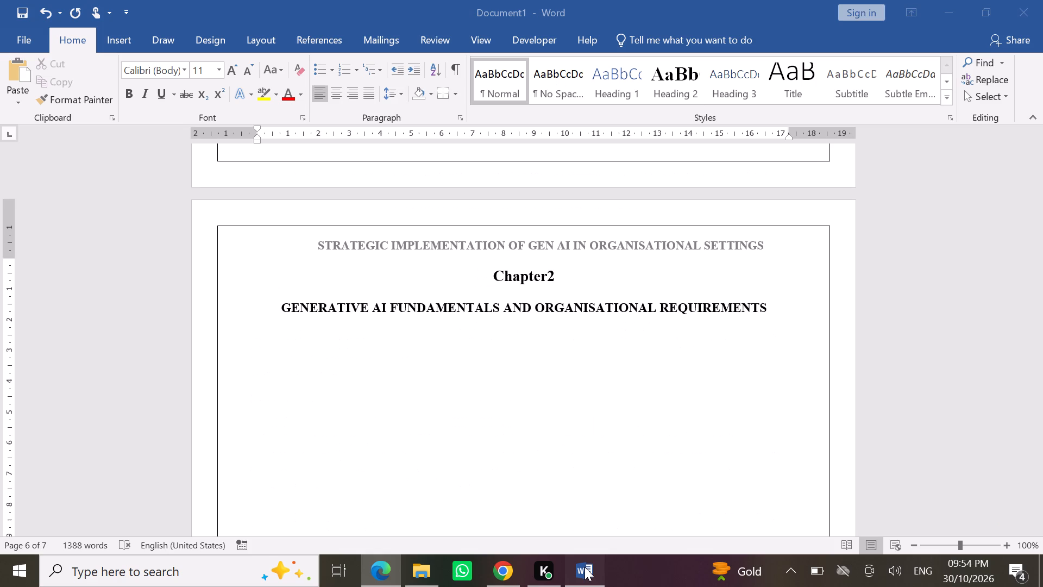
pyautogui.click(763, 307)
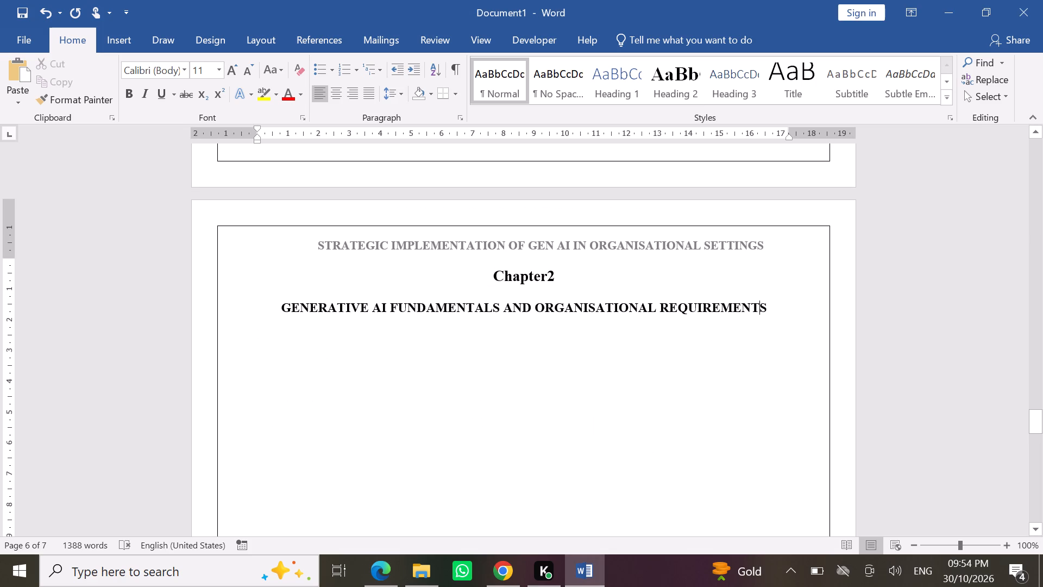
pyautogui.press('Right')
pyautogui.press('Return')
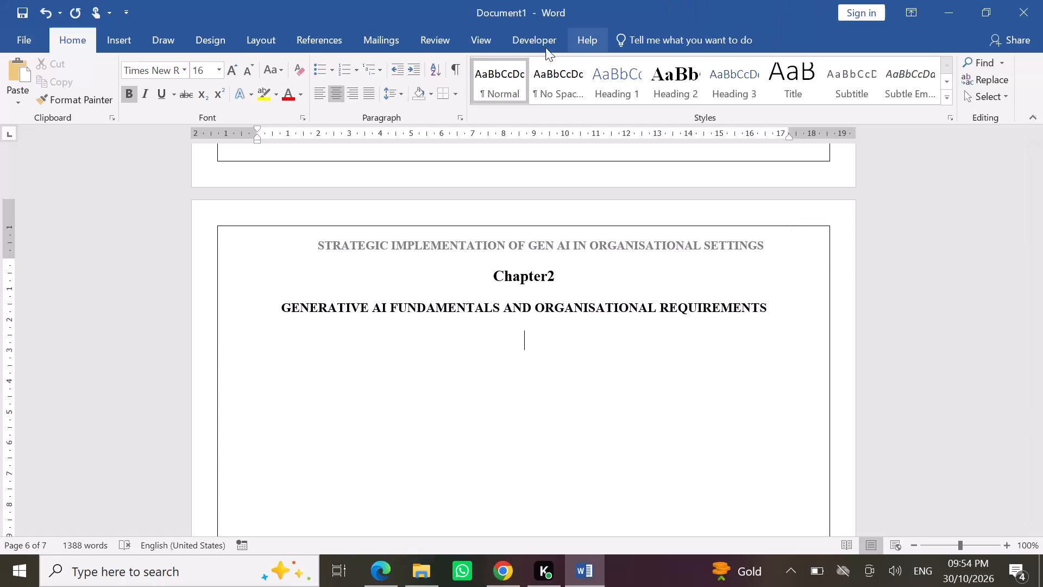
pyautogui.click(373, 95)
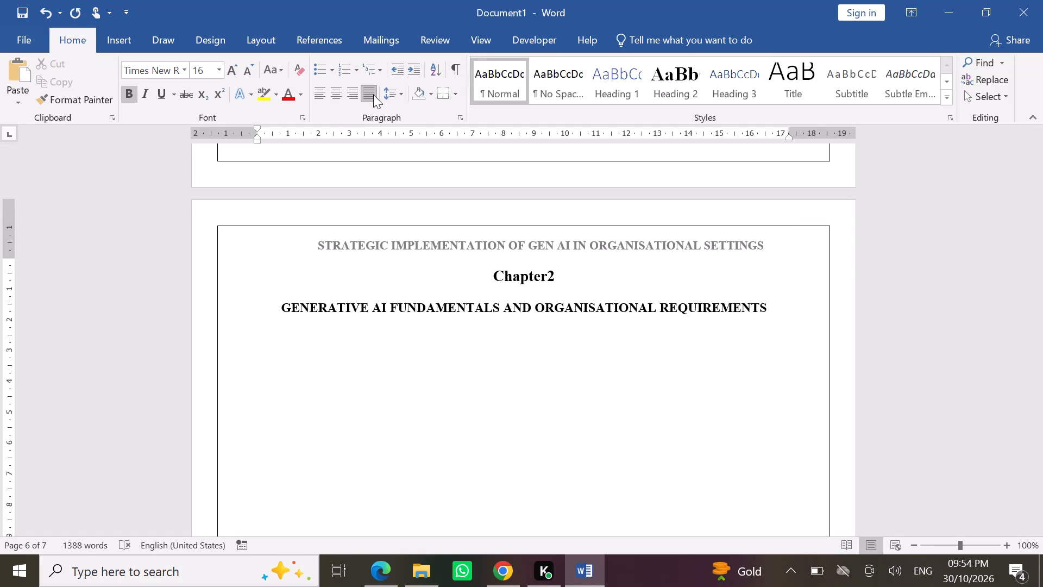
pyautogui.hotkey('ctrl', 'v')
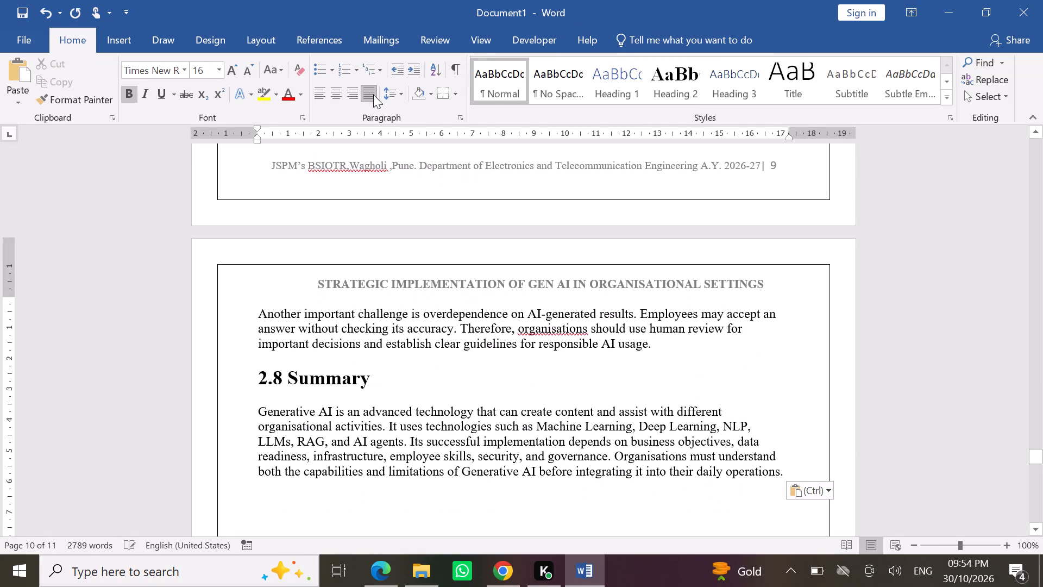
# Set the heading "2.7 Challenges in Organisational Adoption" to 12 pt.
pyautogui.scroll(7, 373, 95)
pyautogui.scroll(6, 448, 235)
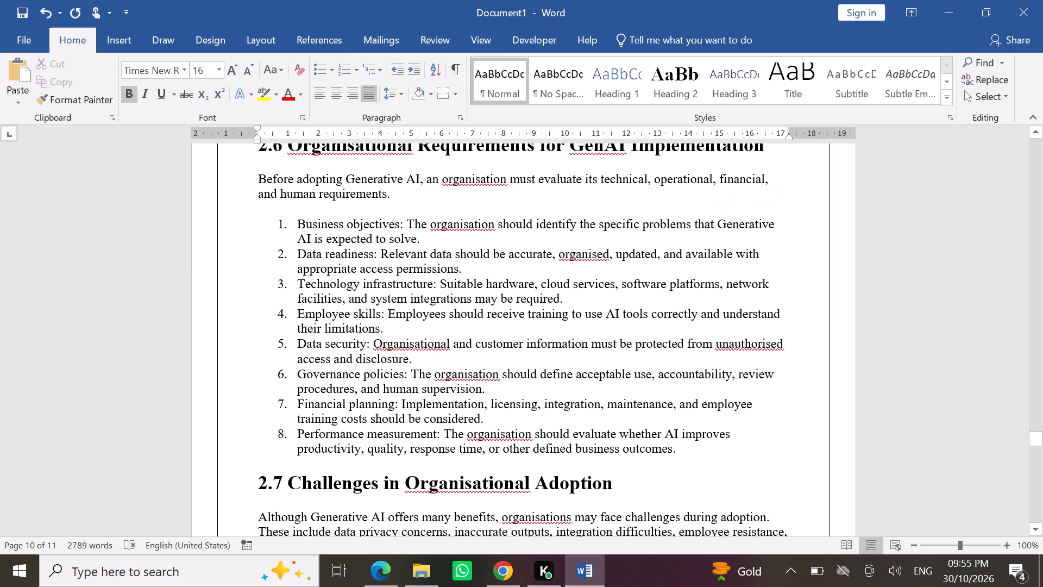
pyautogui.click(202, 480)
pyautogui.tripleClick(326, 437)
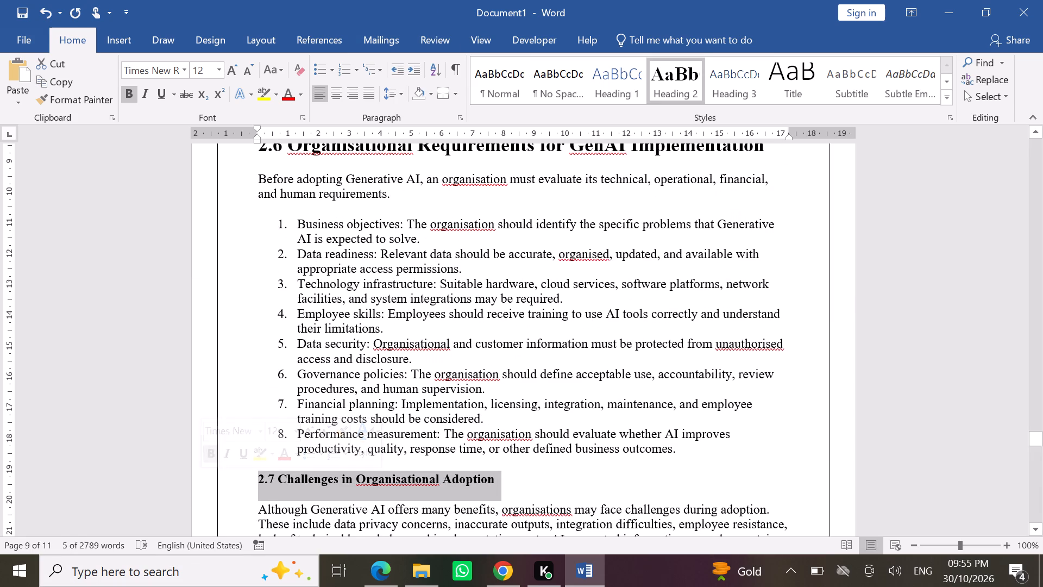
# Set the heading "2.6 Organisational Requirements for GenAI Implementation" to 12 pt.
pyautogui.scroll(4, 414, 358)
pyautogui.click(197, 414)
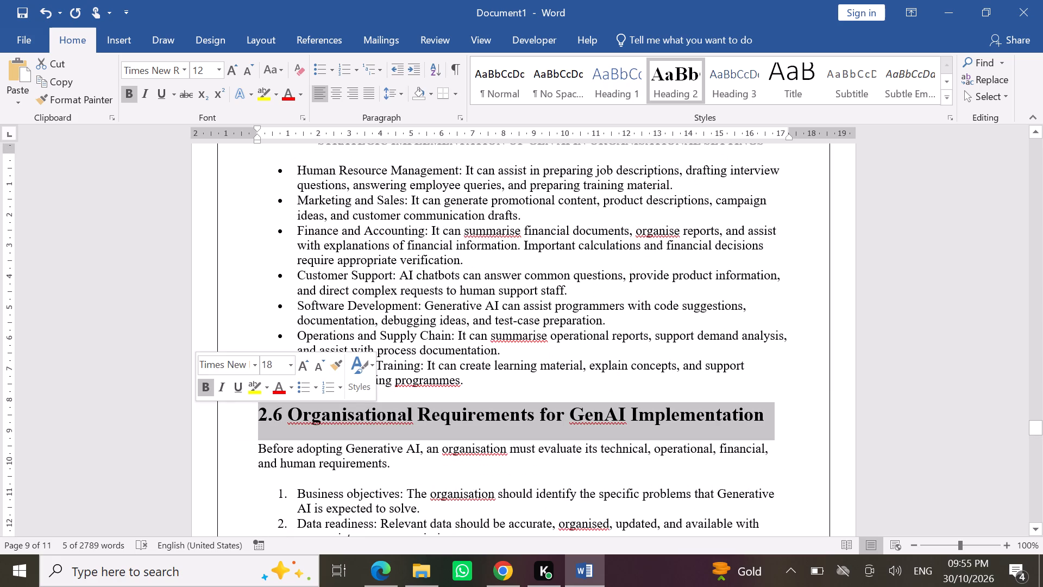
pyautogui.click(315, 370)
pyautogui.click(315, 370)
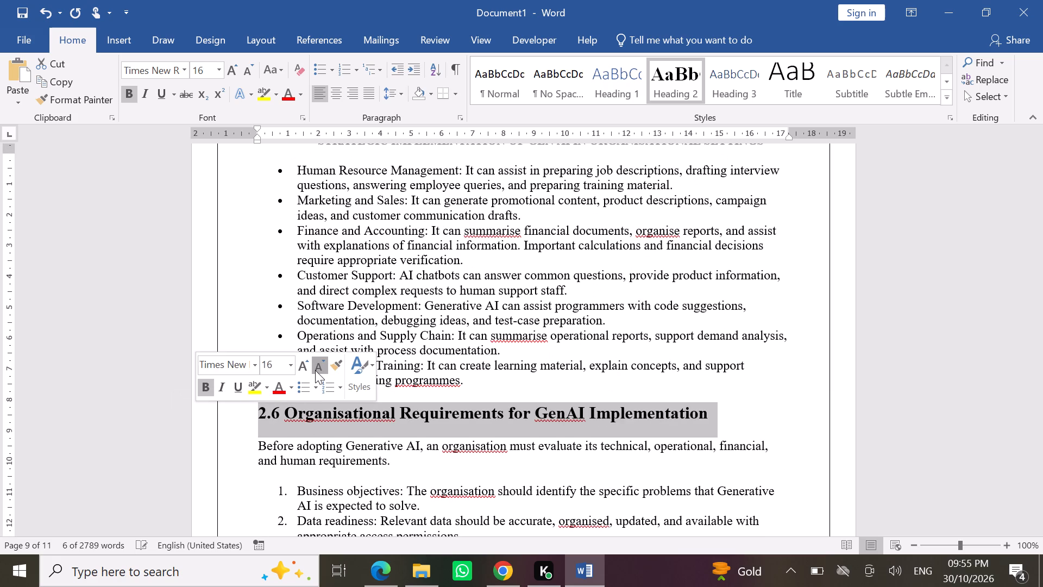
pyautogui.click(315, 370)
# Set the heading "2.5 Organisational Applications of Generative AI" to 12 pt.
pyautogui.scroll(3, 315, 370)
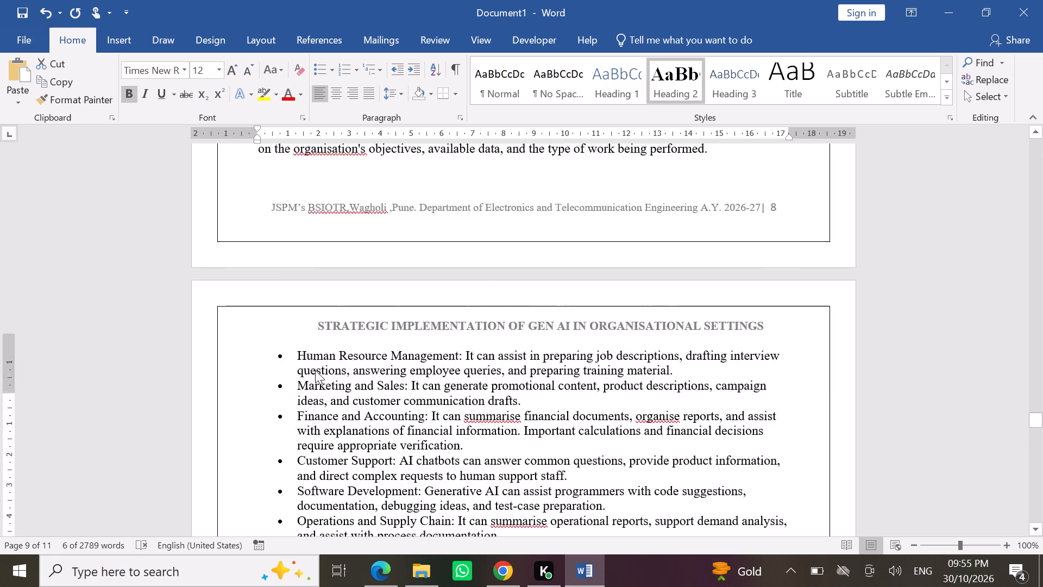
pyautogui.scroll(2, 315, 370)
pyautogui.click(208, 290)
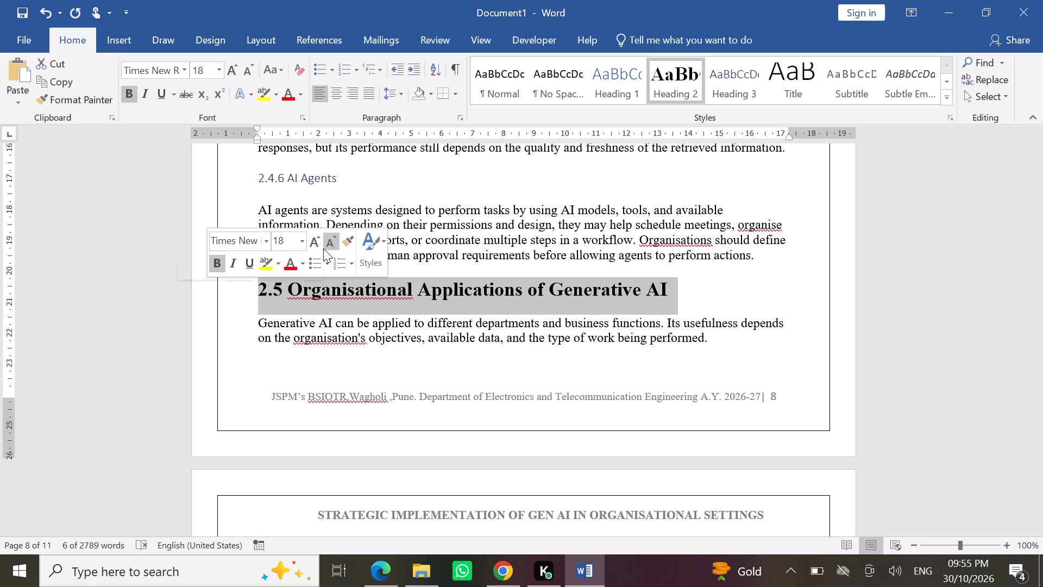
pyautogui.doubleClick(323, 248)
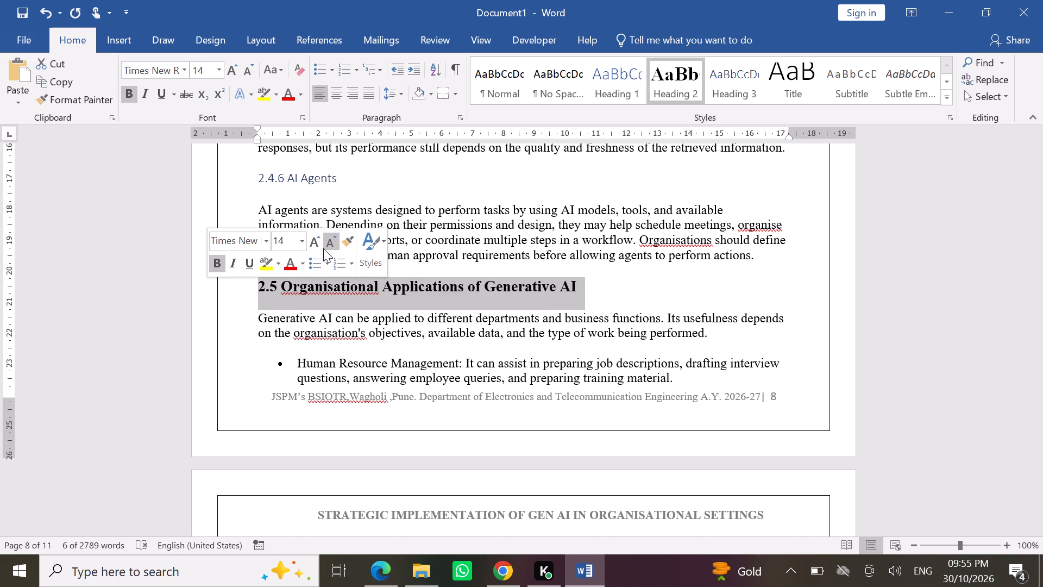
pyautogui.click(323, 248)
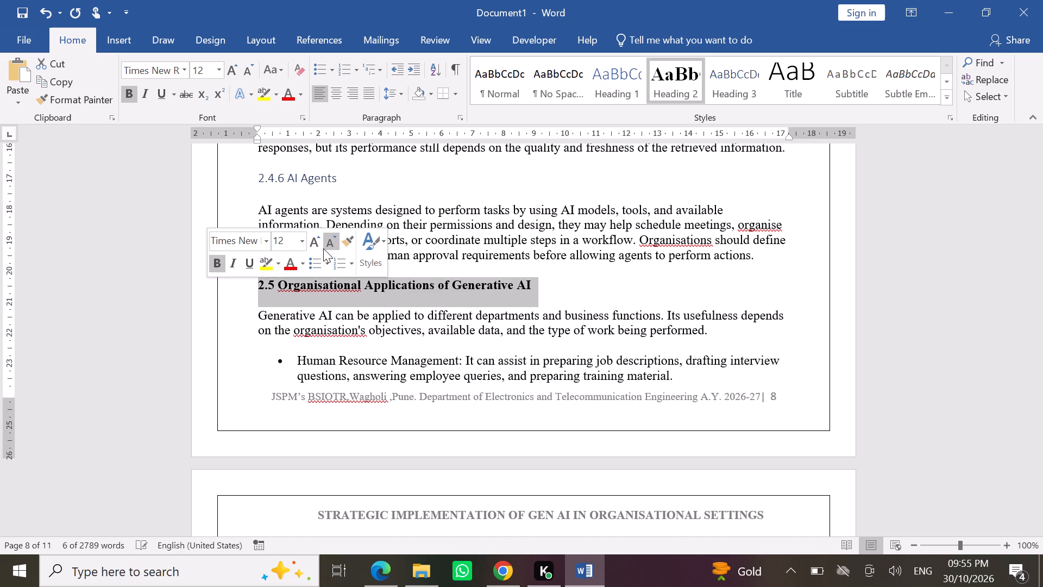
# Format the subheading "2.4.6 AI Agents" in Times New Roman with black font colour.
pyautogui.scroll(6, 323, 248)
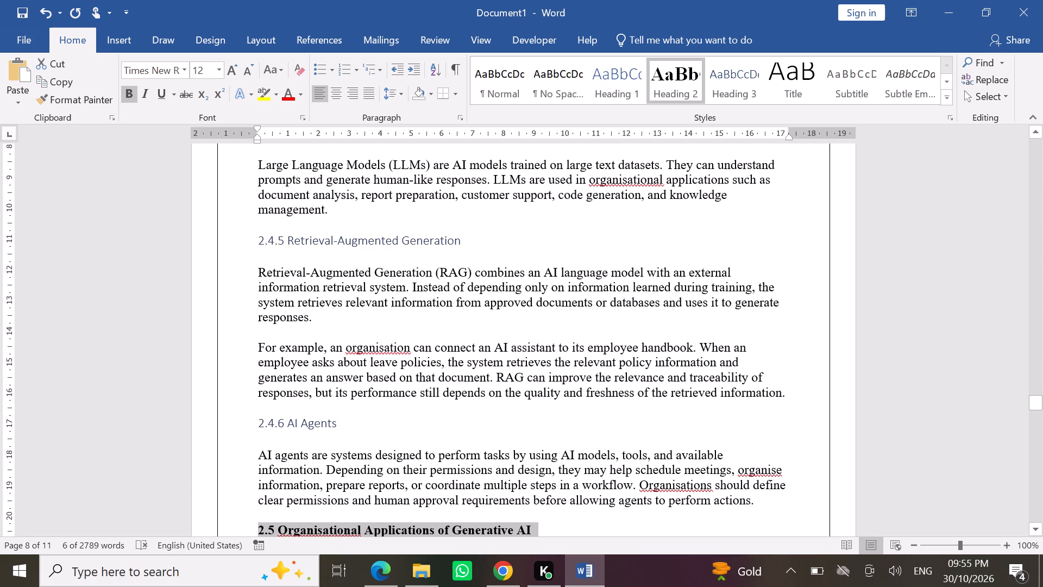
pyautogui.click(213, 422)
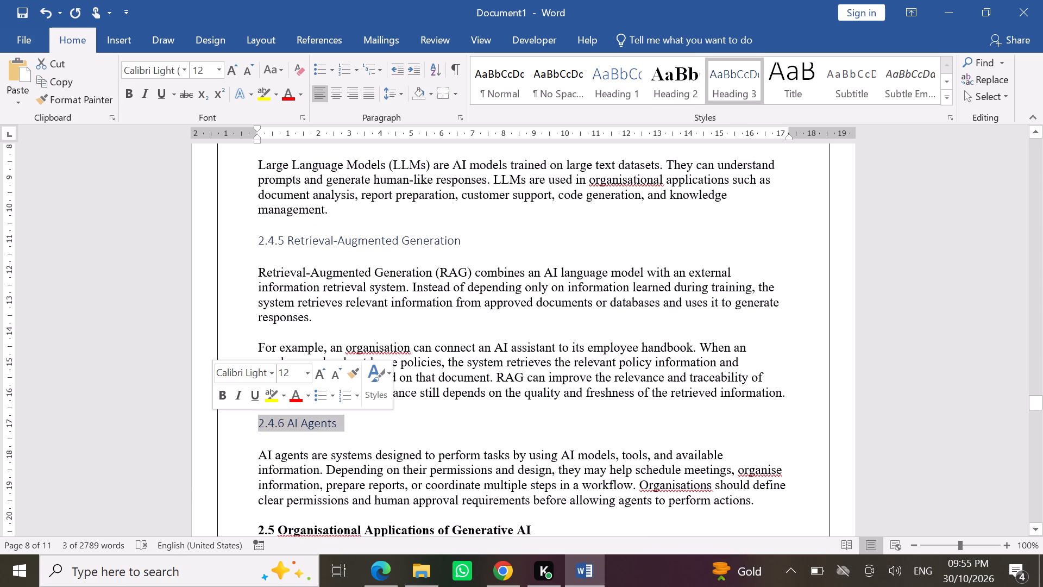
pyautogui.click(275, 383)
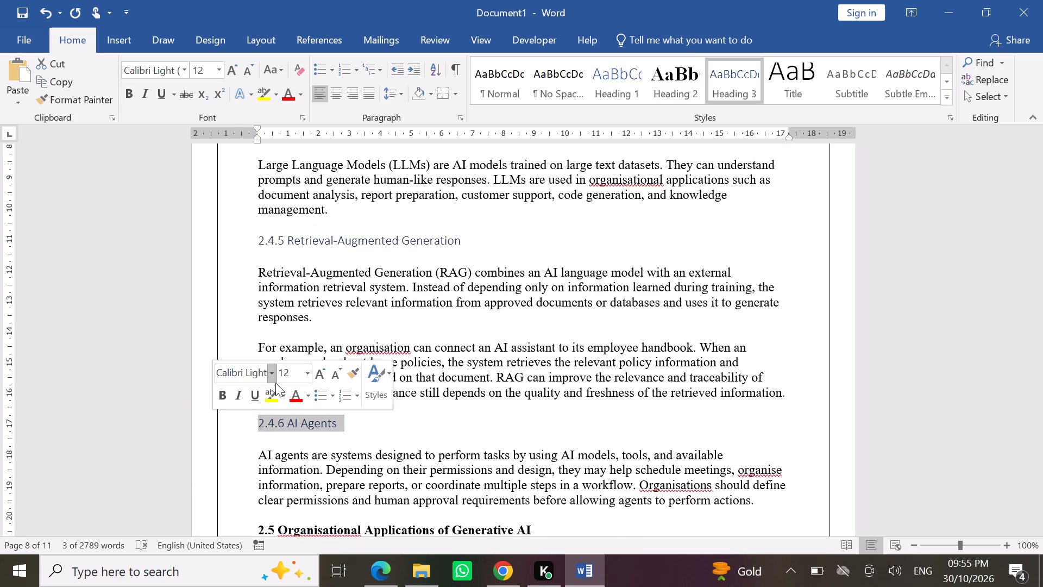
pyautogui.click(266, 118)
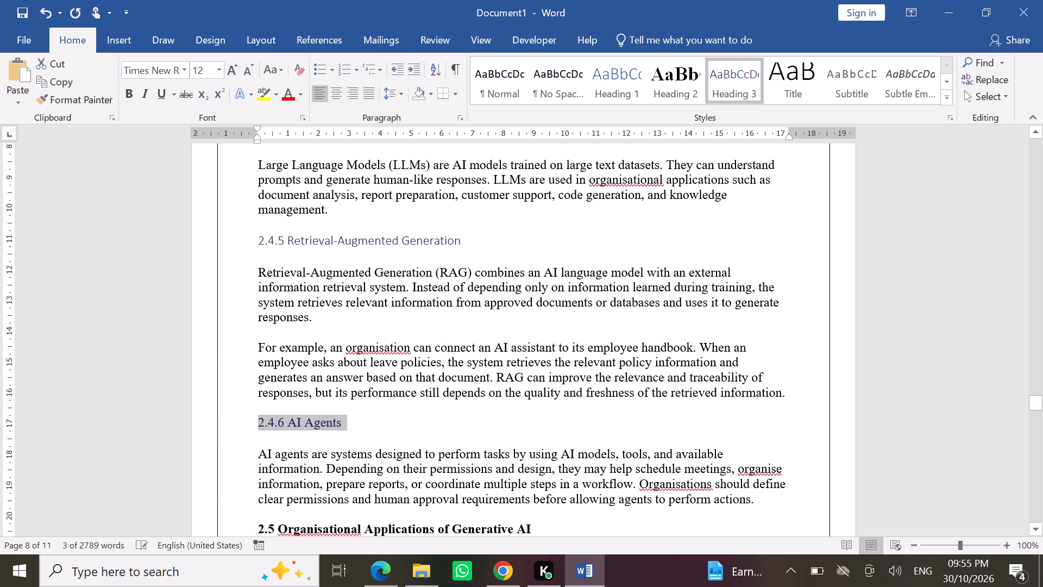
pyautogui.click(300, 89)
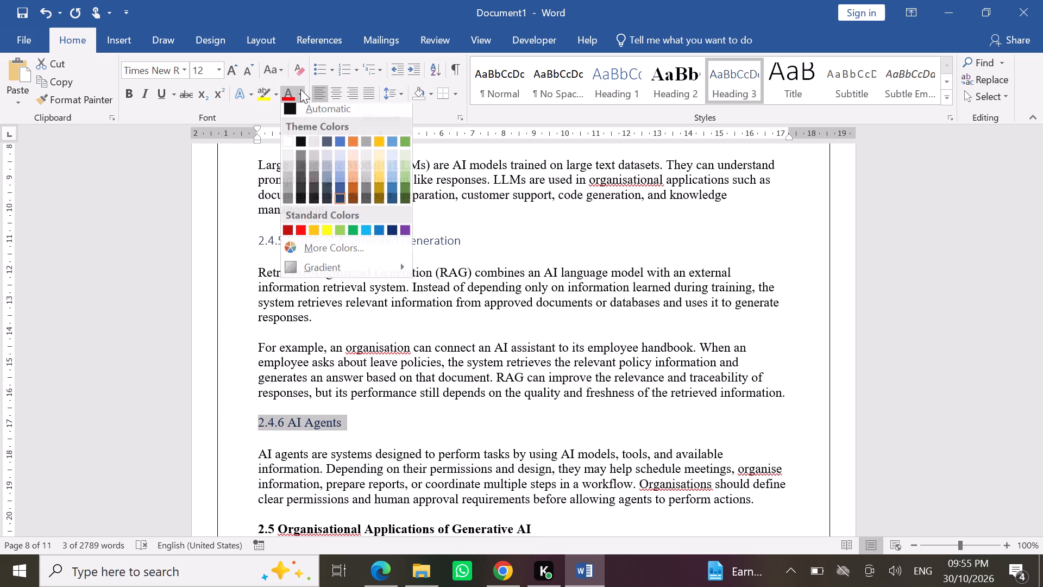
pyautogui.click(301, 144)
# Format the subheading "2.4.5 Retrieval-Augmented Generation" in black Times New Roman.
pyautogui.click(220, 233)
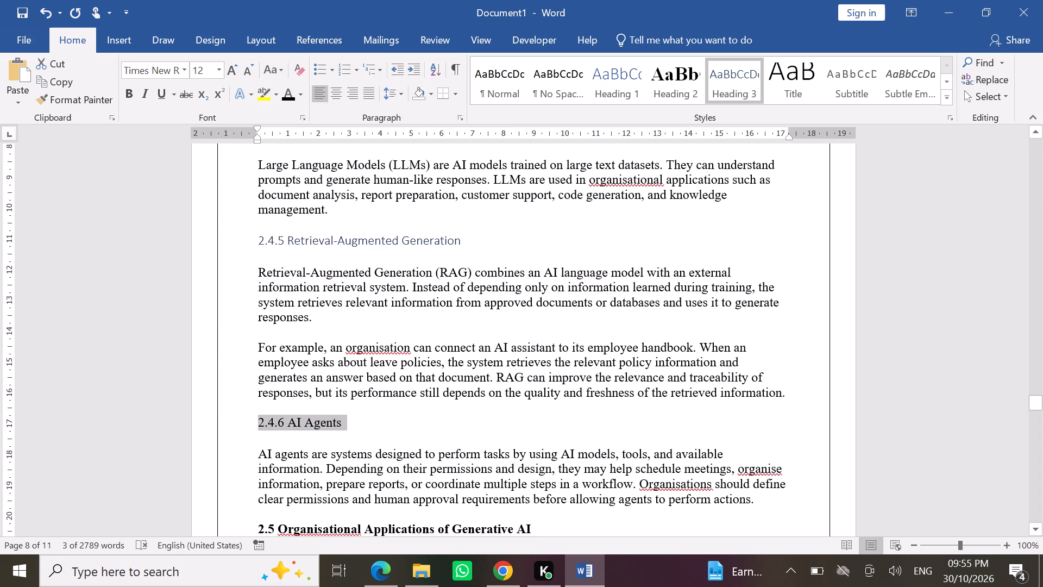
pyautogui.click(298, 209)
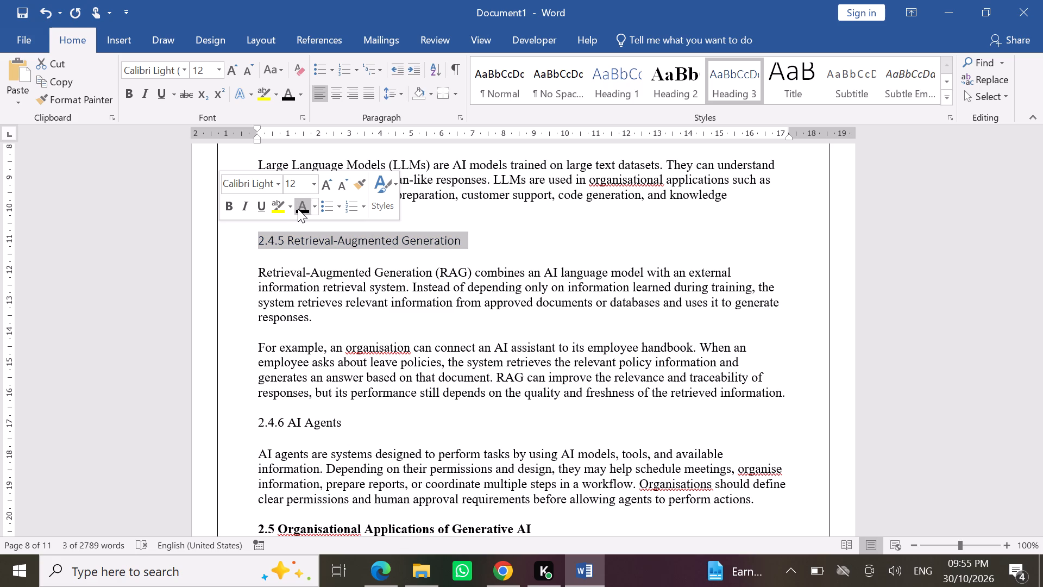
pyautogui.click(279, 186)
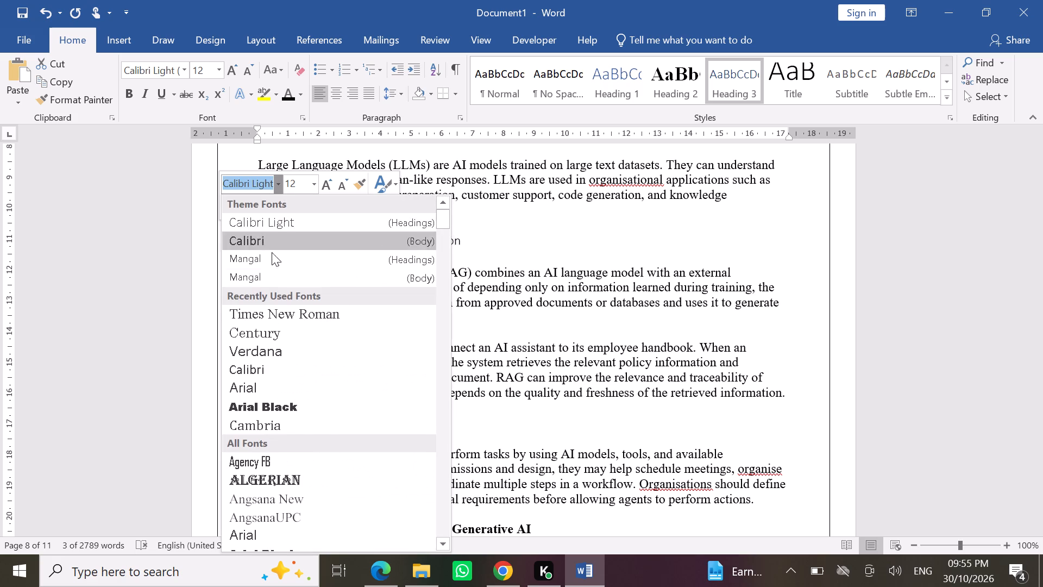
pyautogui.click(290, 310)
# Format the subheading "2.4.4 Large Language Models" in Times New Roman with black font colour.
pyautogui.scroll(1, 381, 263)
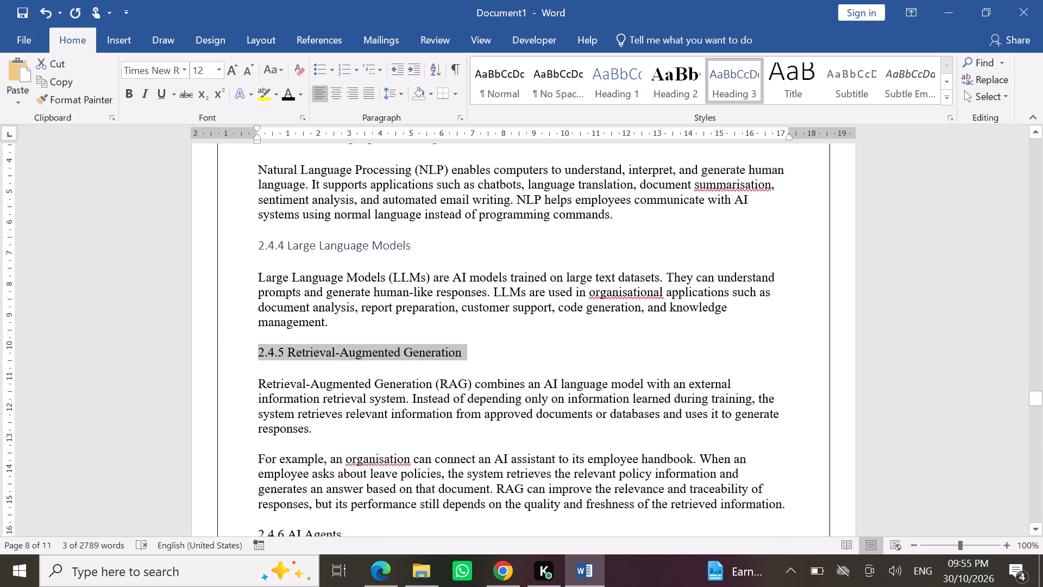
pyautogui.scroll(1, 381, 263)
pyautogui.click(230, 365)
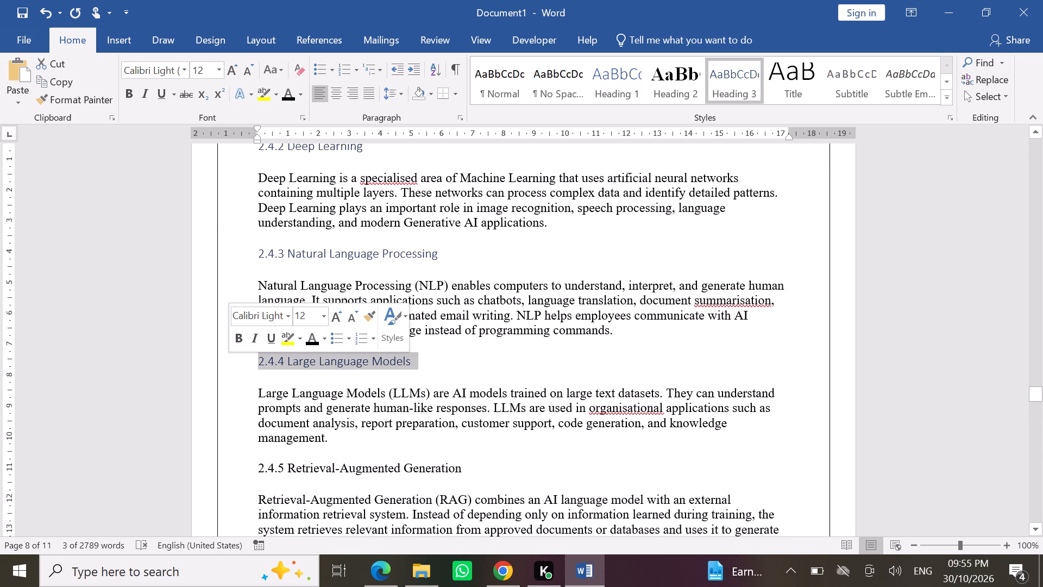
pyautogui.click(285, 322)
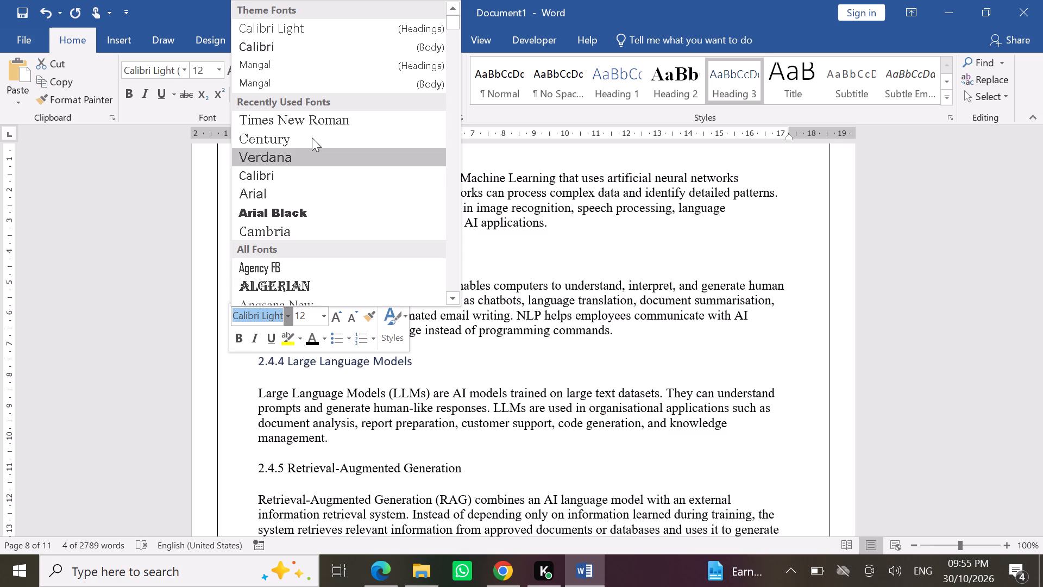
pyautogui.click(323, 127)
pyautogui.click(310, 334)
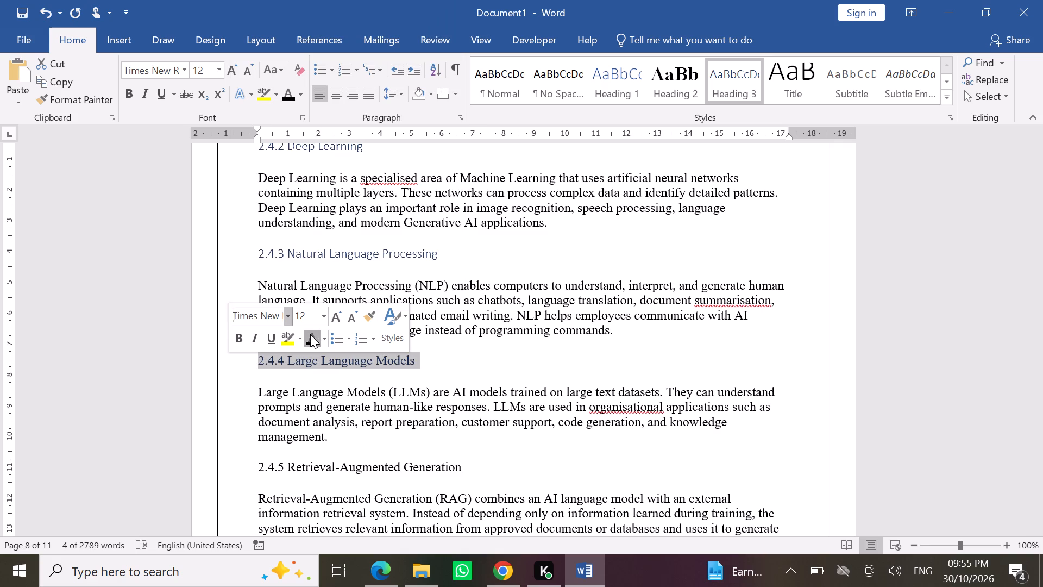
# Format the subheading "2.4.3 Natural Language Processing" in black Times New Roman.
pyautogui.click(229, 258)
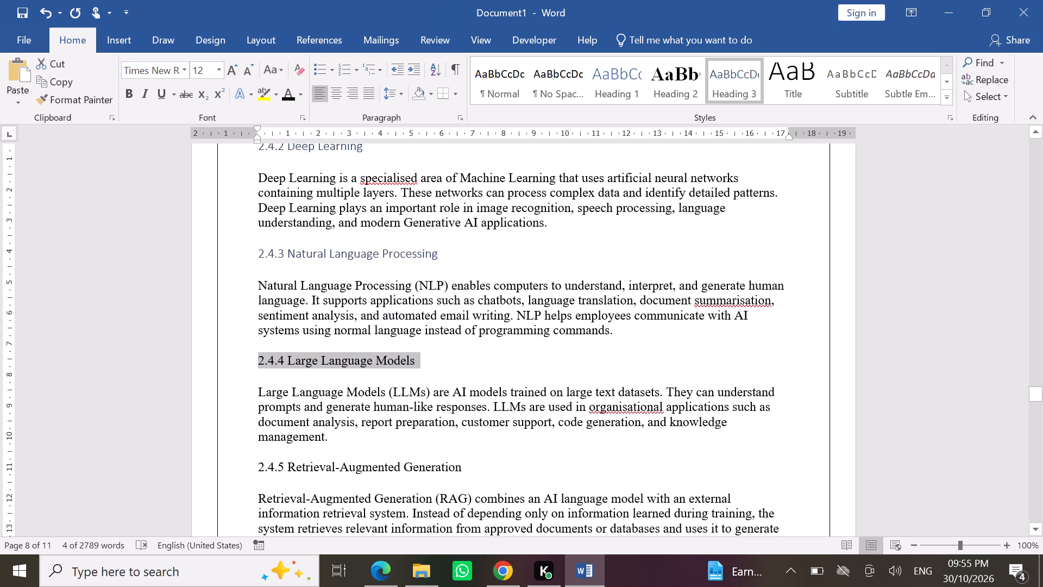
pyautogui.click(311, 236)
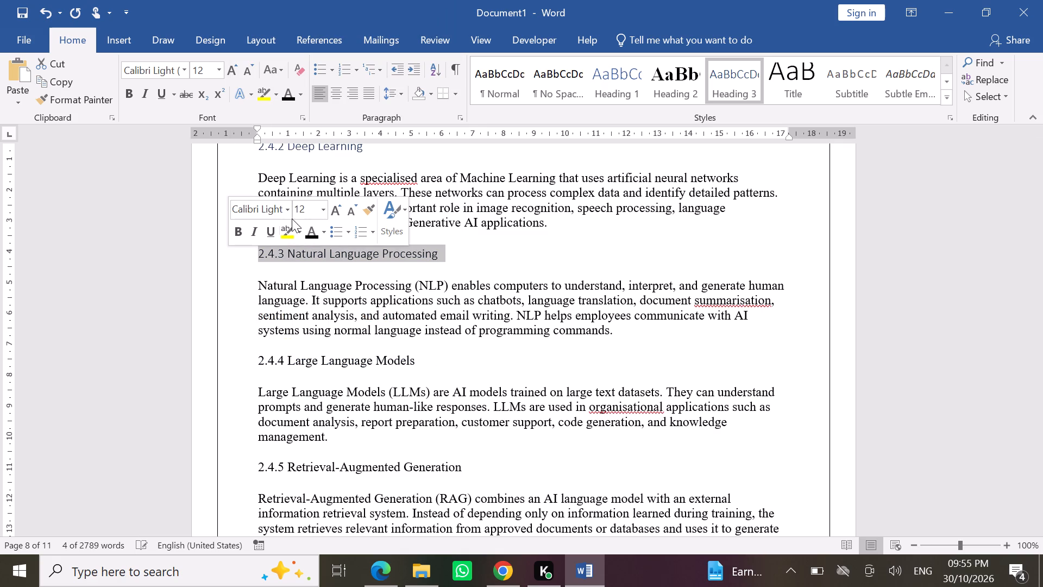
pyautogui.click(291, 214)
pyautogui.click(300, 341)
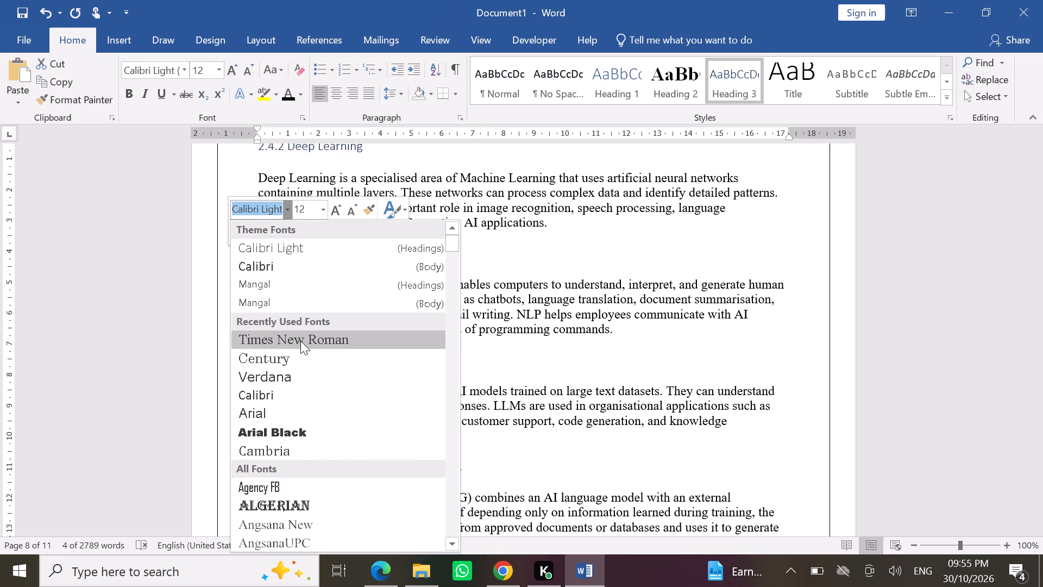
# Format the subheading "2.4.2 Deep Learning" in black Times New Roman.
pyautogui.scroll(2, 482, 241)
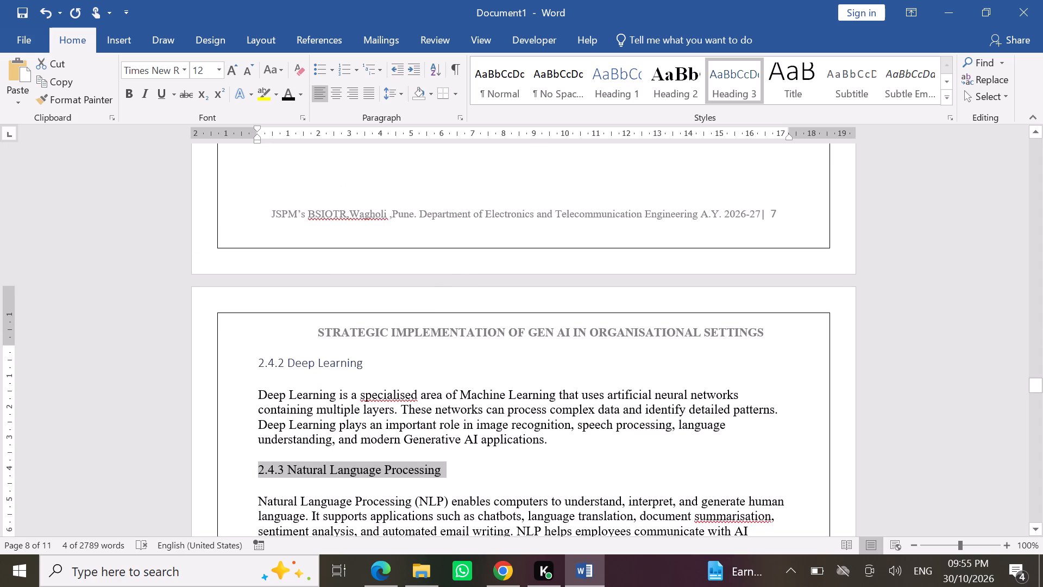
pyautogui.click(235, 359)
pyautogui.click(319, 339)
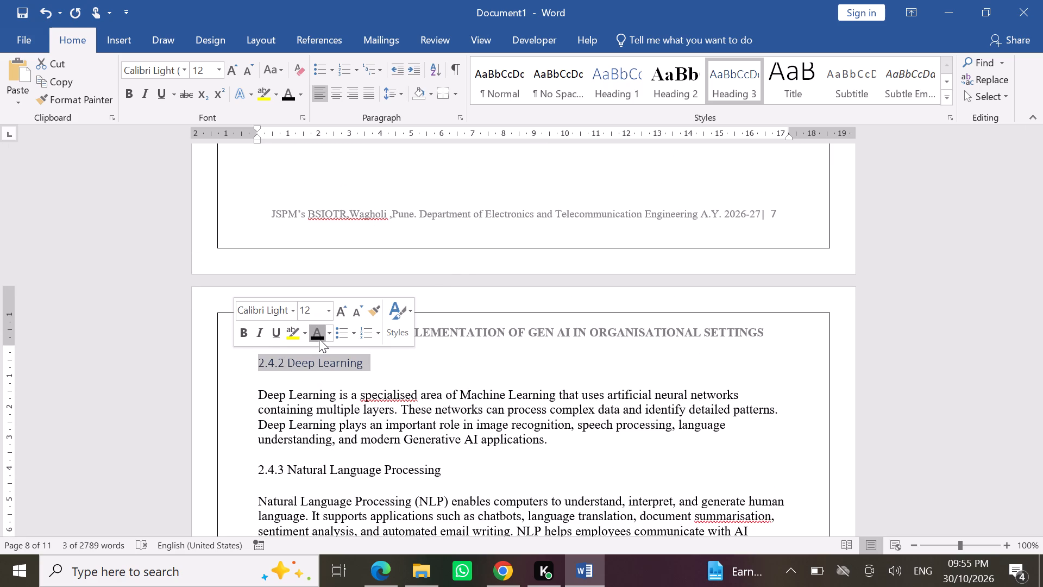
pyautogui.click(289, 312)
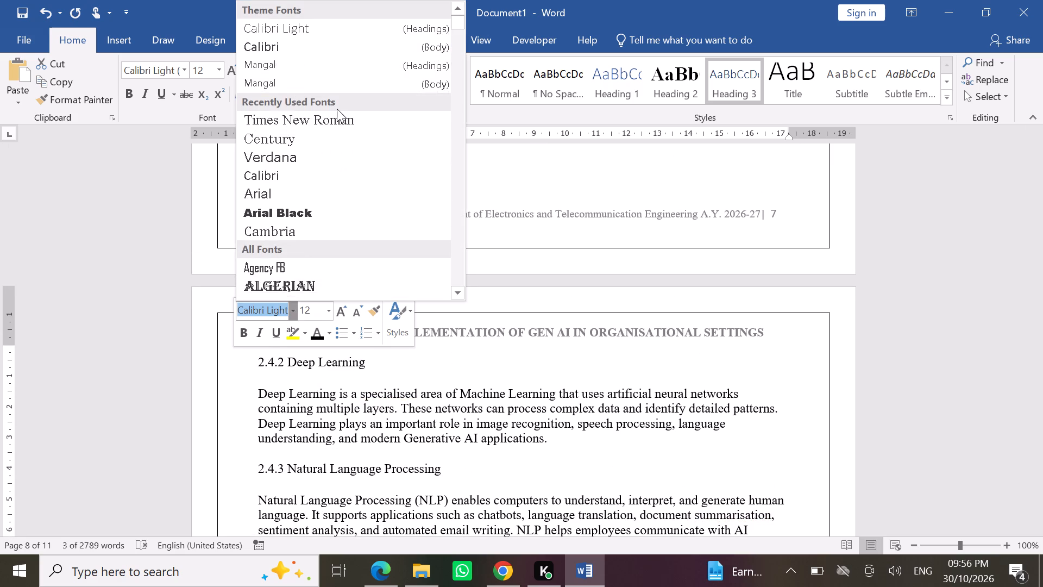
pyautogui.click(346, 123)
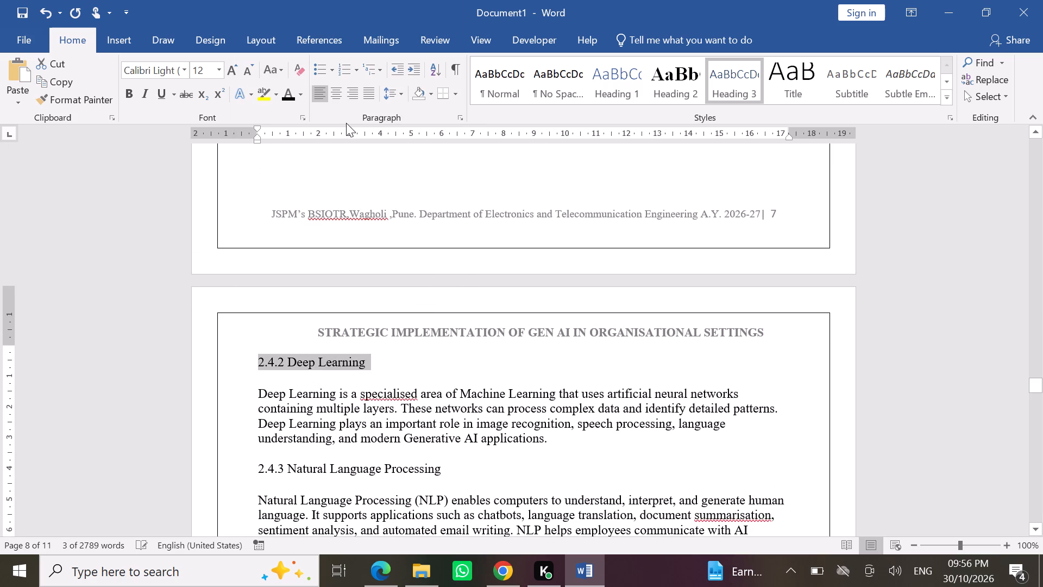
# Format the subheading "2.4.1 Machine Learning" in Times New Roman with black font colour.
pyautogui.scroll(3, 398, 336)
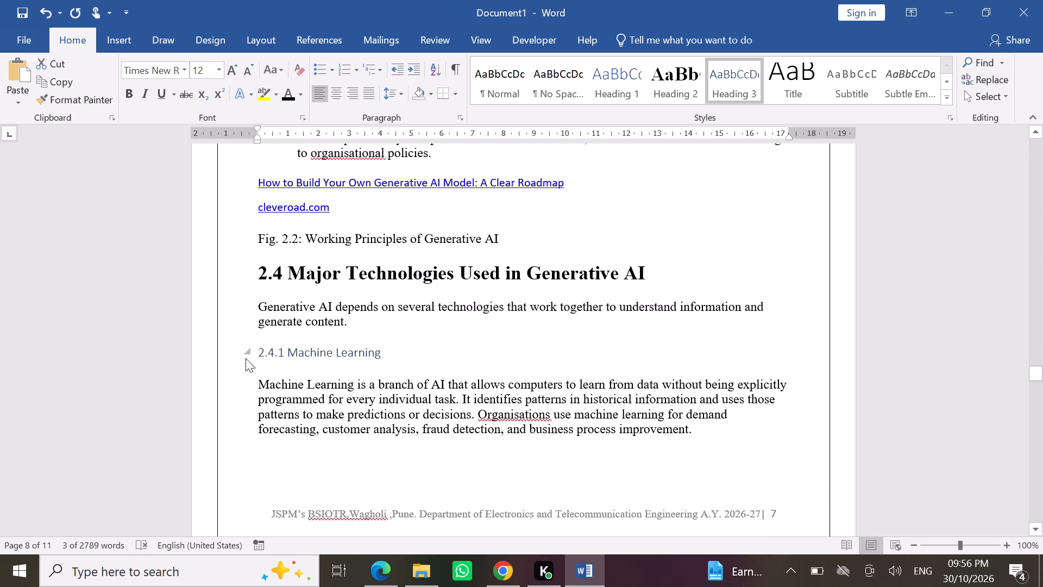
pyautogui.click(240, 355)
pyautogui.click(222, 349)
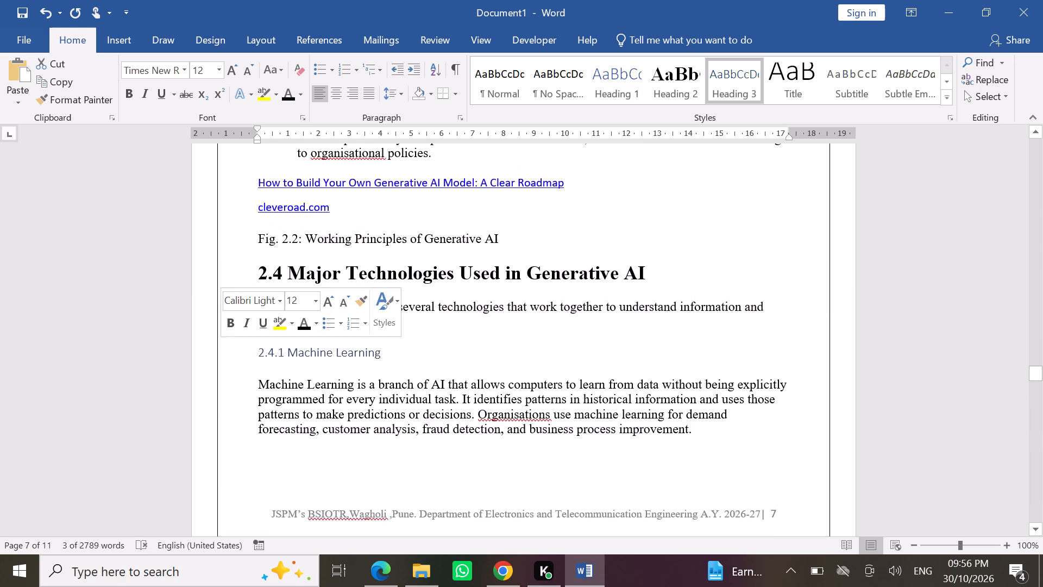
pyautogui.click(281, 299)
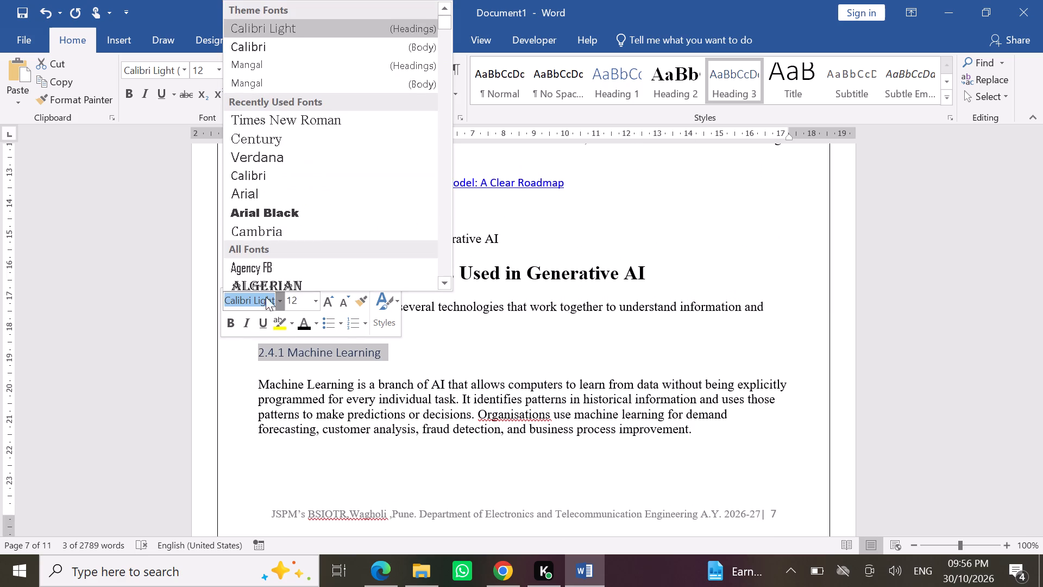
pyautogui.click(335, 126)
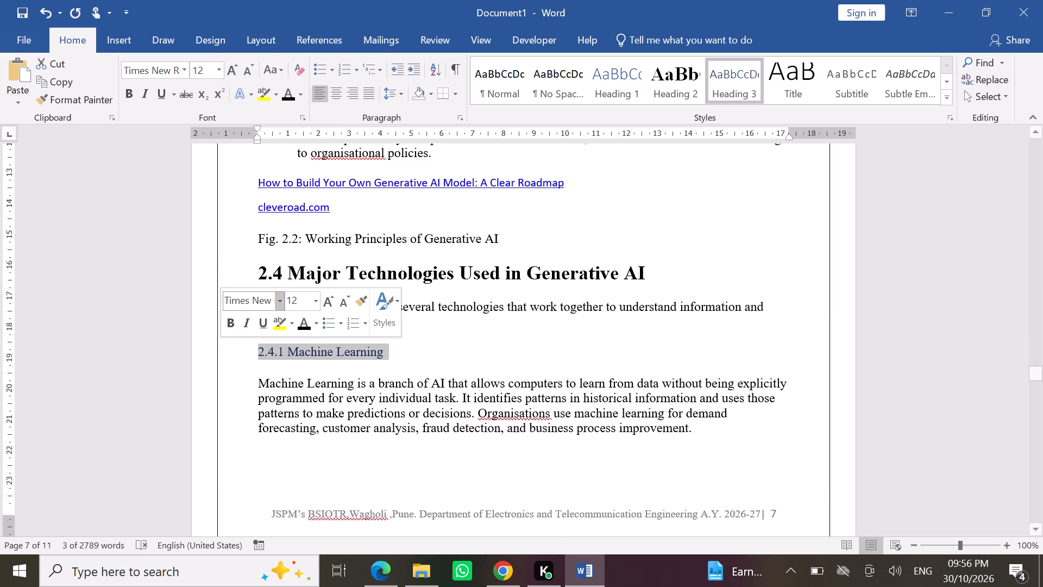
pyautogui.click(306, 330)
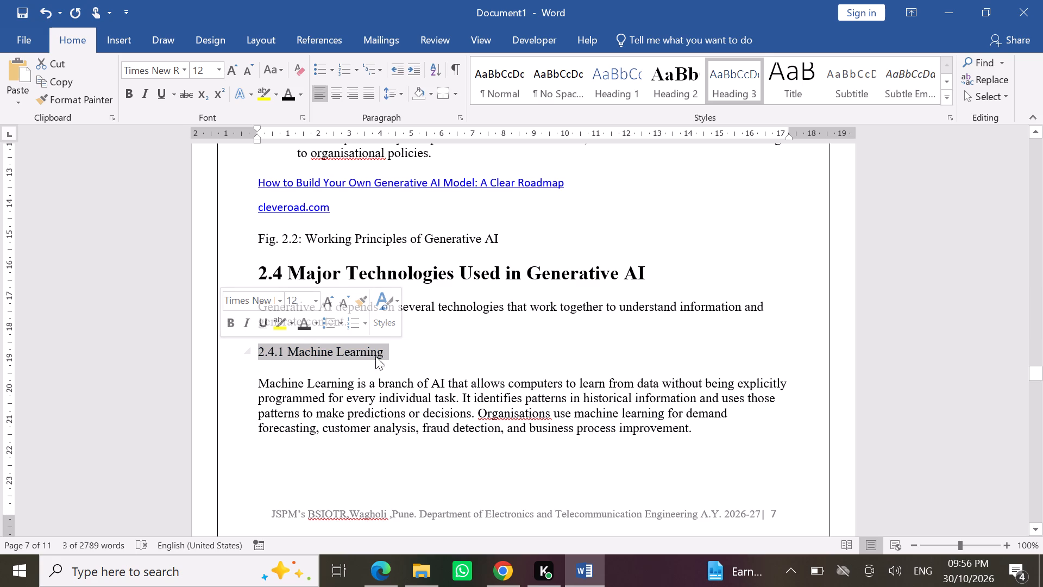
pyautogui.click(311, 330)
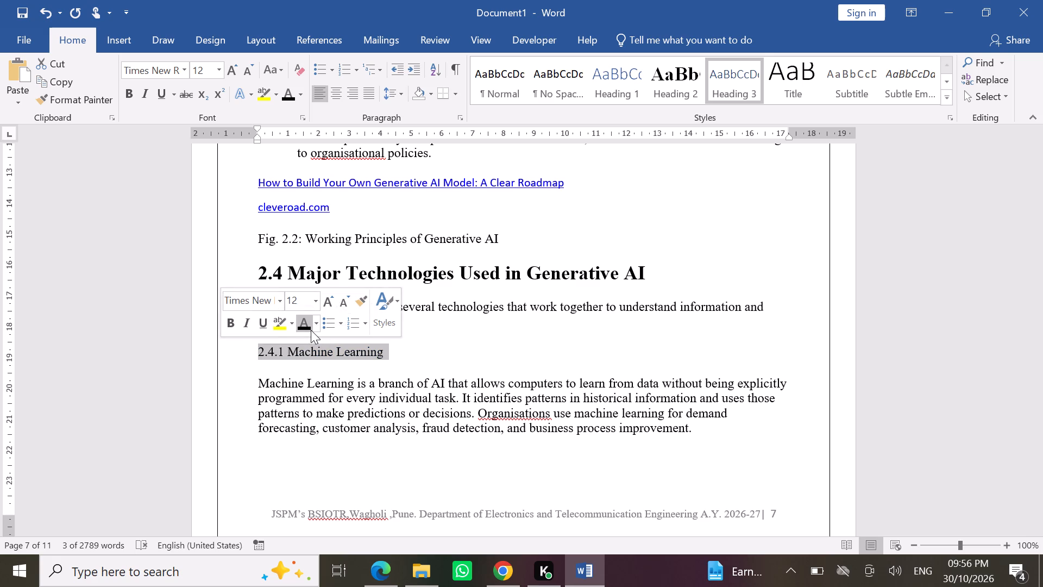
pyautogui.click(418, 359)
# Reduce the heading "2.4 Major Technologies Used in Generative AI" to 12 pt.
pyautogui.scroll(1, 418, 359)
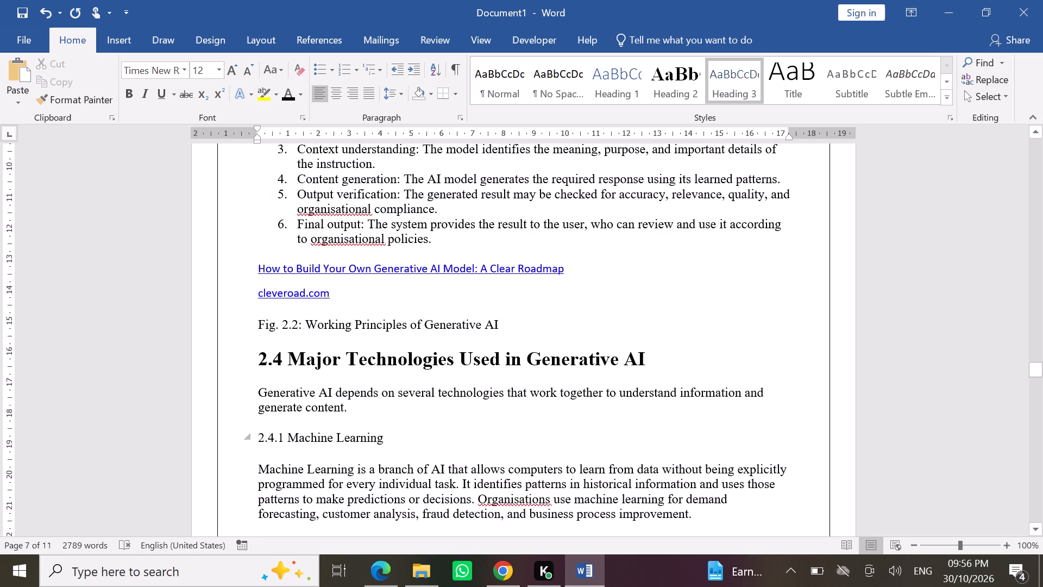
pyautogui.scroll(1, 418, 359)
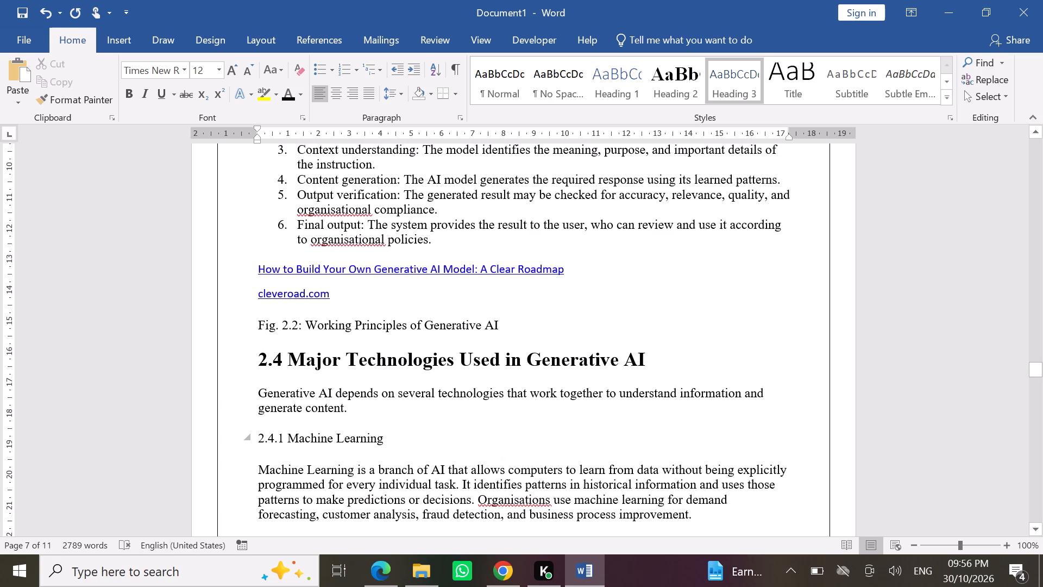
pyautogui.click(215, 365)
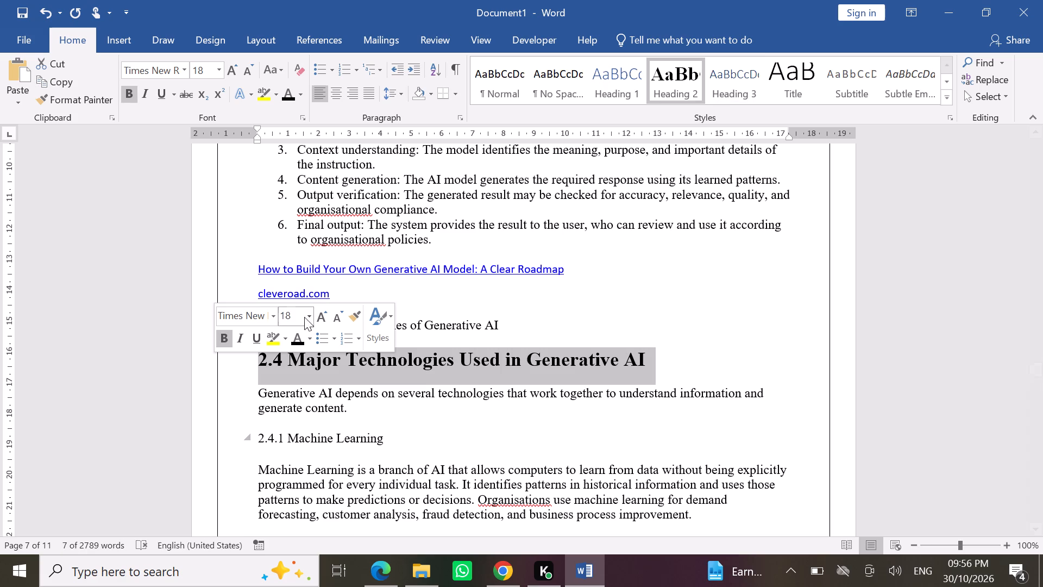
pyautogui.doubleClick(336, 319)
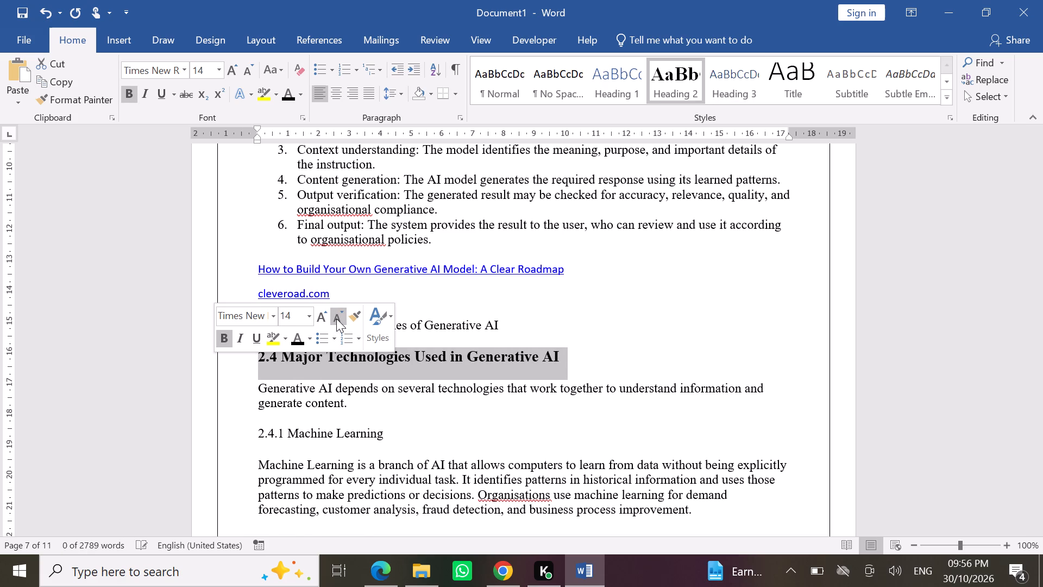
pyautogui.click(336, 319)
pyautogui.click(376, 413)
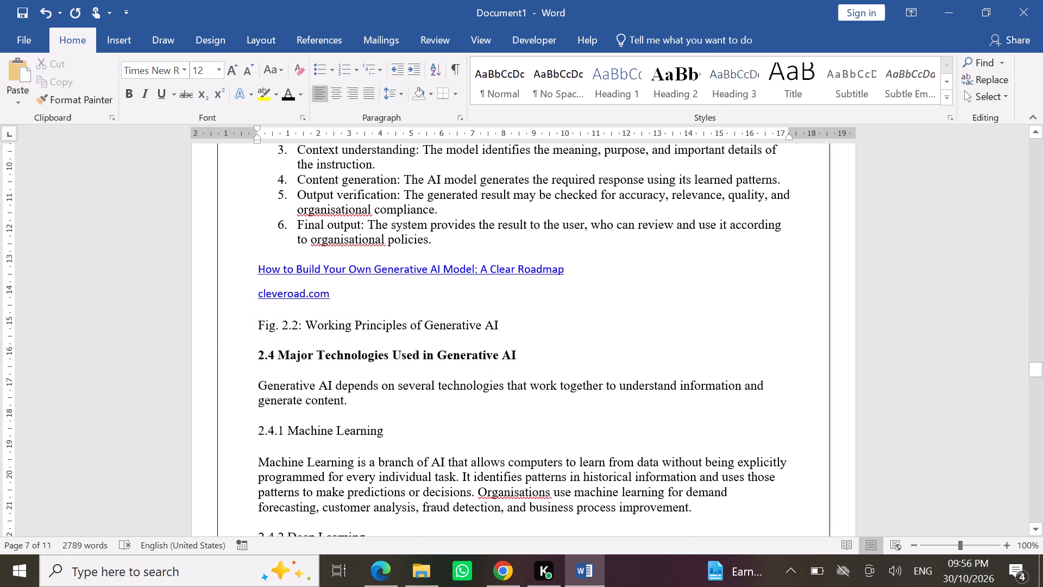
# Switch to the sample report PDF in Edge and examine how its Chapter 2 numbered headings and subheadings are formatted.
pyautogui.scroll(-1, 376, 413)
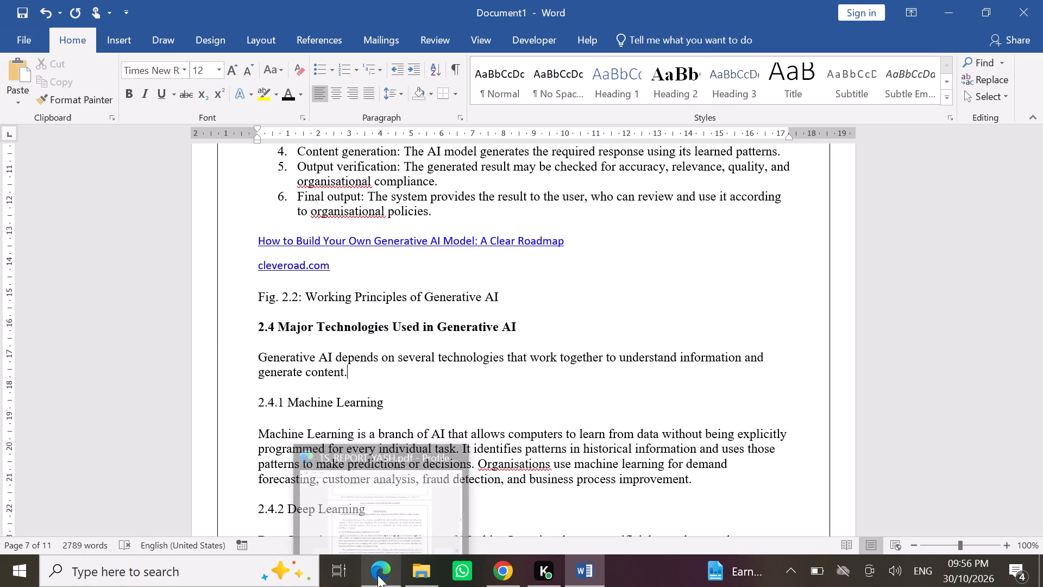
pyautogui.click(385, 575)
pyautogui.scroll(-3, 406, 490)
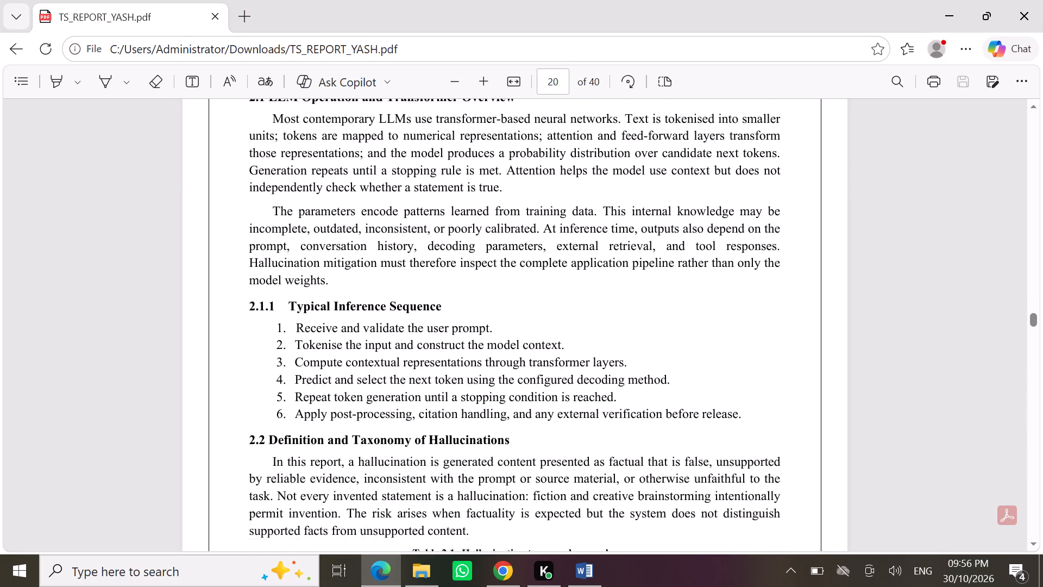
pyautogui.scroll(-8, 406, 490)
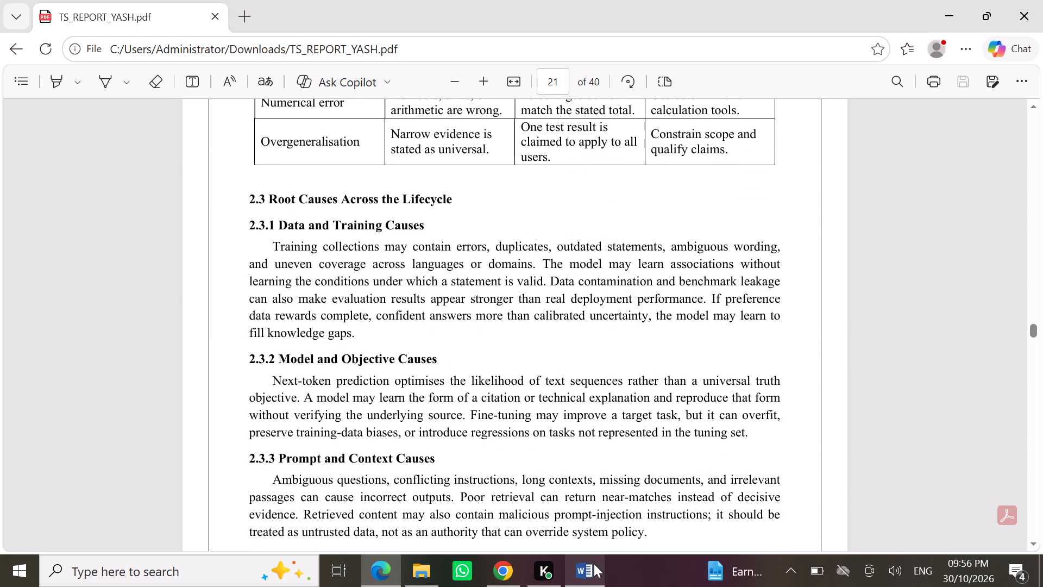
pyautogui.click(594, 564)
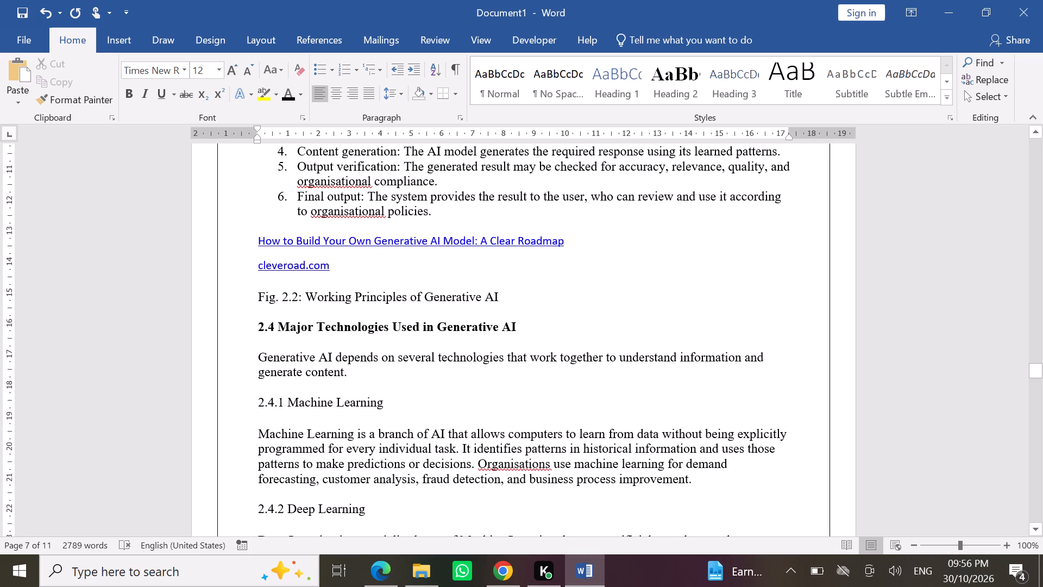
# In the Word report, make the subheadings 2.4.1 Machine Learning, 2.4.2 Deep Learning and 2.4.3 Natural Language Processing bold.
pyautogui.click(230, 398)
pyautogui.click(238, 378)
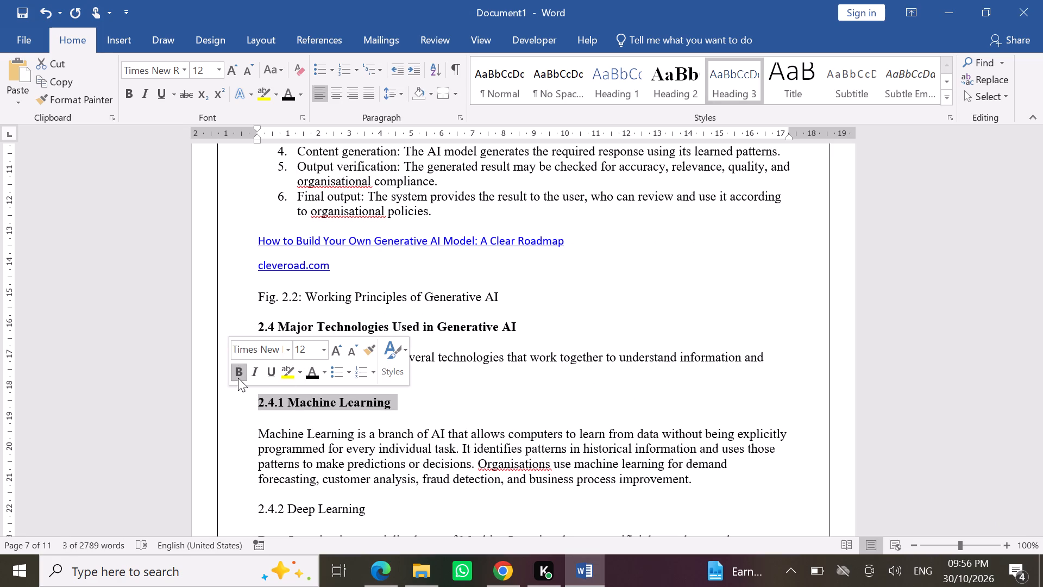
pyautogui.scroll(-2, 293, 445)
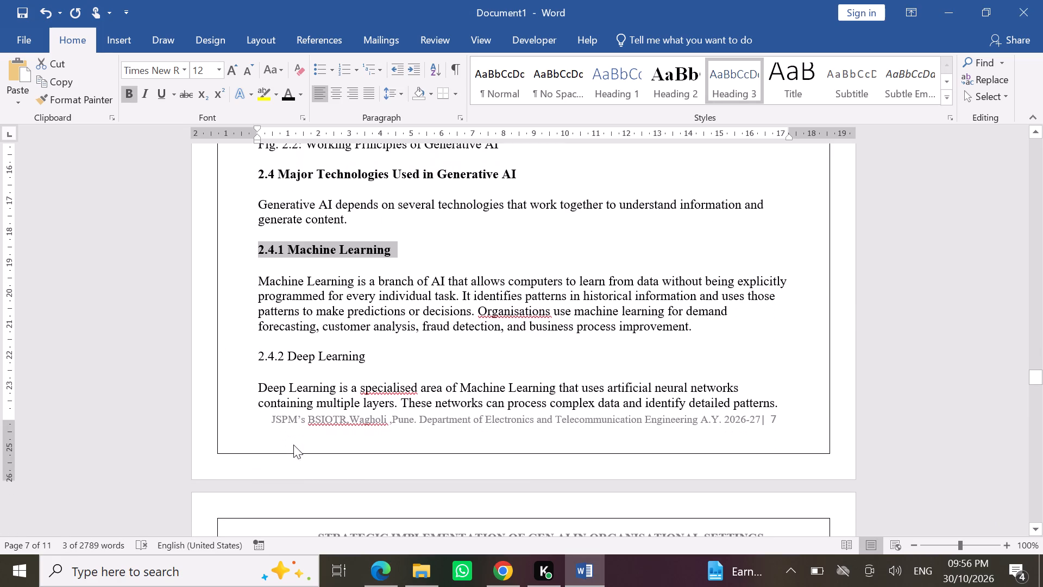
pyautogui.click(241, 353)
pyautogui.click(229, 357)
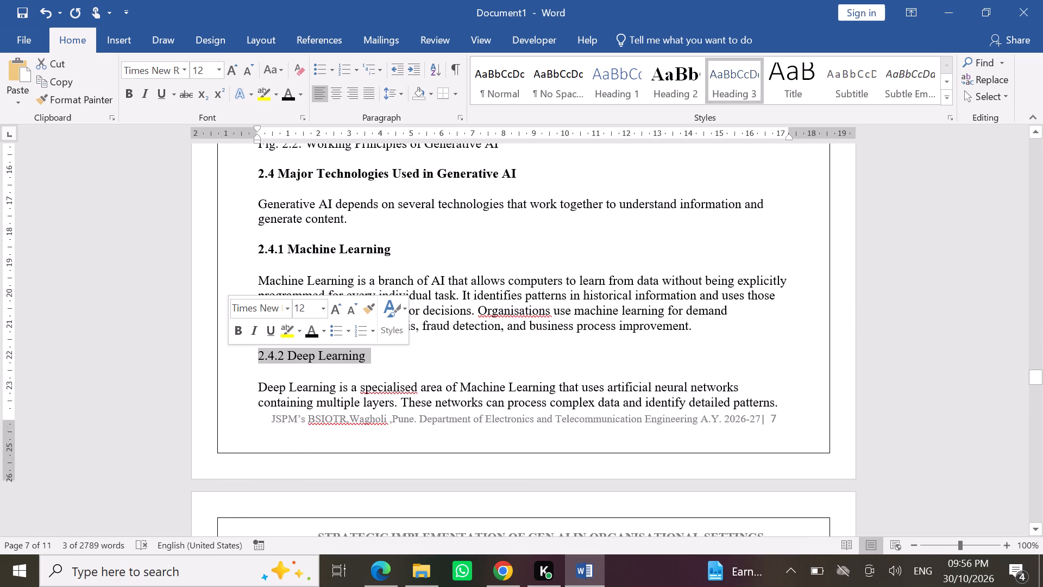
pyautogui.click(235, 330)
pyautogui.scroll(-1, 255, 387)
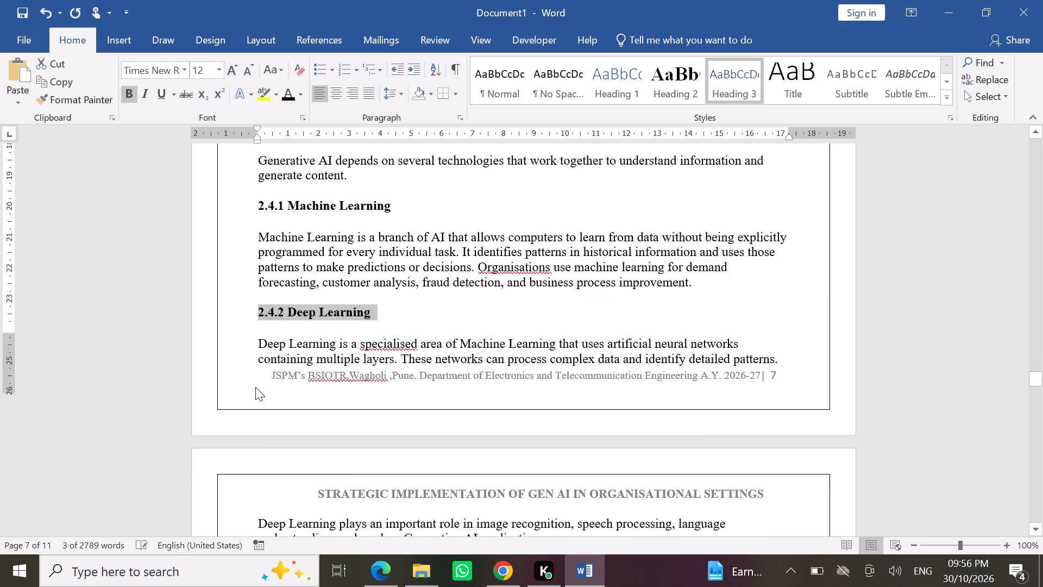
pyautogui.scroll(-2, 255, 387)
pyautogui.click(233, 358)
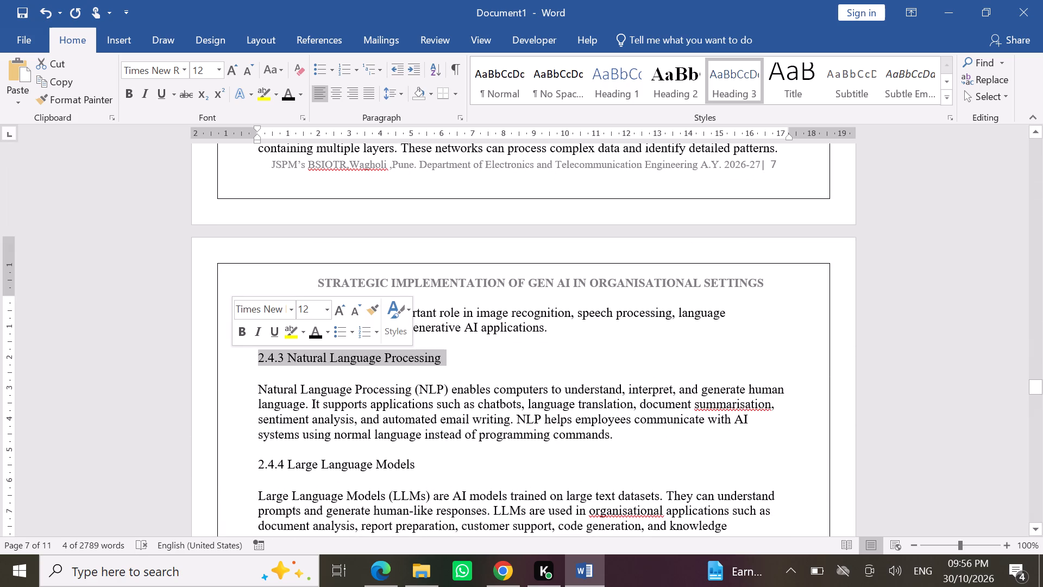
pyautogui.click(243, 326)
# Make the subheadings 2.4.4 Large Language Models, 2.4.5 Retrieval-Augmented Generation and 2.4.6 AI Agents bold.
pyautogui.scroll(-2, 252, 396)
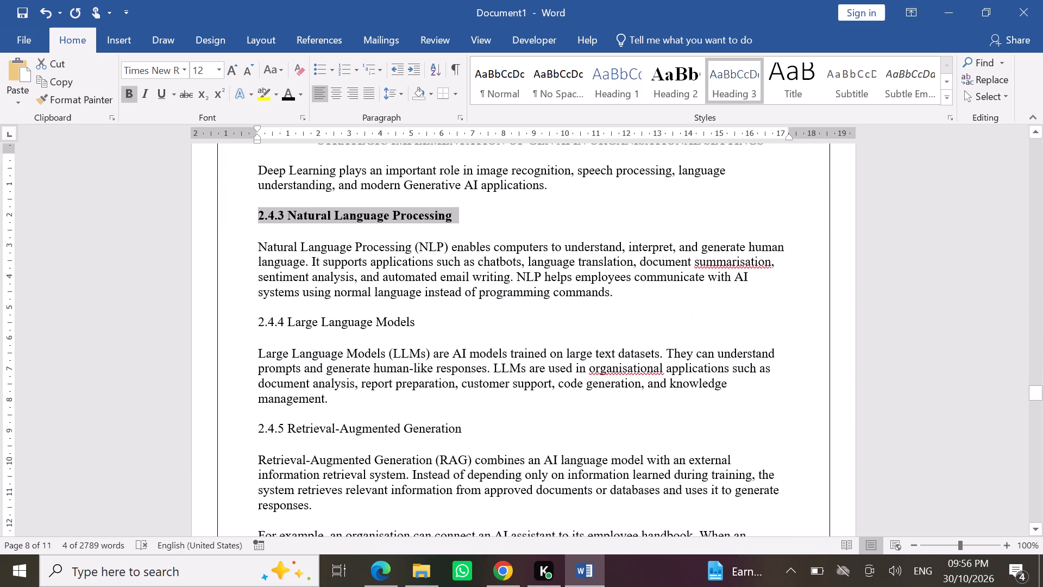
pyautogui.click(228, 324)
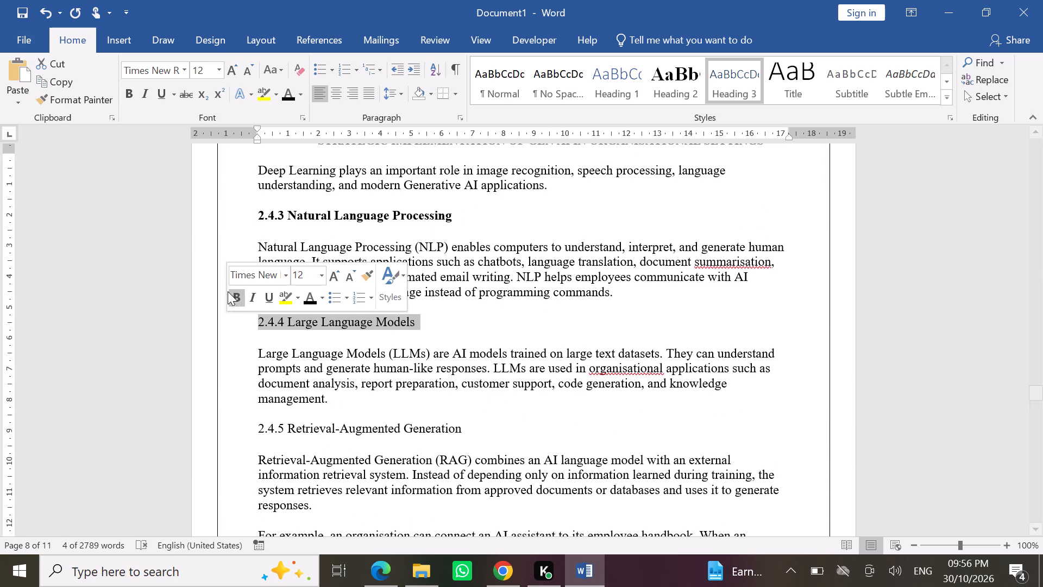
pyautogui.click(237, 296)
pyautogui.scroll(-1, 267, 339)
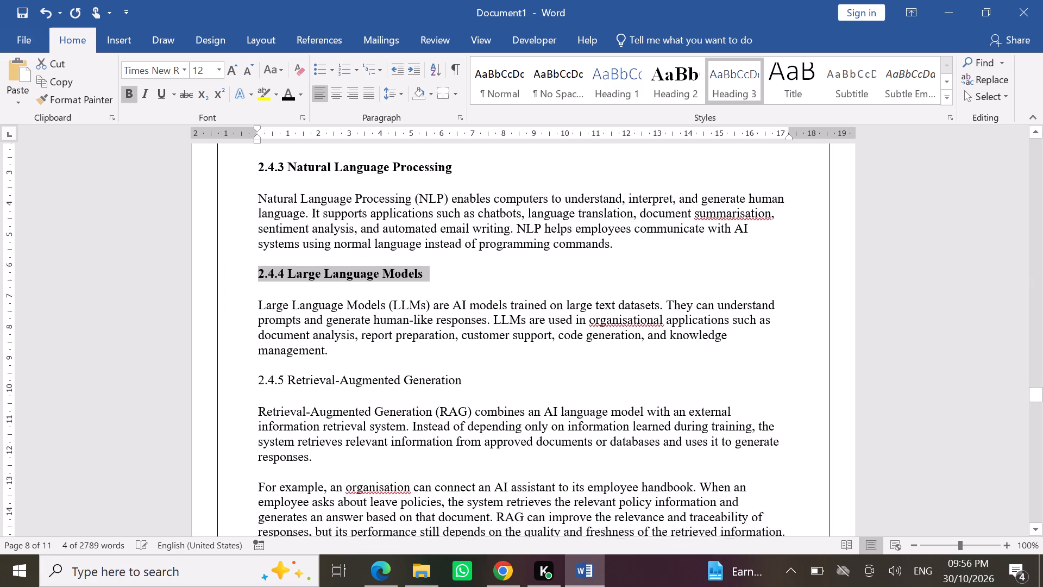
pyautogui.scroll(-1, 267, 339)
pyautogui.click(234, 346)
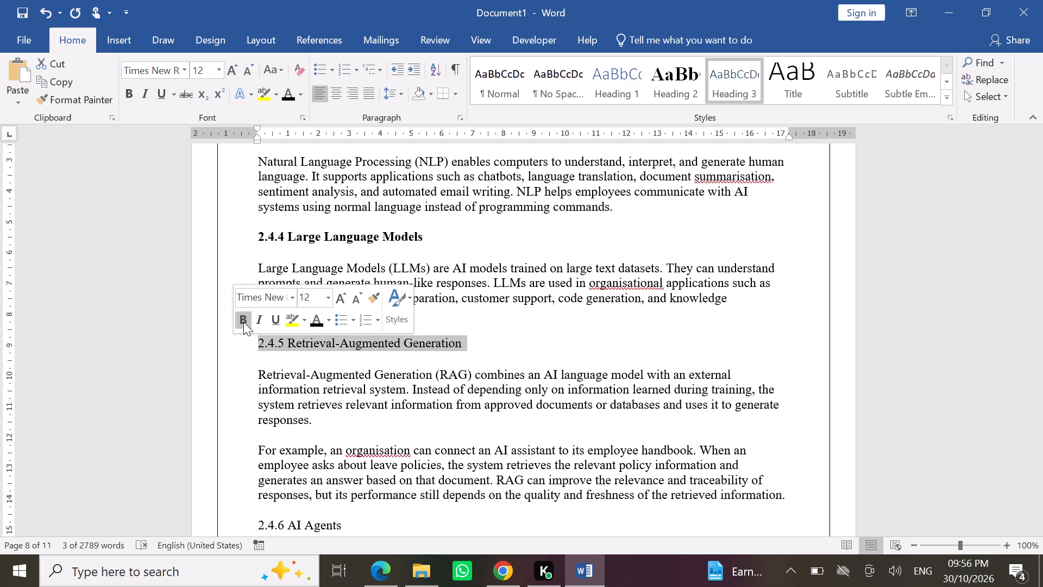
pyautogui.click(243, 322)
pyautogui.scroll(-2, 260, 369)
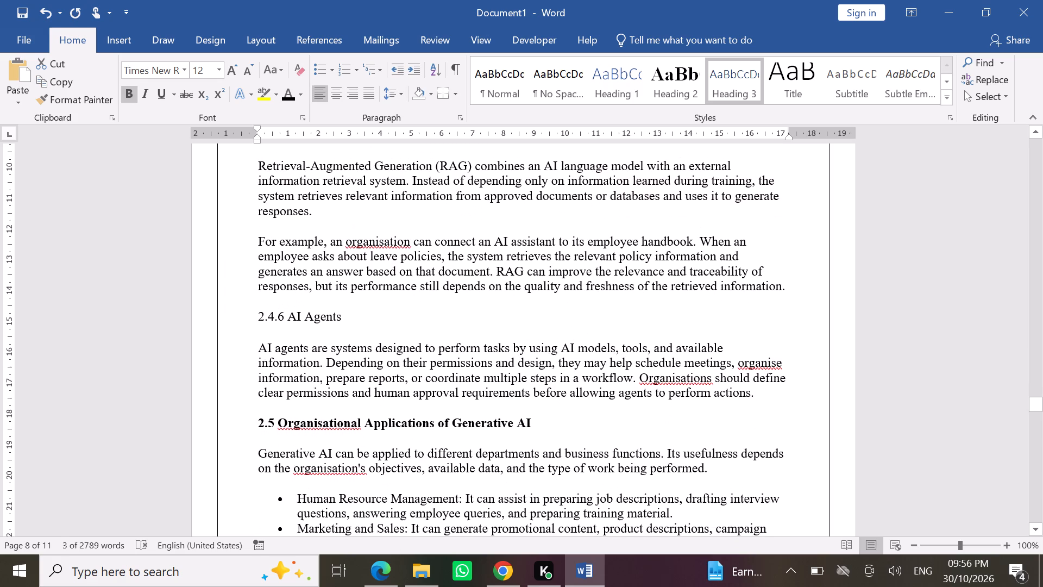
pyautogui.click(239, 321)
pyautogui.click(233, 321)
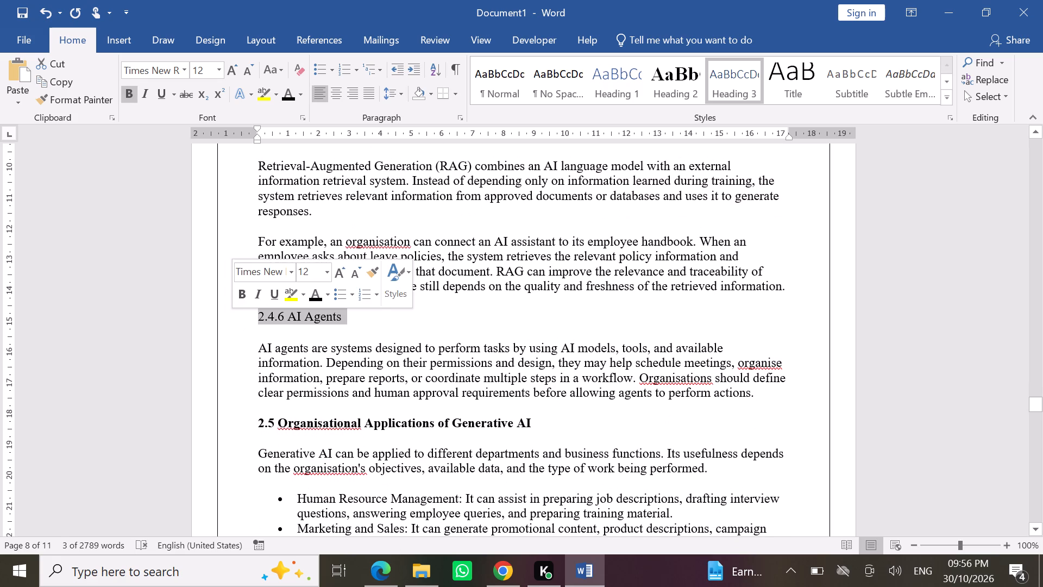
pyautogui.click(247, 301)
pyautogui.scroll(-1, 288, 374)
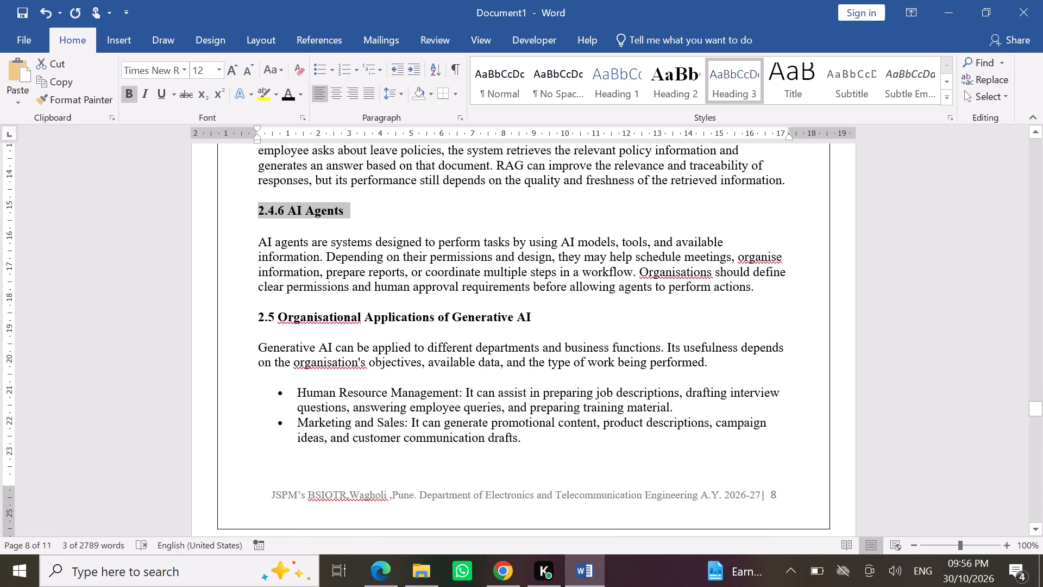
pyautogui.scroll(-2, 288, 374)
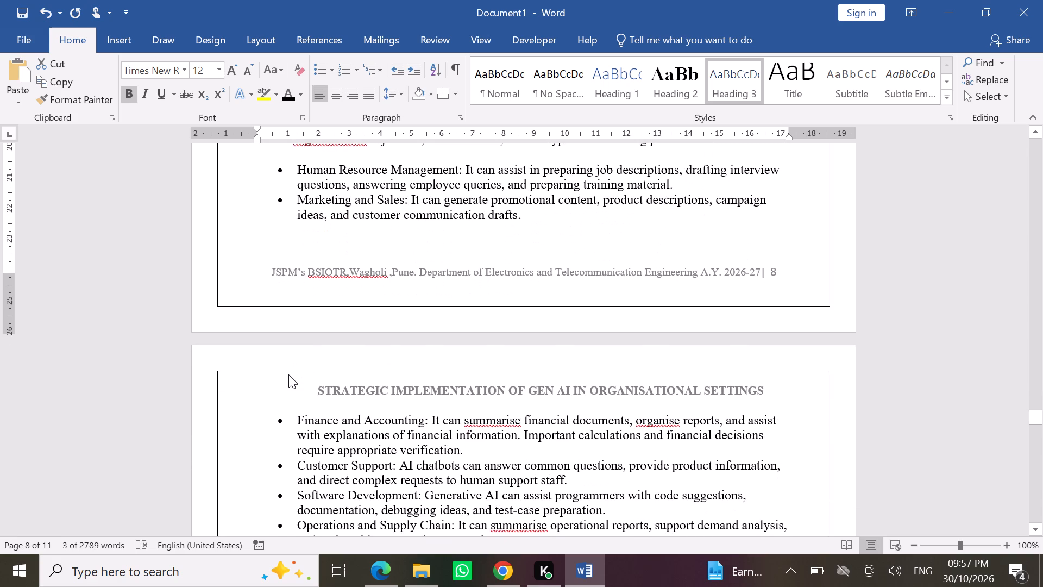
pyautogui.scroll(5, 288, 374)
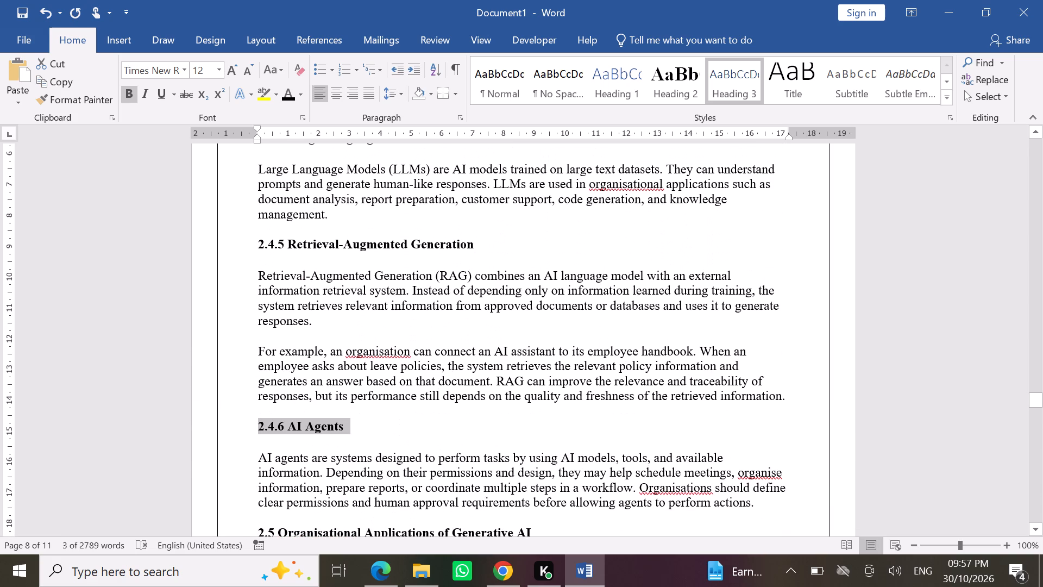
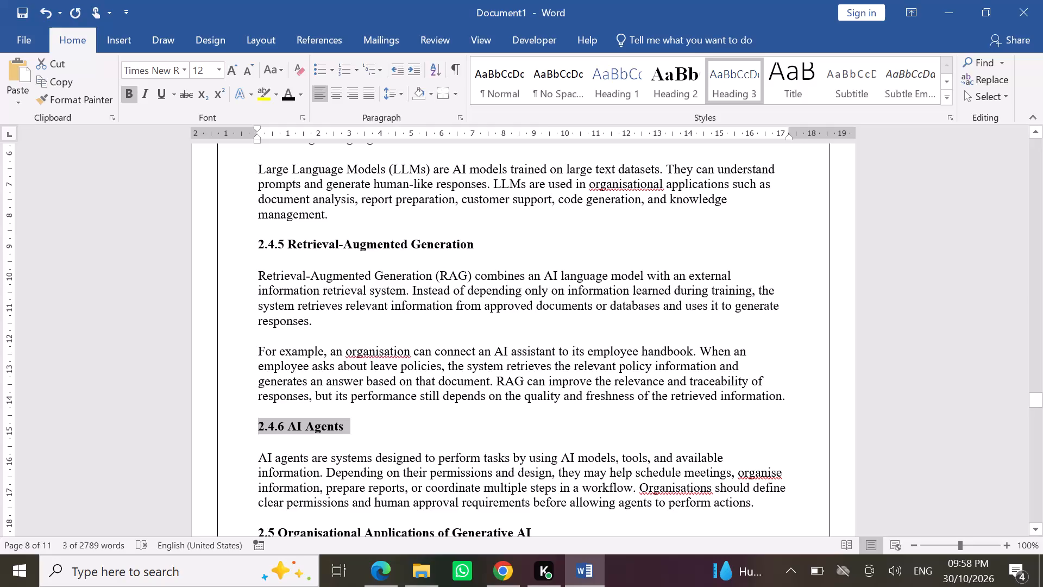
# Reduce the heading "2.8 Summary" to 12 pt.
pyautogui.scroll(-1, 338, 437)
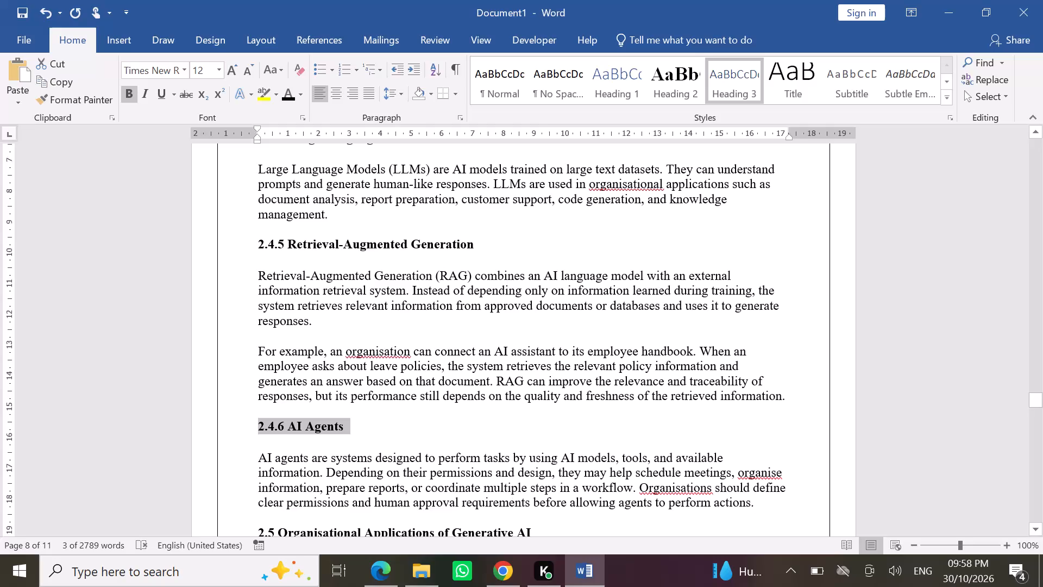
pyautogui.scroll(-4, 338, 437)
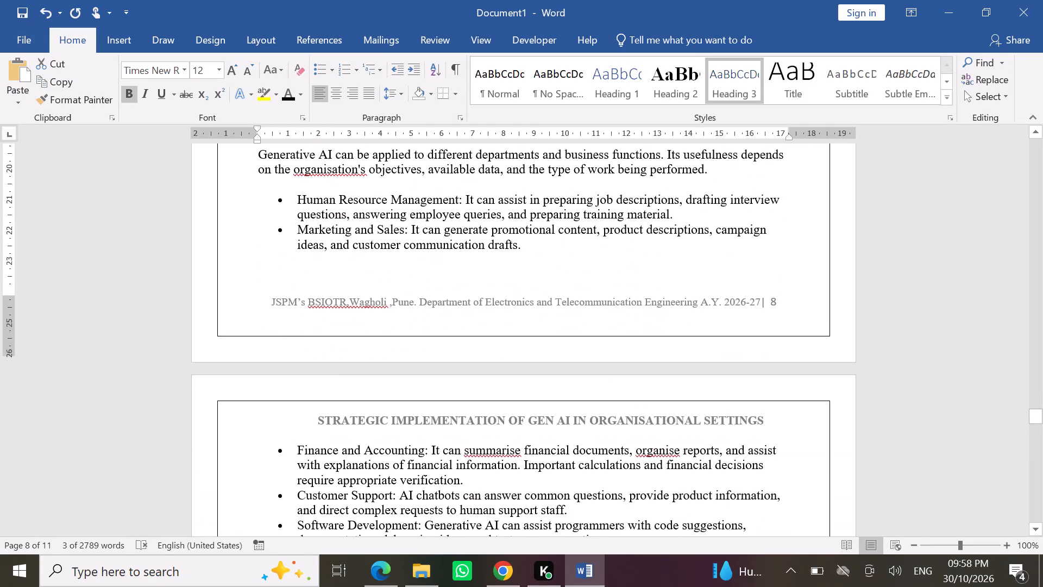
pyautogui.scroll(-7, 338, 437)
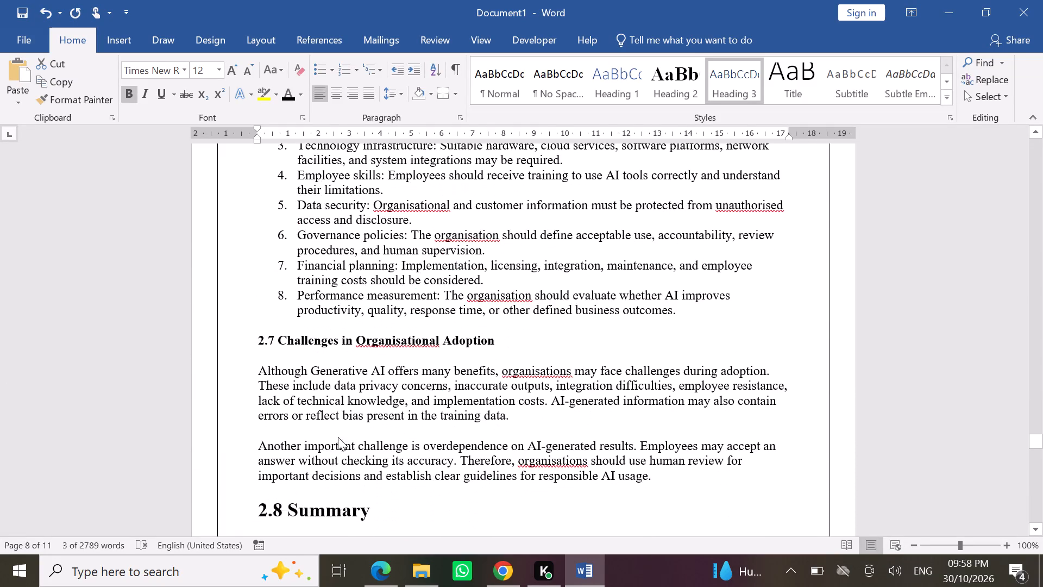
pyautogui.scroll(-1, 338, 437)
pyautogui.click(196, 350)
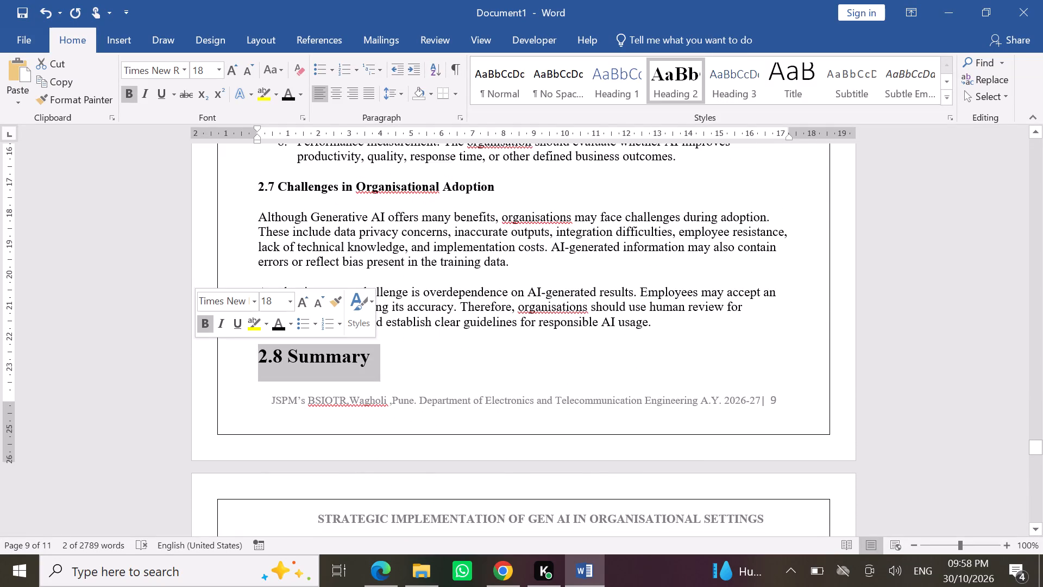
pyautogui.doubleClick(318, 299)
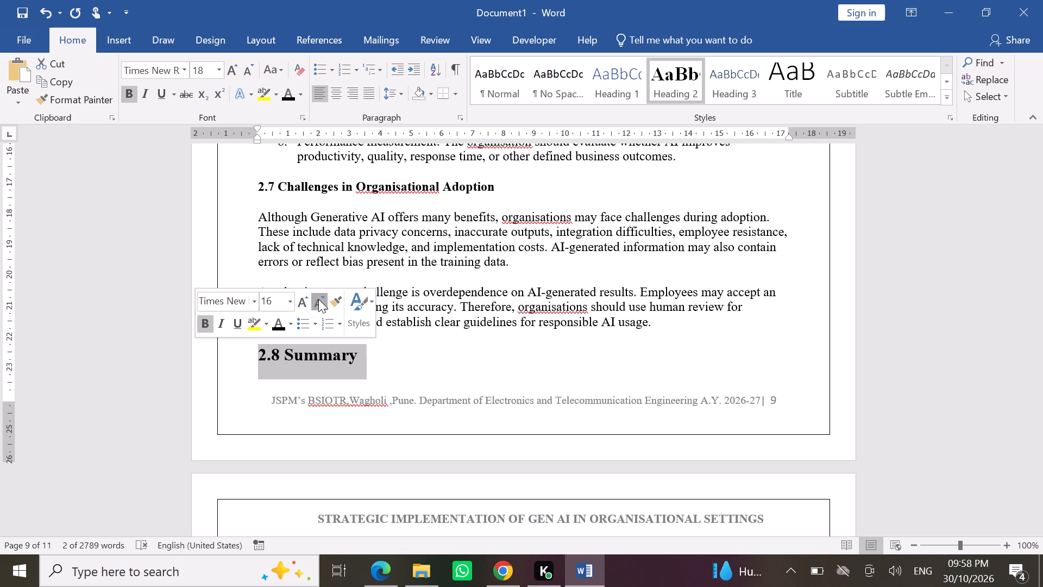
pyautogui.click(318, 299)
# Reduce the heading "2.3 Working Principles of Generative AI" to 12 pt.
pyautogui.scroll(-2, 385, 389)
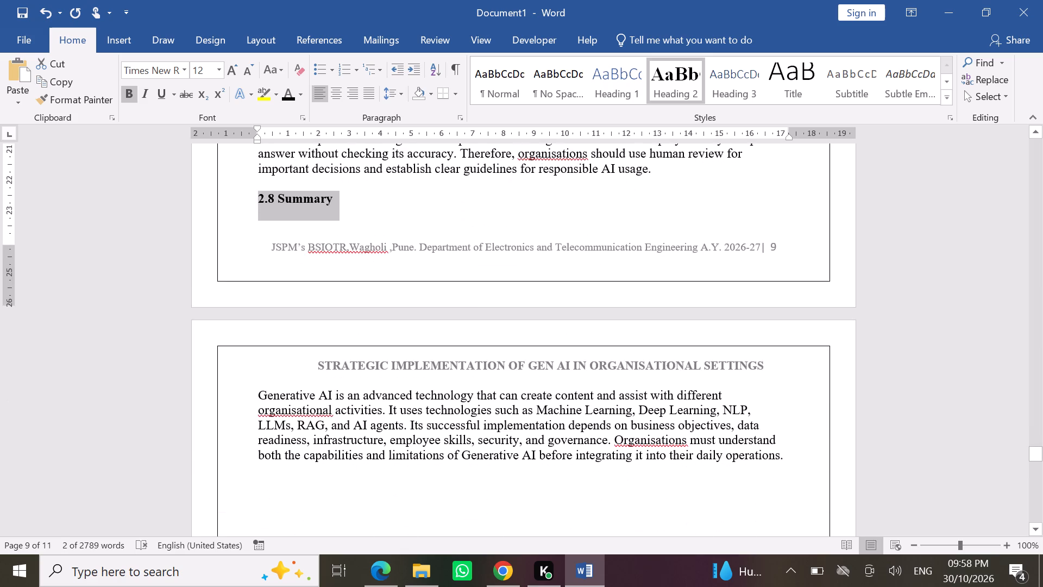
pyautogui.scroll(-1, 385, 389)
pyautogui.scroll(10, 385, 389)
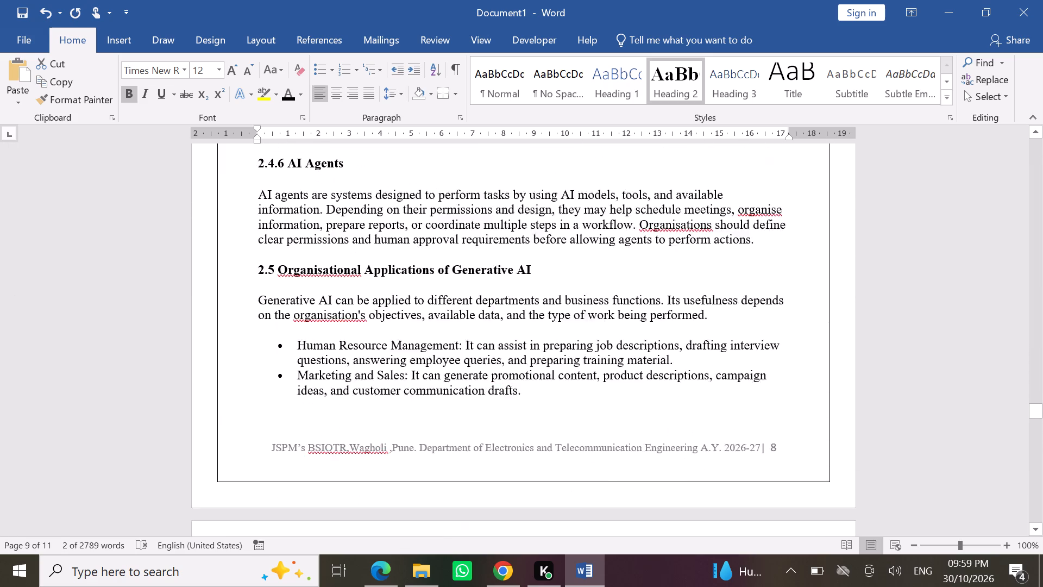
pyautogui.scroll(10, 385, 389)
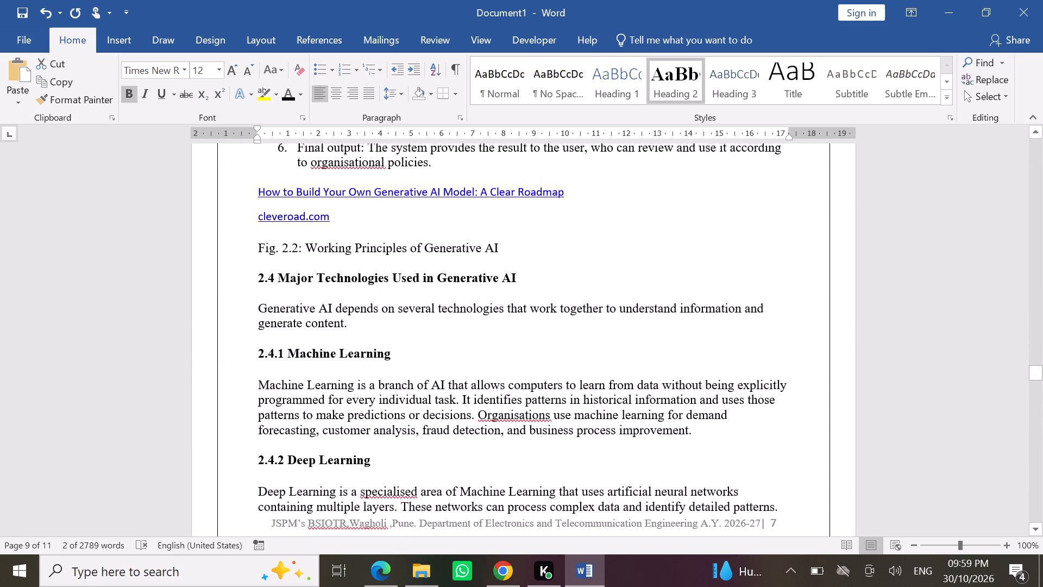
pyautogui.scroll(2, 385, 389)
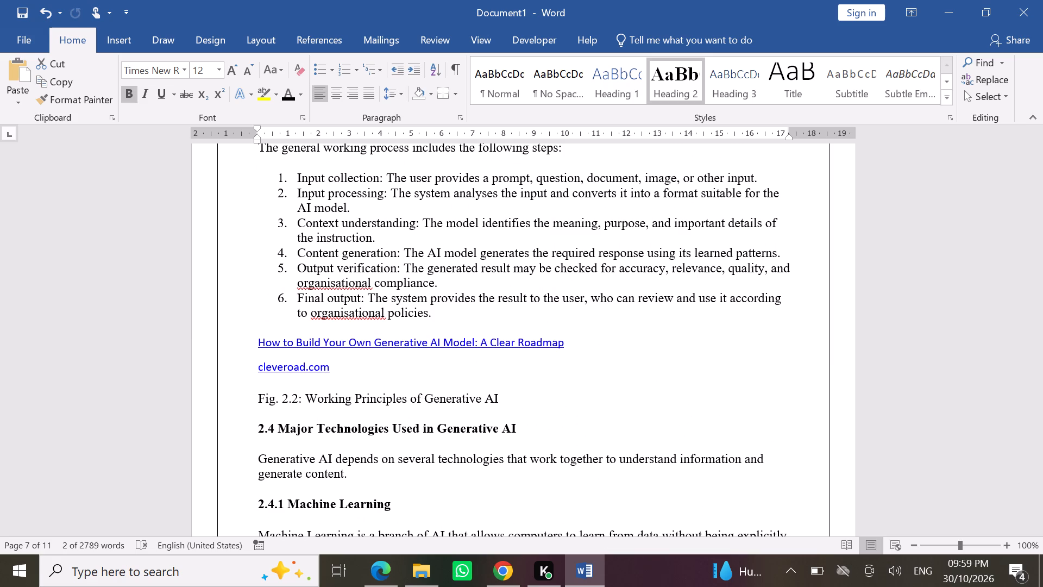
pyautogui.scroll(3, 385, 389)
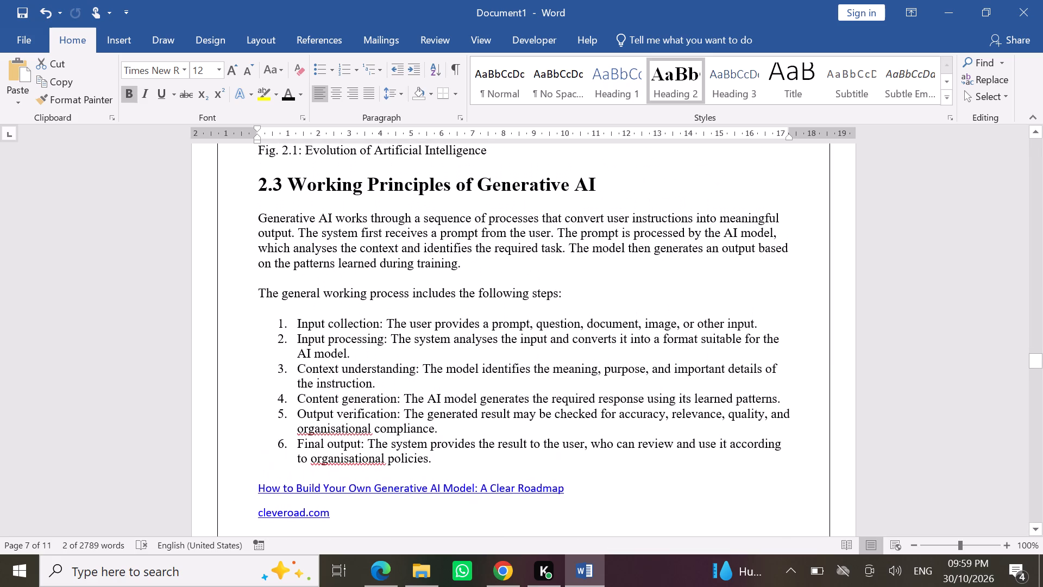
pyautogui.scroll(1, 385, 389)
pyautogui.click(215, 343)
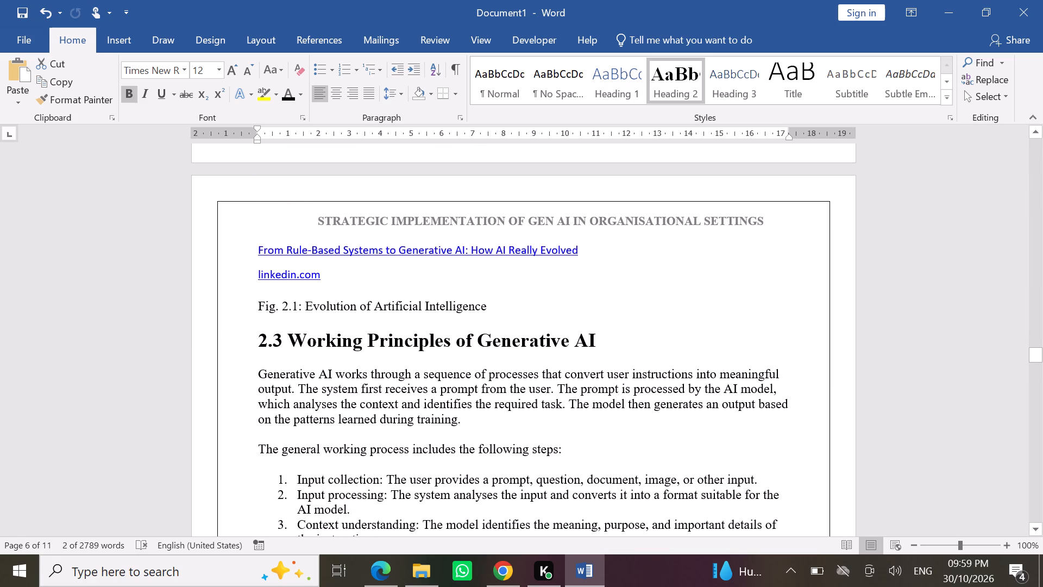
pyautogui.doubleClick(335, 295)
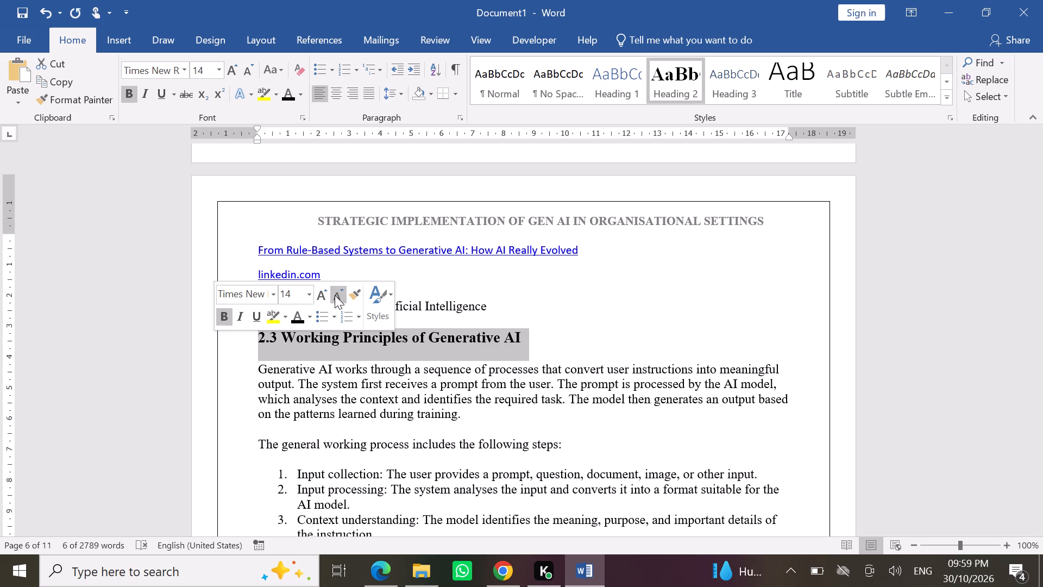
pyautogui.click(340, 294)
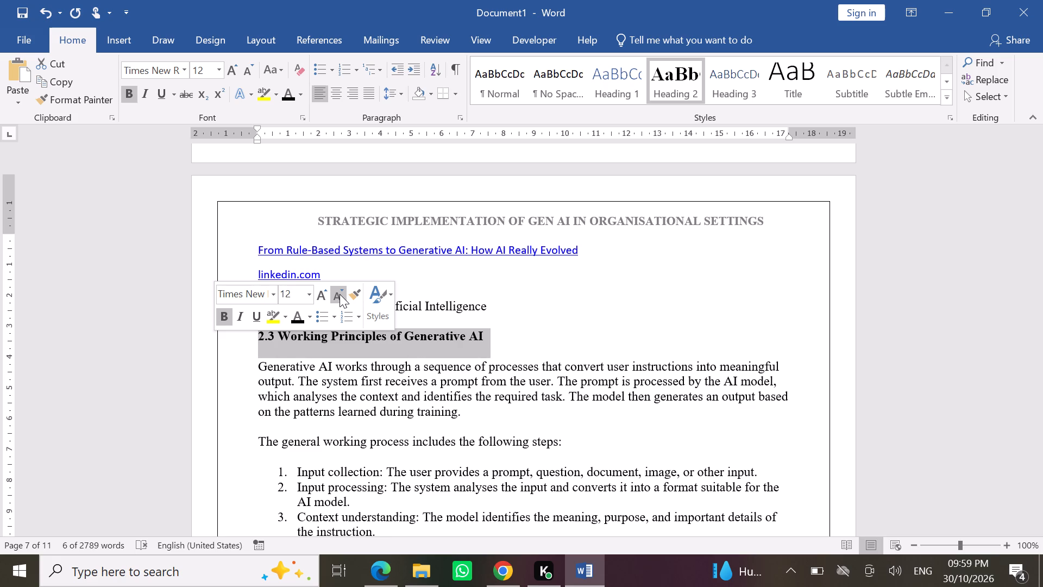
pyautogui.click(517, 302)
# Reduce the heading "2.2 Evolution of Artificial Intelligence and Generative AI" to 12 pt.
pyautogui.scroll(6, 517, 302)
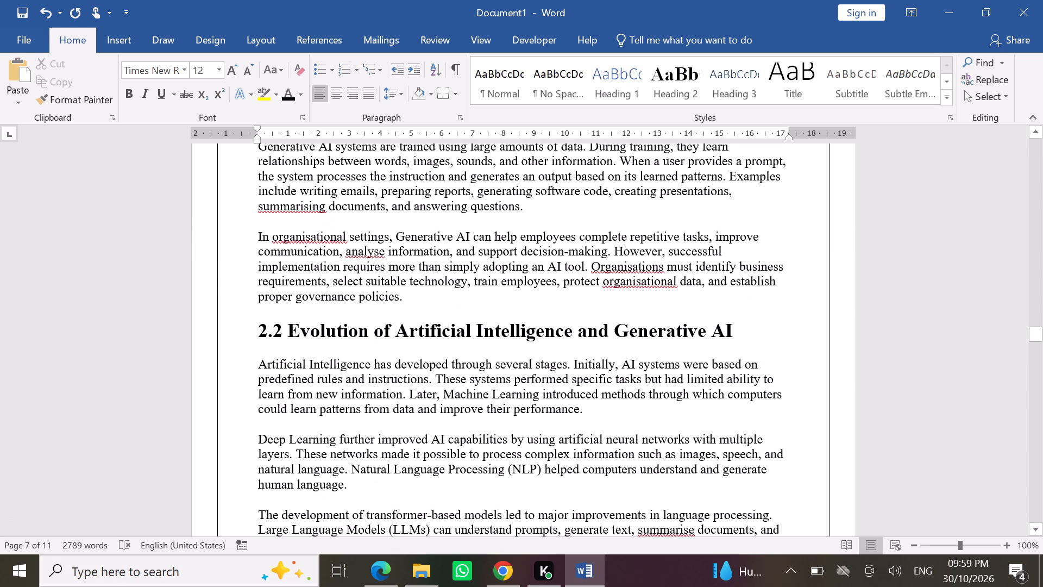
pyautogui.click(210, 340)
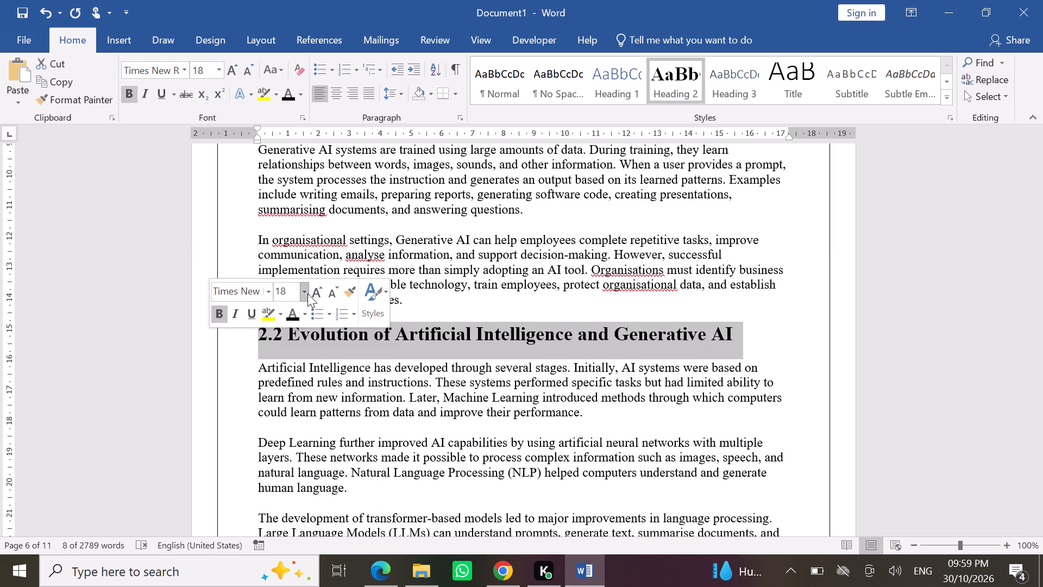
pyautogui.click(324, 295)
pyautogui.click(329, 295)
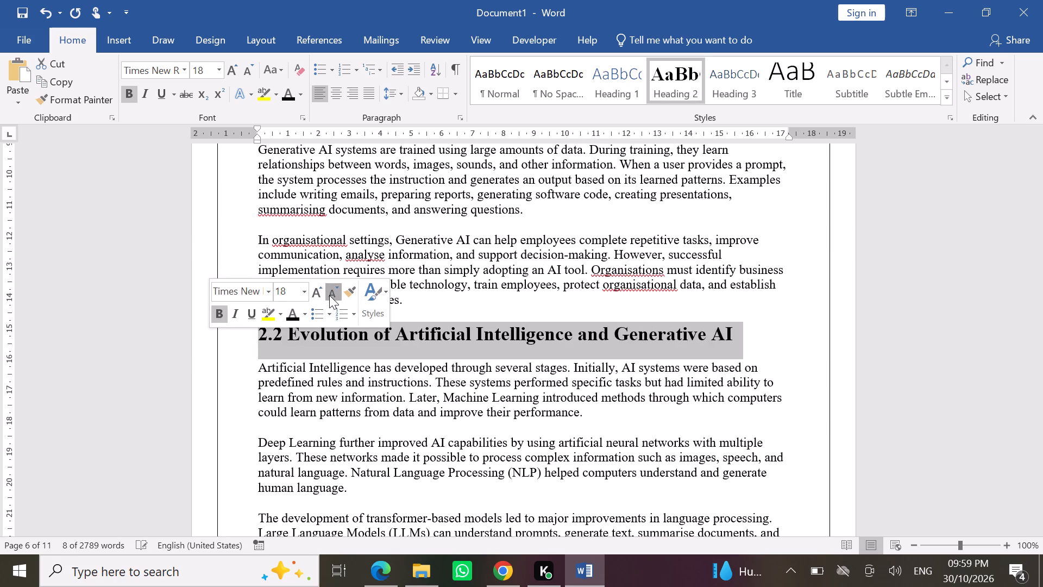
pyautogui.click(329, 295)
pyautogui.click(329, 295)
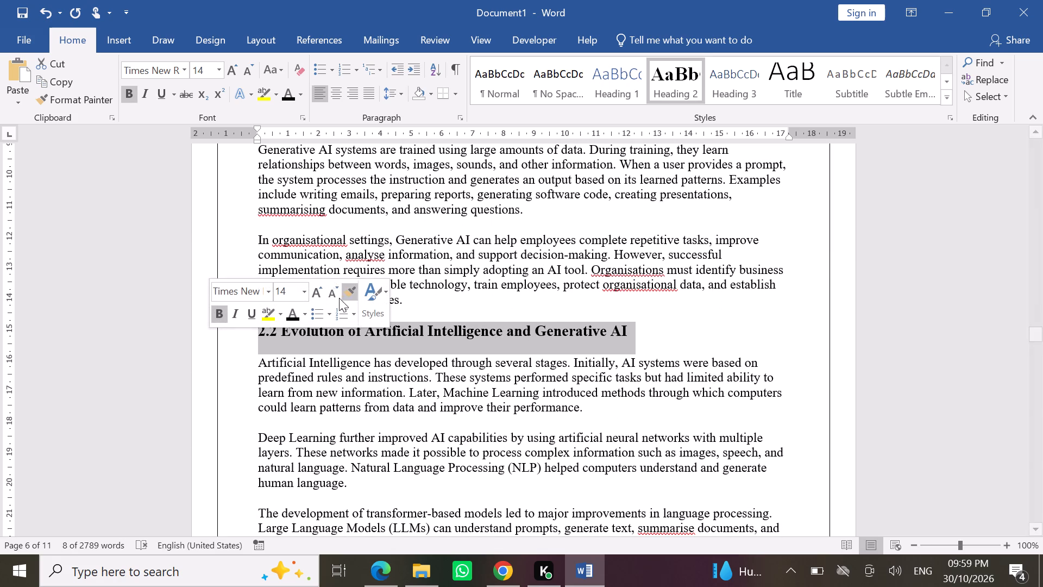
pyautogui.click(329, 299)
pyautogui.click(438, 308)
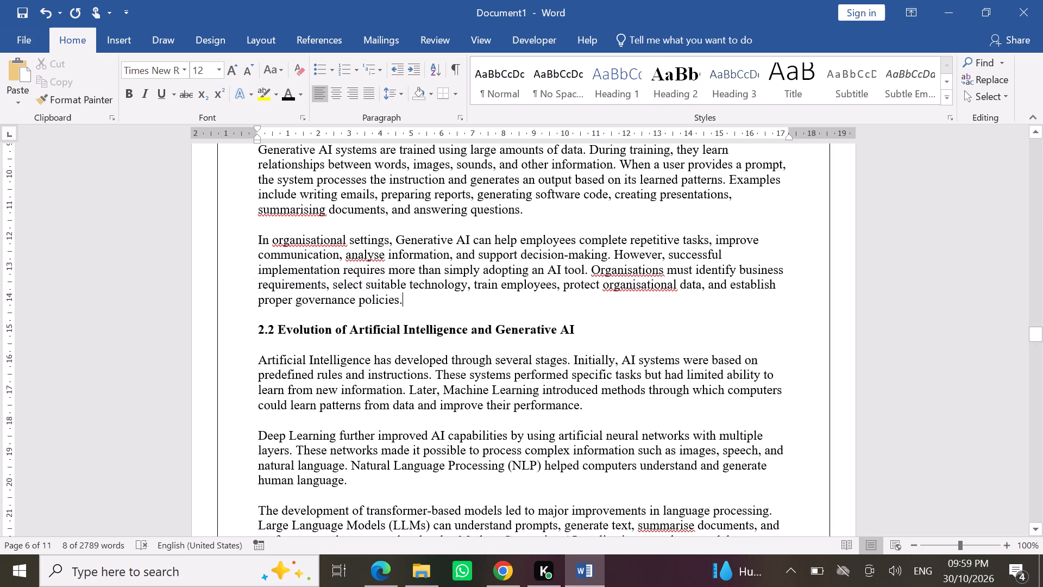
# Reduce the heading "2.1 Introduction to Generative Artificial Intelligence" to 12 pt.
pyautogui.scroll(3, 438, 308)
pyautogui.click(219, 333)
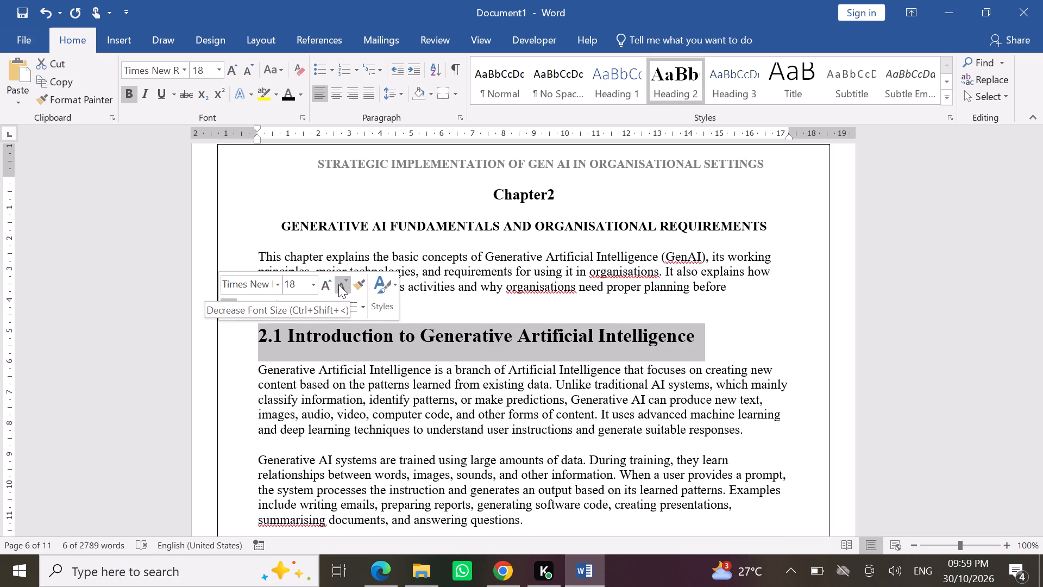
pyautogui.click(338, 284)
pyautogui.click(338, 284)
pyautogui.click(338, 284)
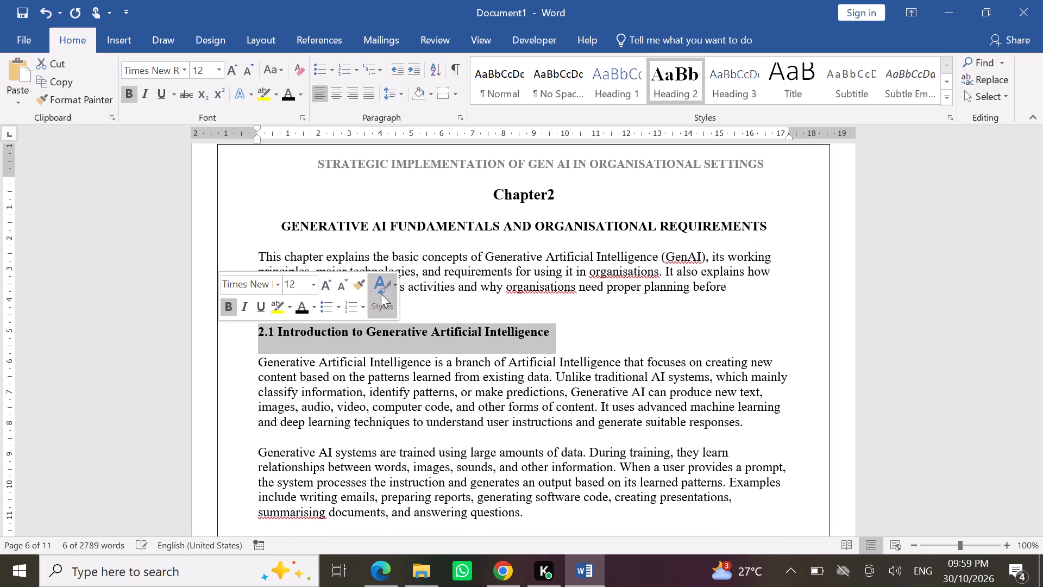
pyautogui.click(441, 311)
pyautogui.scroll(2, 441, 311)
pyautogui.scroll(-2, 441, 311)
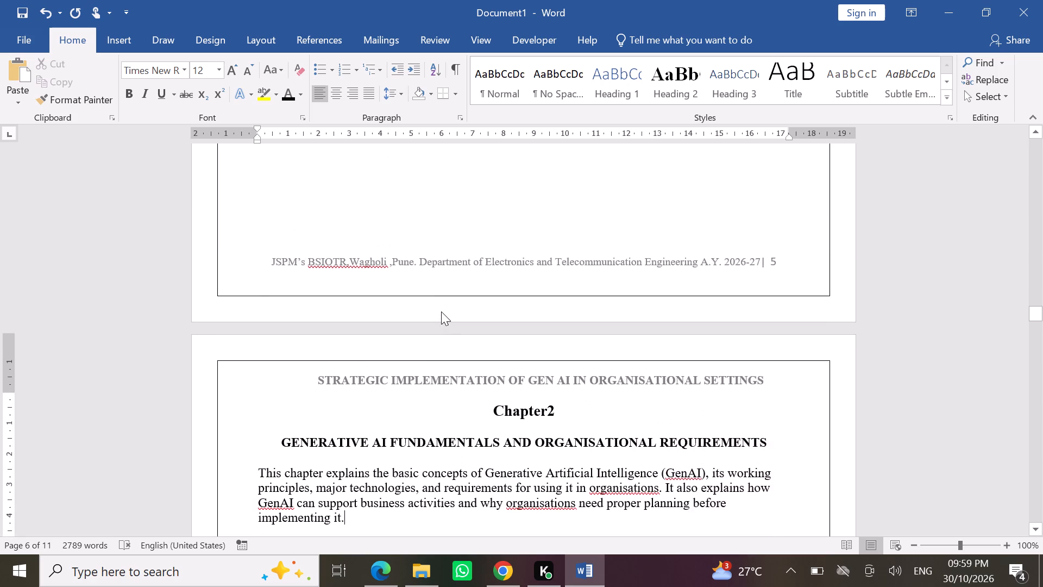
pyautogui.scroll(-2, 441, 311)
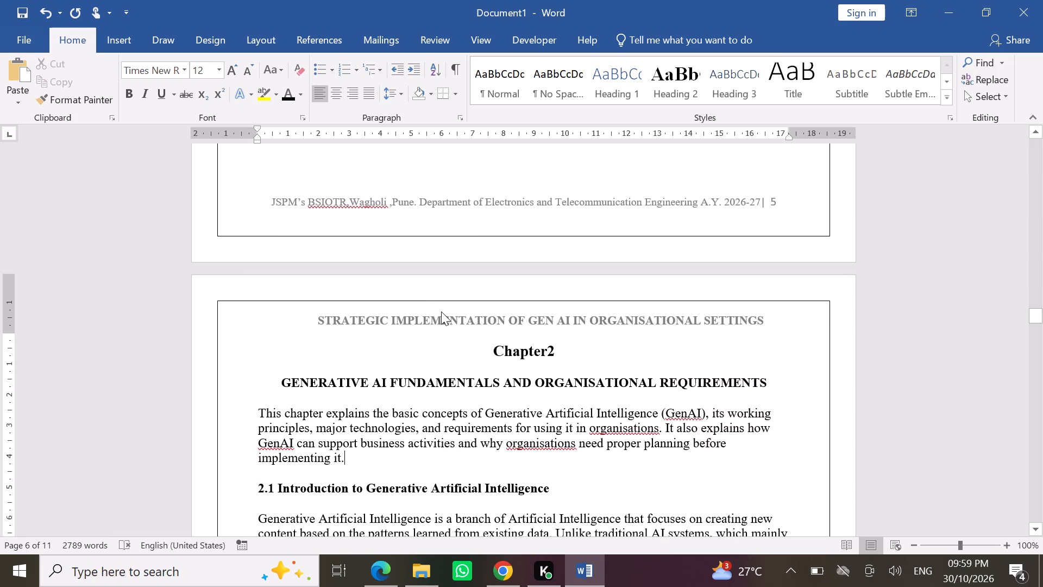
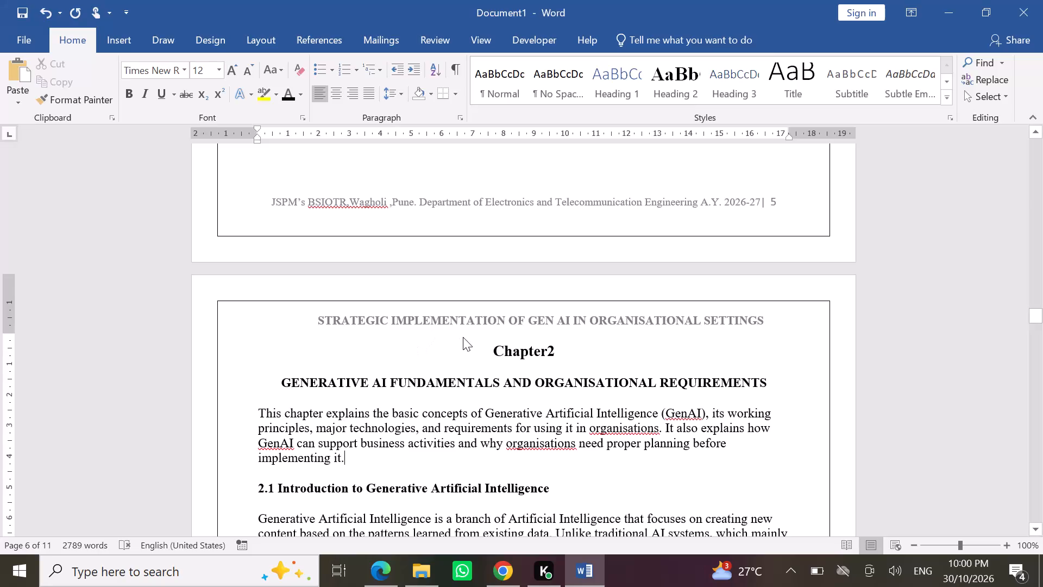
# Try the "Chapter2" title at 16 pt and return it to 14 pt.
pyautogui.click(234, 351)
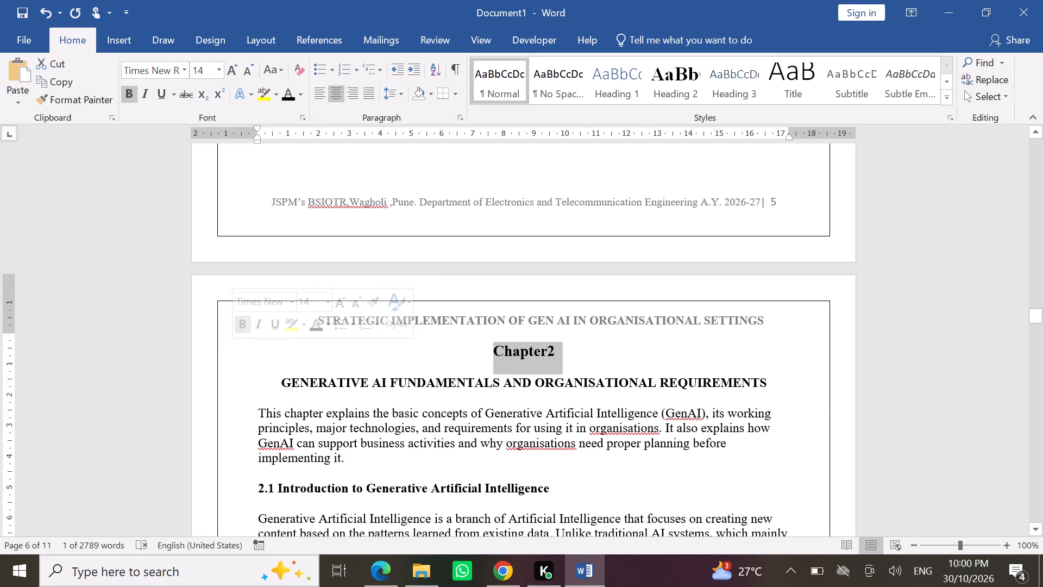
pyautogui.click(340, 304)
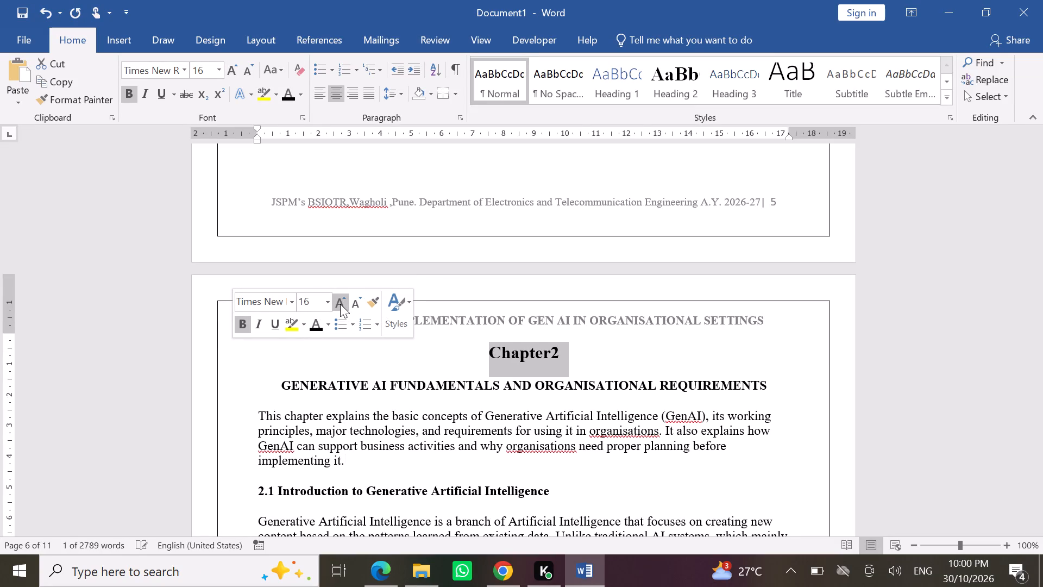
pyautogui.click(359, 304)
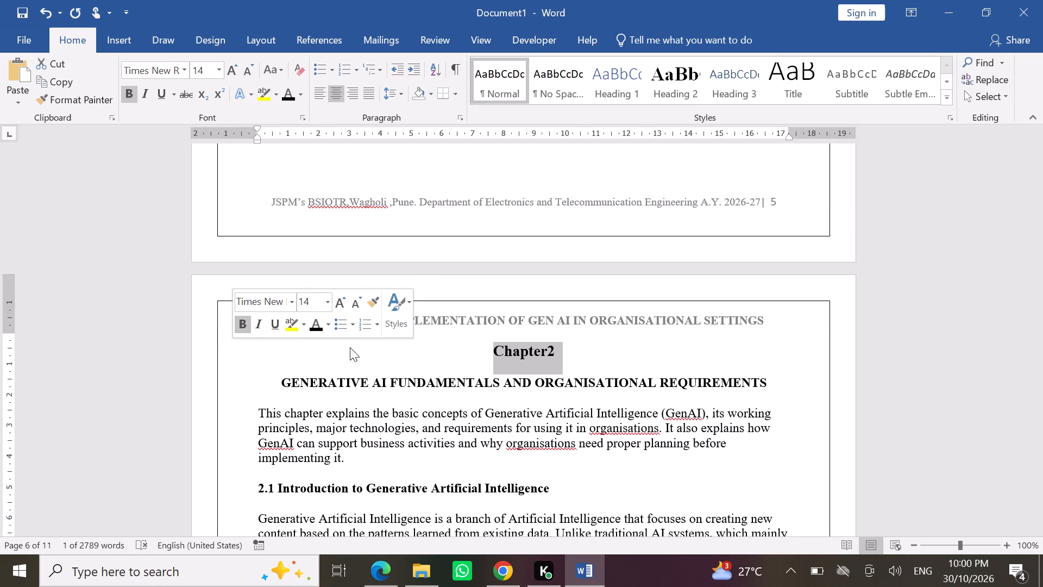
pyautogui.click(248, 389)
# Following the chapter title style in the reference PDF TS_REPORT_YASH, rewrite the Word title "Chapter2" as "CHAPTER 2", in capitals with a space.
pyautogui.click(388, 566)
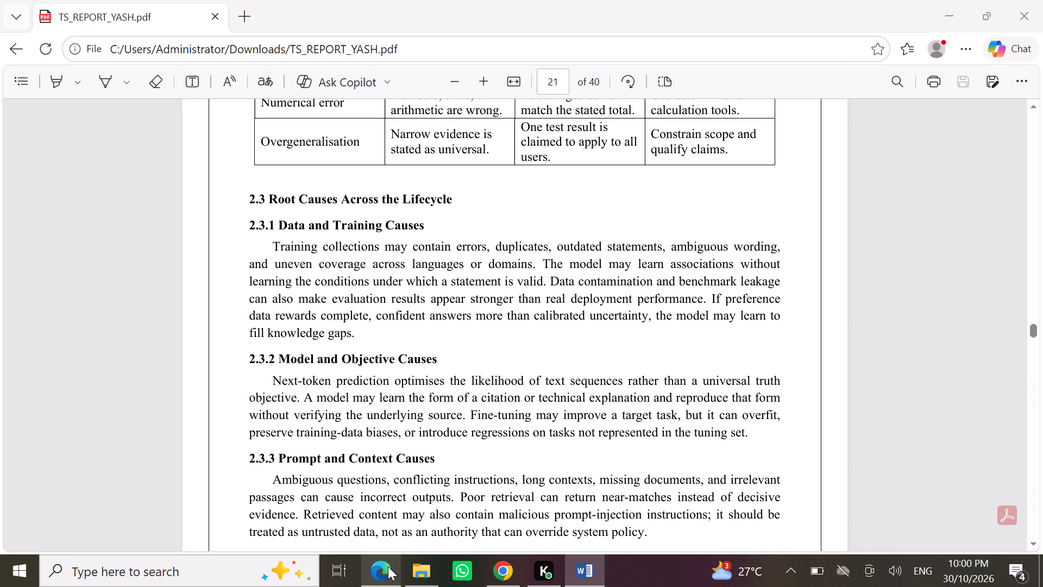
pyautogui.scroll(10, 533, 365)
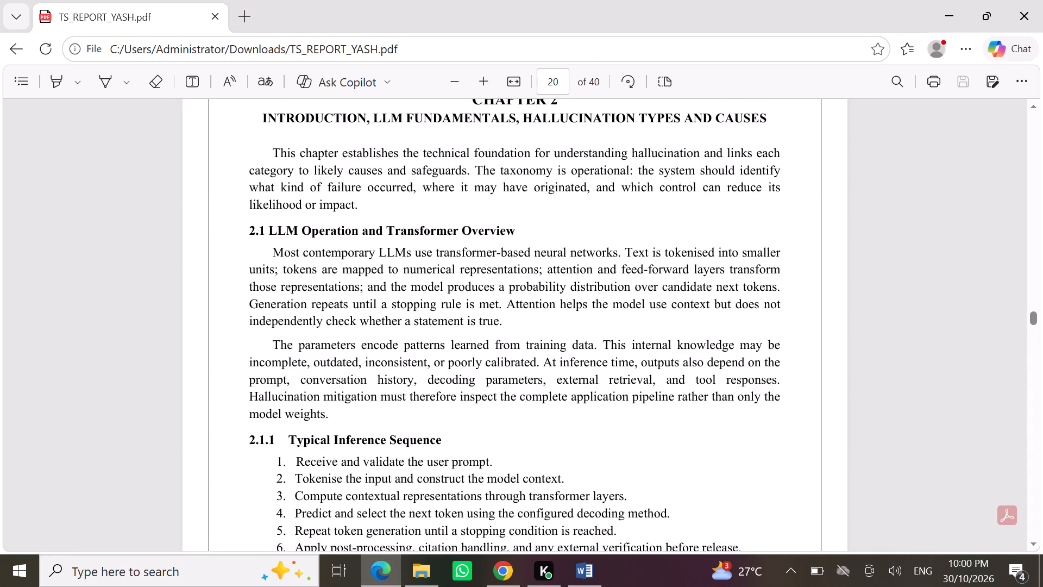
pyautogui.scroll(6, 533, 365)
pyautogui.scroll(-4, 533, 365)
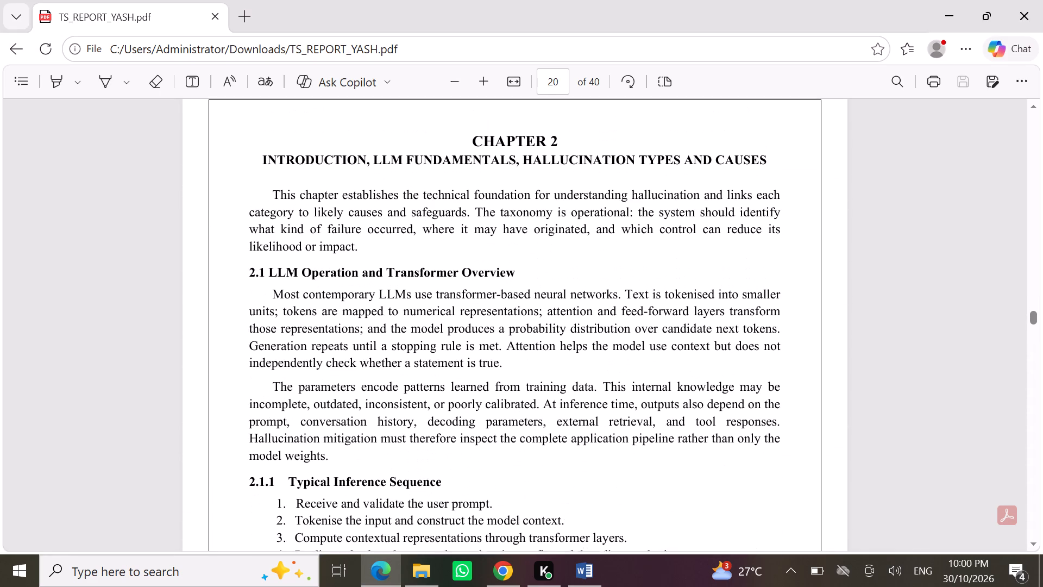
pyautogui.scroll(-2, 533, 365)
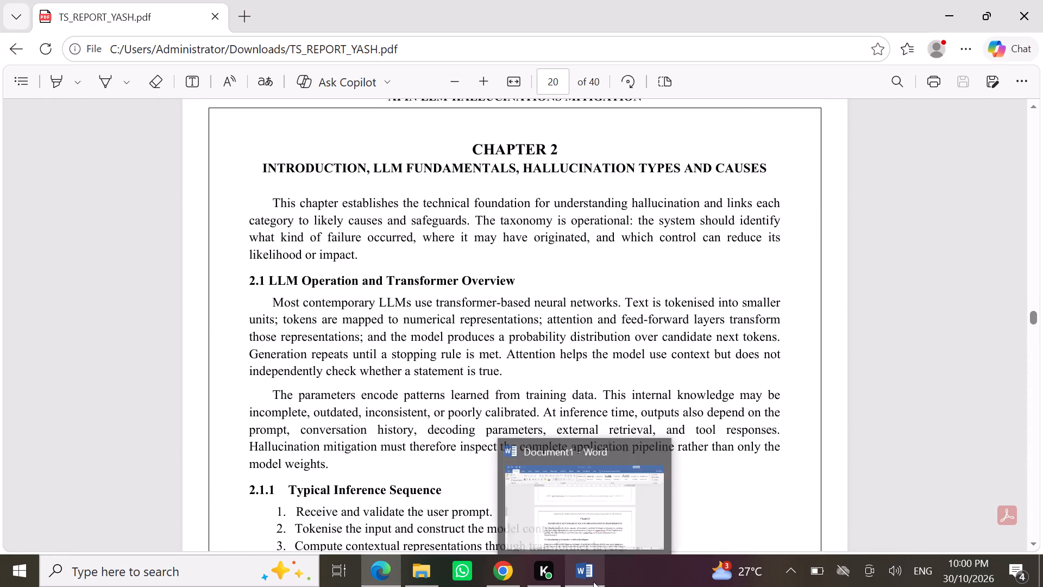
pyautogui.click(593, 582)
pyautogui.click(548, 352)
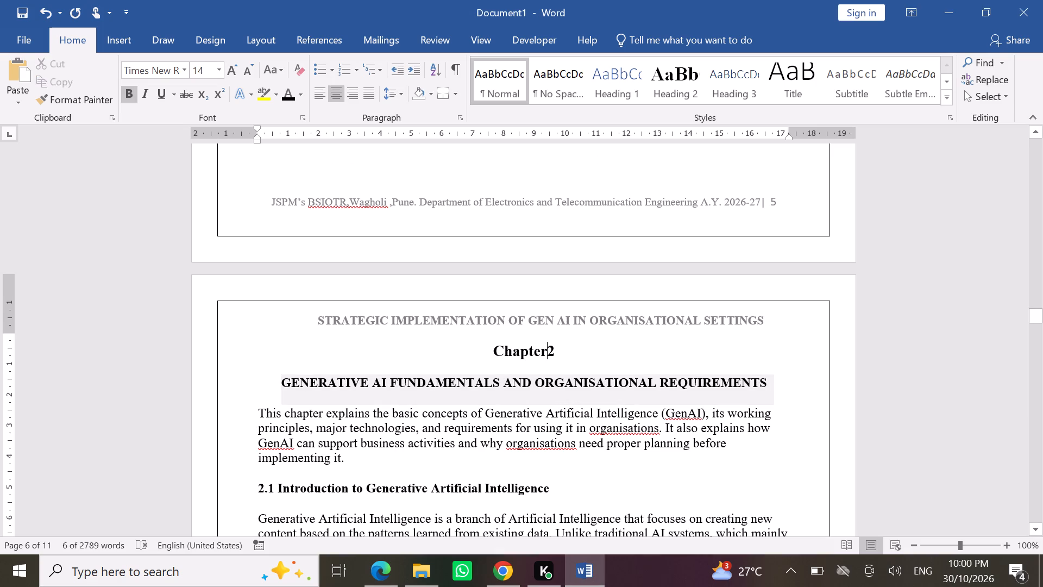
pyautogui.press('BackSpace')
pyautogui.press('BackSpace')
pyautogui.press('BackSpace')
pyautogui.press('BackSpace')
pyautogui.press('BackSpace')
pyautogui.press('BackSpace')
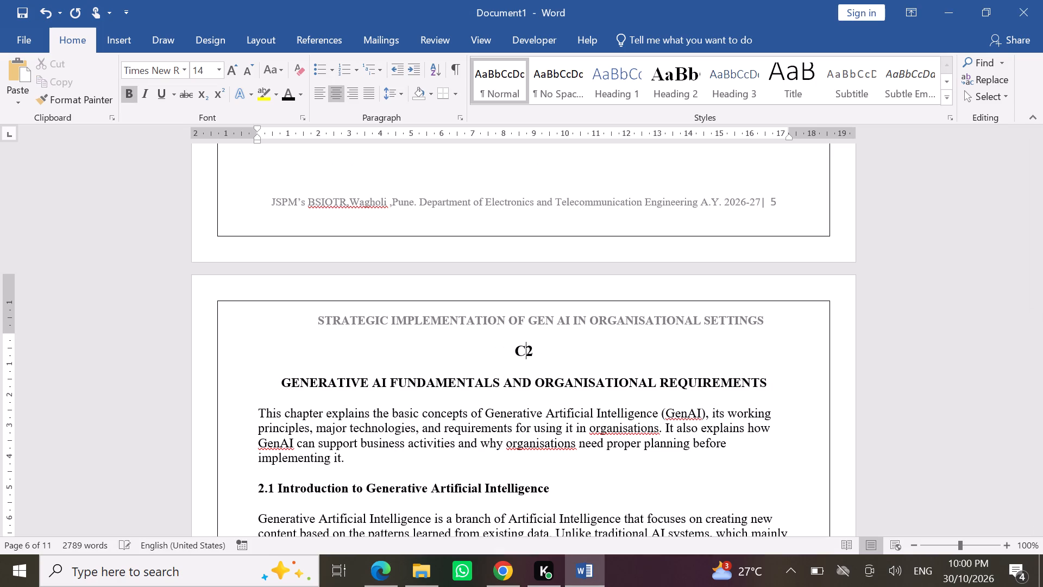
pyautogui.write('HAPTER')
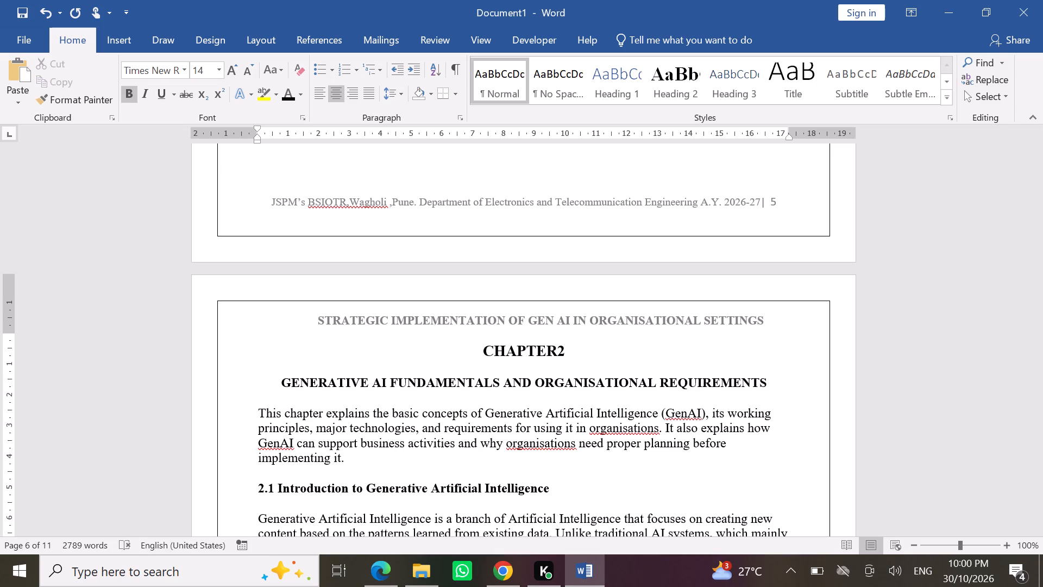
pyautogui.hotkey('alt', 'Tab')
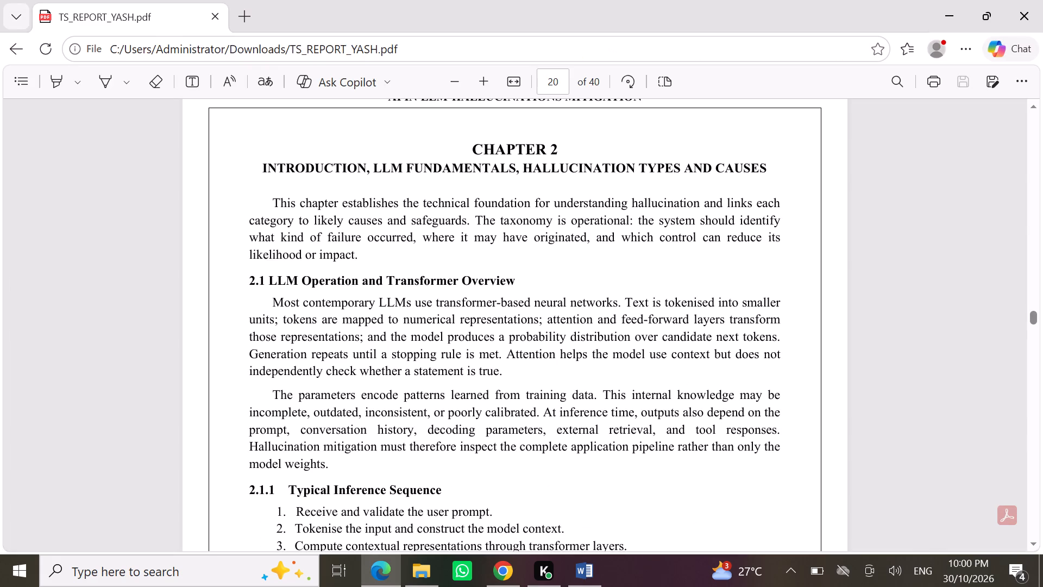
pyautogui.hotkey('alt', 'Tab')
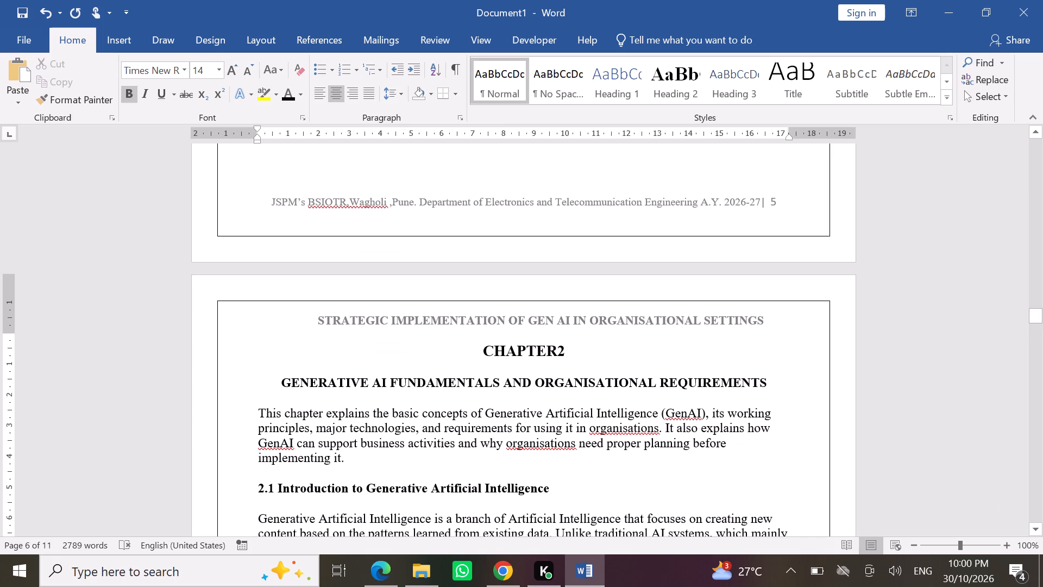
pyautogui.press('space')
# Compare the Chapter 2 title and subtitle layout in the Word report with the reference PDF.
pyautogui.hotkey('alt', 'Tab')
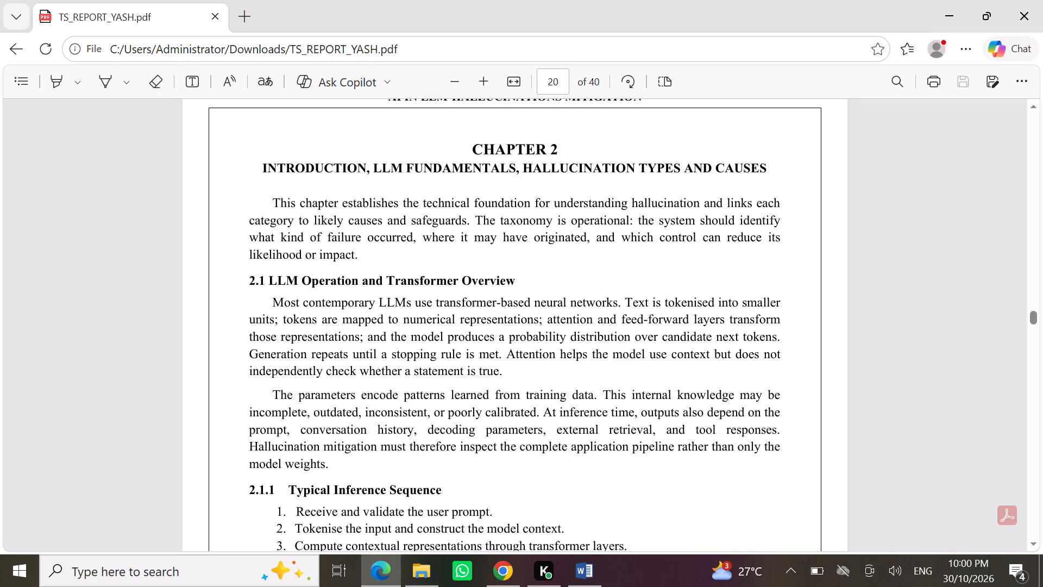
pyautogui.hotkey('alt', 'Tab')
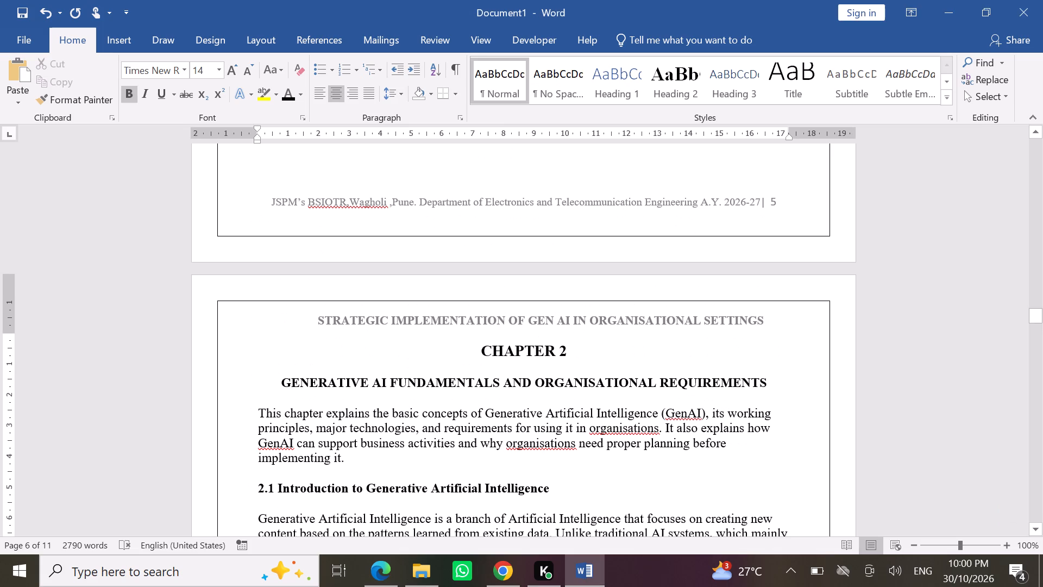
pyautogui.hotkey('alt', 'Tab')
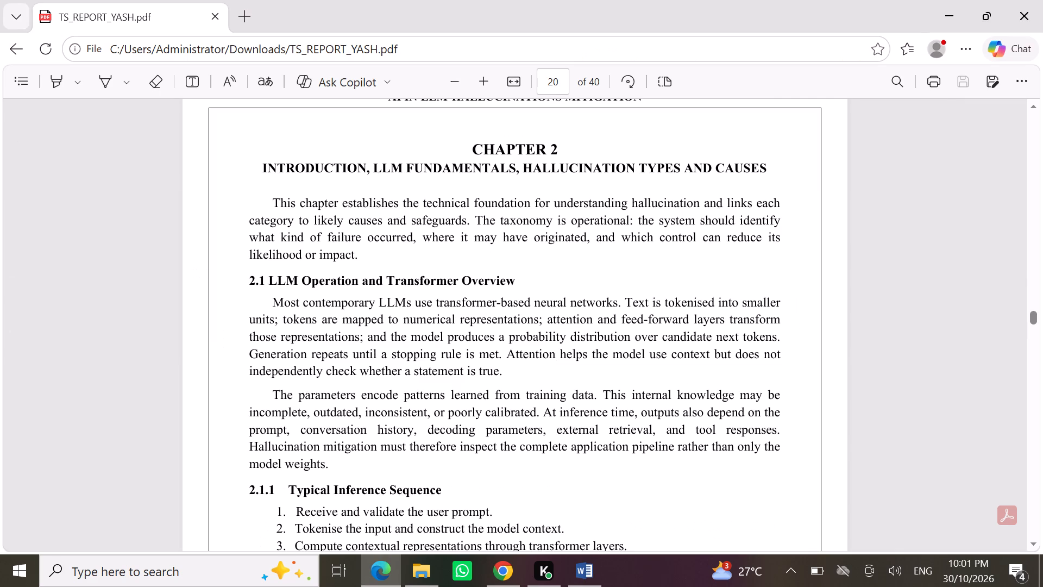
pyautogui.click(579, 152)
pyautogui.click(561, 152)
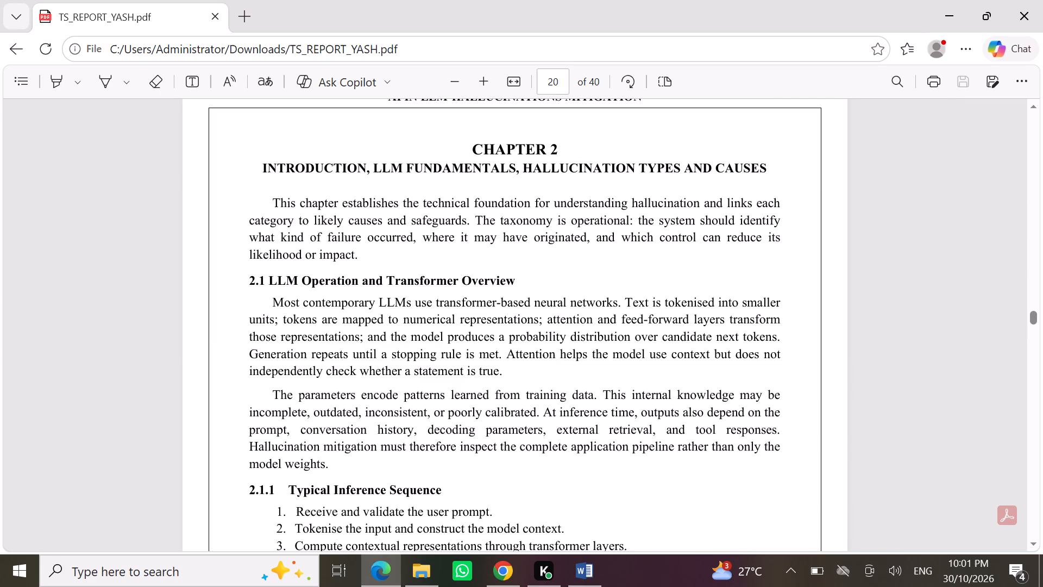
pyautogui.click(561, 152)
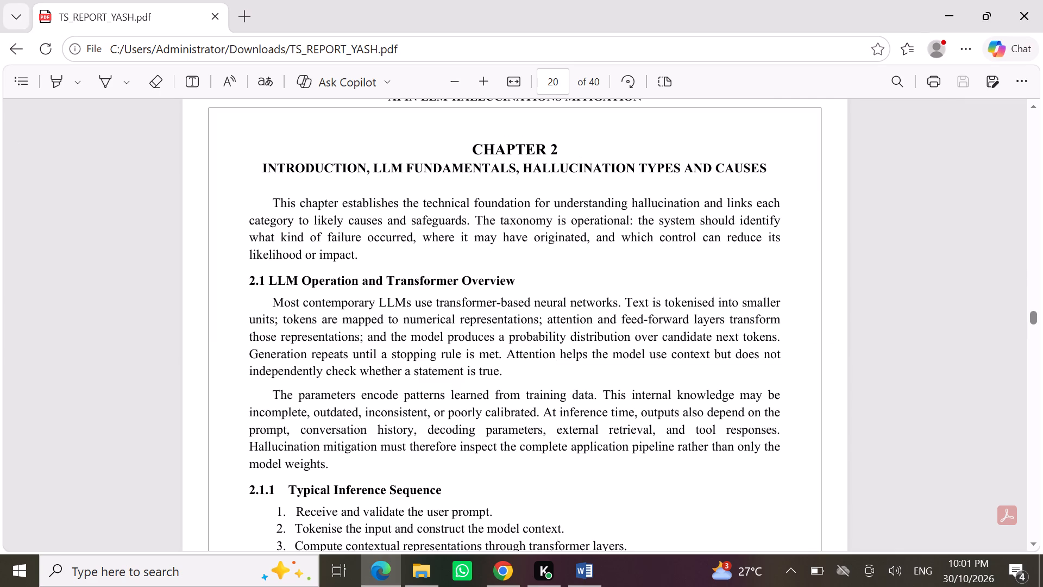
pyautogui.click(563, 146)
pyautogui.click(563, 146)
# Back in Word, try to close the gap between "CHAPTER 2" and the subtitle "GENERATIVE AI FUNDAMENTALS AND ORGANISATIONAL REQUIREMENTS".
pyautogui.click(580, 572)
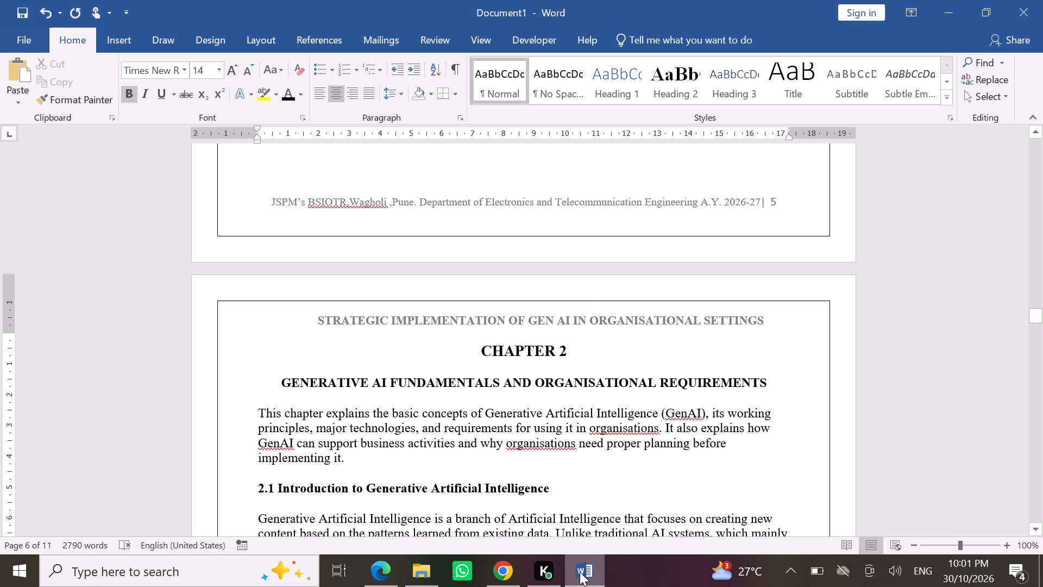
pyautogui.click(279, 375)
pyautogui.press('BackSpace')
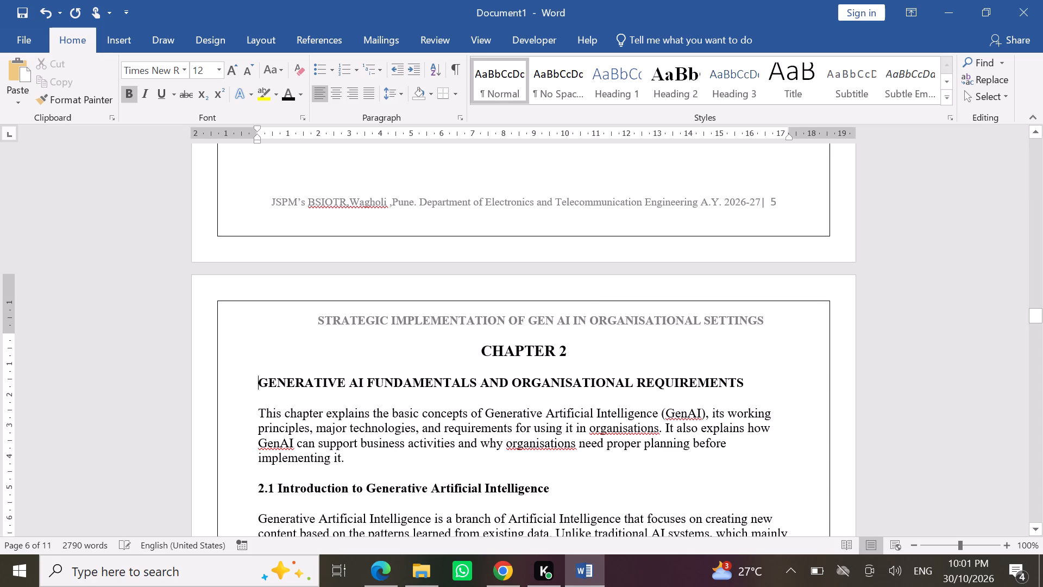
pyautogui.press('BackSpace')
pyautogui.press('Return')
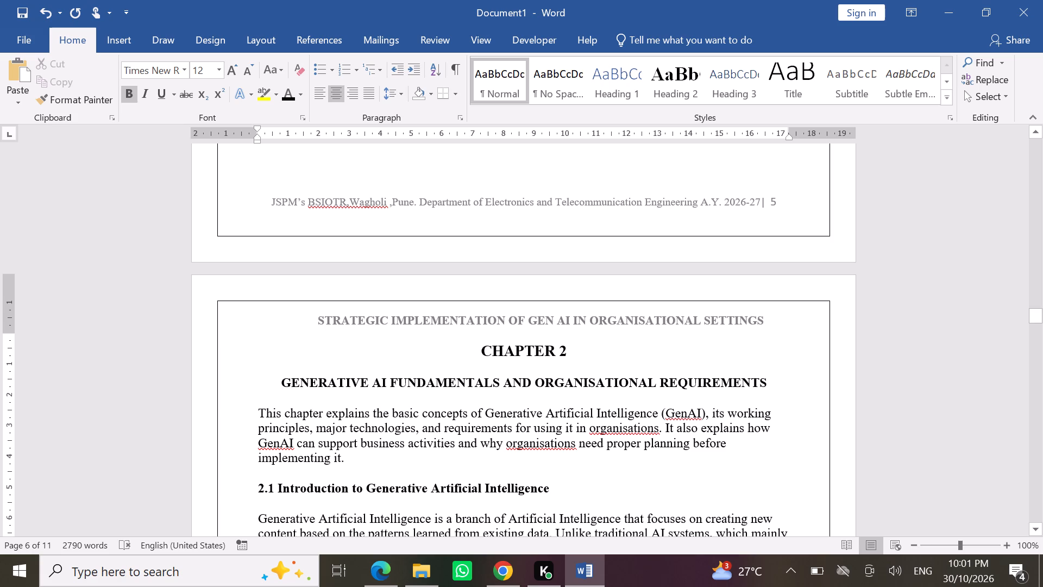
# Justify all of Chapter 2, from its title through the 2.8 Summary text, and set the line spacing to 1.15.
pyautogui.scroll(-1, 513, 428)
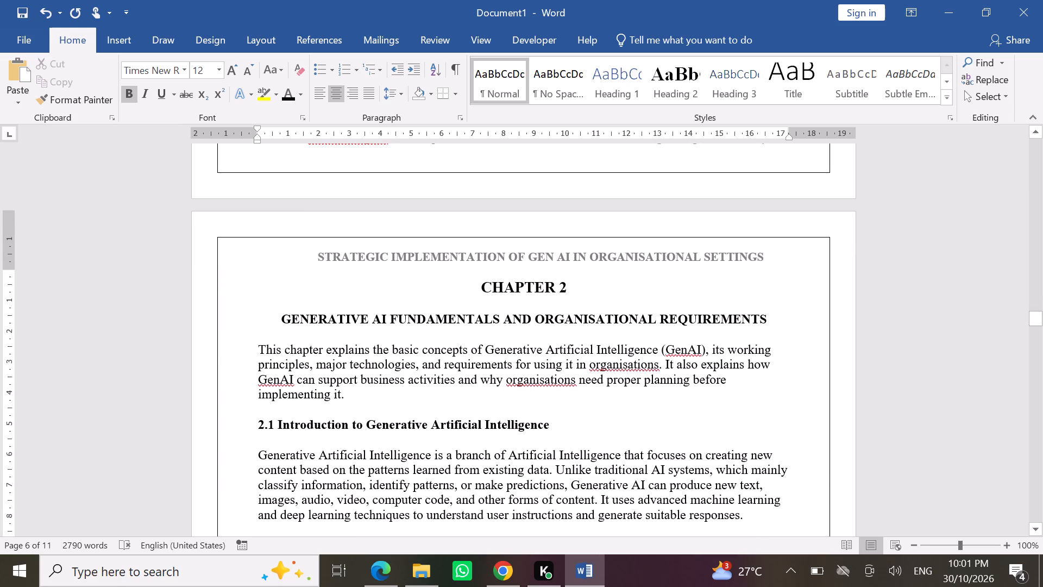
pyautogui.scroll(-1, 513, 428)
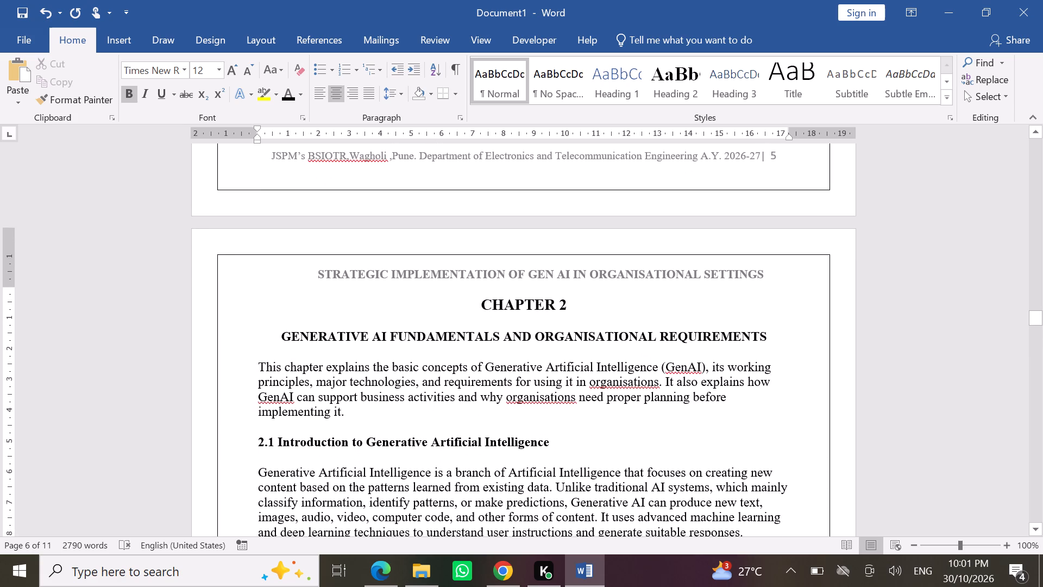
pyautogui.moveTo(234, 307); pyautogui.dragTo(275, 586)
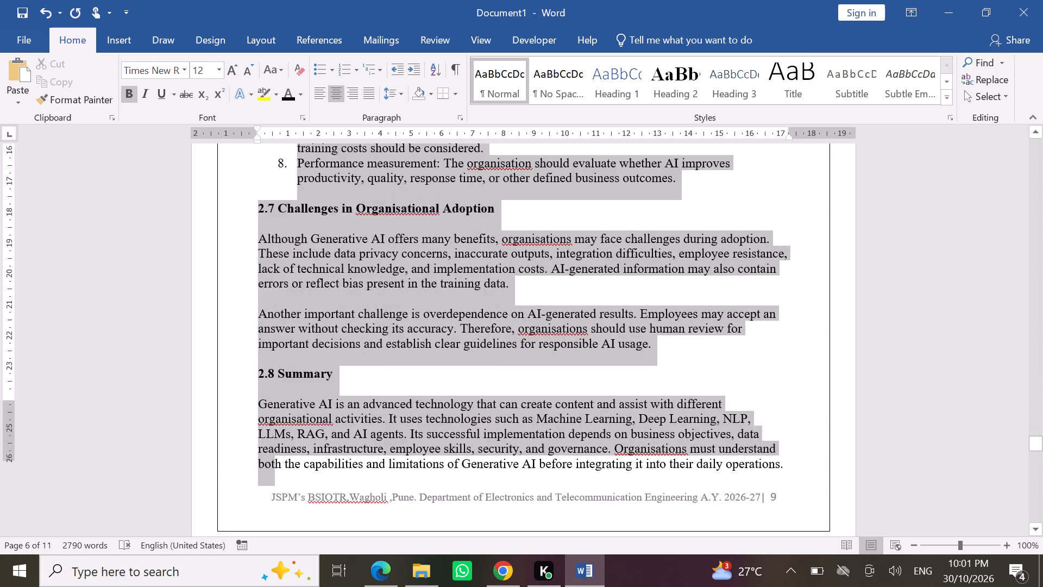
pyautogui.moveTo(275, 586); pyautogui.dragTo(286, 379)
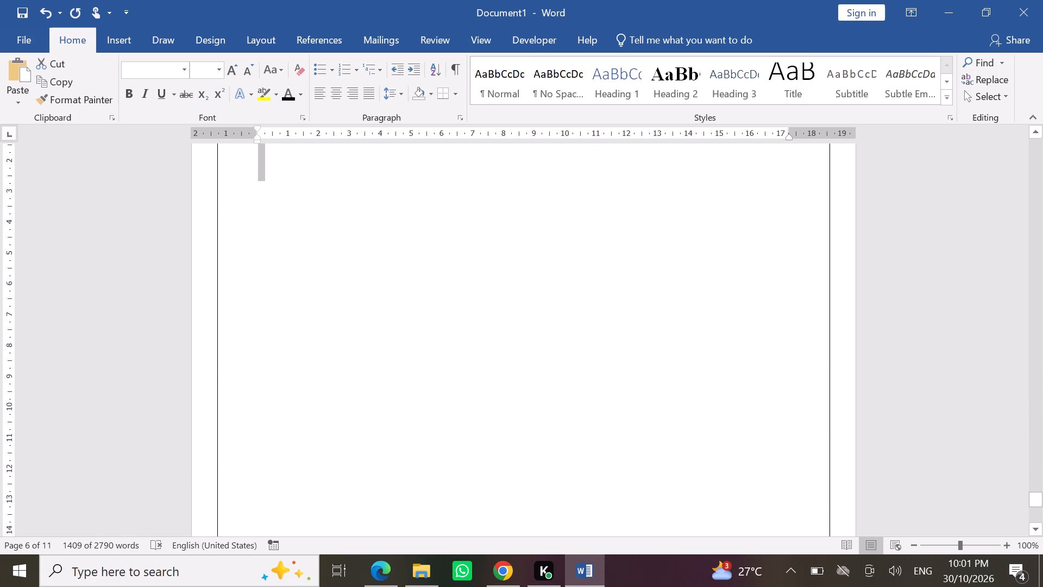
pyautogui.click(368, 87)
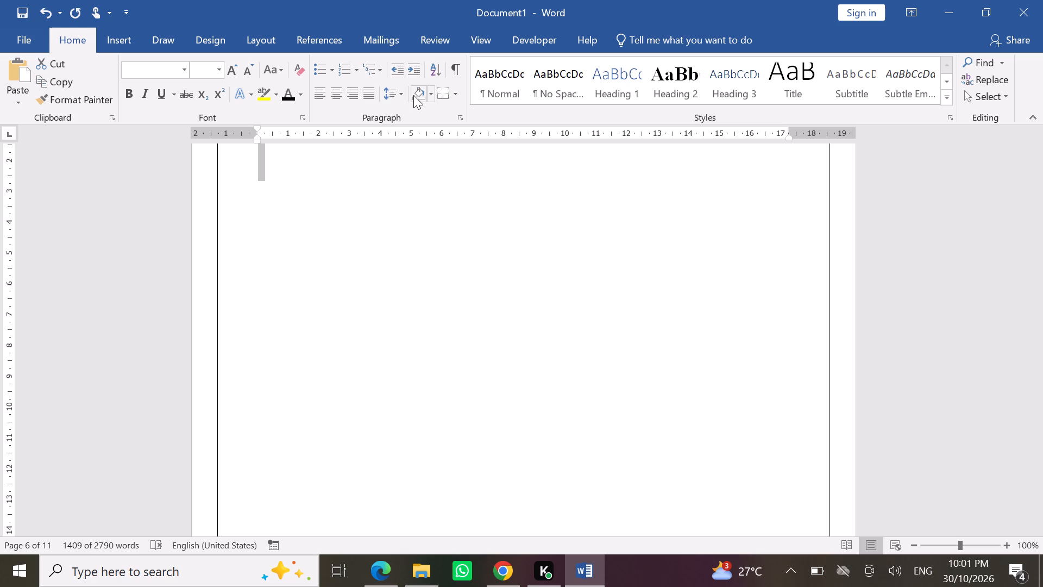
pyautogui.click(365, 89)
pyautogui.click(404, 97)
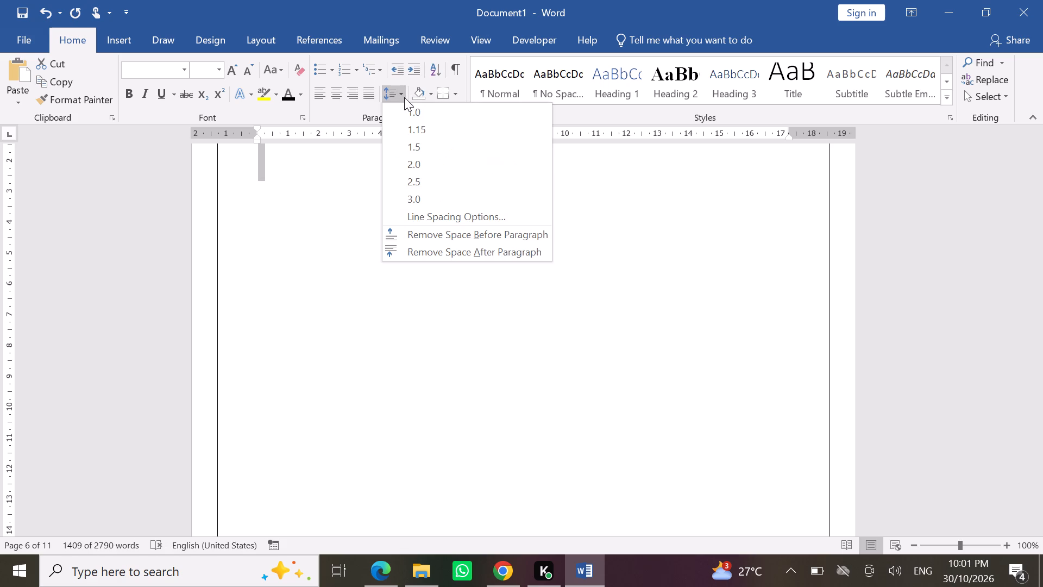
pyautogui.click(408, 127)
# Examine the reformatted Chapter 2 text and page breaks from section 2.6 to the 2.8 Summary.
pyautogui.scroll(2, 386, 259)
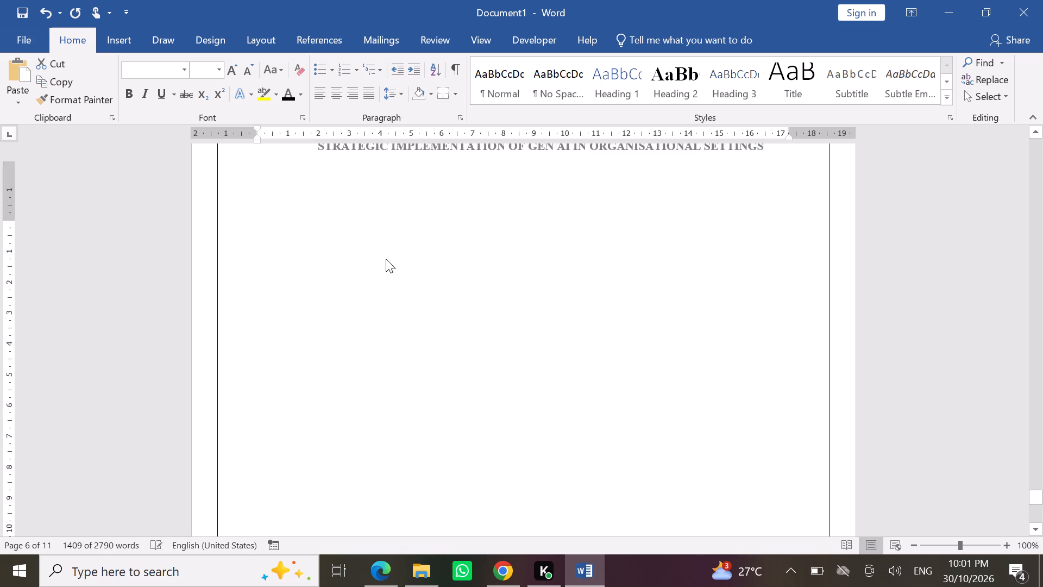
pyautogui.scroll(9, 386, 259)
pyautogui.scroll(-3, 386, 259)
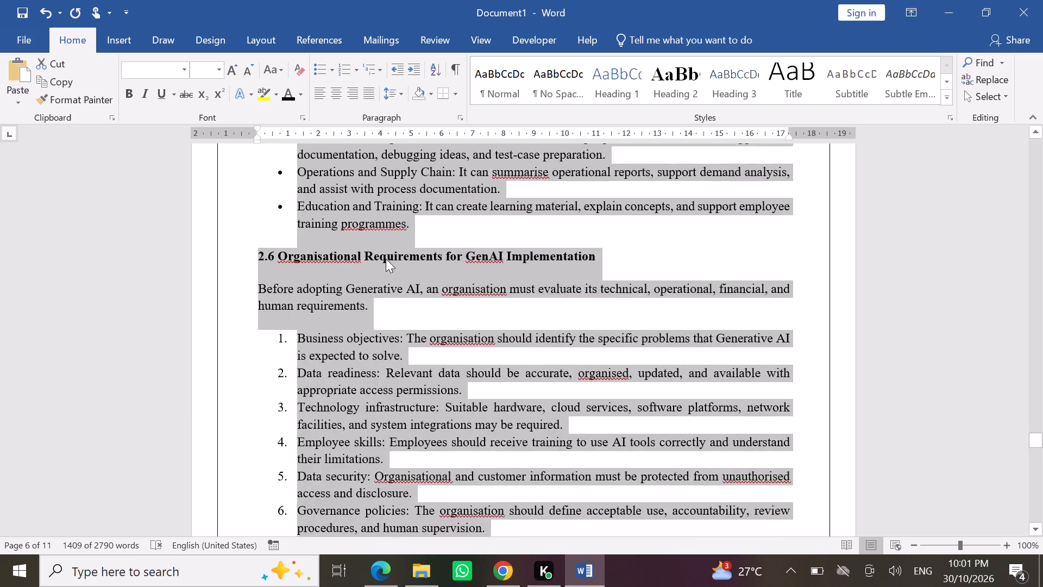
pyautogui.scroll(-7, 386, 259)
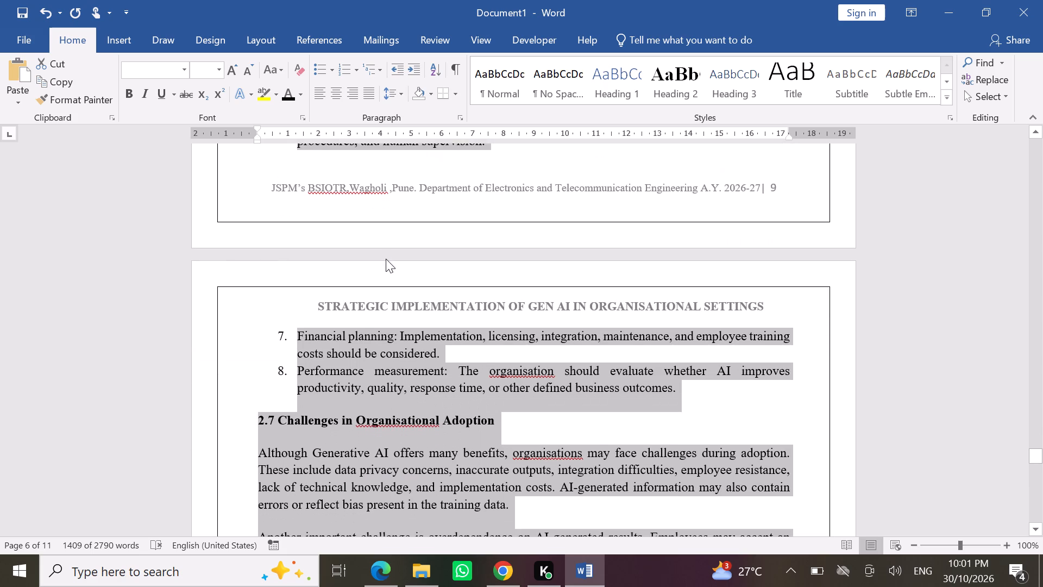
pyautogui.scroll(-3, 386, 259)
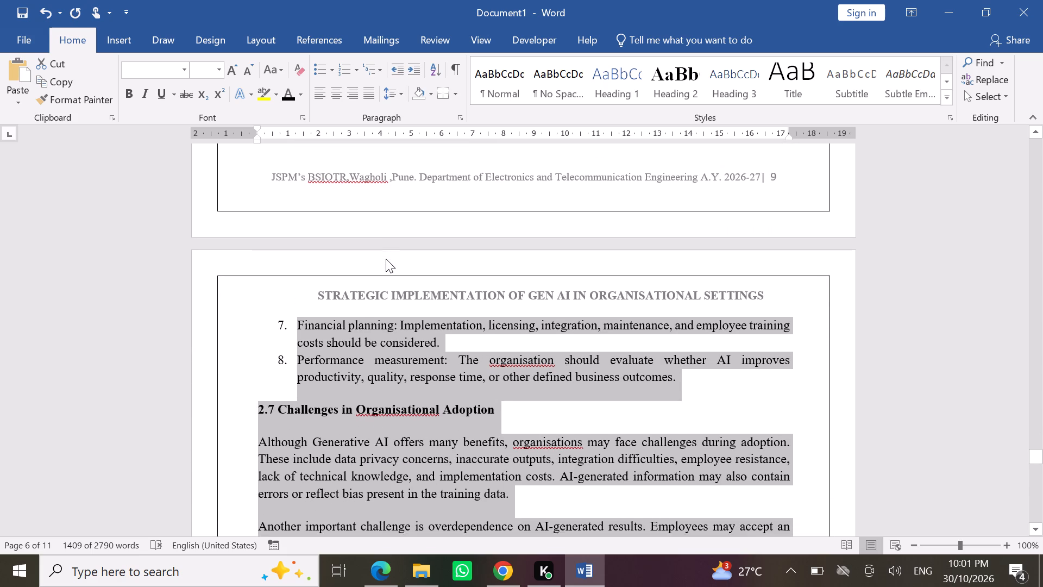
pyautogui.scroll(-5, 386, 259)
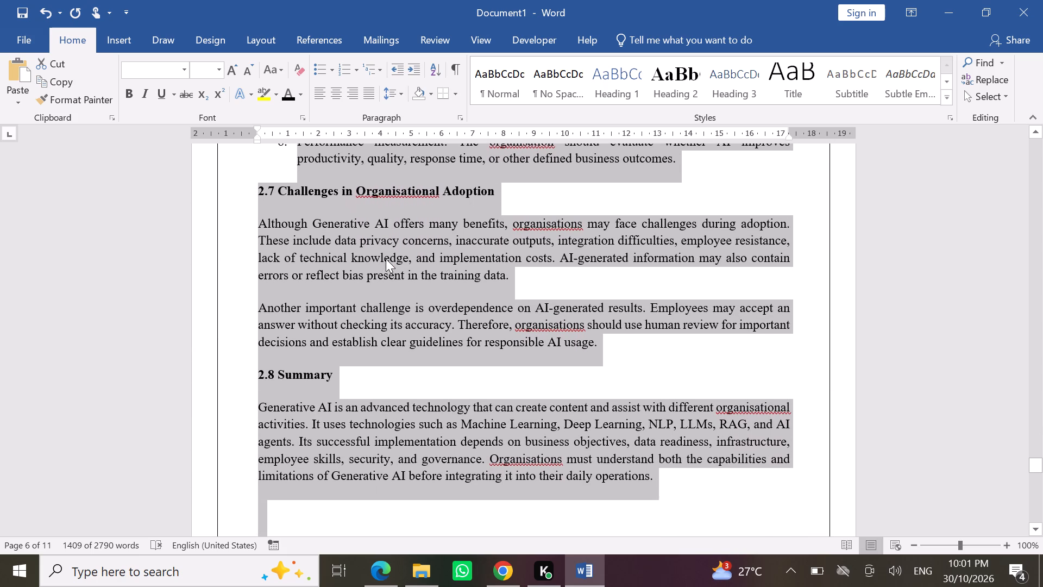
# Reapply 1.15 line spacing to the selected Chapter 2 text, through the 2.8 Summary.
pyautogui.scroll(-5, 386, 259)
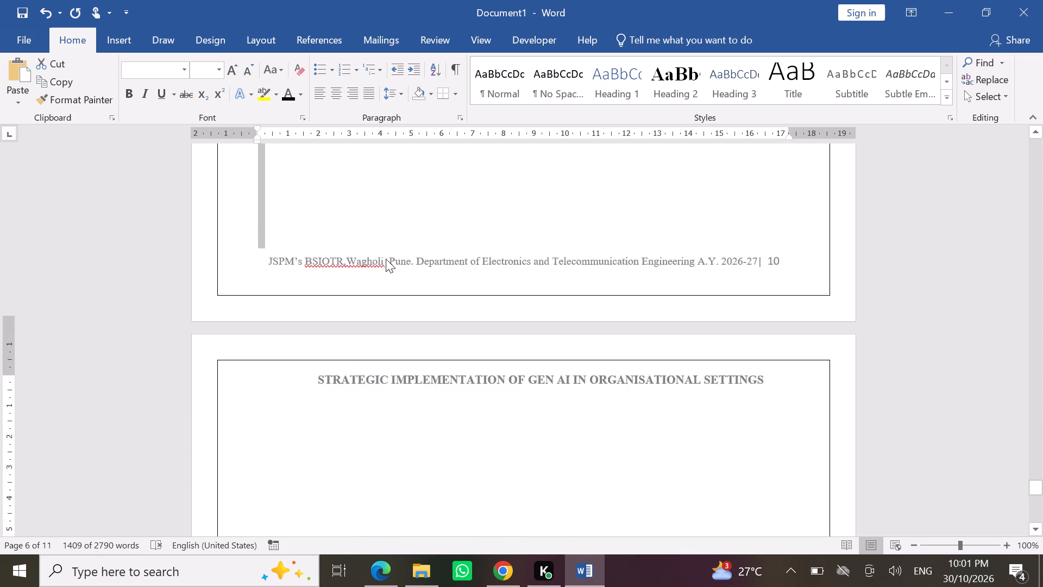
pyautogui.scroll(-1, 386, 259)
pyautogui.scroll(6, 386, 259)
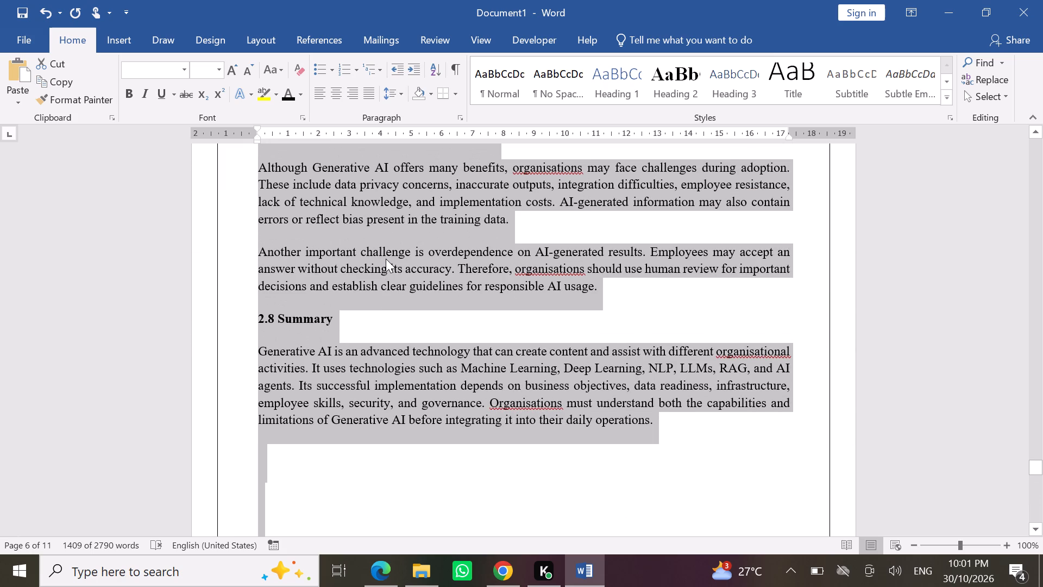
pyautogui.click(404, 92)
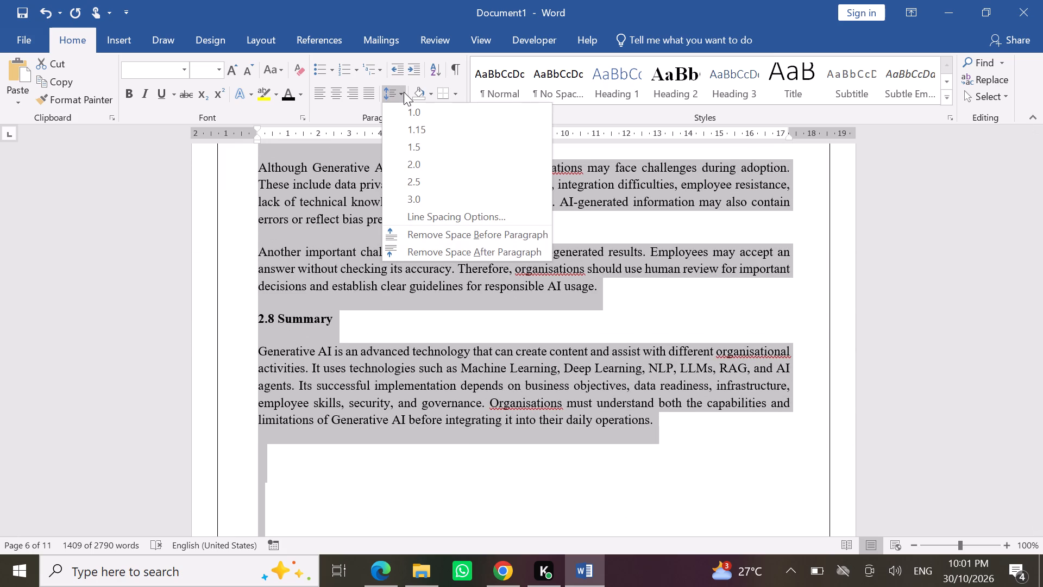
pyautogui.click(403, 124)
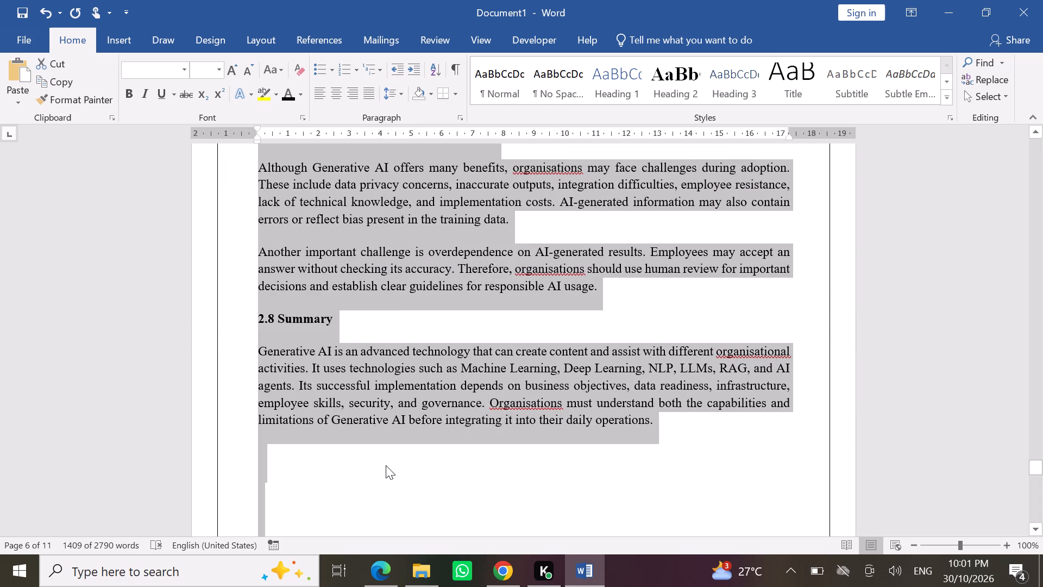
# Set the font of the selected Chapter 2 text to Times New Roman, and clear the selection.
pyautogui.click(185, 69)
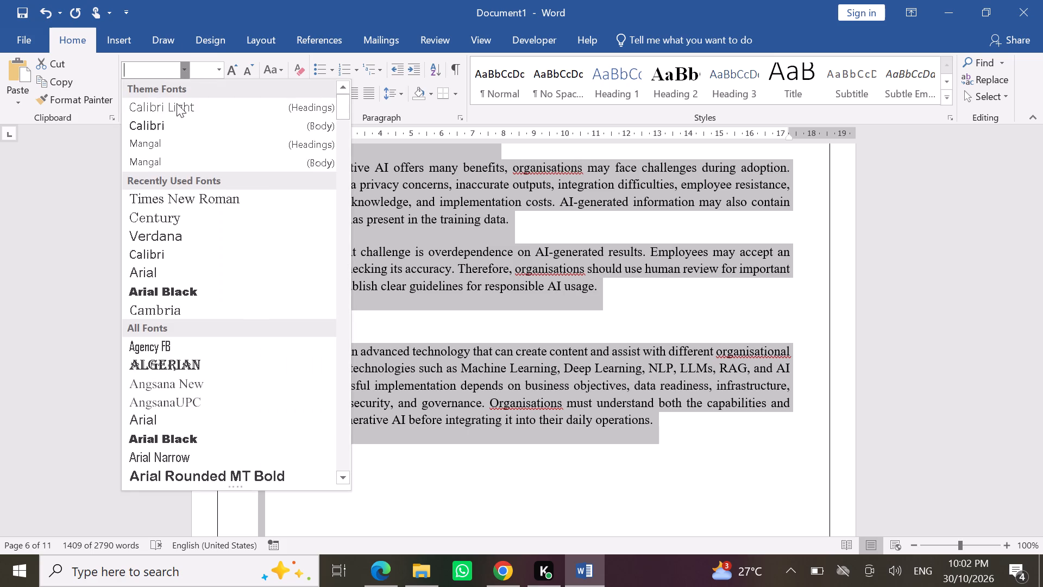
pyautogui.click(171, 193)
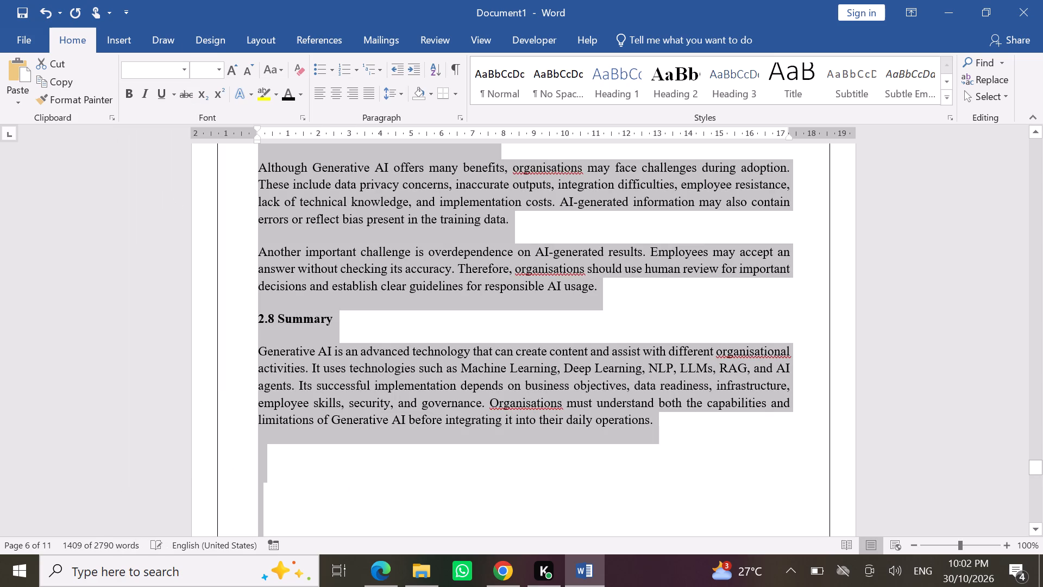
pyautogui.click(185, 70)
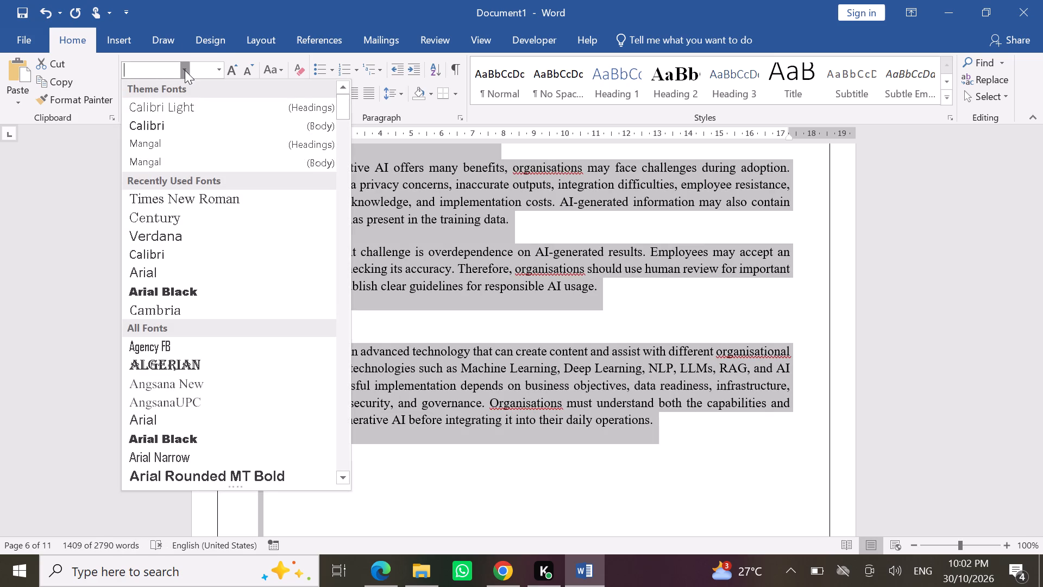
pyautogui.click(203, 191)
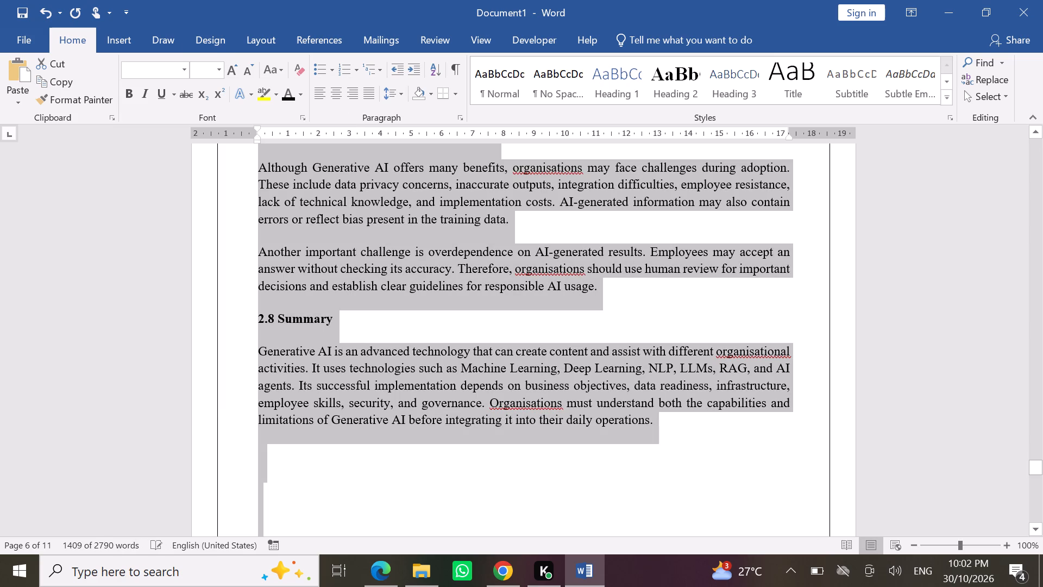
pyautogui.click(407, 465)
# Add blank lines after the end of Chapter 2's 2.8 Summary until the cursor reaches the following page.
pyautogui.scroll(1, 479, 338)
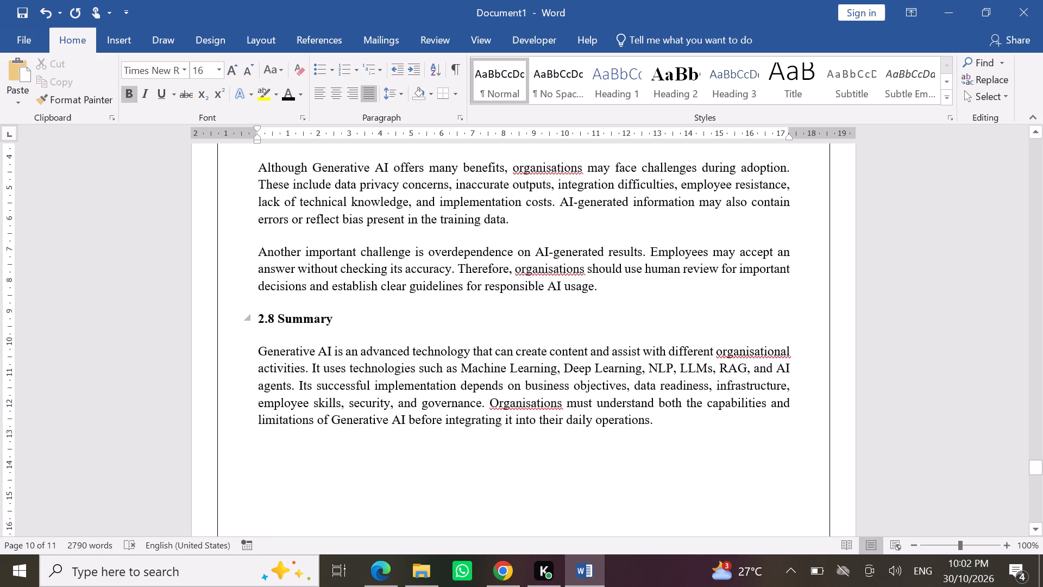
pyautogui.scroll(8, 479, 338)
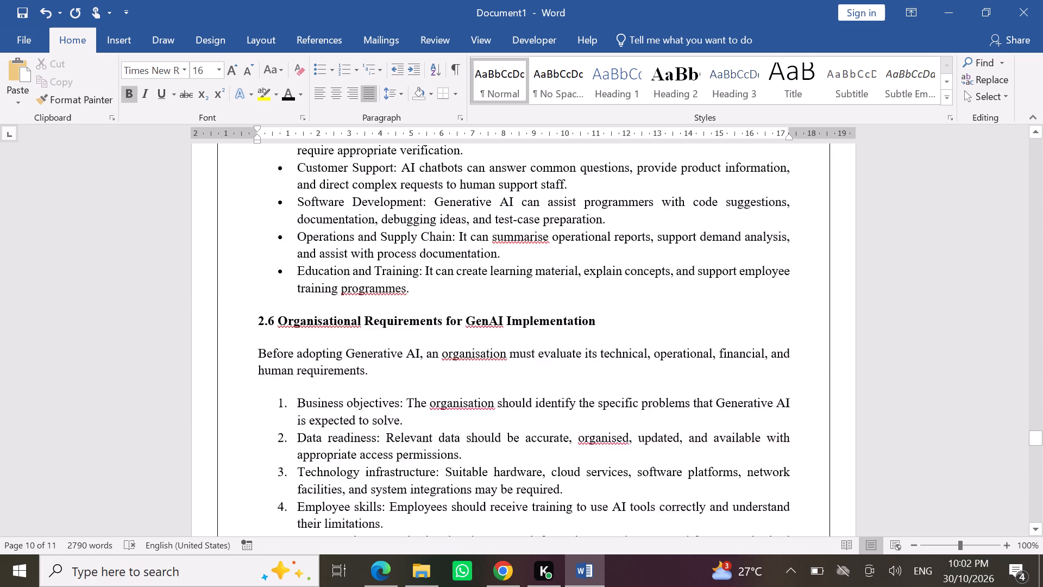
pyautogui.scroll(-10, 479, 338)
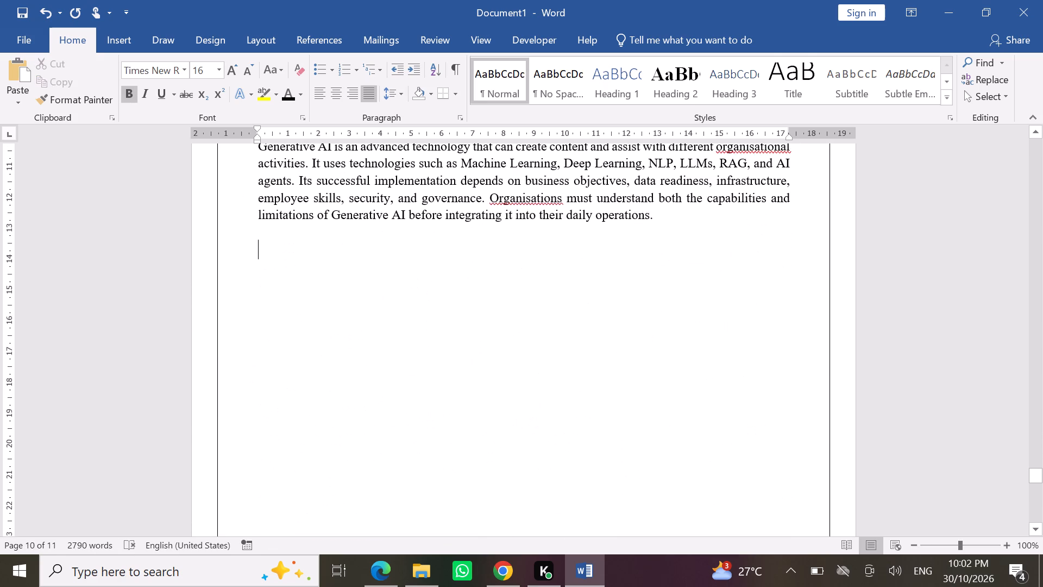
pyautogui.scroll(-1, 479, 338)
pyautogui.scroll(1, 479, 338)
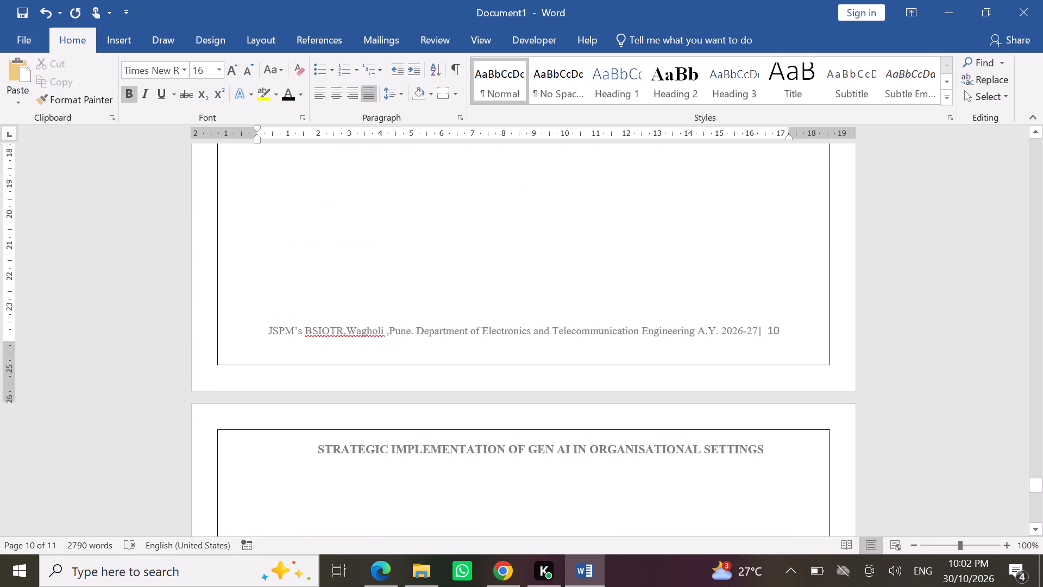
pyautogui.click(406, 230)
pyautogui.press('Return')
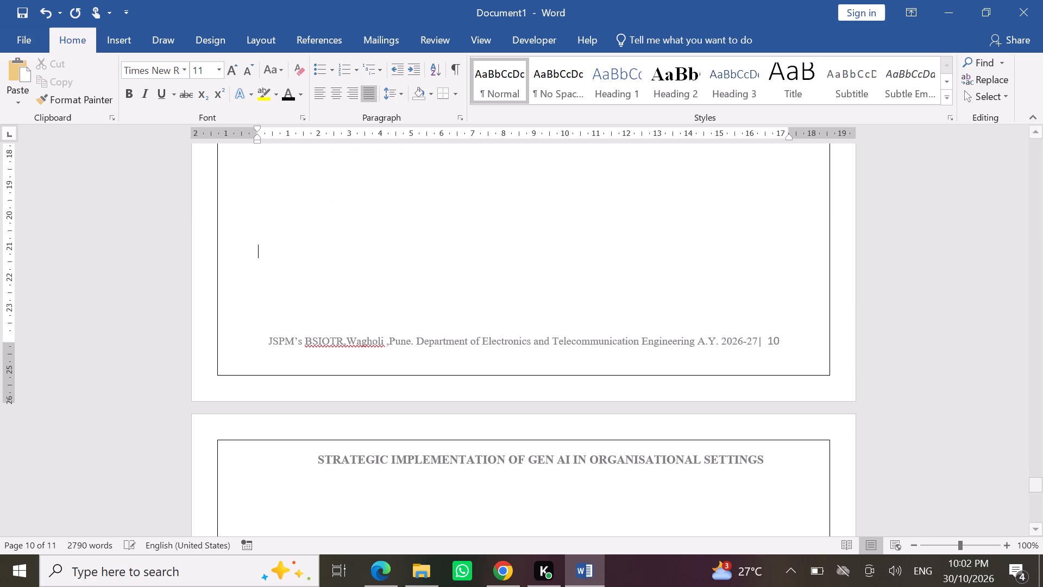
pyautogui.press('Return')
pyautogui.press('Return')
pyautogui.press('Return')
pyautogui.press('Return')
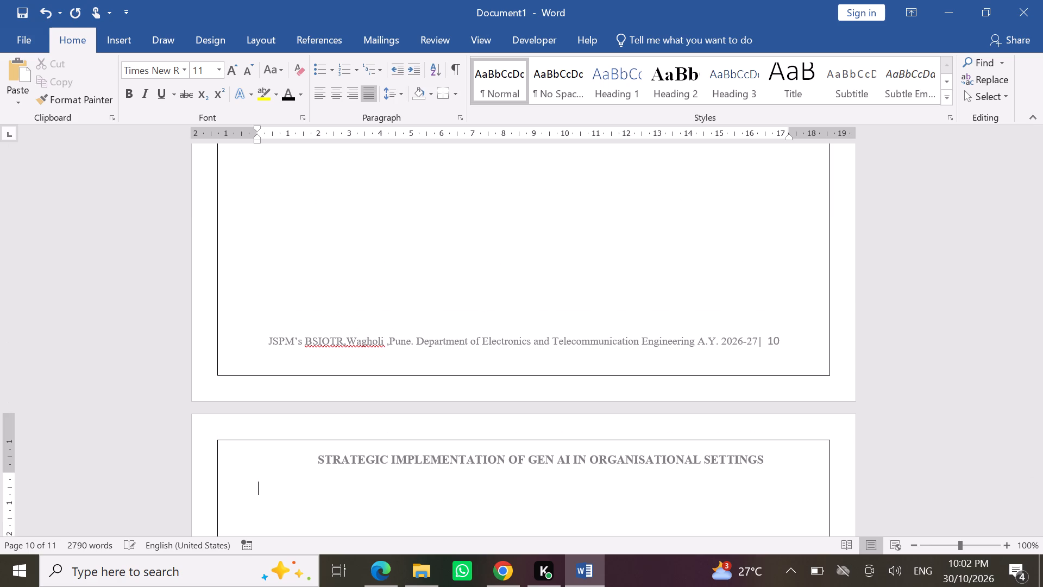
# Switch to the reference PDF in Edge and examine how Chapter 2 ends and Chapter 3's title page begins.
pyautogui.hotkey('alt', 'Tab')
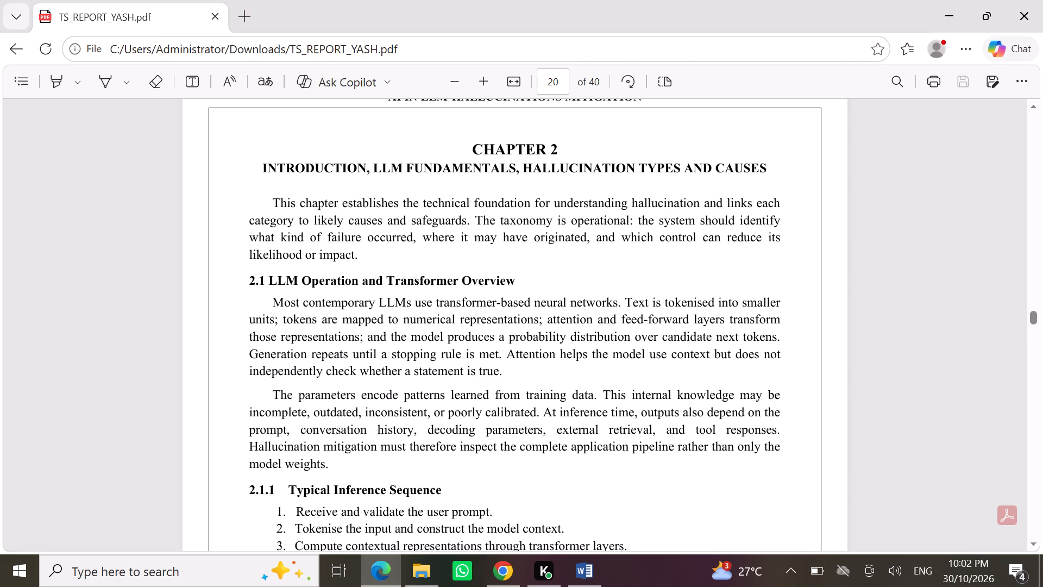
pyautogui.scroll(-1, 507, 337)
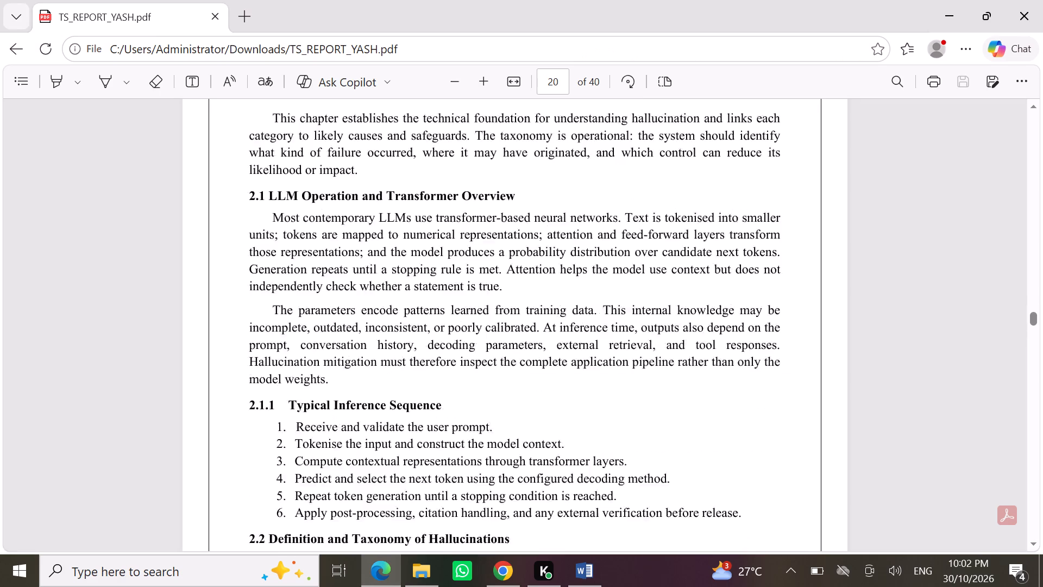
pyautogui.scroll(-15, 507, 337)
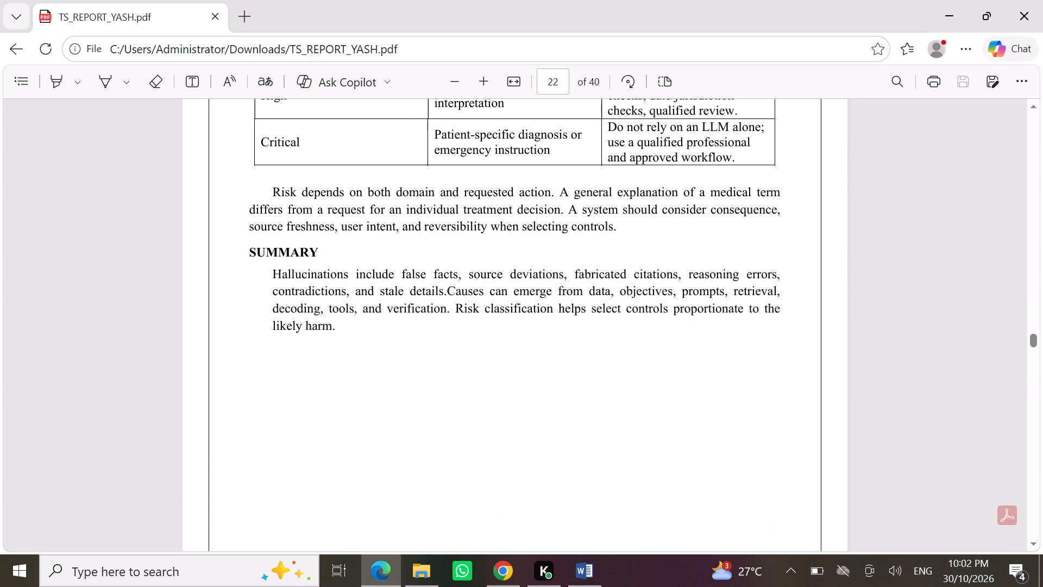
pyautogui.scroll(-6, 507, 337)
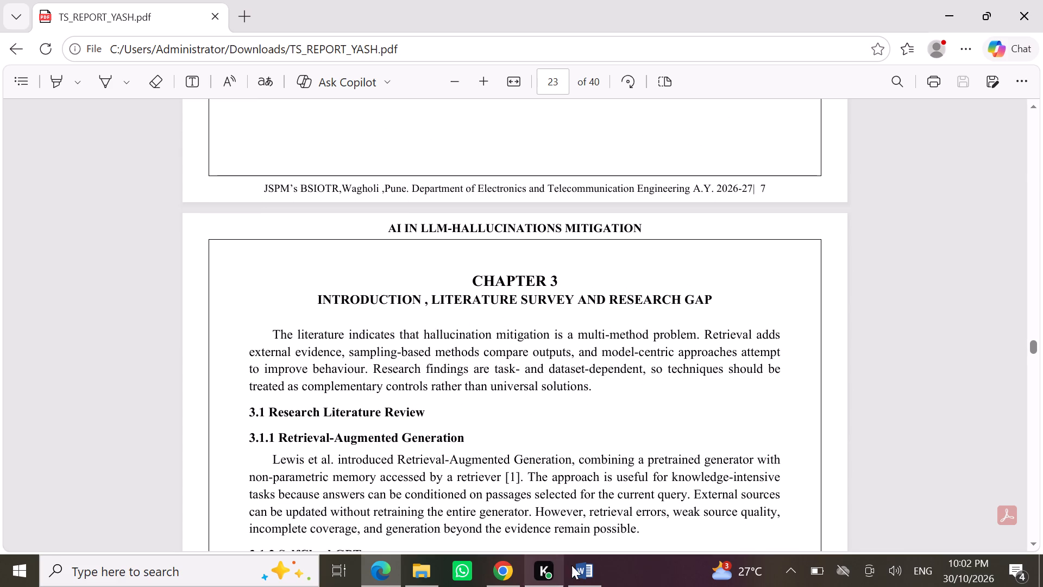
# Switch to the ChatGPT report in Chrome and find where Chapter 2's summary ends and Chapter 3 begins.
pyautogui.click(508, 573)
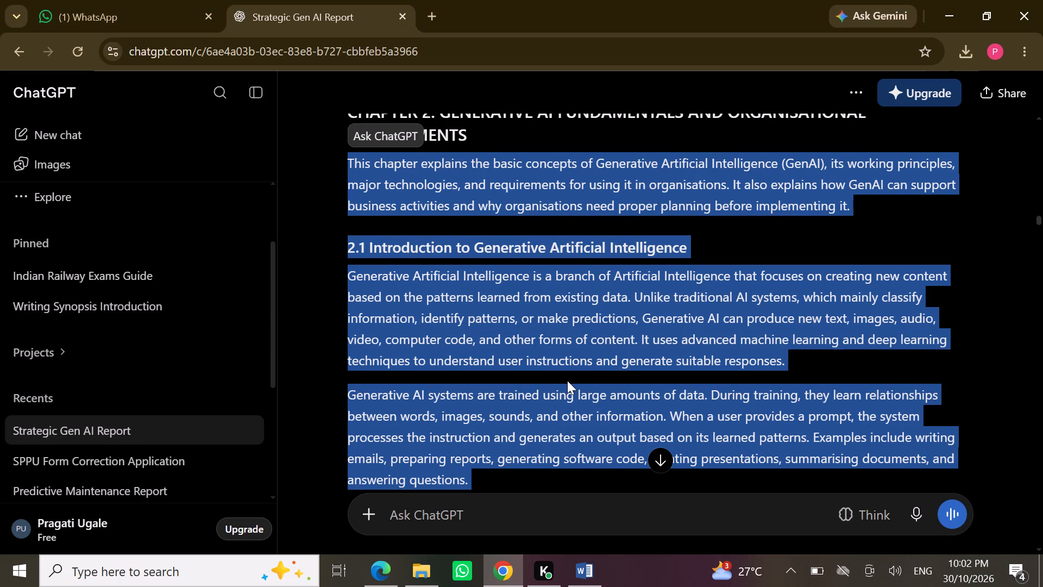
pyautogui.scroll(-11, 567, 380)
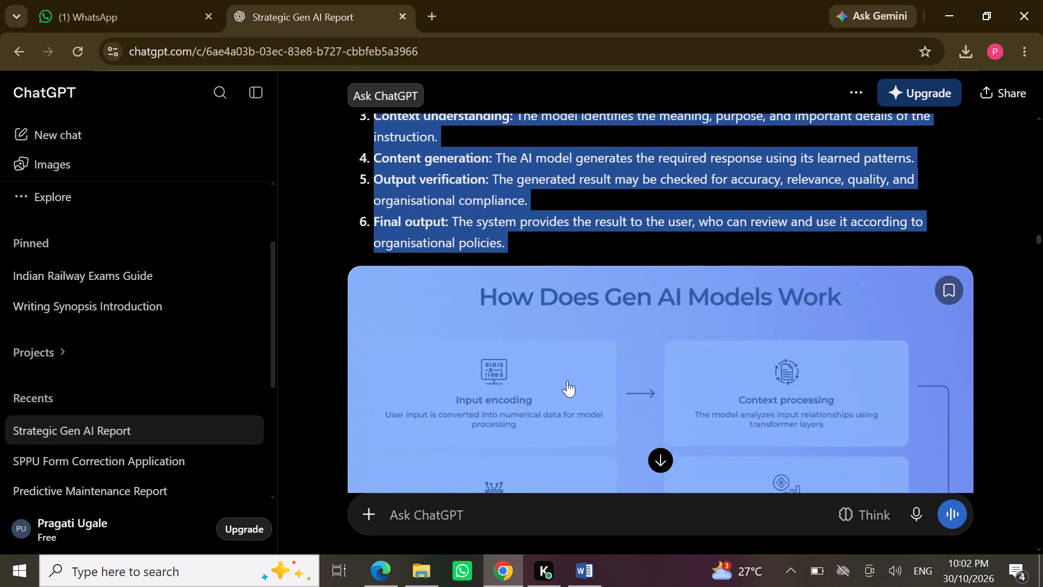
pyautogui.scroll(-7, 567, 380)
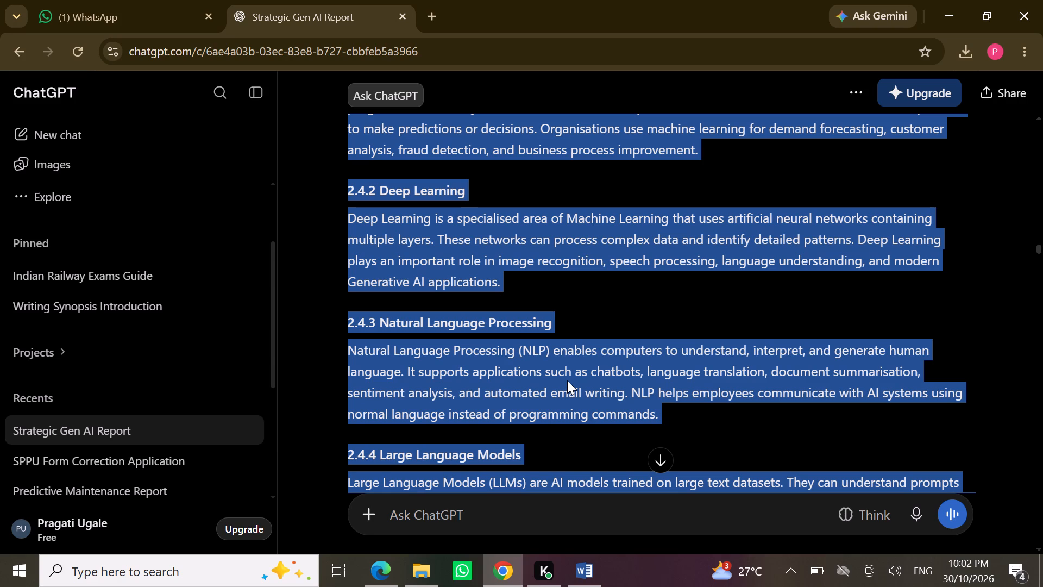
pyautogui.scroll(-4, 567, 380)
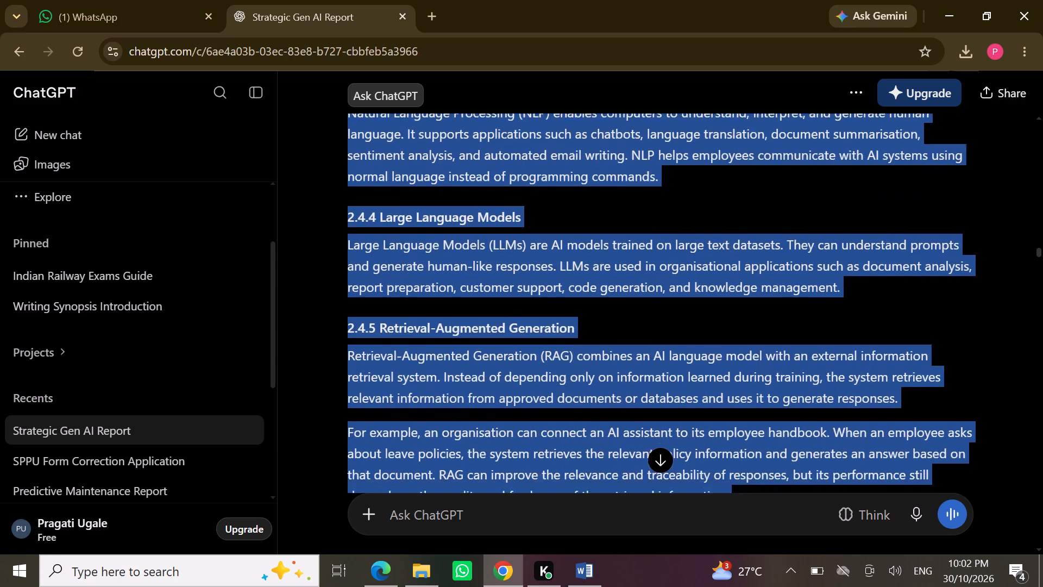
pyautogui.scroll(-14, 567, 380)
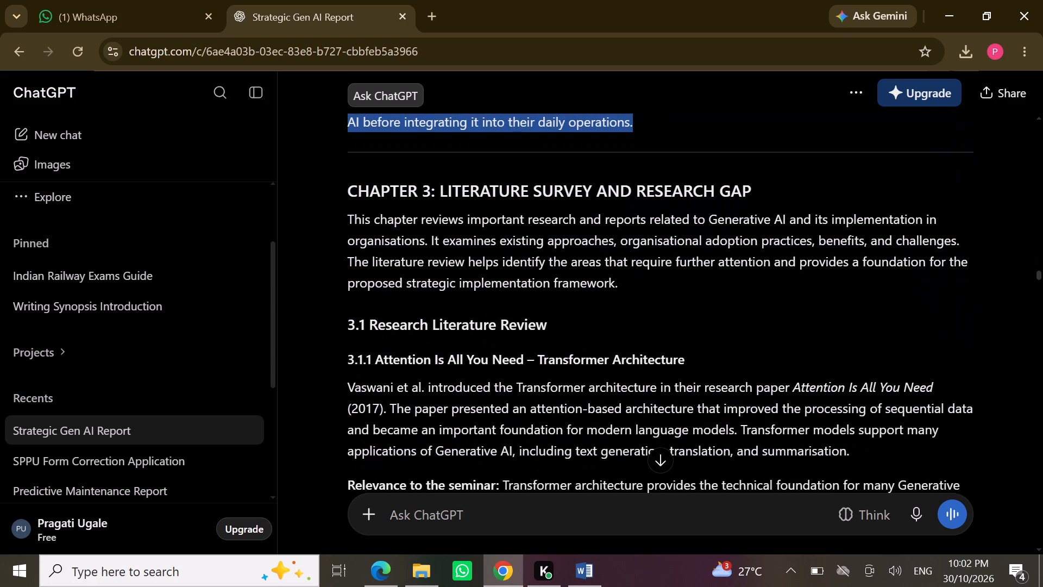
pyautogui.scroll(2, 567, 380)
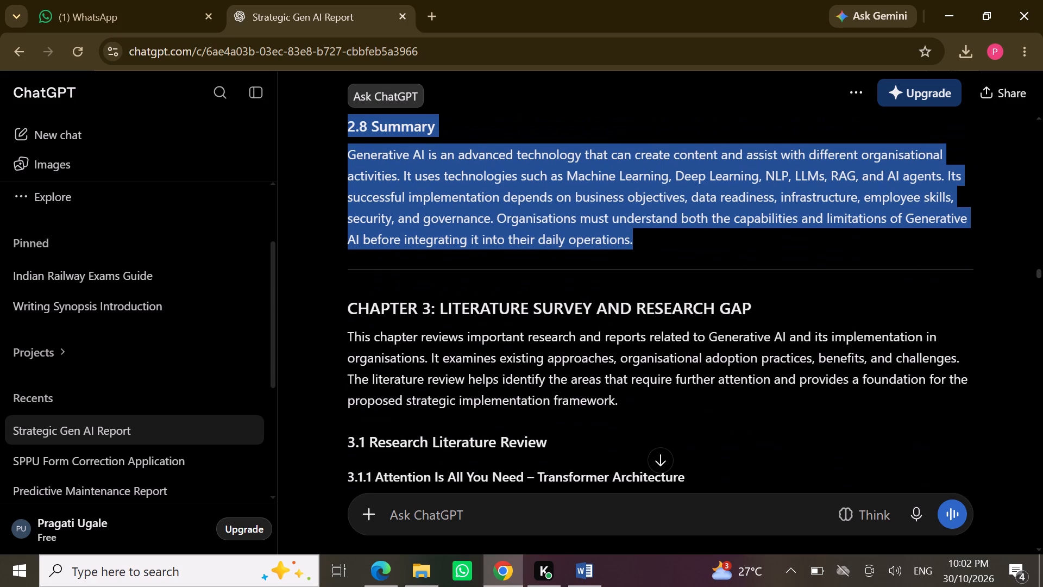
pyautogui.click(717, 252)
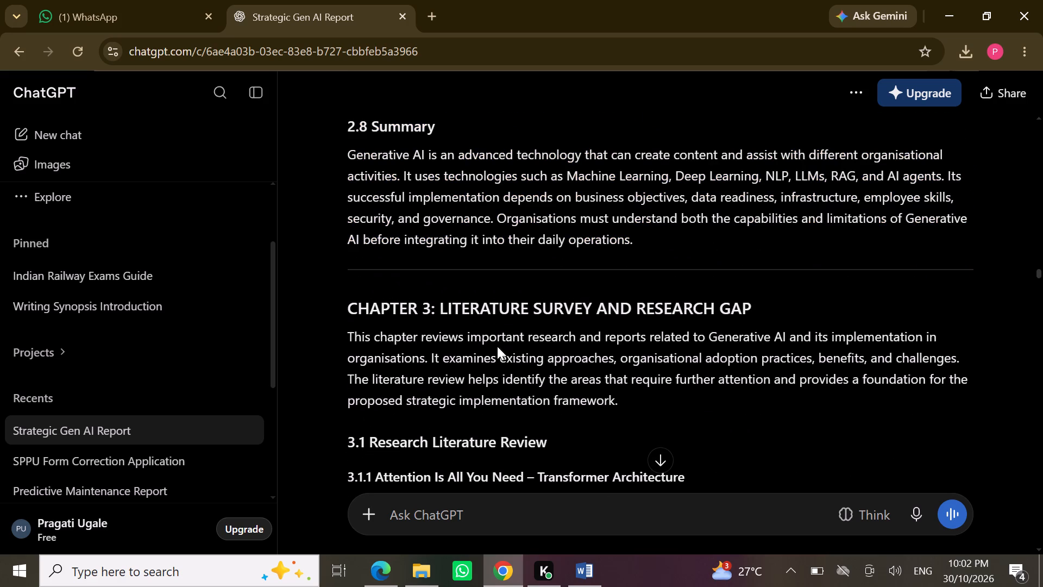
# Back in Word, enter the centred title "CHAPTER 3" at the start of the new page.
pyautogui.click(587, 571)
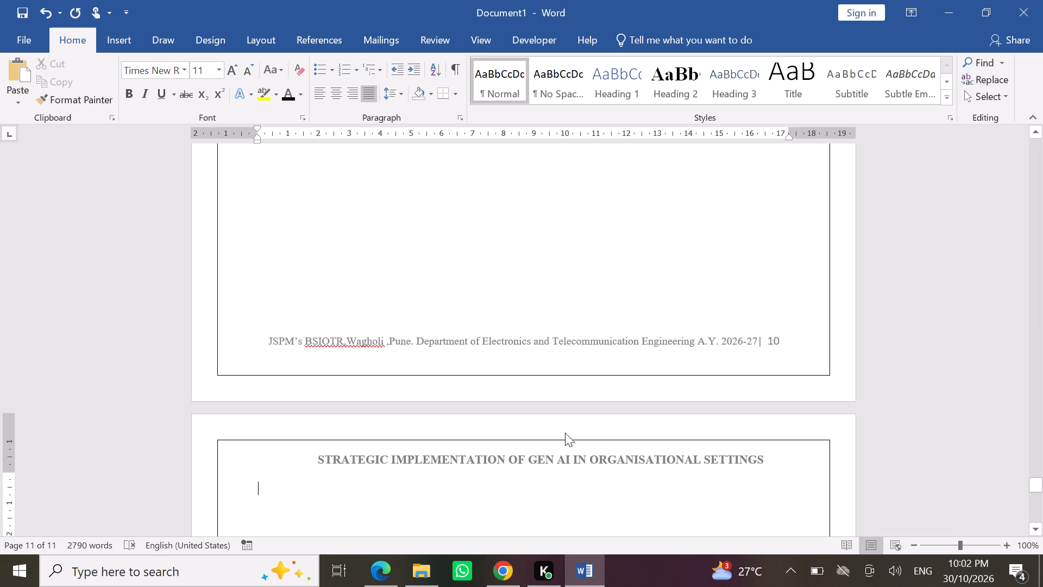
pyautogui.click(335, 91)
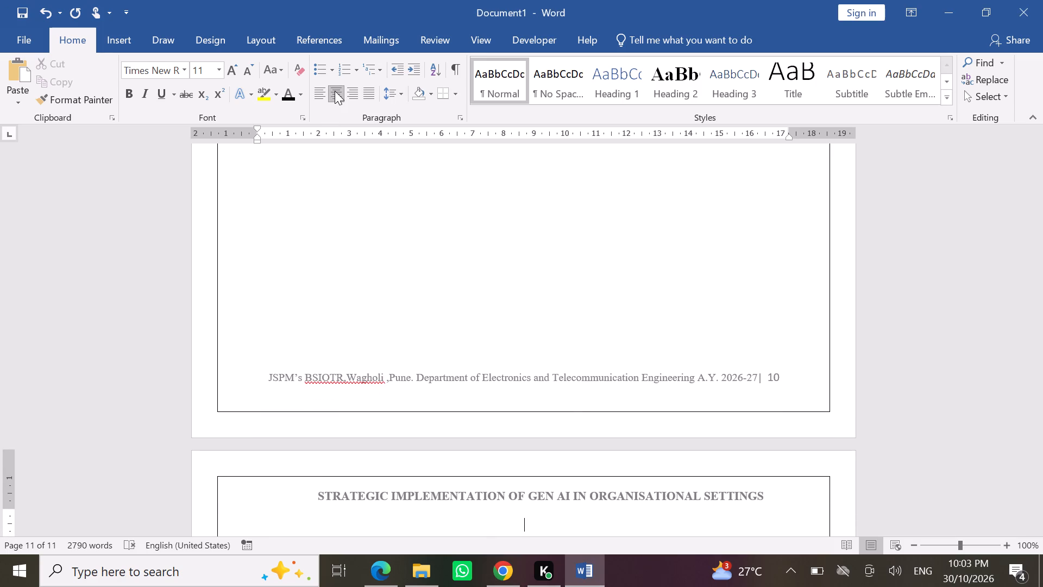
pyautogui.write('CHAPTER')
pyautogui.press('space')
pyautogui.press('3')
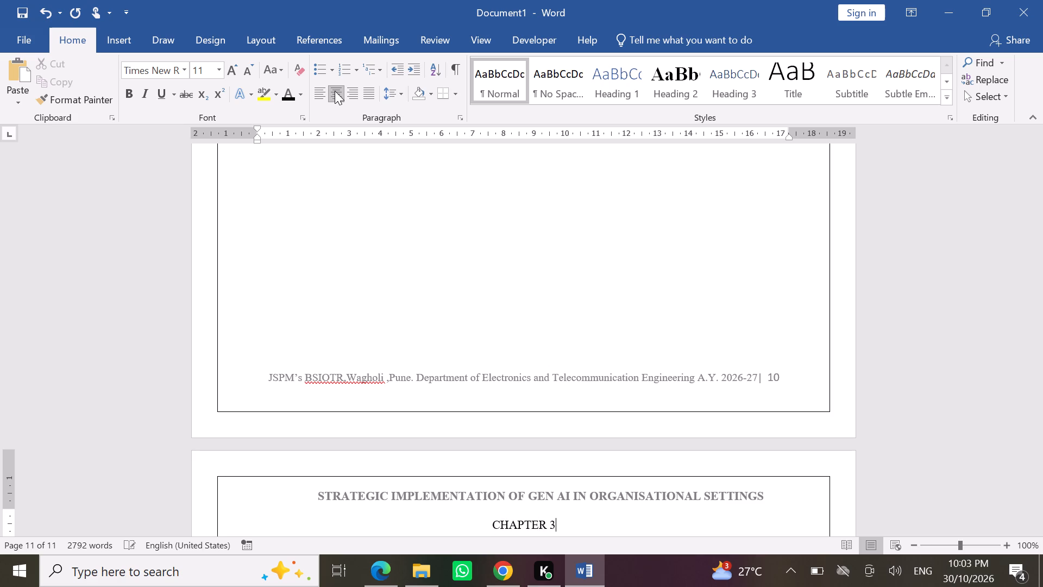
# Make the "CHAPTER 3" title bold at 14 pt and start a new line beneath it.
pyautogui.scroll(-2, 413, 346)
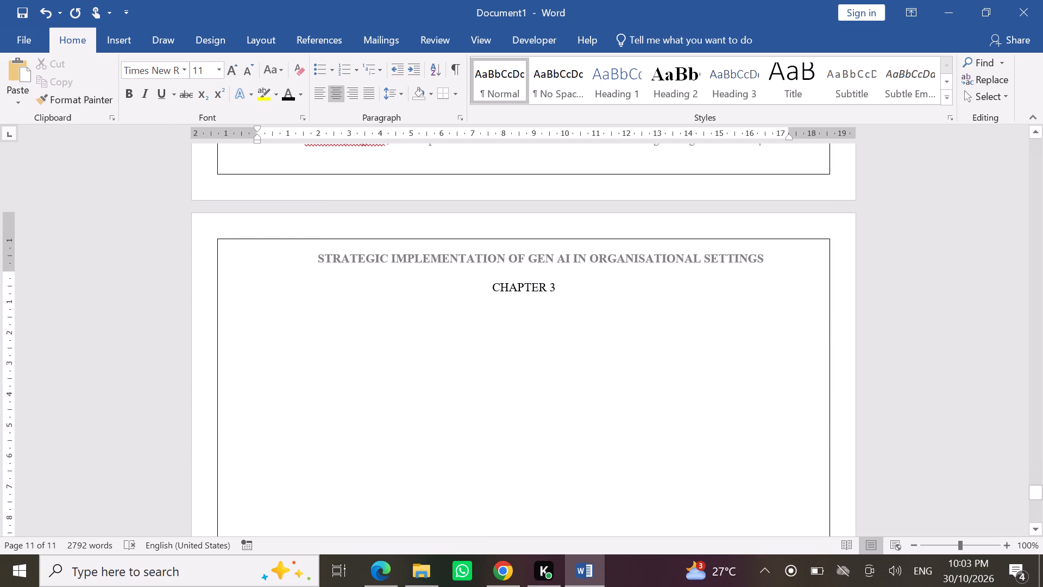
pyautogui.click(222, 277)
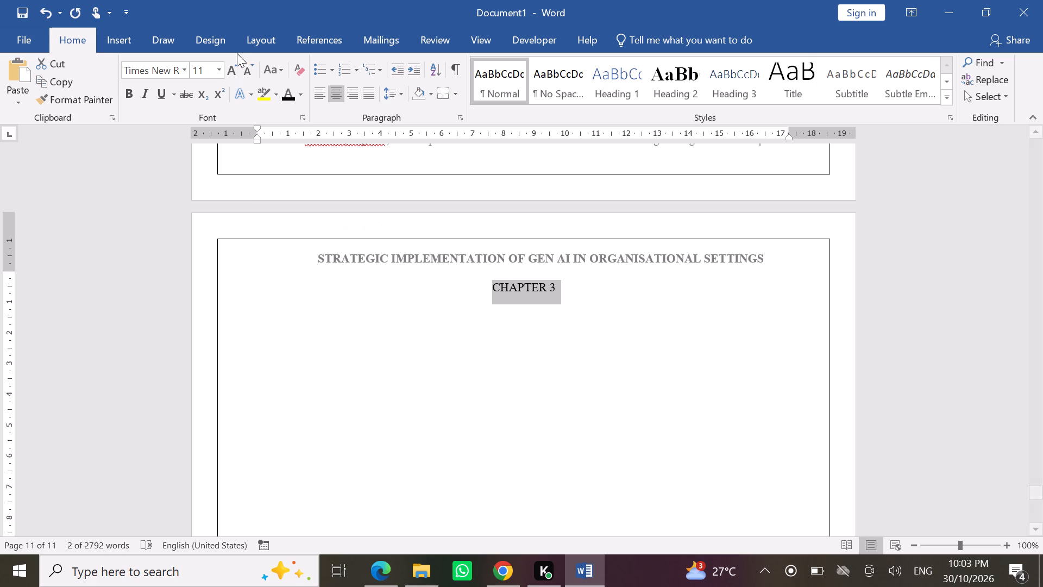
pyautogui.click(229, 73)
pyautogui.click(229, 73)
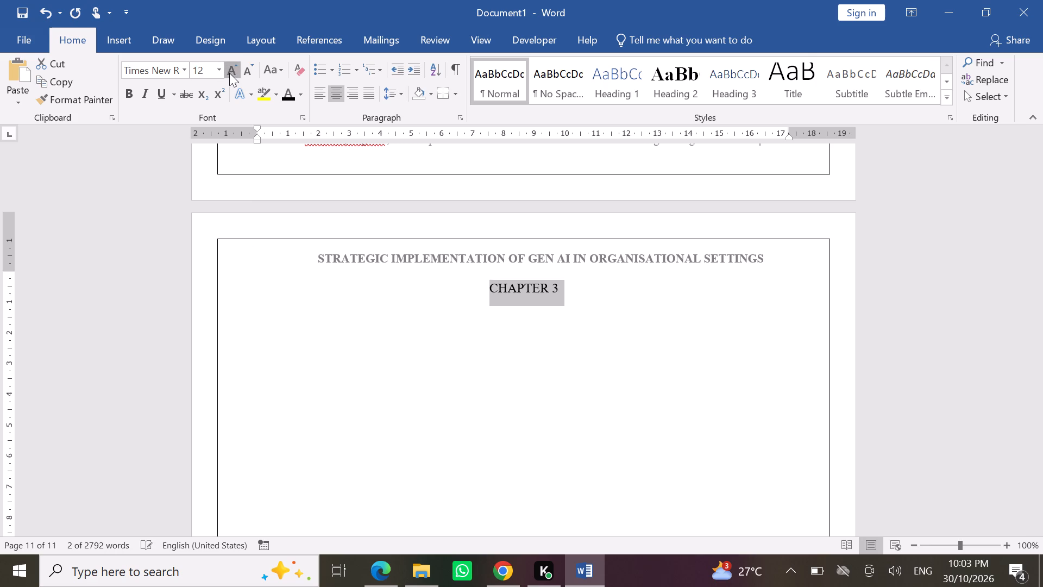
pyautogui.click(125, 98)
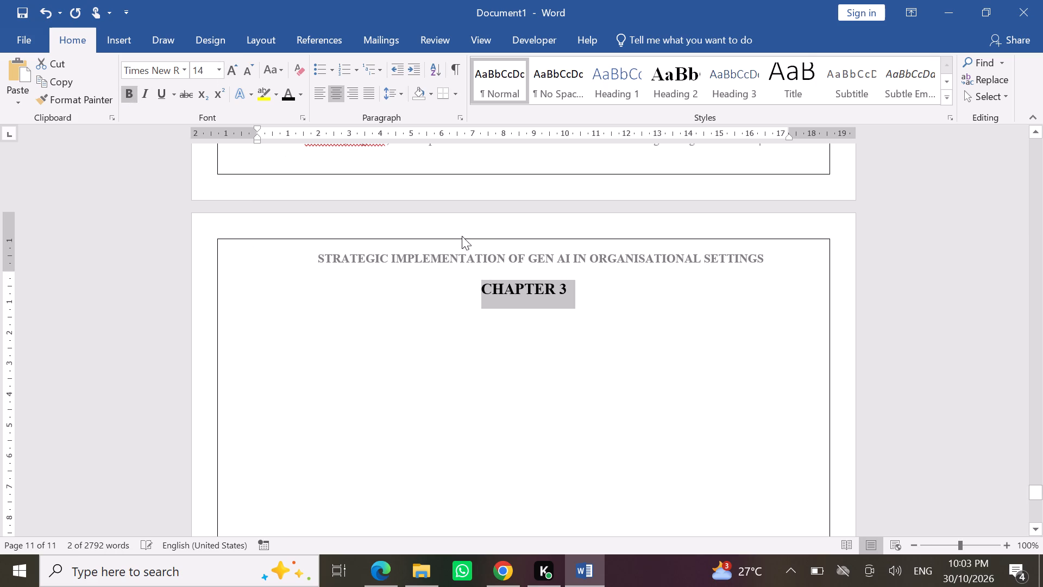
pyautogui.click(592, 292)
pyautogui.press('Return')
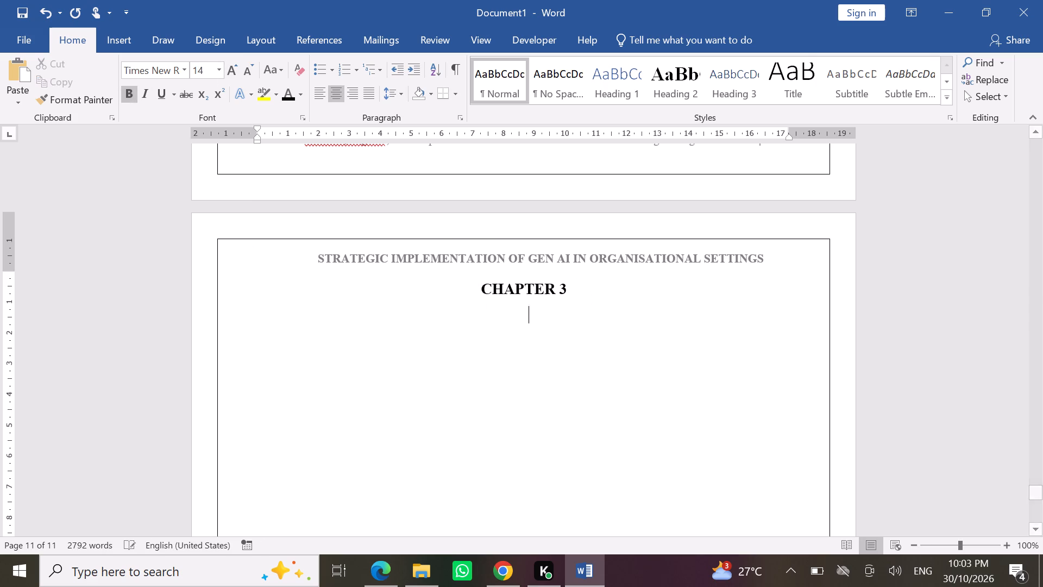
# Enter the subtitle "LITERATURE SURVEY AND RESEARCH GAP" beneath "CHAPTER 3", checking its wording against the ChatGPT report in Chrome.
pyautogui.hotkey('alt', 'Tab')
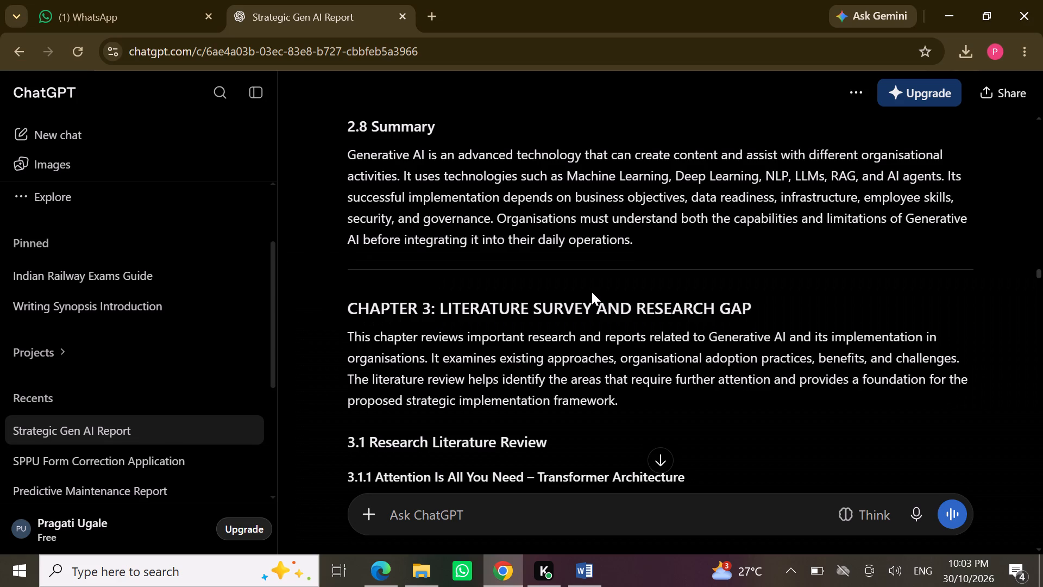
pyautogui.hotkey('alt', 'Tab')
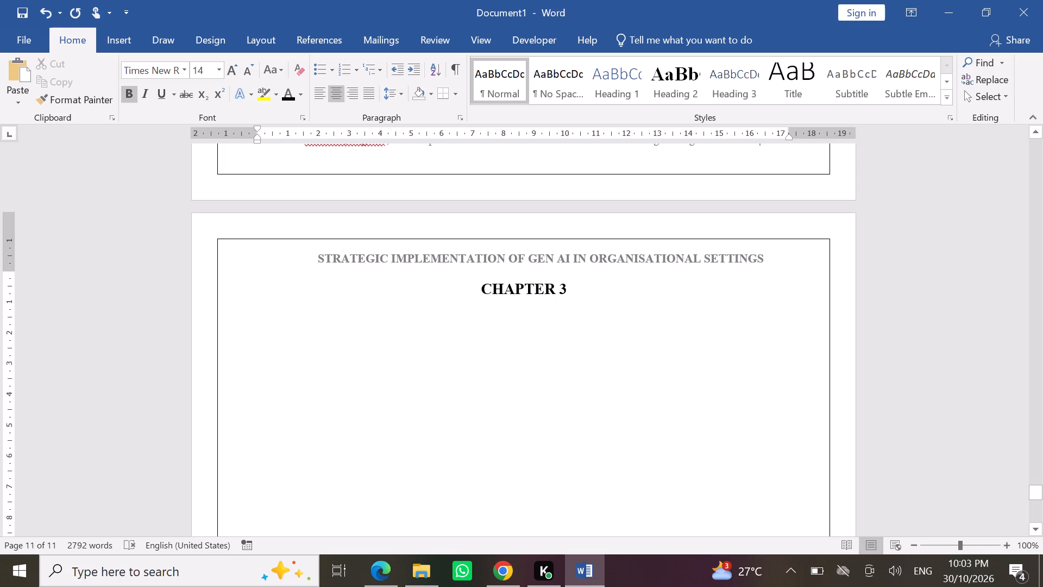
pyautogui.write('LITERATURE SURVEY')
pyautogui.press('space')
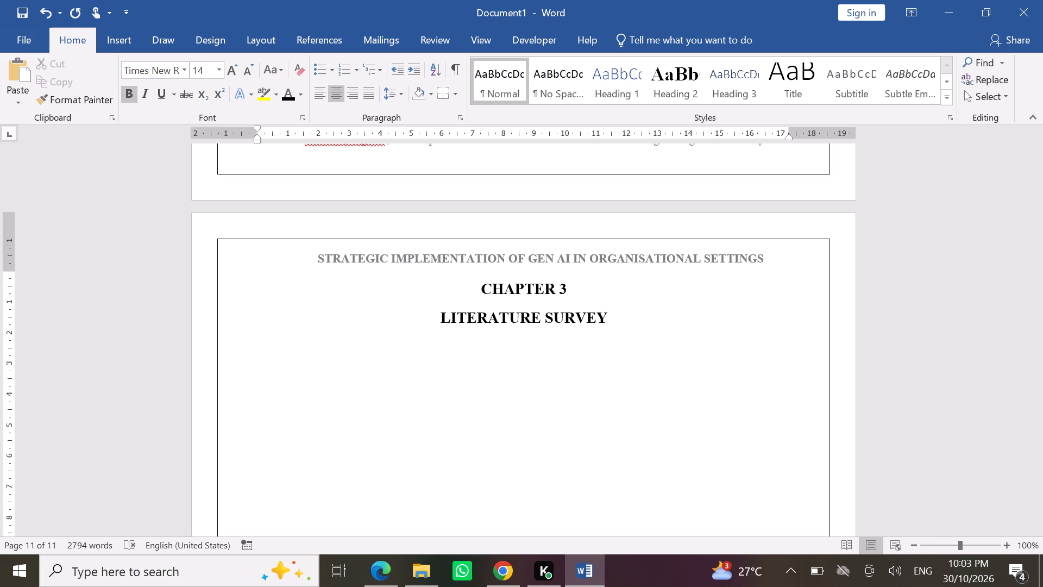
pyautogui.hotkey('alt', 'Tab')
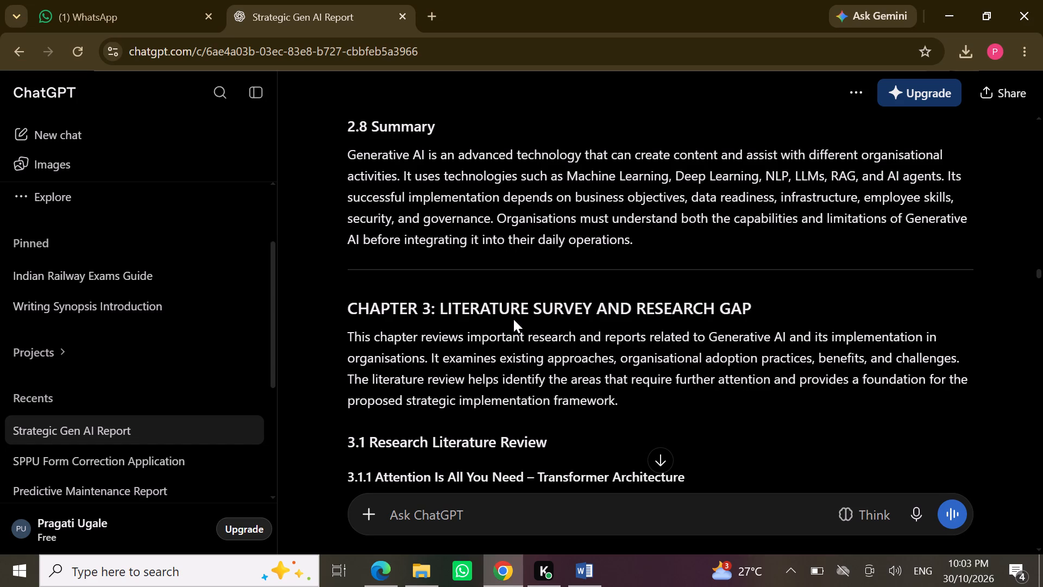
pyautogui.hotkey('alt', 'Tab')
pyautogui.write('AND')
pyautogui.press('space')
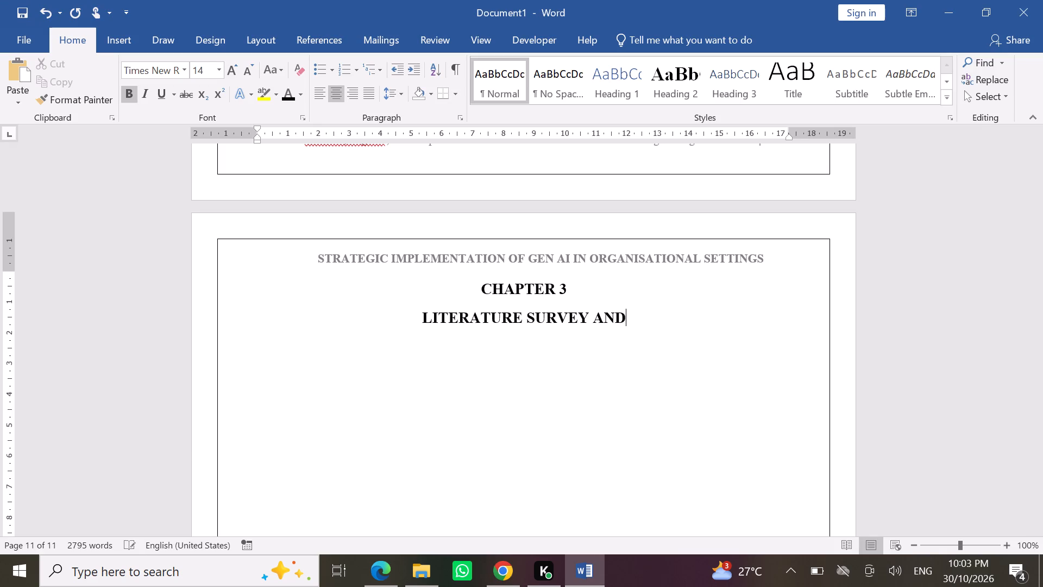
pyautogui.hotkey('alt', 'Tab')
pyautogui.hotkey('alt', 'Tab')
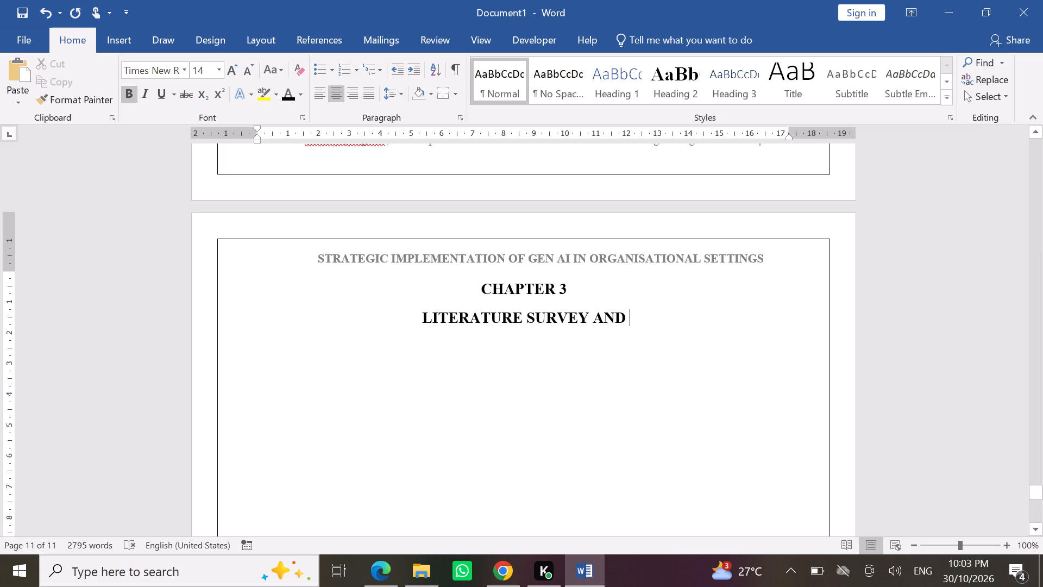
pyautogui.write('RESEARCH GAP')
pyautogui.press('Tab')
pyautogui.hotkey('alt', 'Tab')
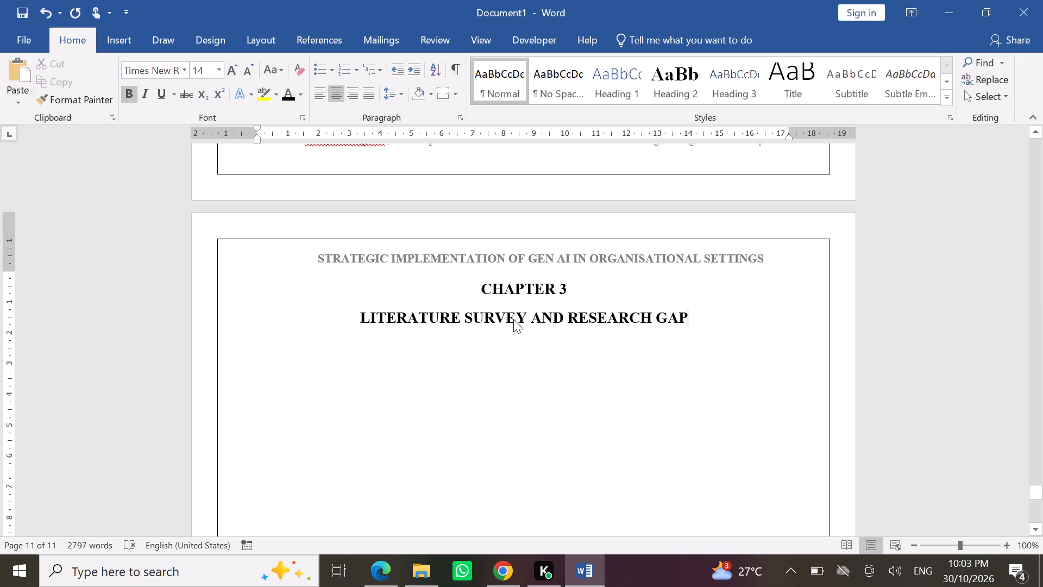
pyautogui.hotkey('alt', 'Tab')
pyautogui.hotkey('alt', 'Tab')
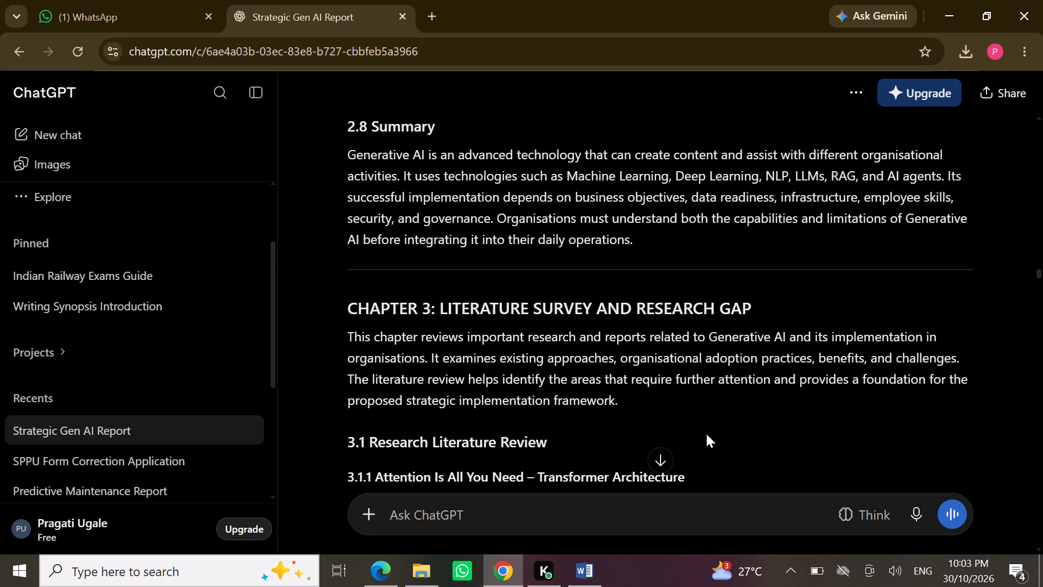
pyautogui.hotkey('alt', 'Tab')
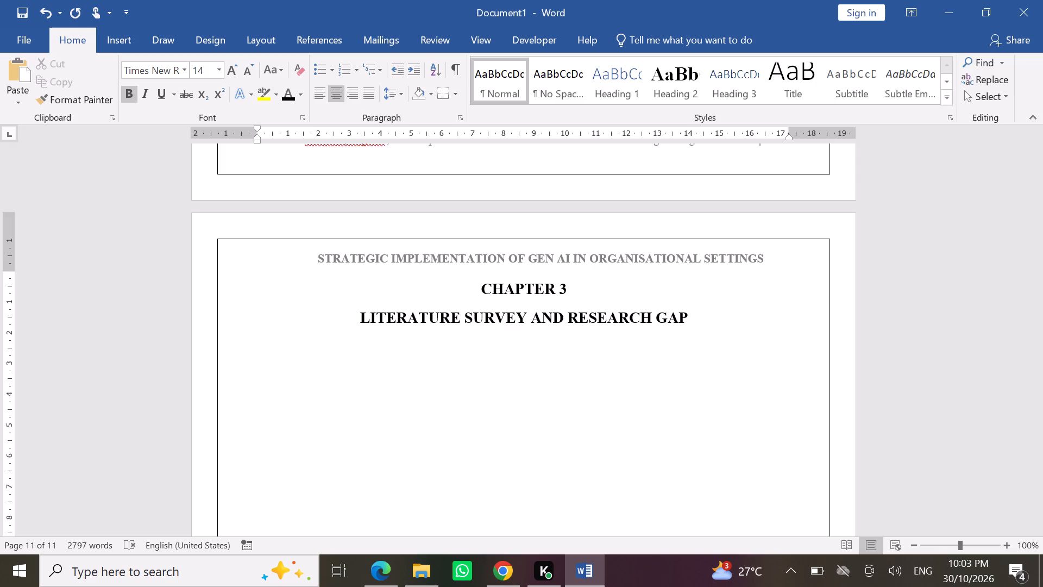
# Reduce the "LITERATURE SURVEY AND RESEARCH GAP" subtitle to 12 pt and start a new line beneath it.
pyautogui.click(212, 314)
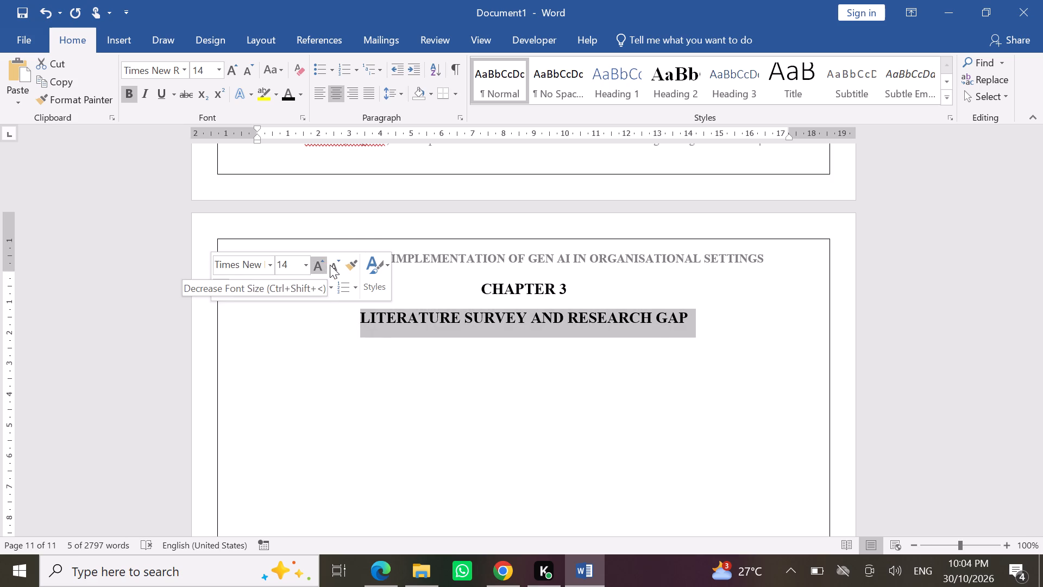
pyautogui.click(330, 265)
pyautogui.click(324, 403)
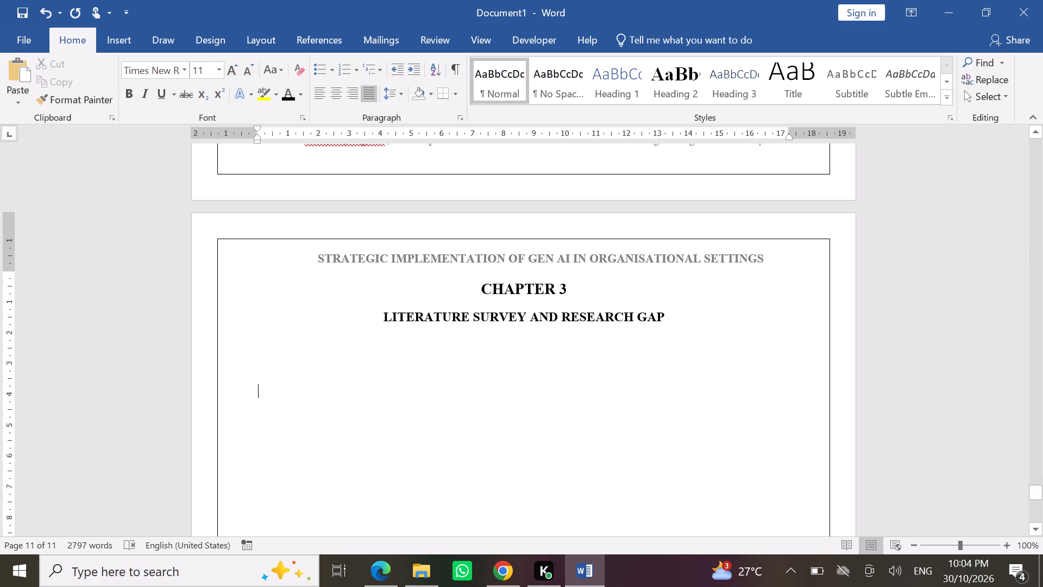
pyautogui.click(684, 317)
pyautogui.press('Return')
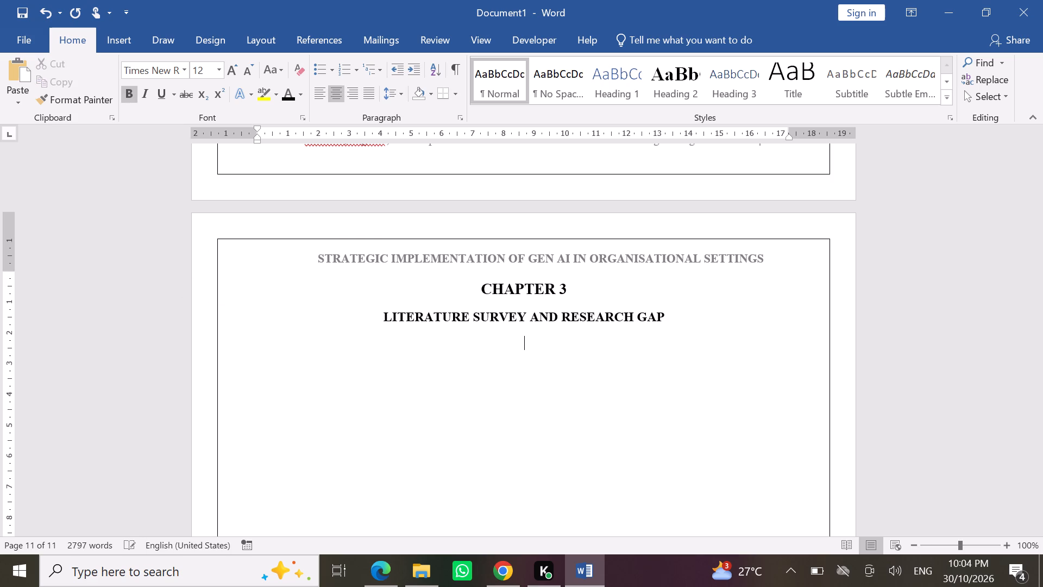
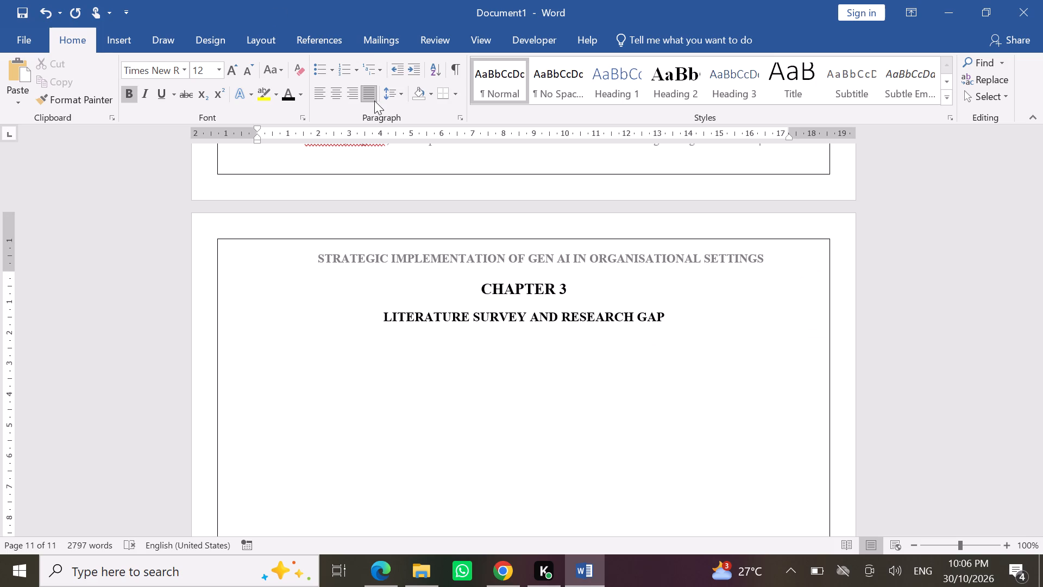
pyautogui.hotkey('ctrl', 'v')
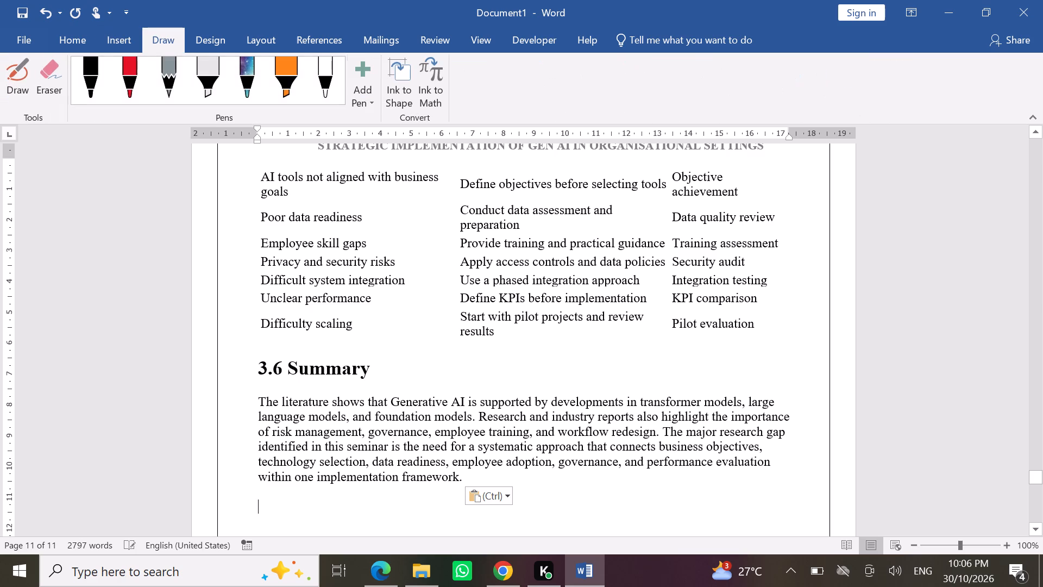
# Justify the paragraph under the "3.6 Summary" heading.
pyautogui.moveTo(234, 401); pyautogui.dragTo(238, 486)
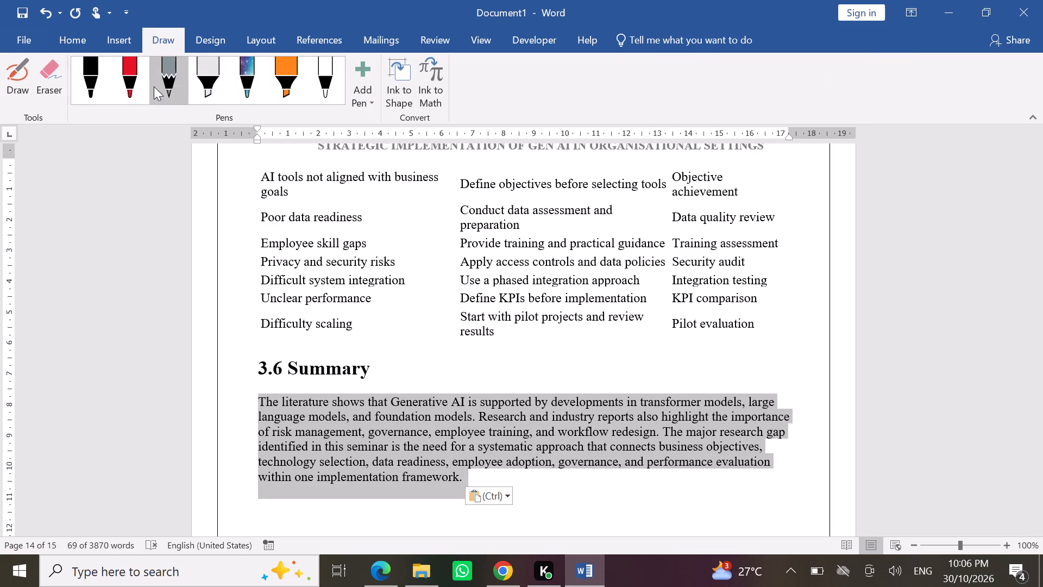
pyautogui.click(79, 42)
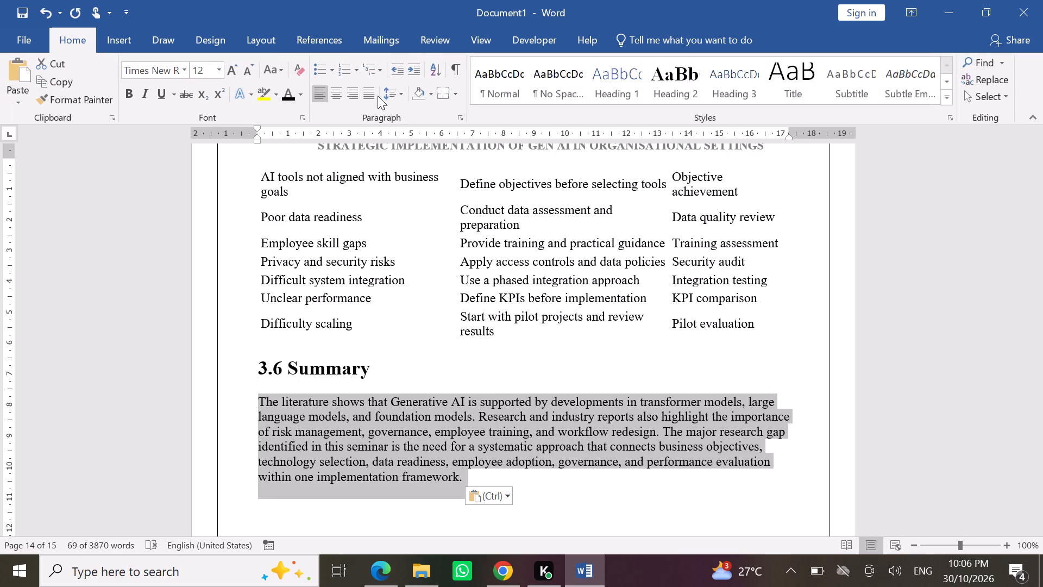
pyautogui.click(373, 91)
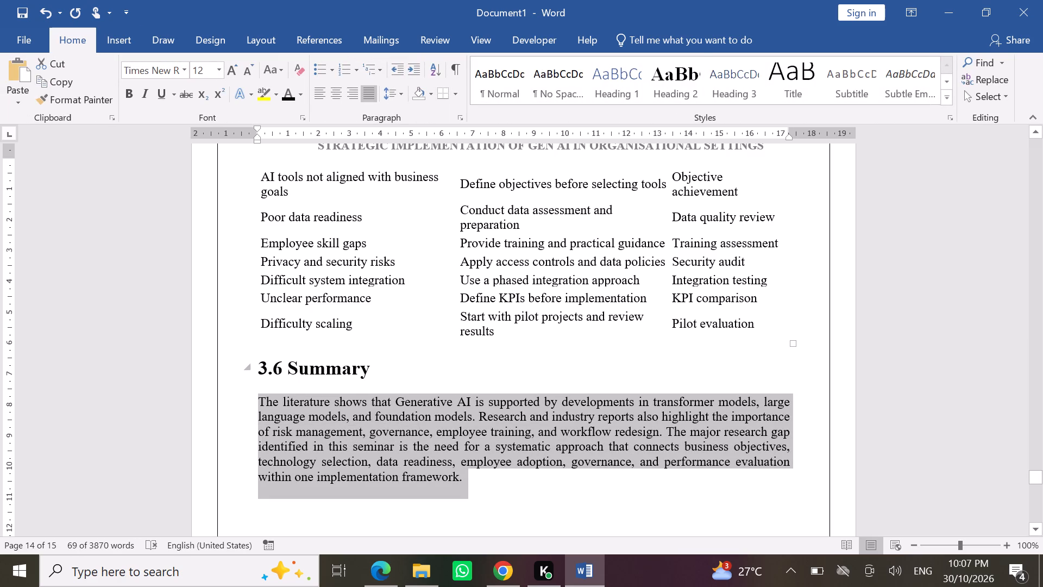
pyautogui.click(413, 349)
# Justify the whole Chapter 3 body, from the introductory paragraph through 3.6 Summary, and increase its line spacing slightly.
pyautogui.scroll(5, 413, 349)
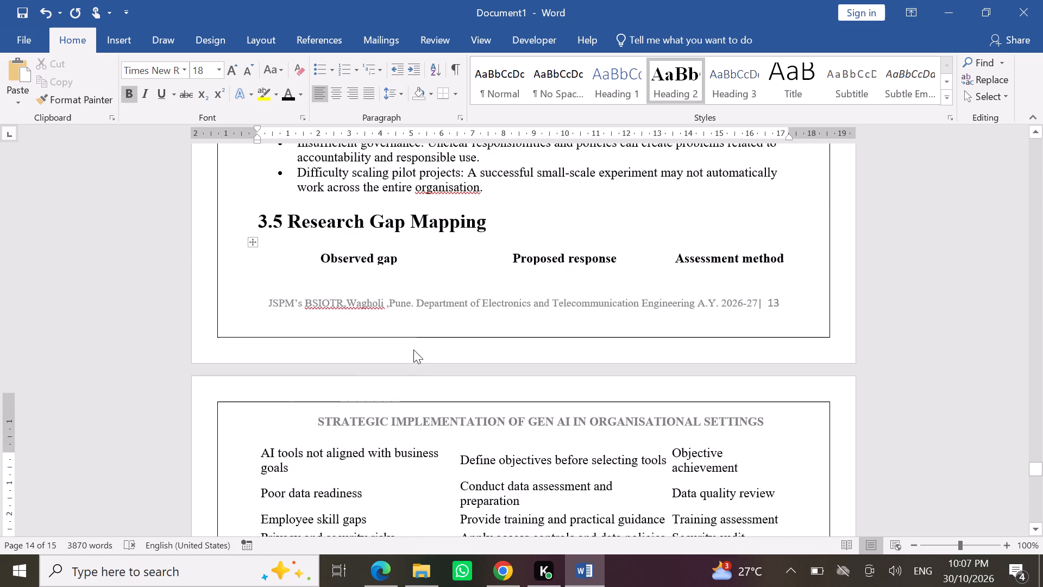
pyautogui.scroll(10, 413, 349)
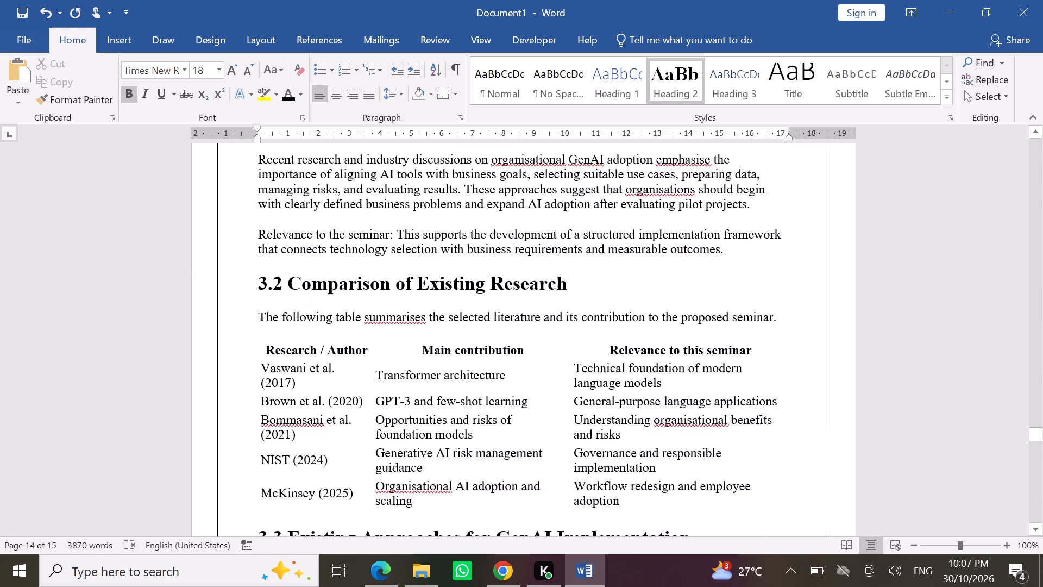
pyautogui.scroll(10, 413, 349)
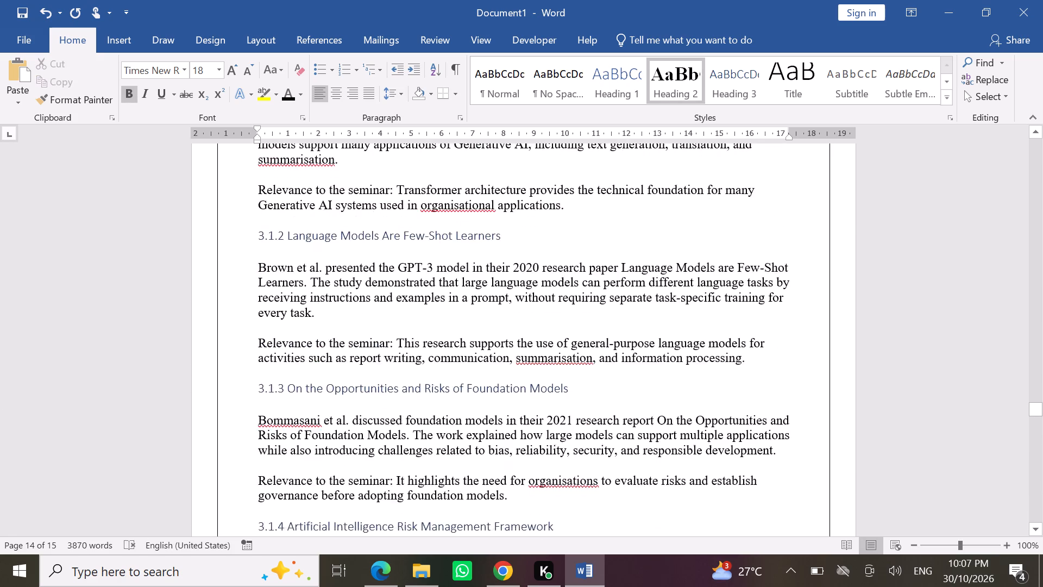
pyautogui.scroll(6, 413, 349)
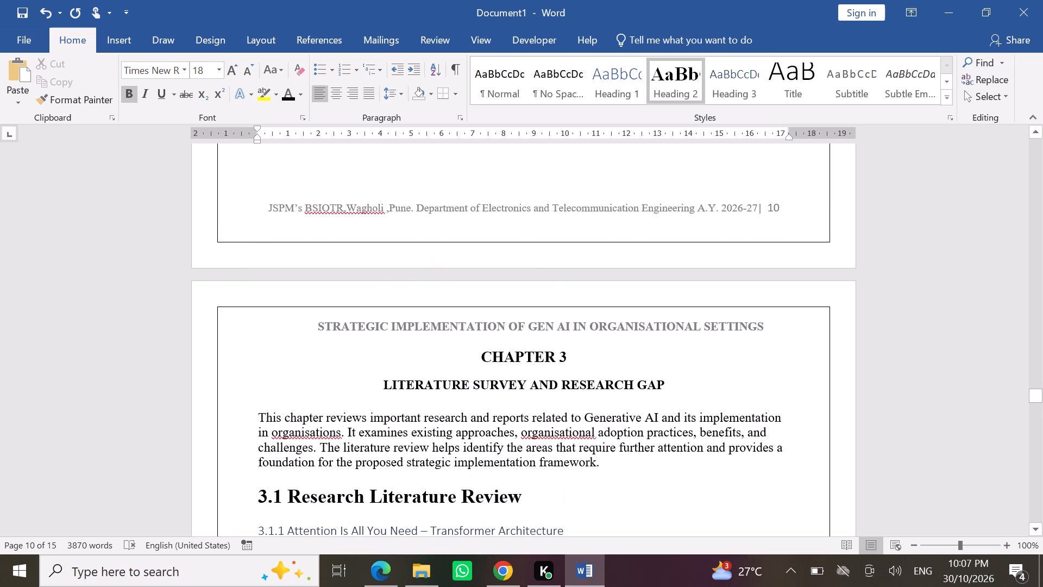
pyautogui.moveTo(223, 414); pyautogui.dragTo(282, 457)
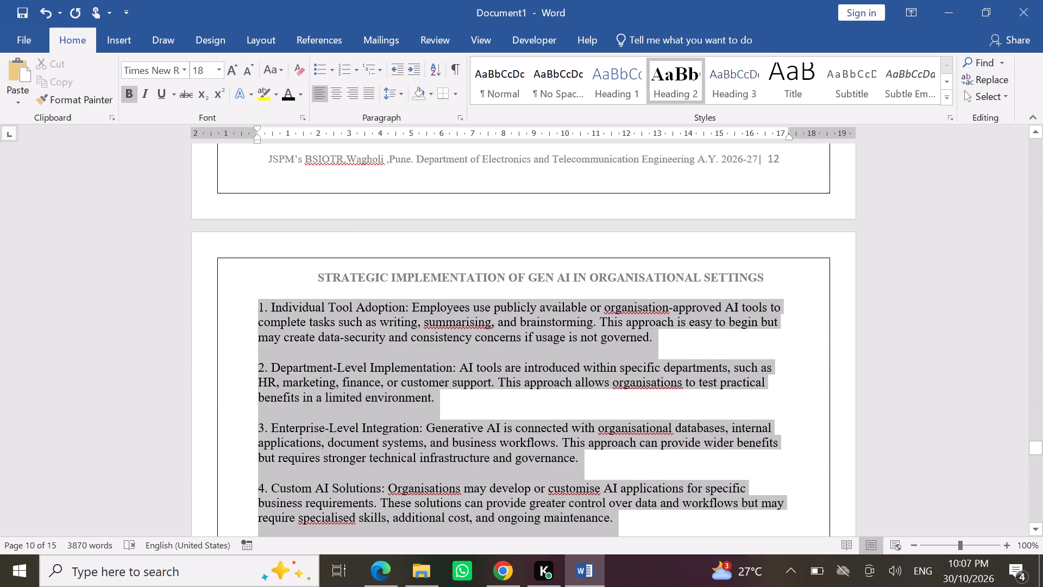
pyautogui.moveTo(282, 457); pyautogui.dragTo(282, 522)
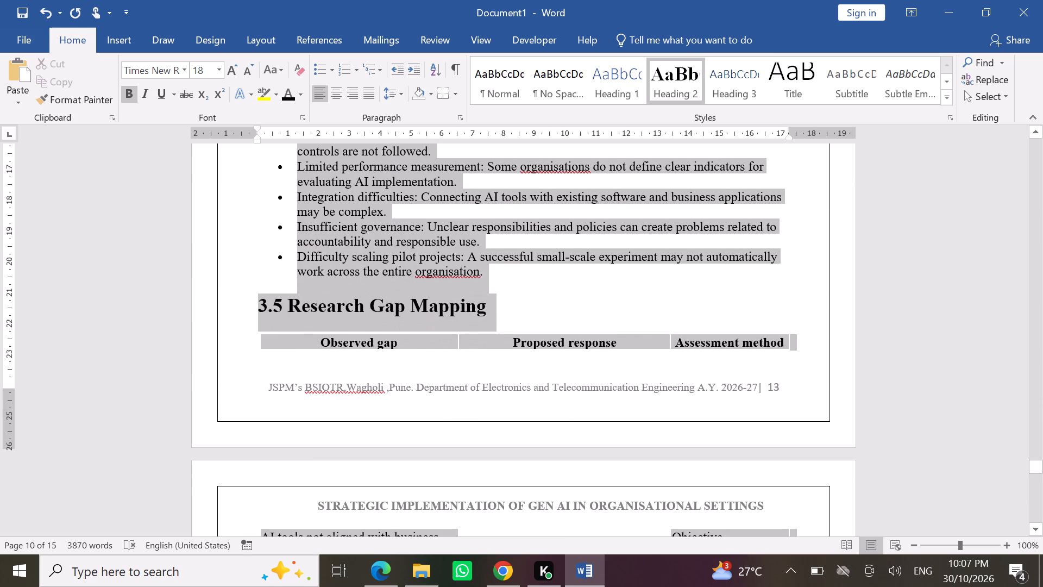
pyautogui.moveTo(282, 522); pyautogui.dragTo(284, 547)
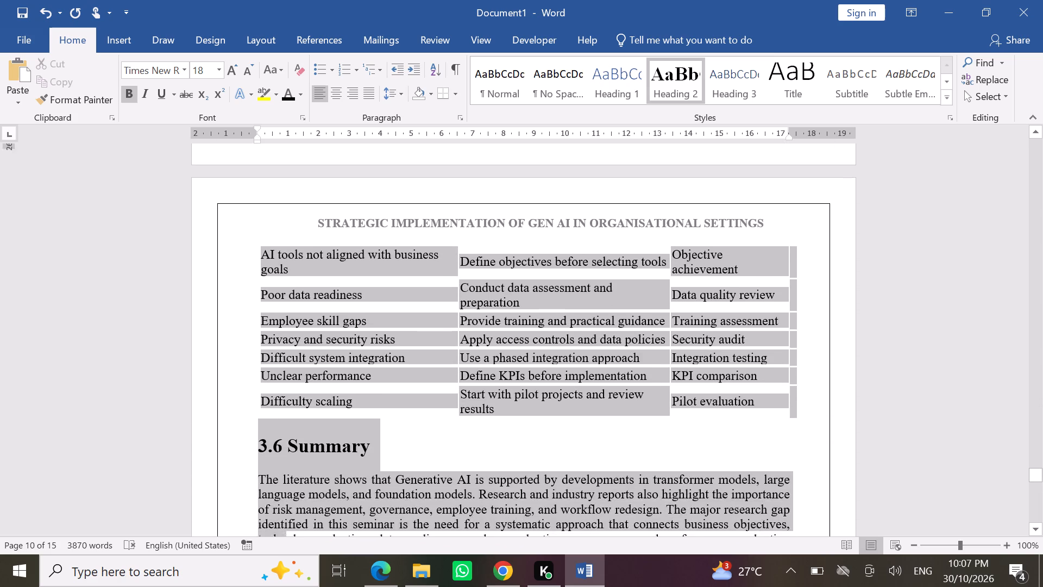
pyautogui.moveTo(284, 547); pyautogui.dragTo(294, 425)
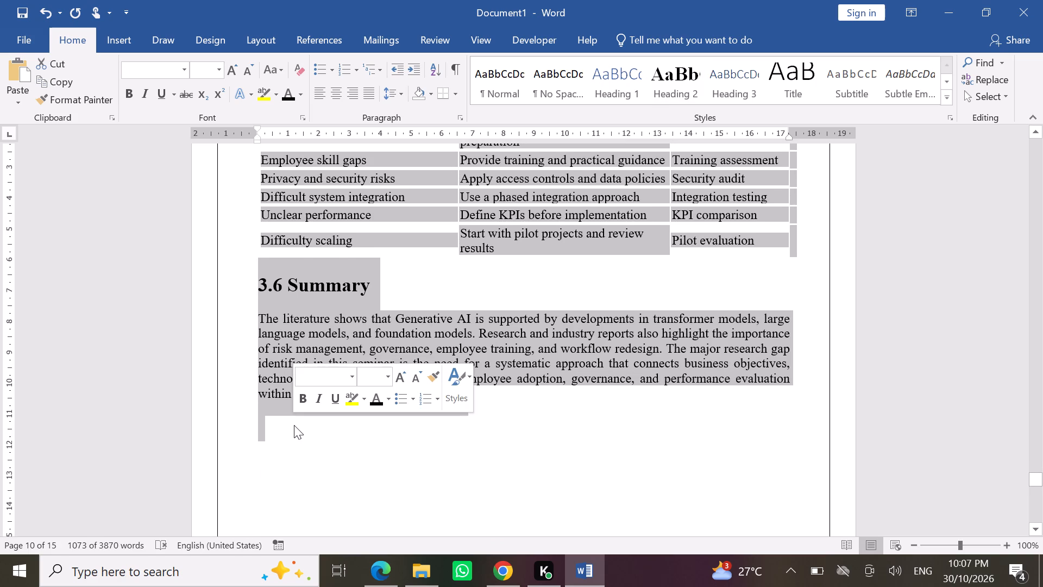
pyautogui.click(373, 96)
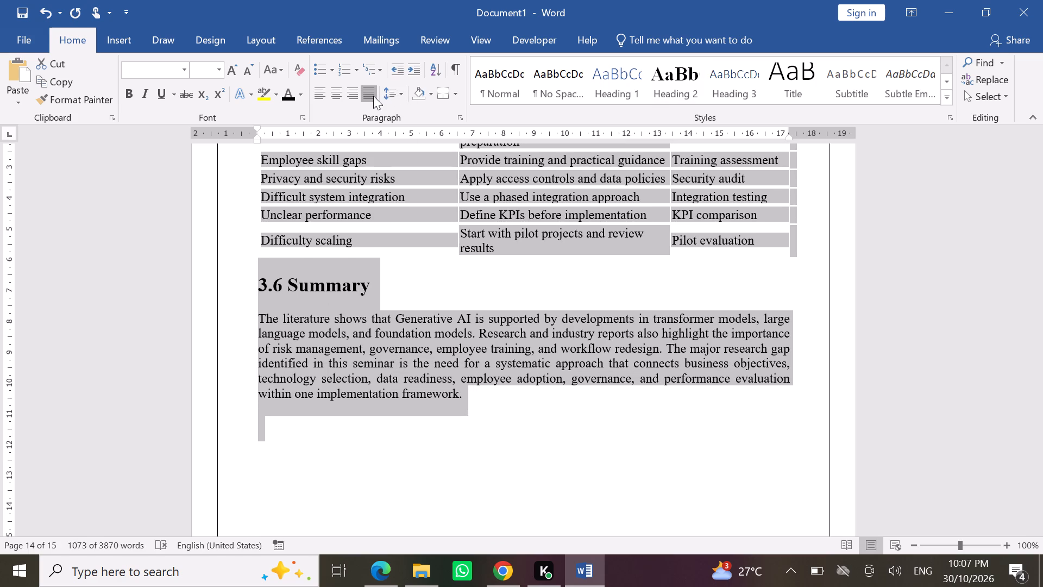
pyautogui.click(402, 96)
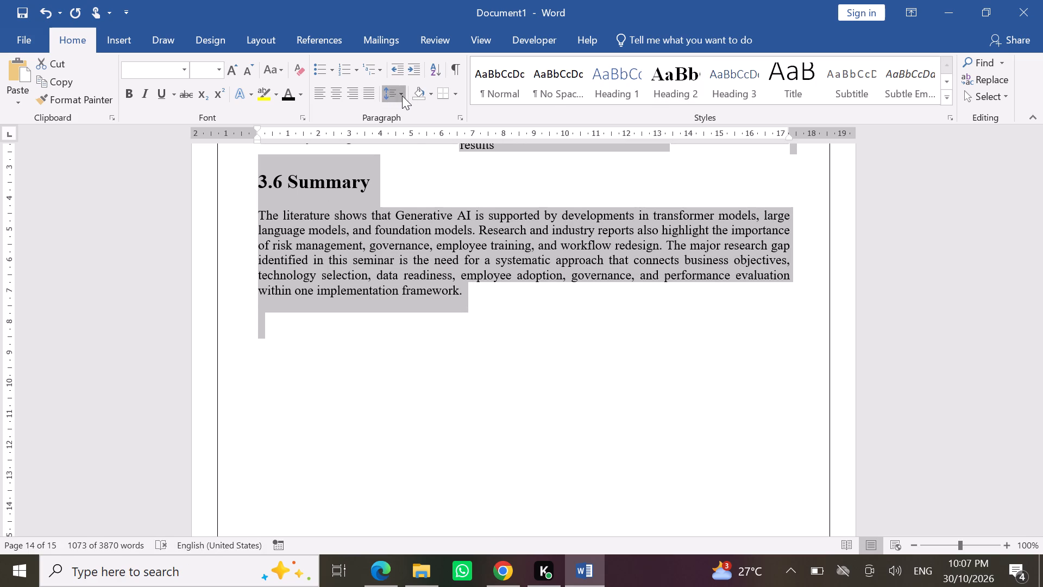
pyautogui.click(419, 126)
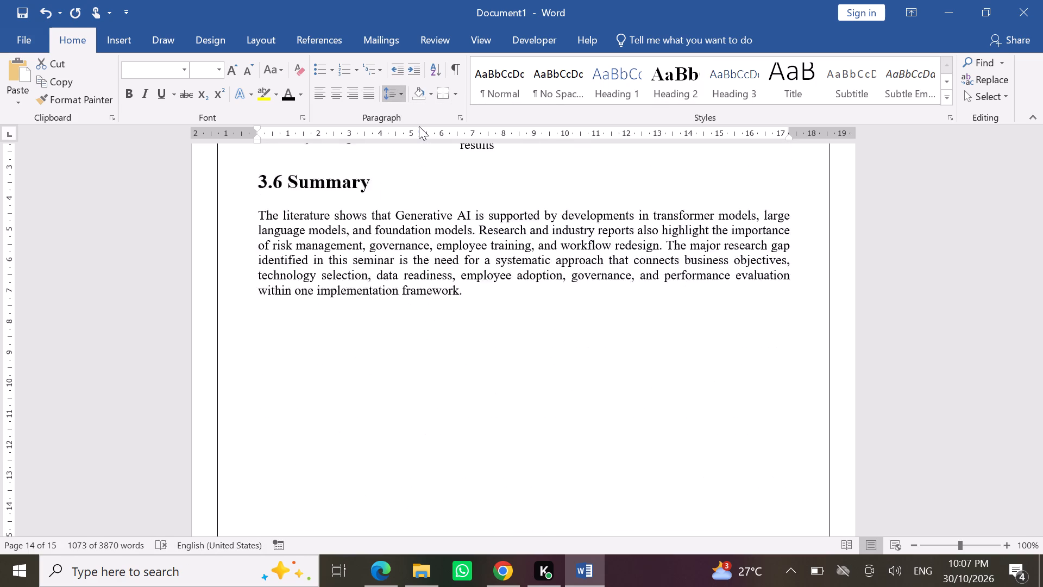
pyautogui.click(521, 198)
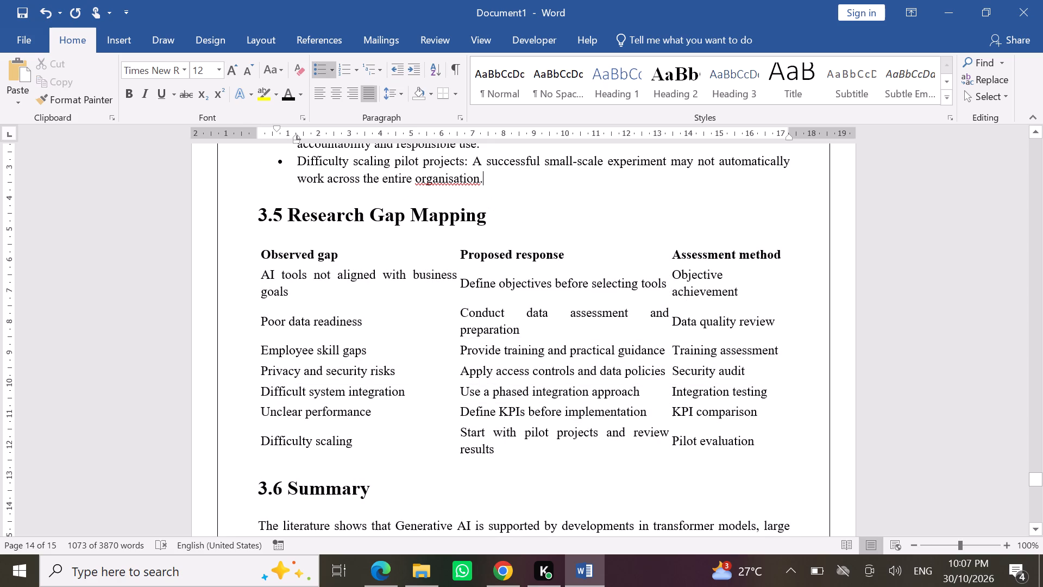
# Reduce the "3.5 Research Gap Mapping" heading to 12 pt.
pyautogui.click(210, 215)
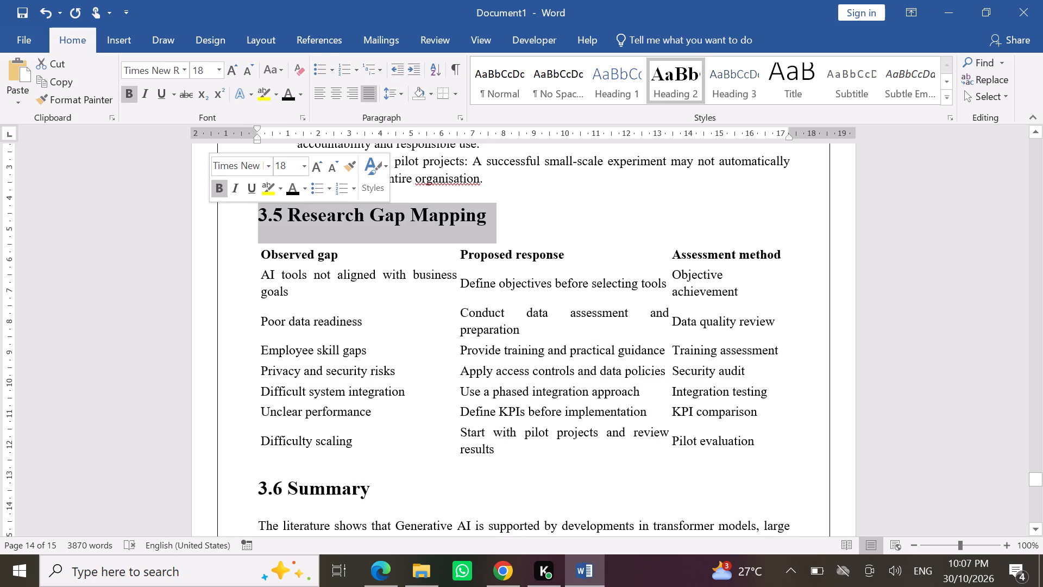
pyautogui.tripleClick(331, 162)
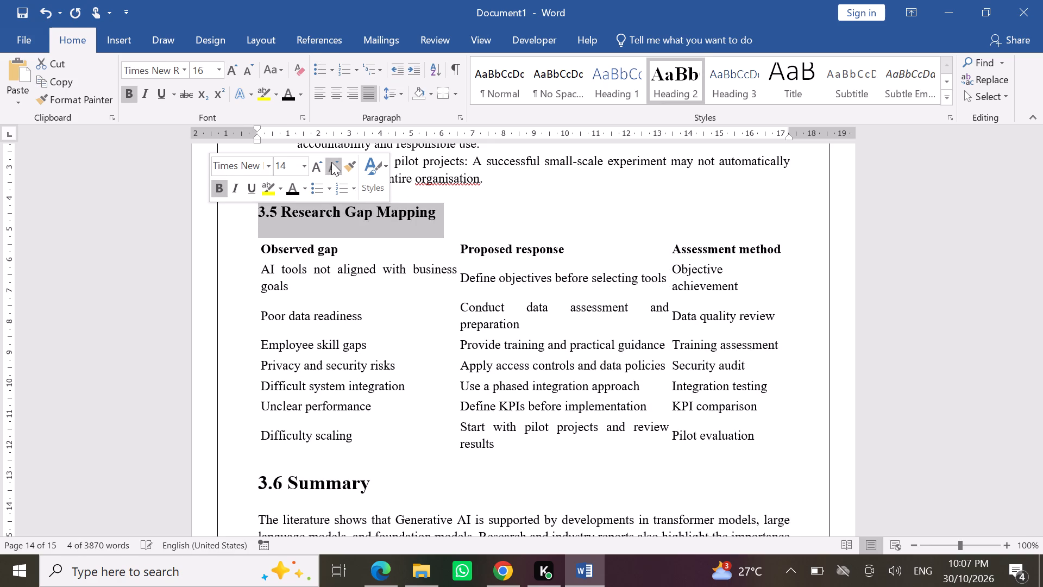
pyautogui.click(456, 210)
# Reduce the "3.6 Summary" heading to 12 pt.
pyautogui.scroll(-2, 456, 210)
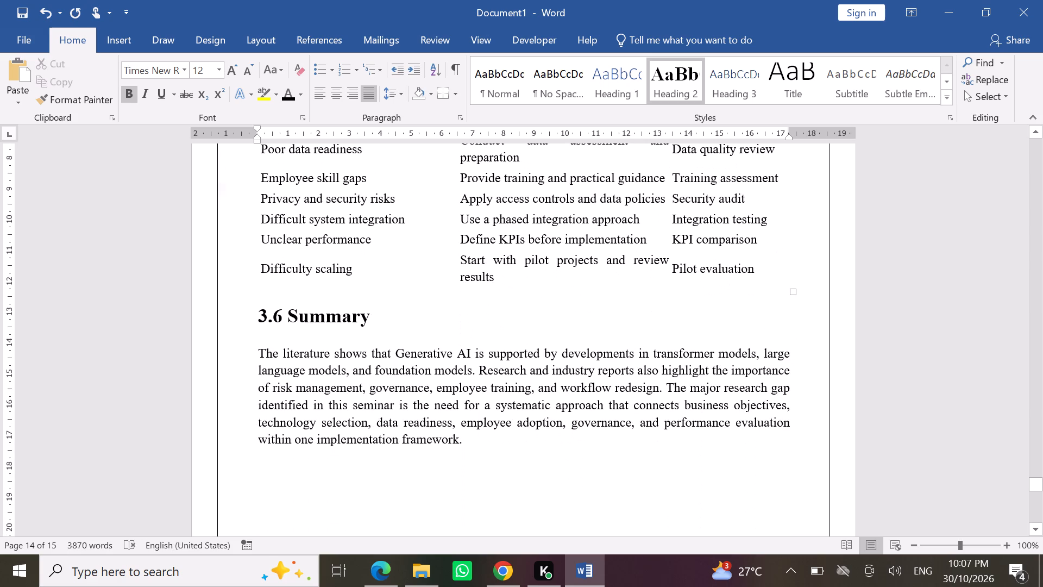
pyautogui.scroll(-4, 456, 210)
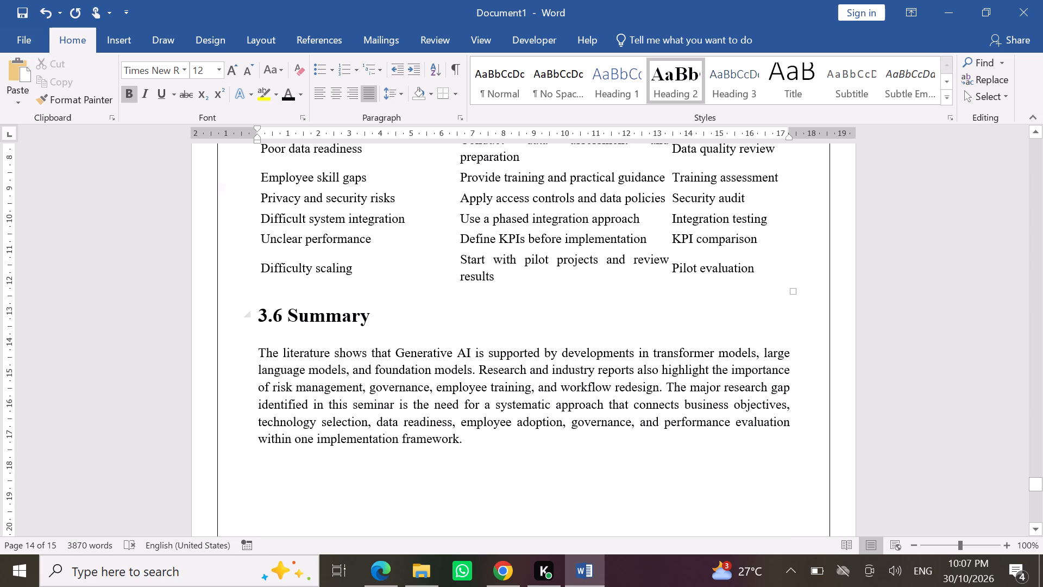
pyautogui.click(206, 318)
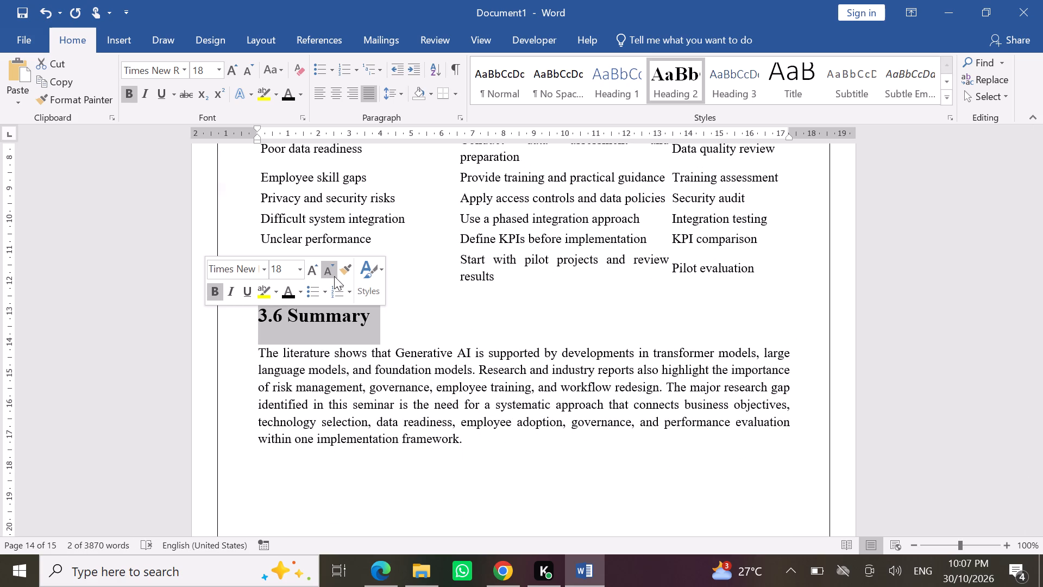
pyautogui.click(334, 276)
pyautogui.click(334, 276)
pyautogui.click(334, 276)
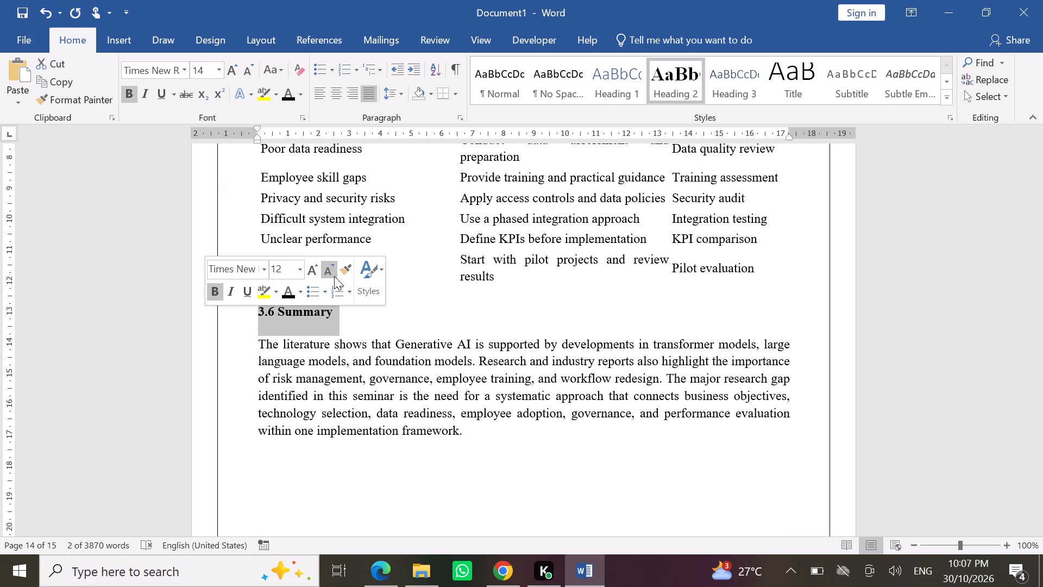
# Reduce the "3.4 Research Gap and Identified Challenges" heading to 12 pt.
pyautogui.click(427, 310)
pyautogui.scroll(4, 427, 310)
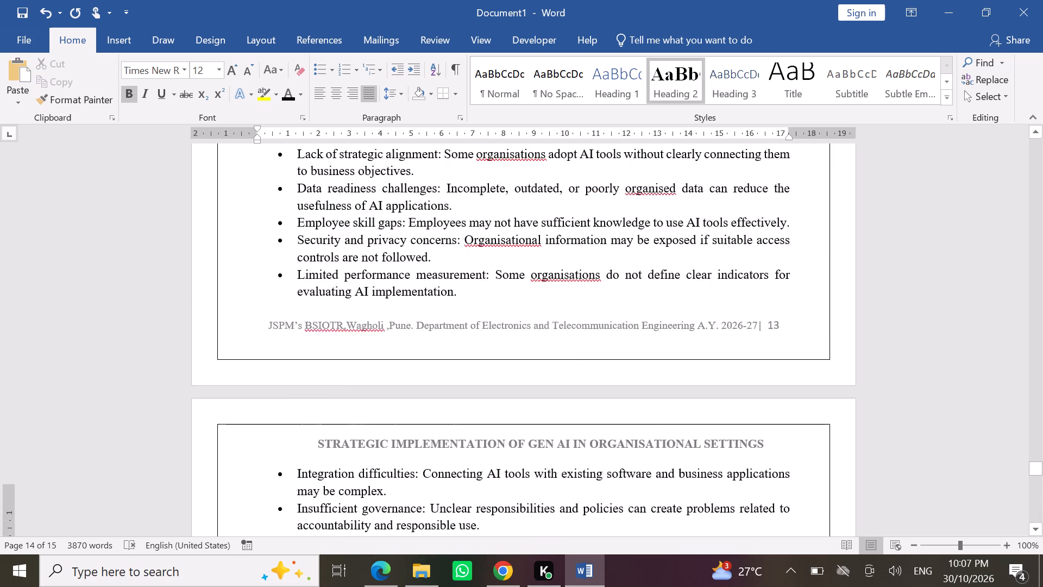
pyautogui.scroll(5, 427, 310)
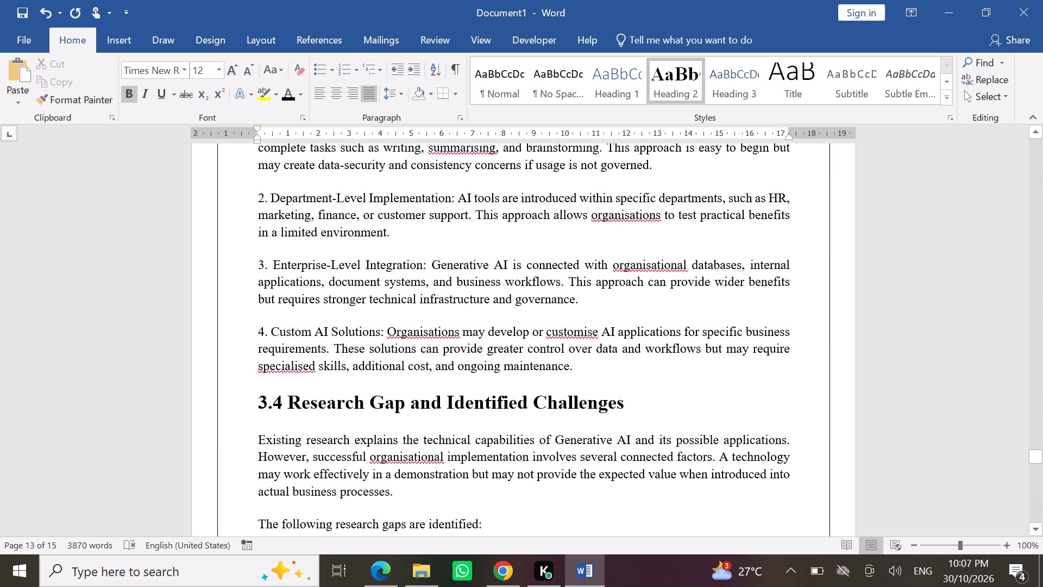
pyautogui.click(209, 399)
pyautogui.doubleClick(326, 353)
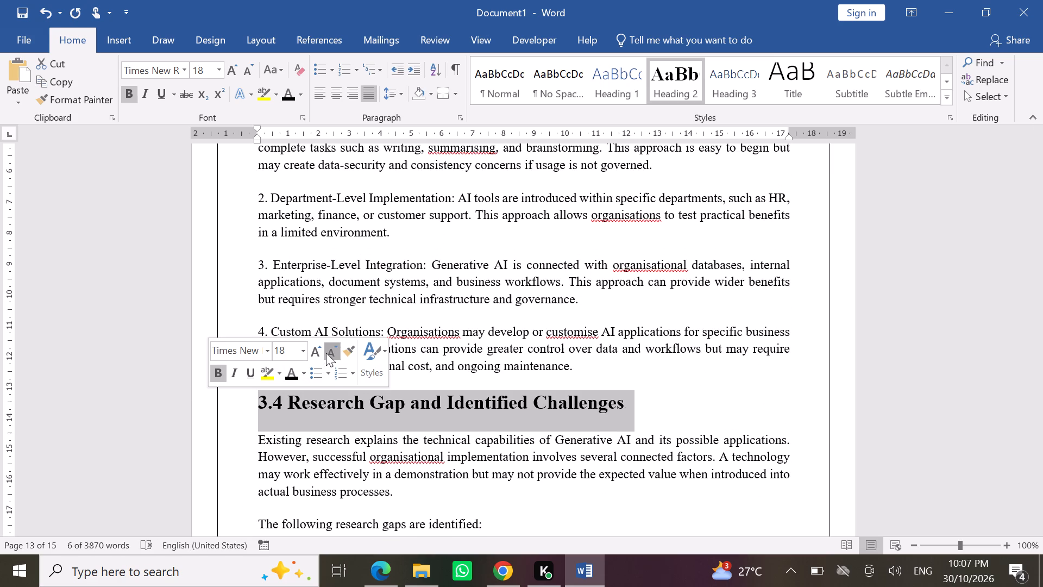
pyautogui.click(326, 353)
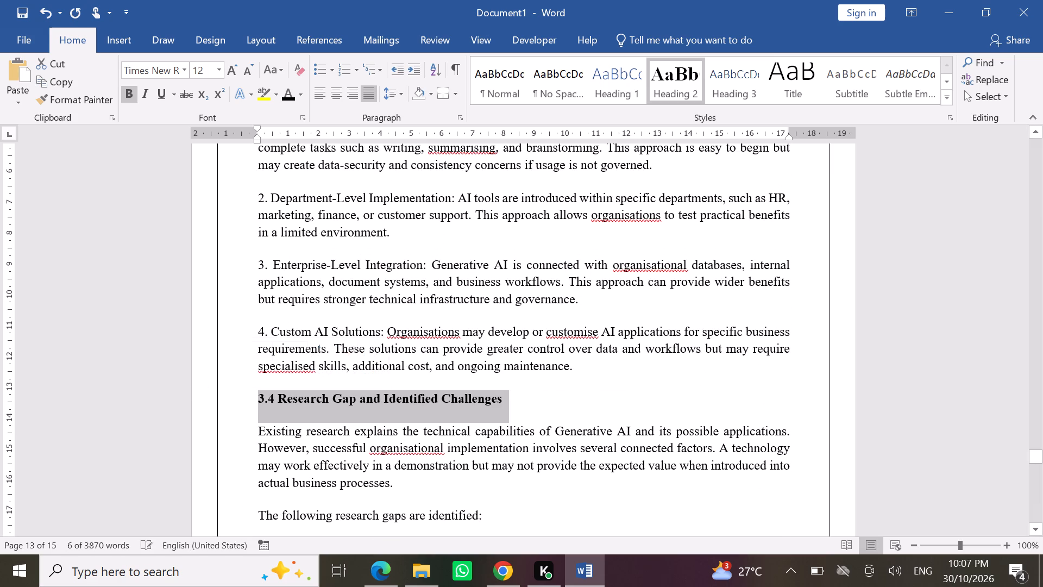
# Reduce the "3.3 Existing Approaches for GenAI Implementation" heading to 12 pt.
pyautogui.click(483, 322)
pyautogui.scroll(2, 483, 322)
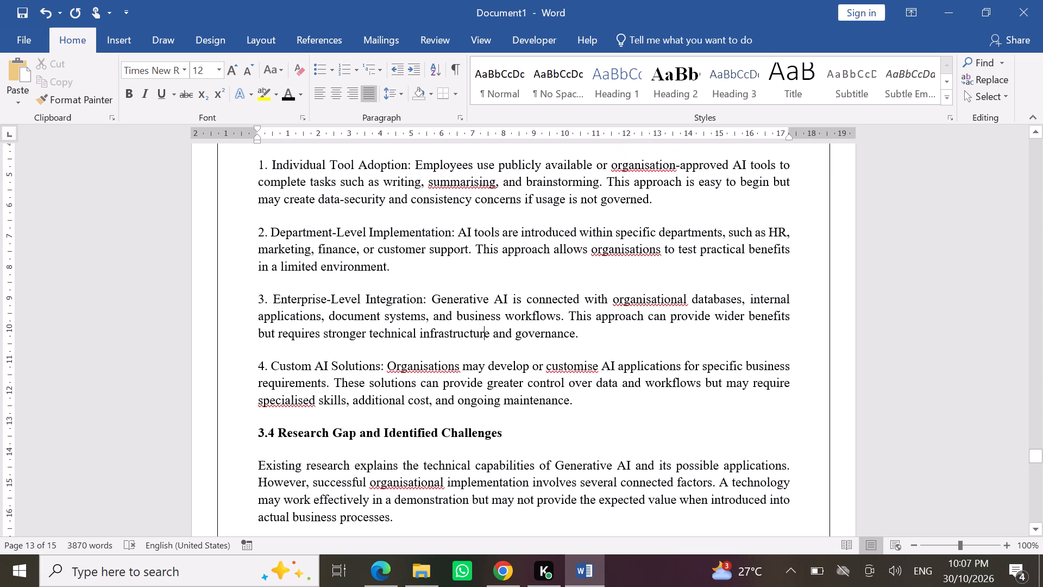
pyautogui.scroll(2, 483, 322)
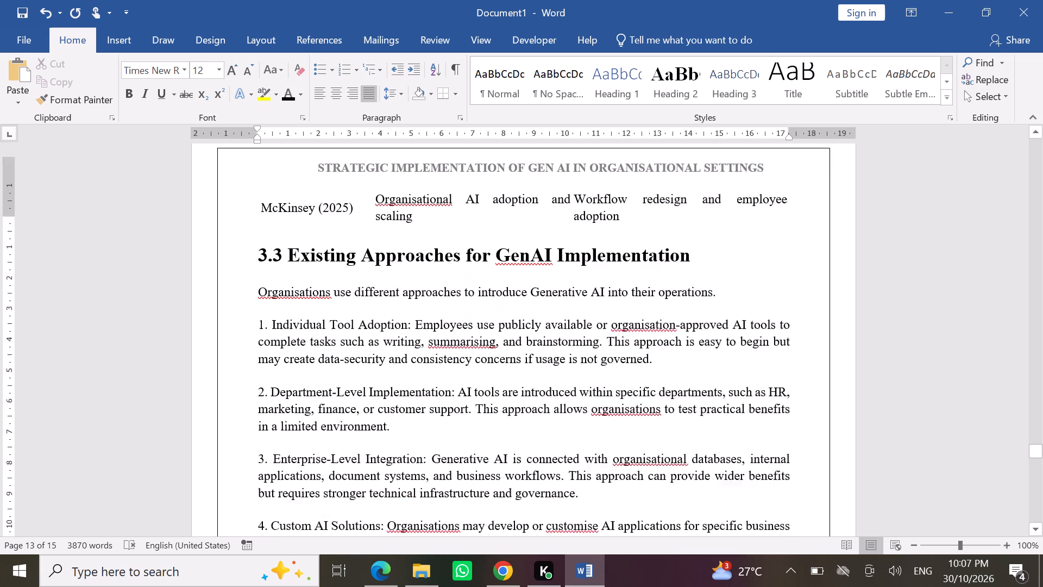
pyautogui.scroll(1, 483, 322)
pyautogui.click(218, 305)
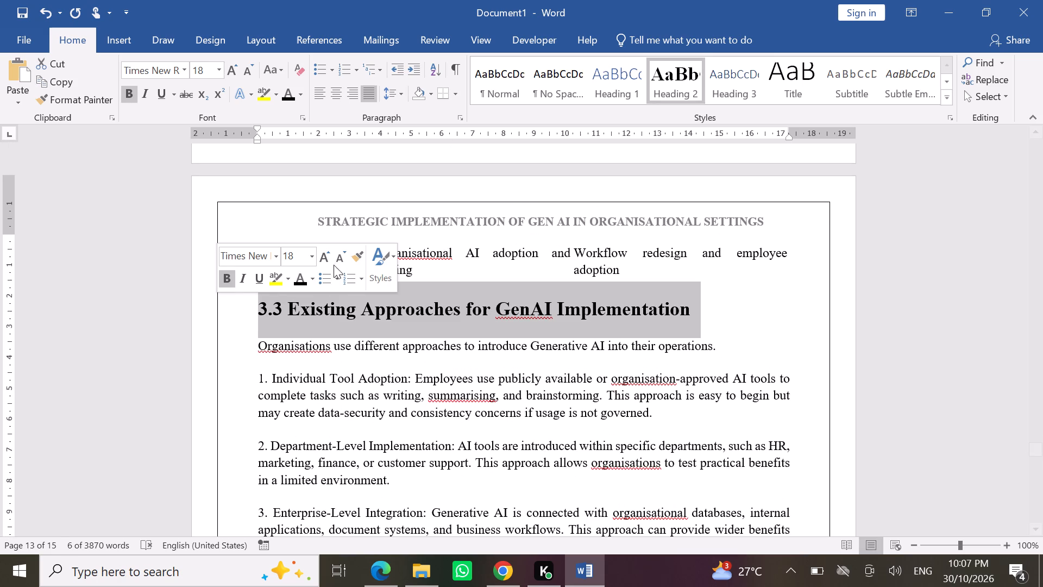
pyautogui.tripleClick(344, 262)
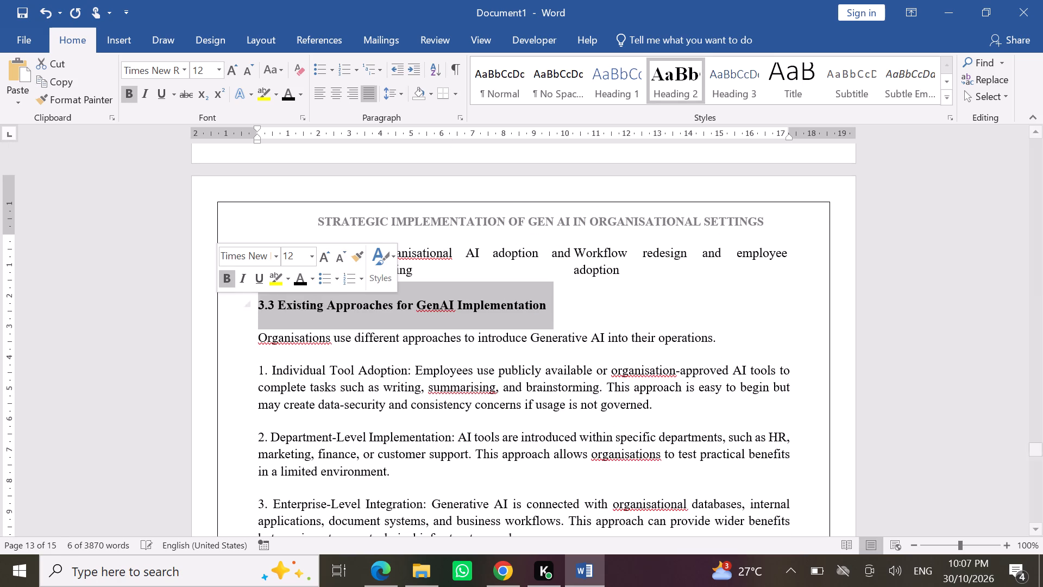
# Reduce the "3.2 Comparison of Existing Research" heading to 12 pt.
pyautogui.click(310, 382)
pyautogui.scroll(2, 310, 382)
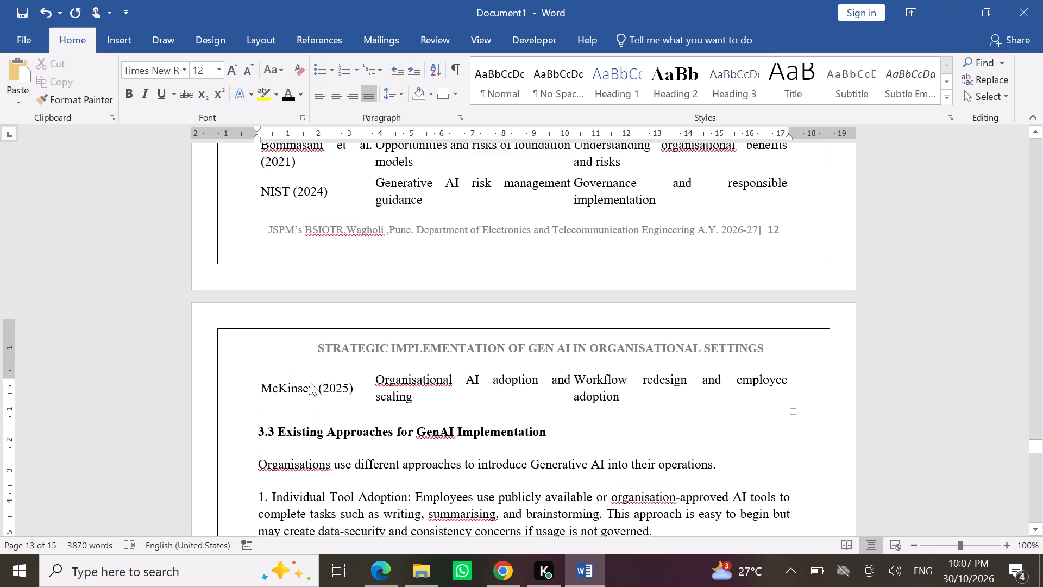
pyautogui.scroll(2, 310, 382)
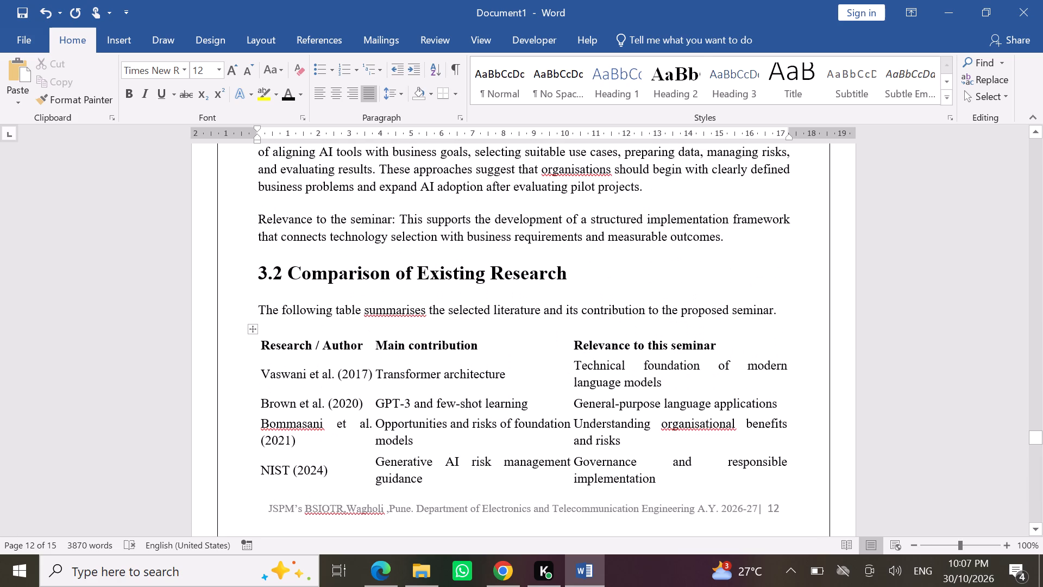
pyautogui.click(231, 279)
pyautogui.click(349, 228)
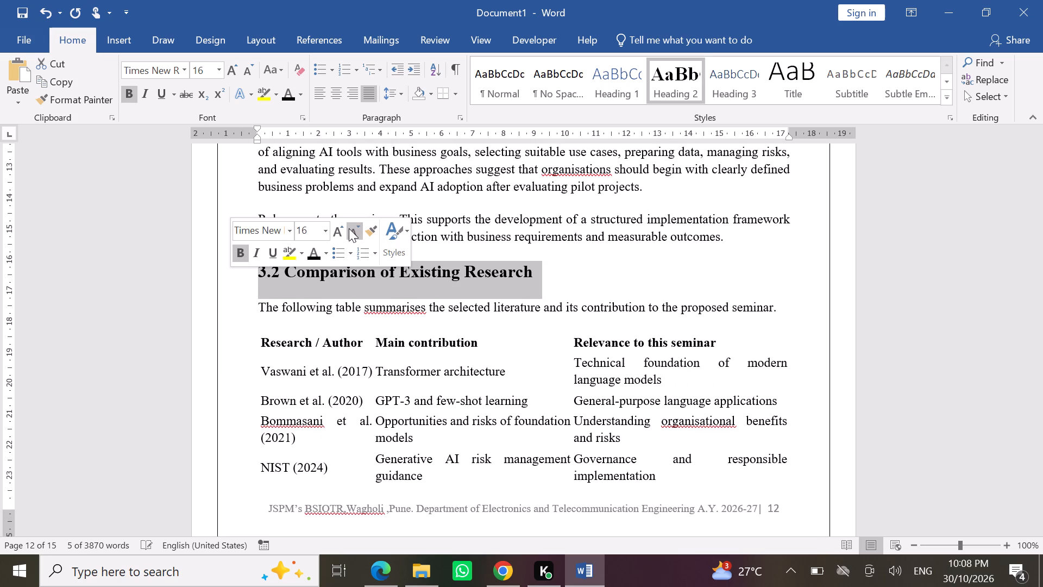
pyautogui.click(349, 228)
pyautogui.click(349, 228)
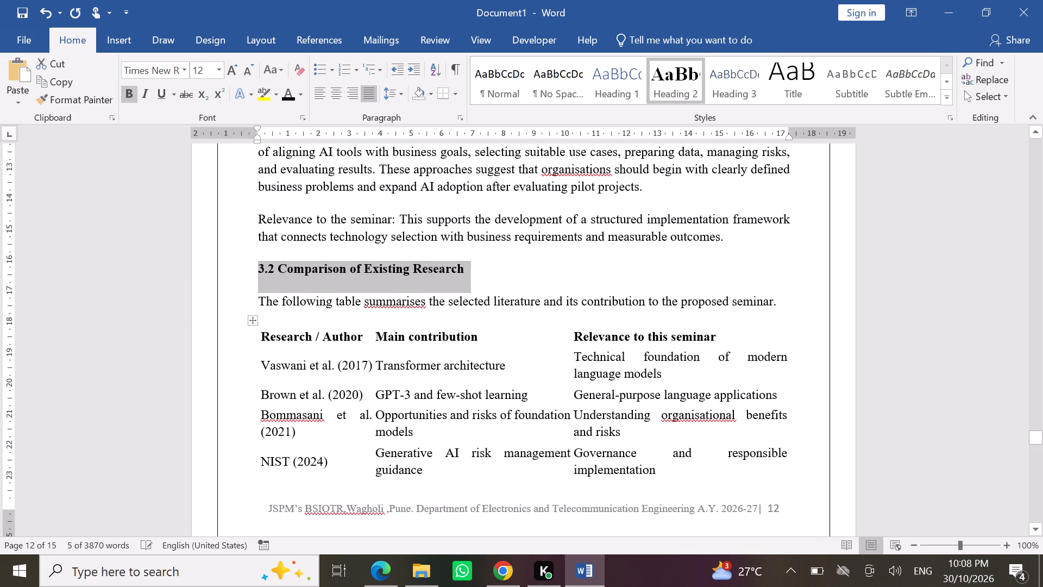
# Format the "3.1.6 Strategic Implementation of Generative AI in Organisations" heading as black, bold Times New Roman.
pyautogui.click(318, 351)
pyautogui.scroll(3, 318, 351)
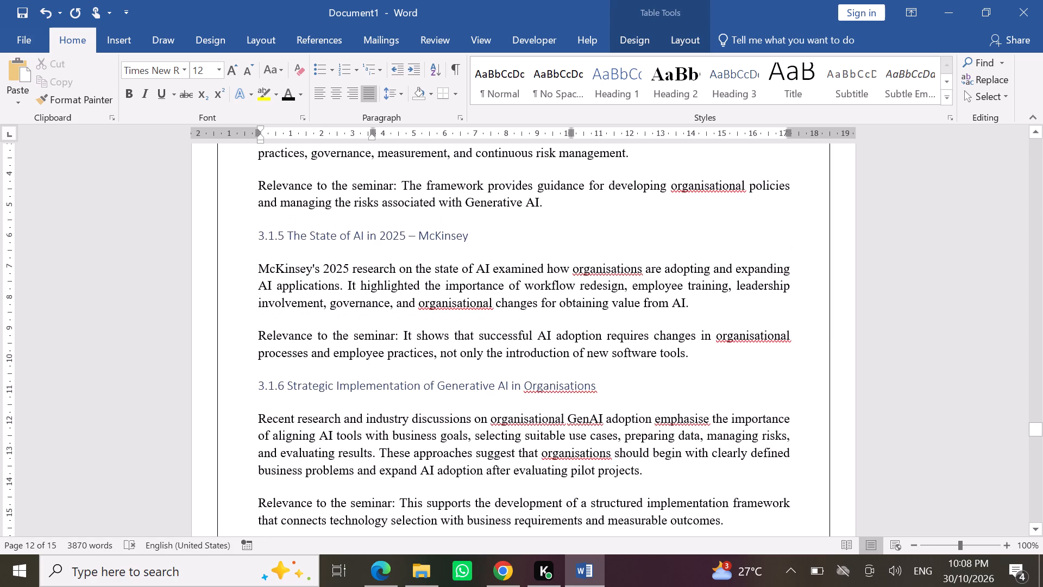
pyautogui.click(231, 385)
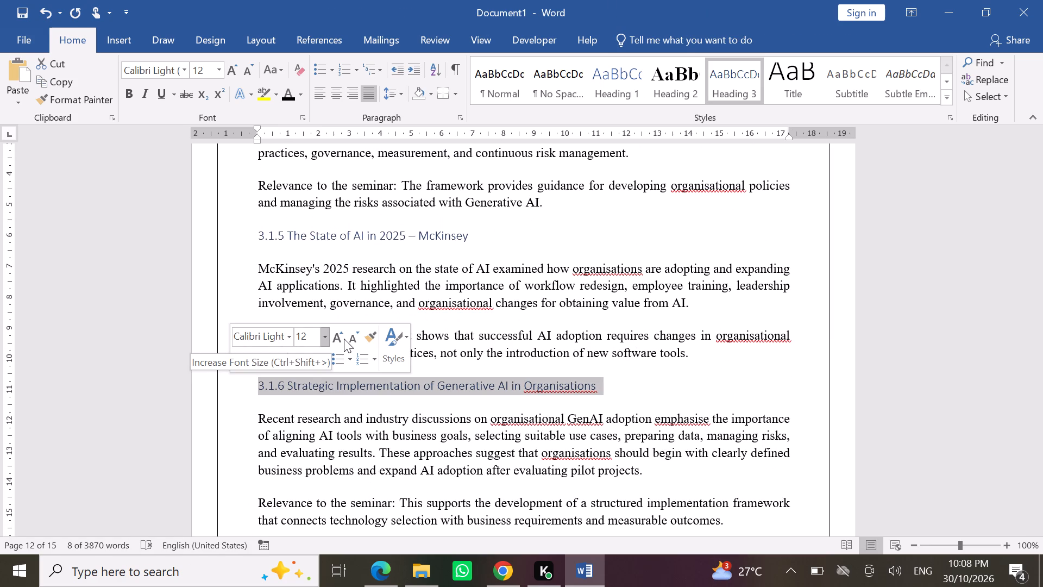
pyautogui.click(313, 361)
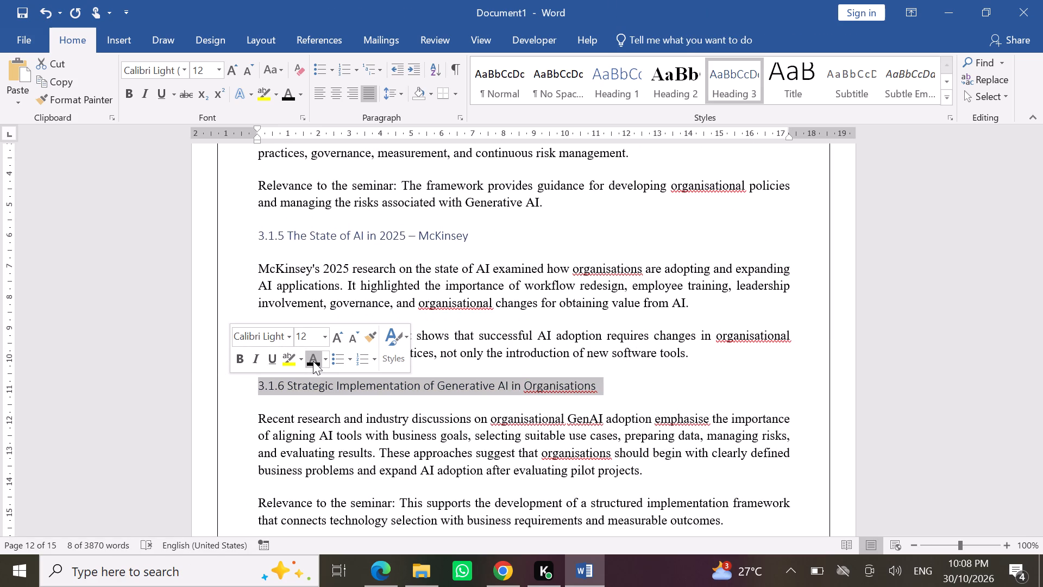
pyautogui.click(233, 354)
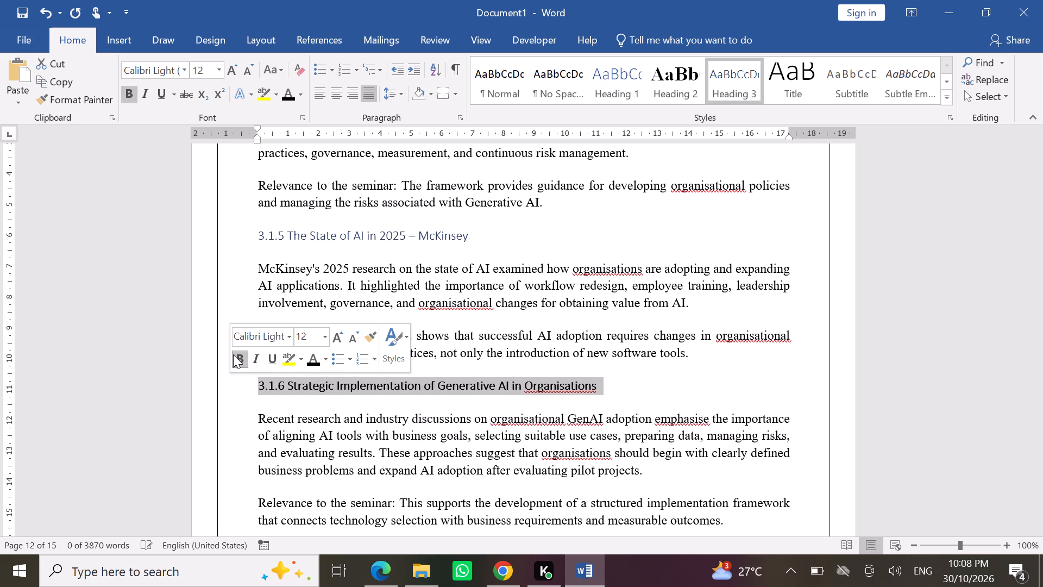
pyautogui.click(287, 344)
pyautogui.click(335, 123)
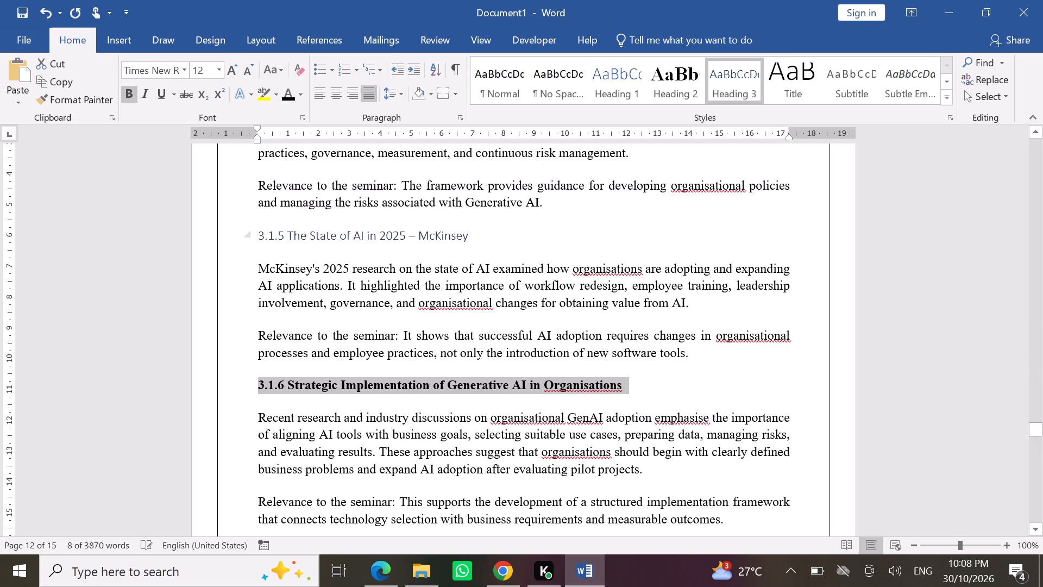
# Format the "3.1.5 The State of AI in 2025 – McKinsey" heading as black, bold Times New Roman.
pyautogui.click(229, 236)
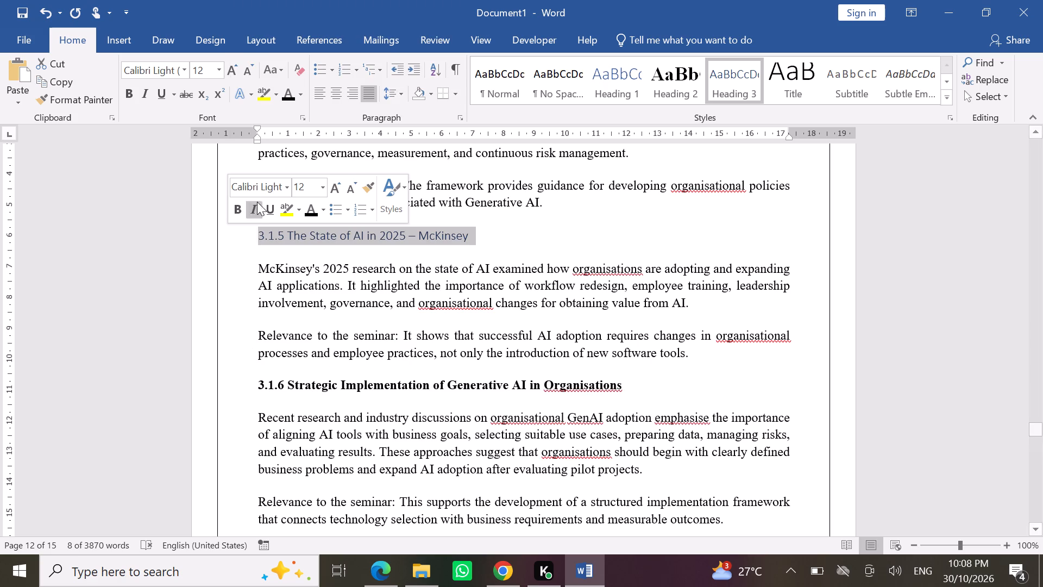
pyautogui.click(286, 191)
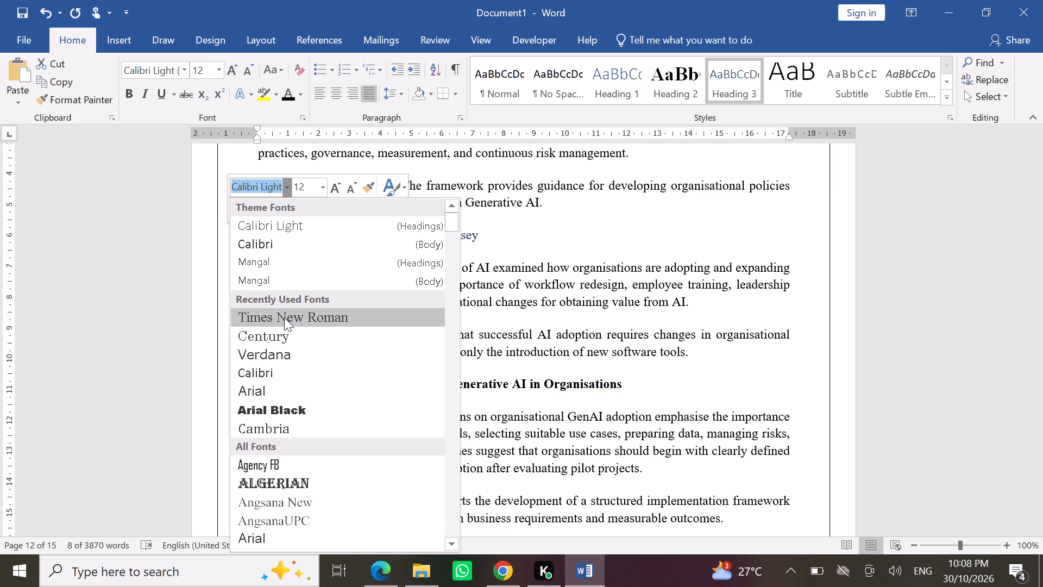
pyautogui.click(285, 315)
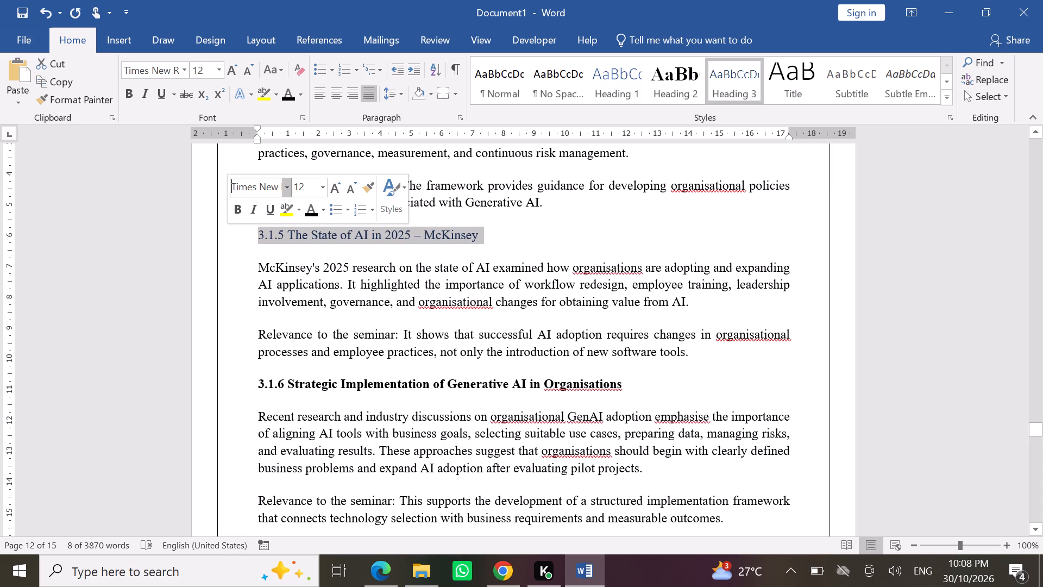
pyautogui.click(241, 217)
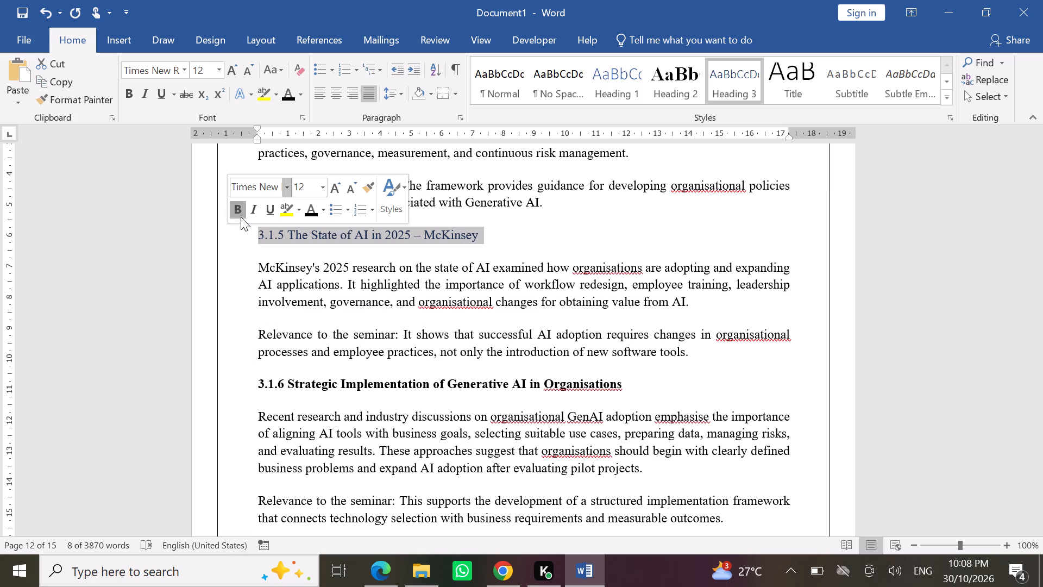
pyautogui.click(305, 207)
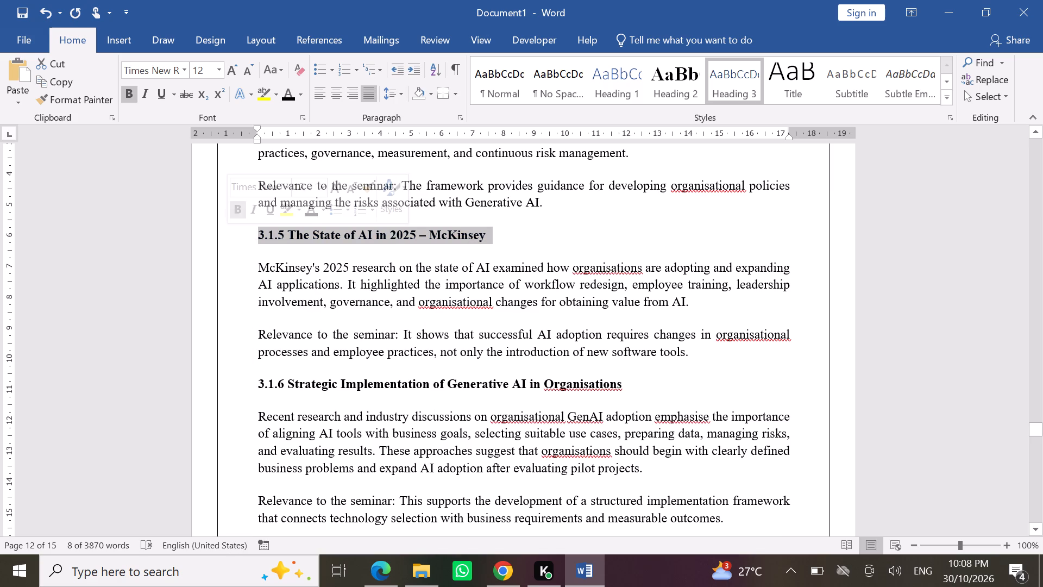
# Format the "3.1.4 Artificial Intelligence Risk Management Framework" heading as black, bold Times New Roman.
pyautogui.scroll(3, 335, 272)
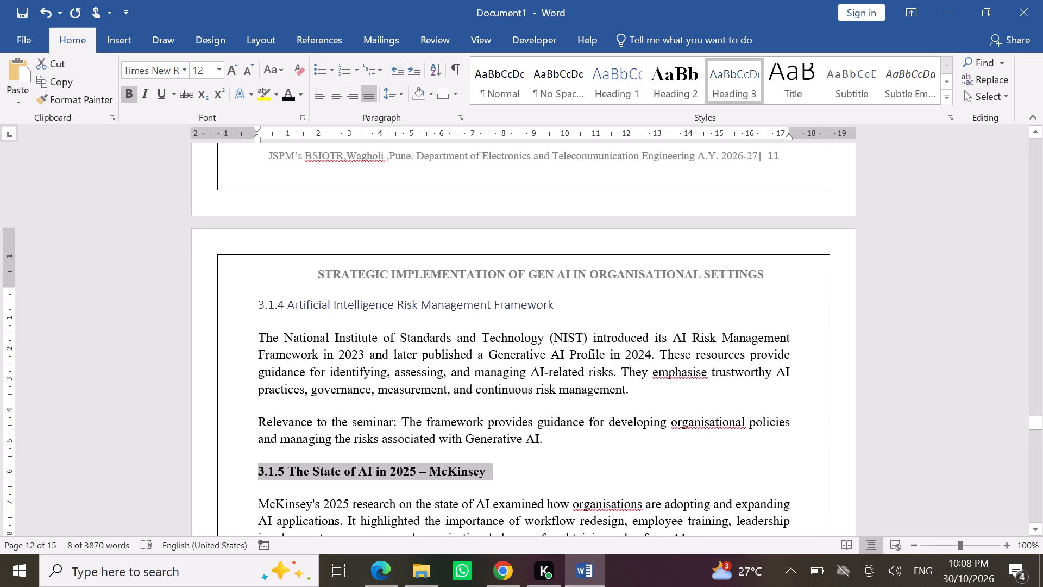
pyautogui.click(230, 306)
pyautogui.click(241, 286)
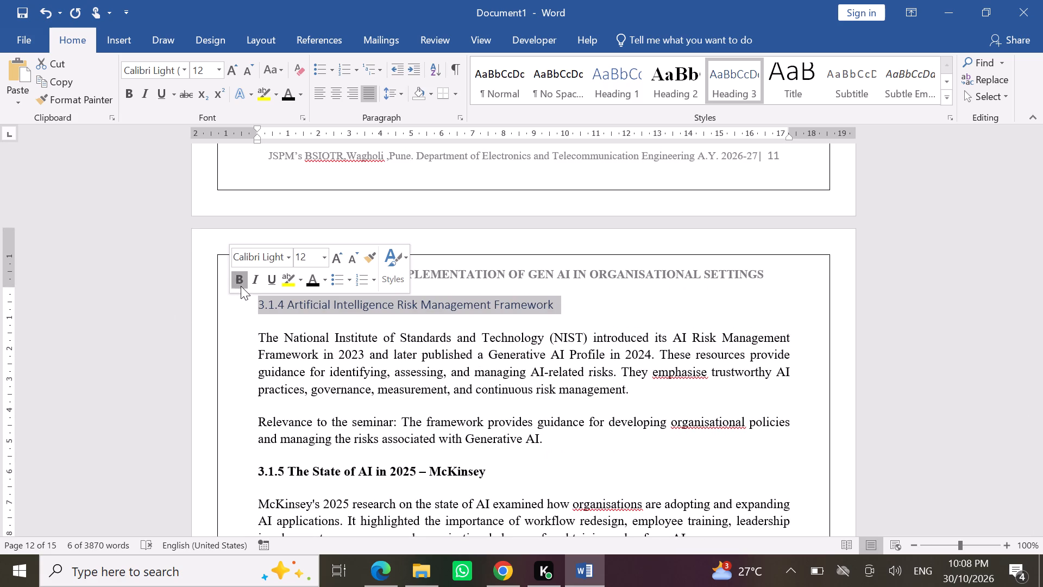
pyautogui.click(315, 283)
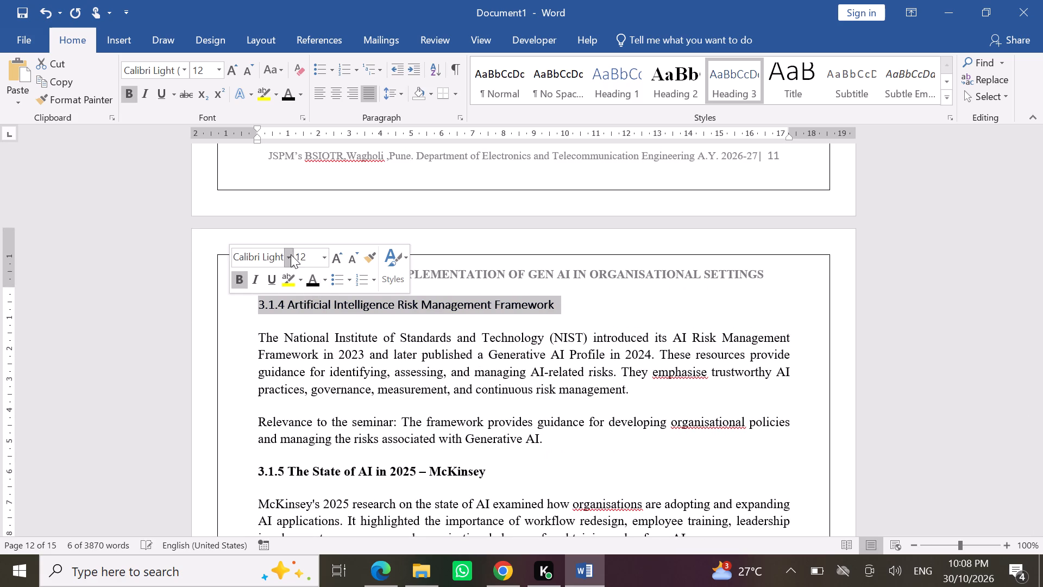
pyautogui.click(286, 259)
pyautogui.click(278, 390)
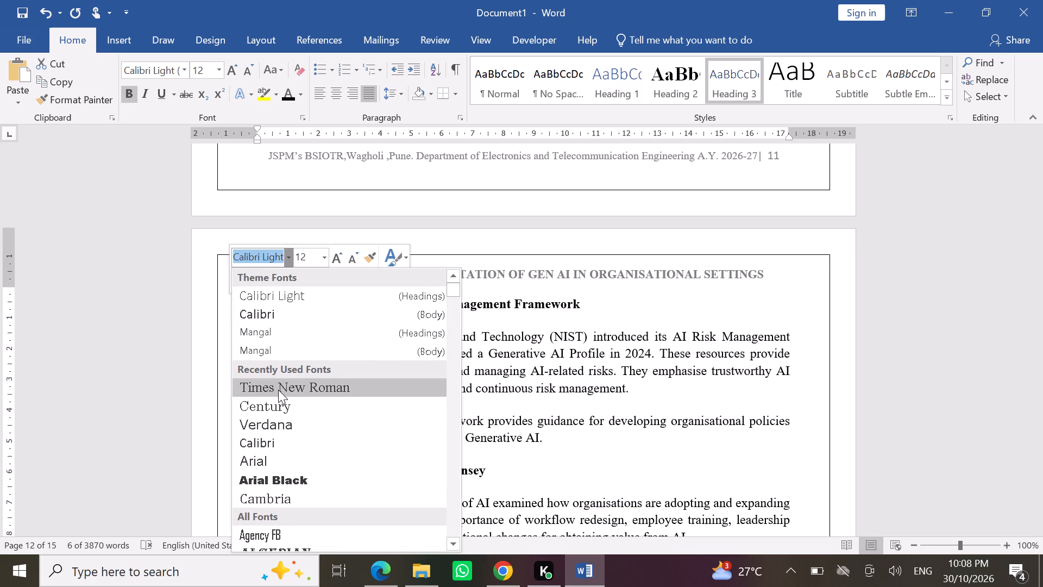
# Format the "3.1.3 On the Opportunities and Risks of Foundation Models" heading as black, bold Times New Roman.
pyautogui.scroll(3, 343, 345)
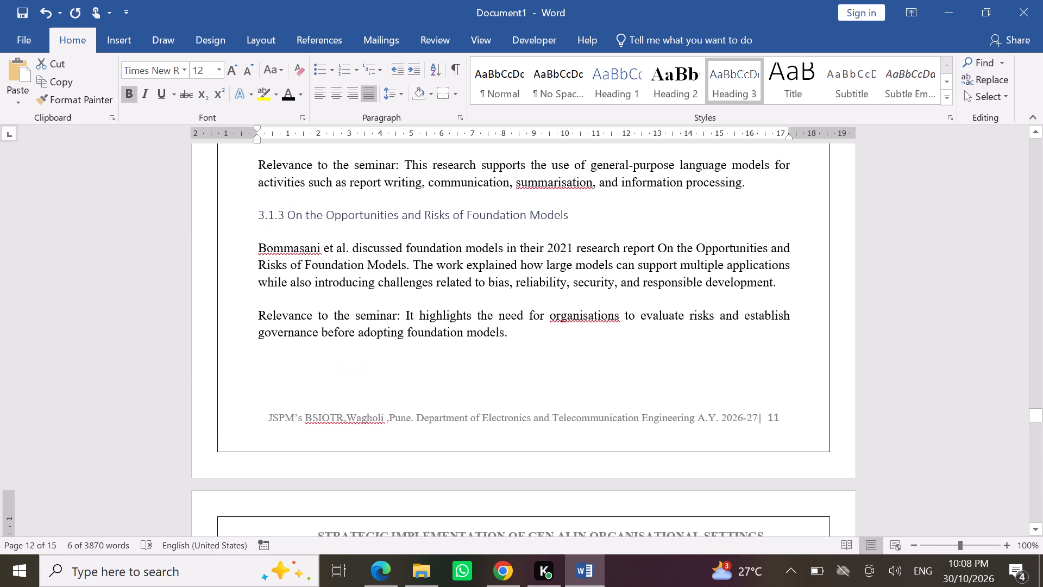
pyautogui.scroll(1, 343, 345)
pyautogui.click(230, 232)
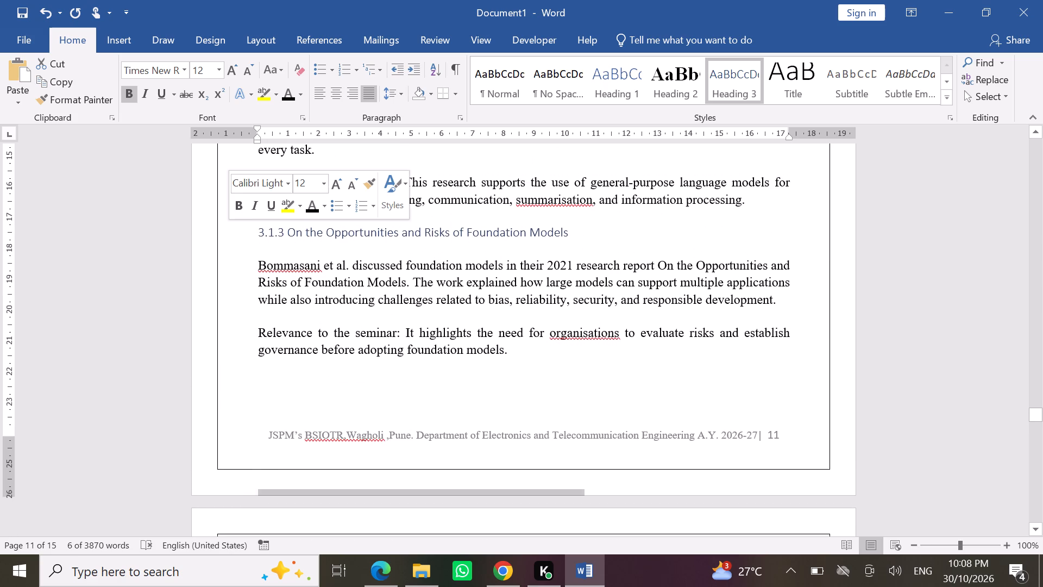
pyautogui.click(238, 206)
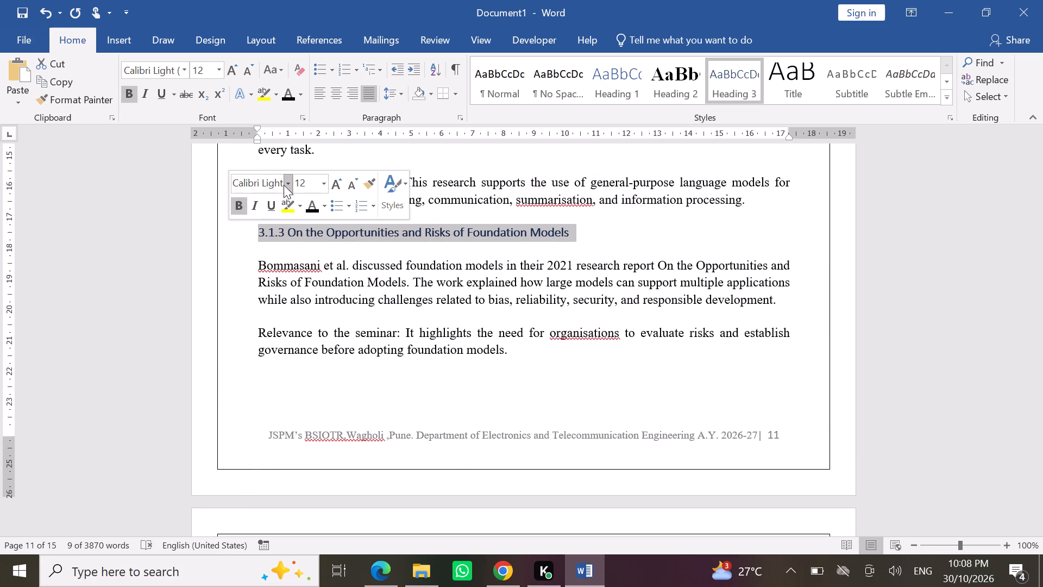
pyautogui.click(284, 185)
pyautogui.click(275, 308)
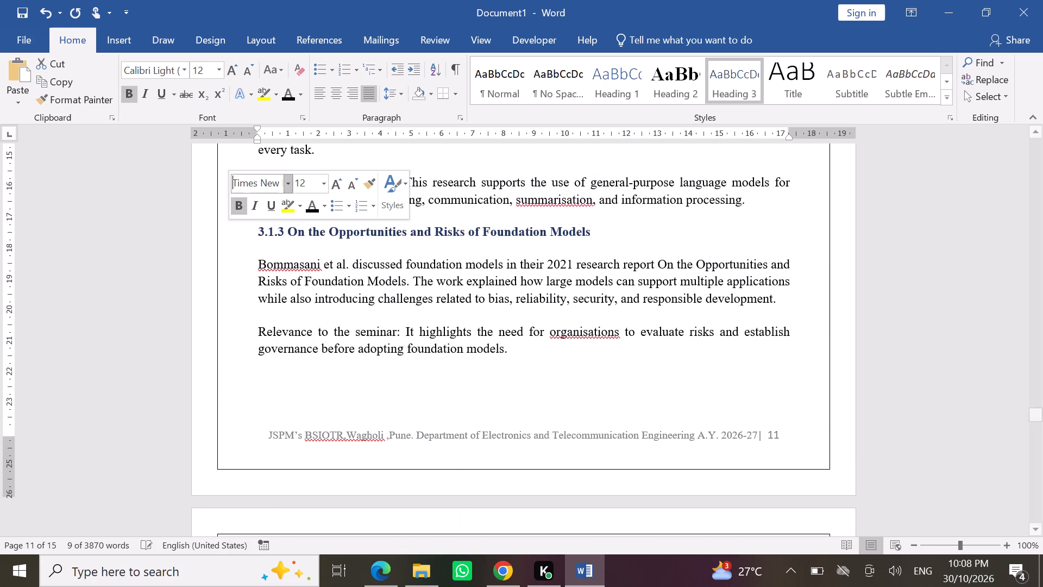
pyautogui.click(315, 202)
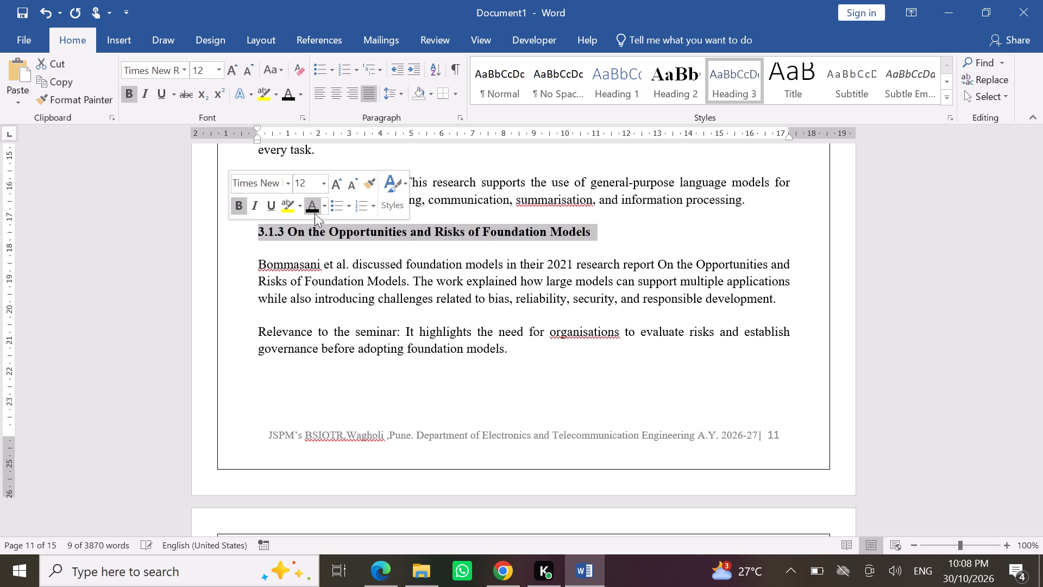
# Format the "3.1.2 Language Models Are Few-Shot Learners" heading as black, bold Times New Roman.
pyautogui.scroll(2, 315, 221)
pyautogui.click(234, 264)
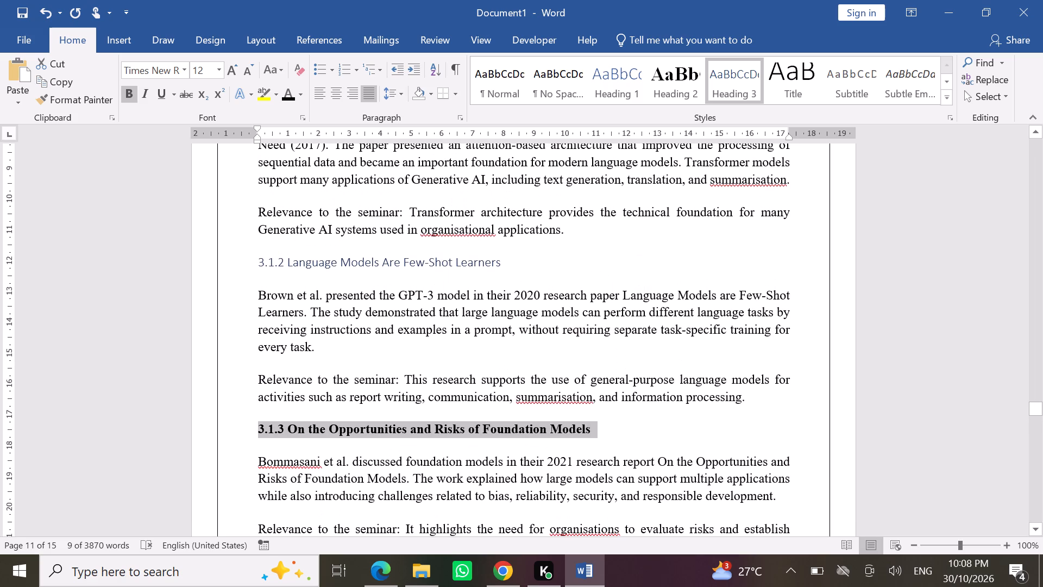
pyautogui.click(317, 241)
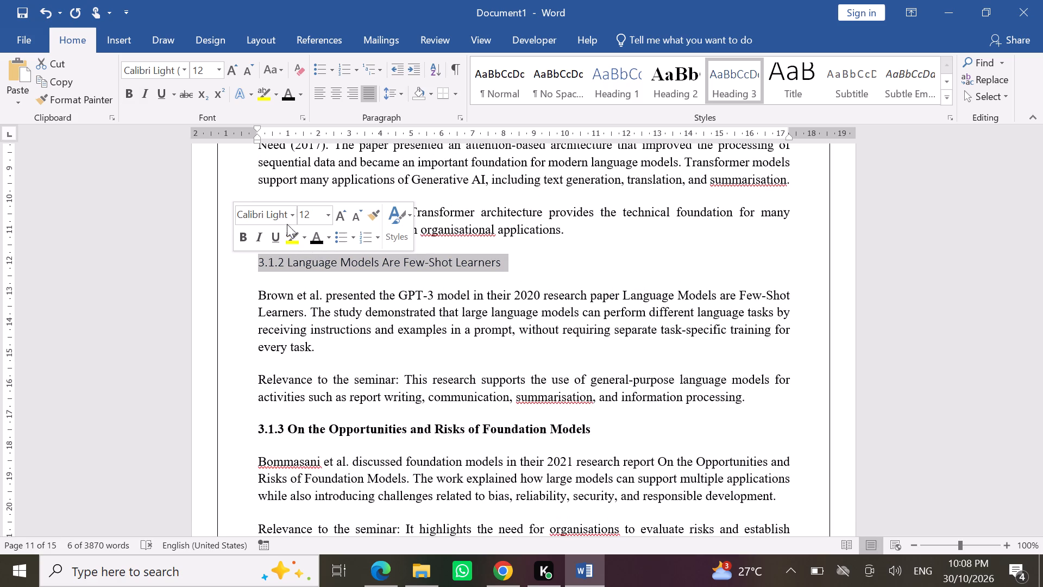
pyautogui.click(288, 216)
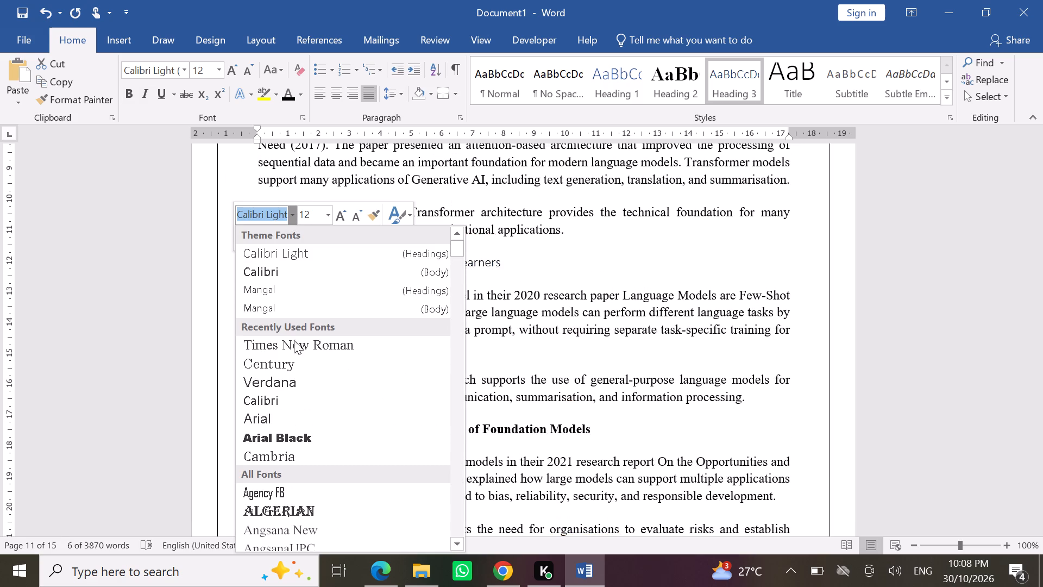
pyautogui.click(301, 348)
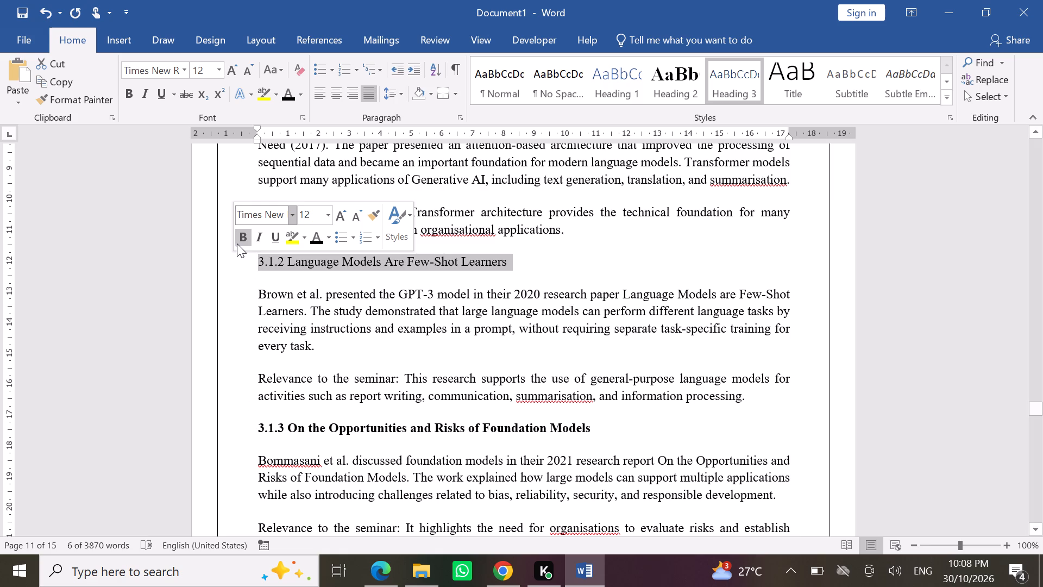
pyautogui.click(236, 240)
# Format the "3.1.1 Attention Is All You Need – Transformer Architecture" heading as black, bold Times New Roman.
pyautogui.scroll(1, 263, 312)
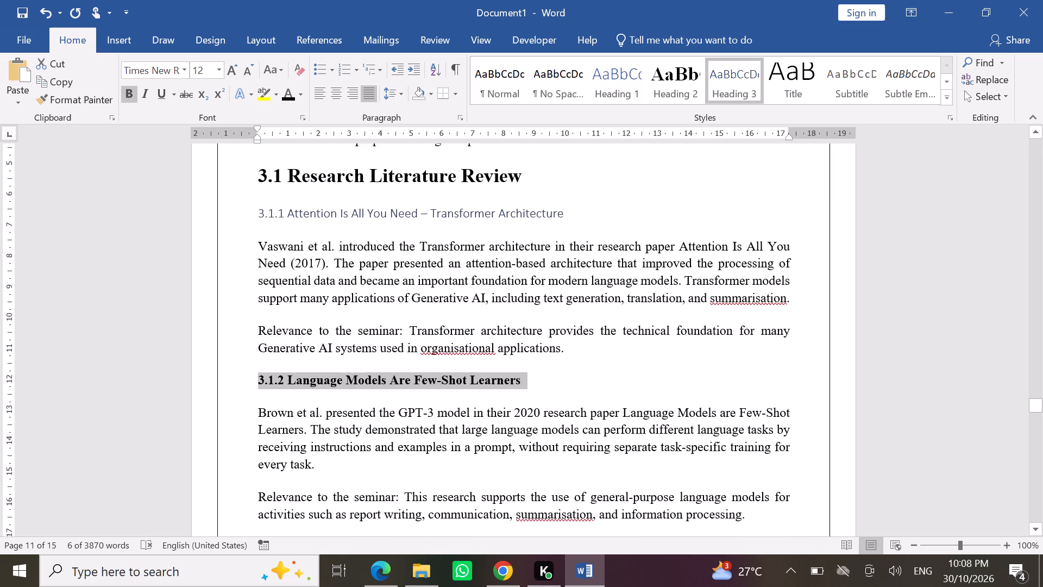
pyautogui.scroll(1, 263, 312)
pyautogui.click(235, 270)
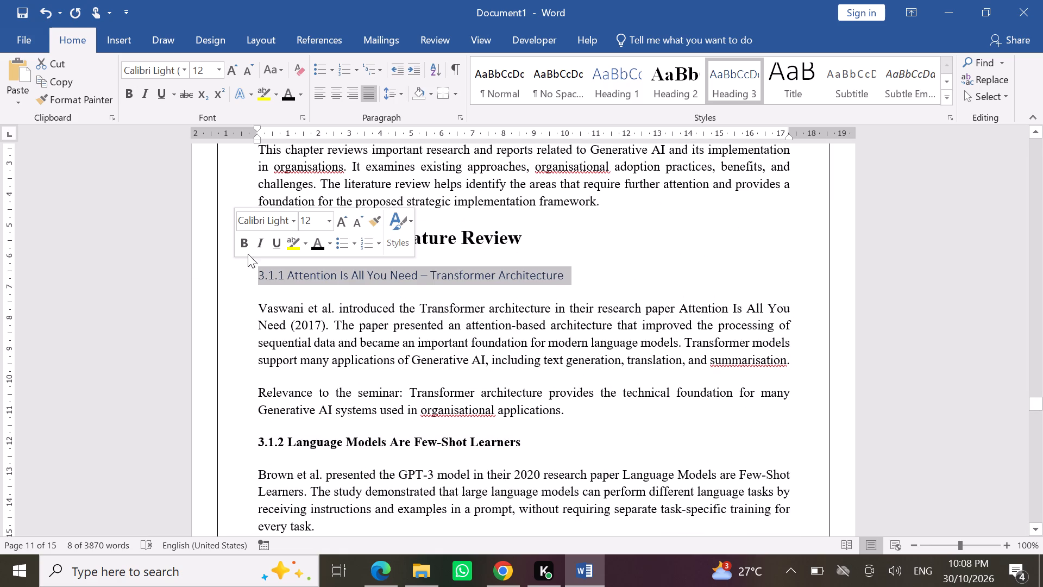
pyautogui.click(293, 226)
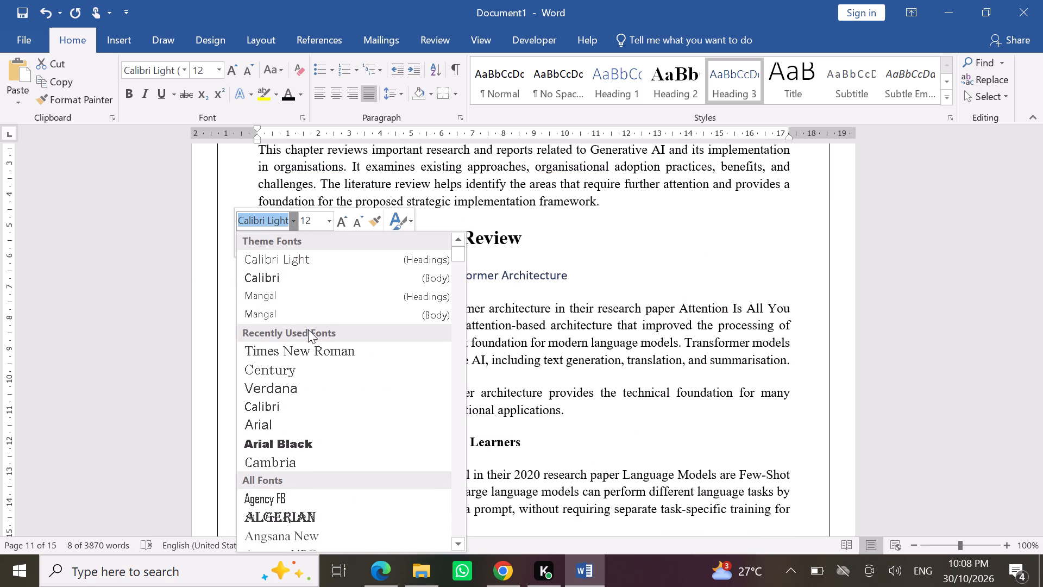
pyautogui.click(309, 348)
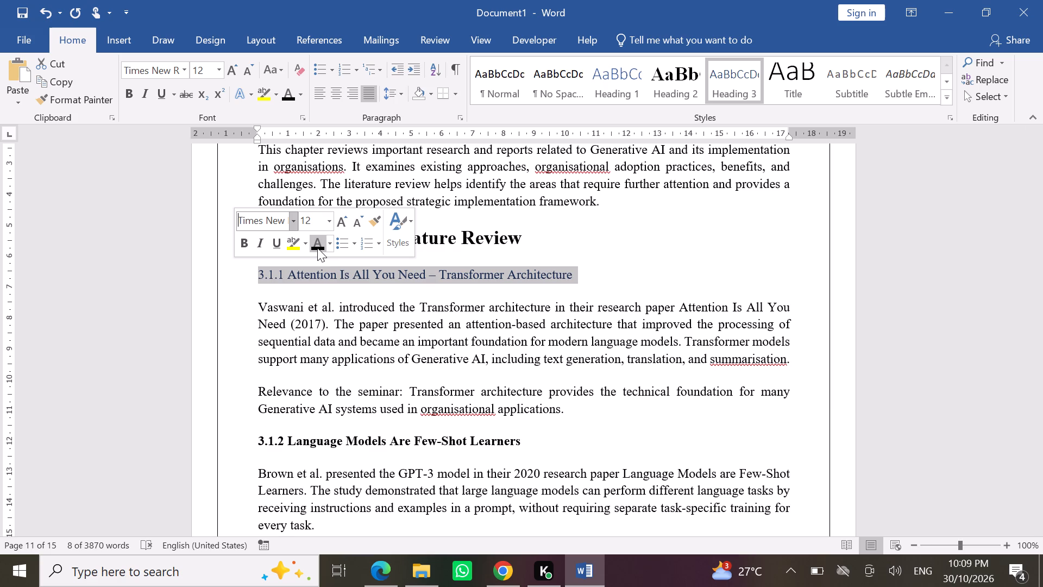
pyautogui.click(317, 248)
pyautogui.click(246, 247)
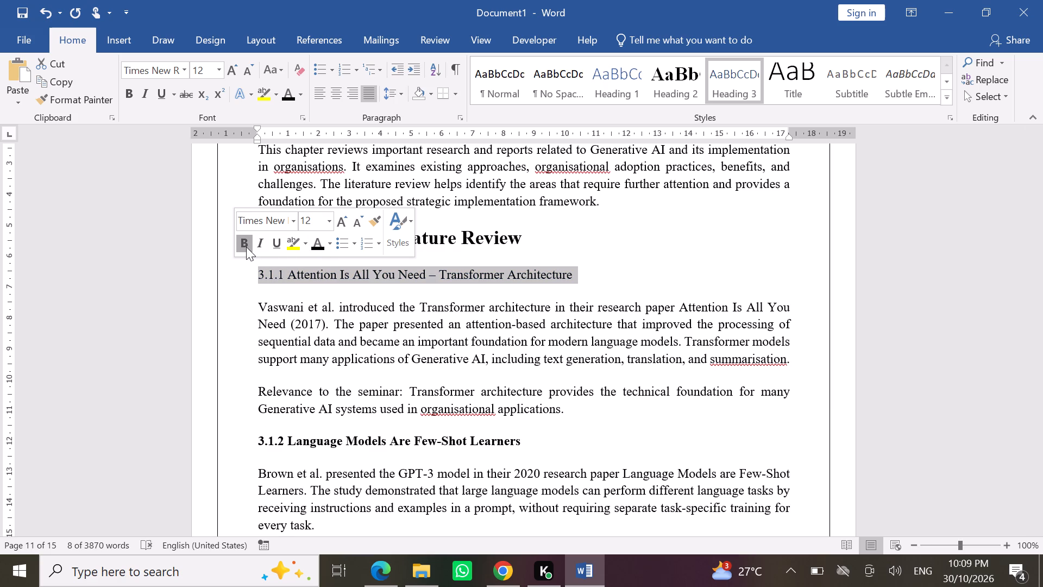
pyautogui.click(241, 291)
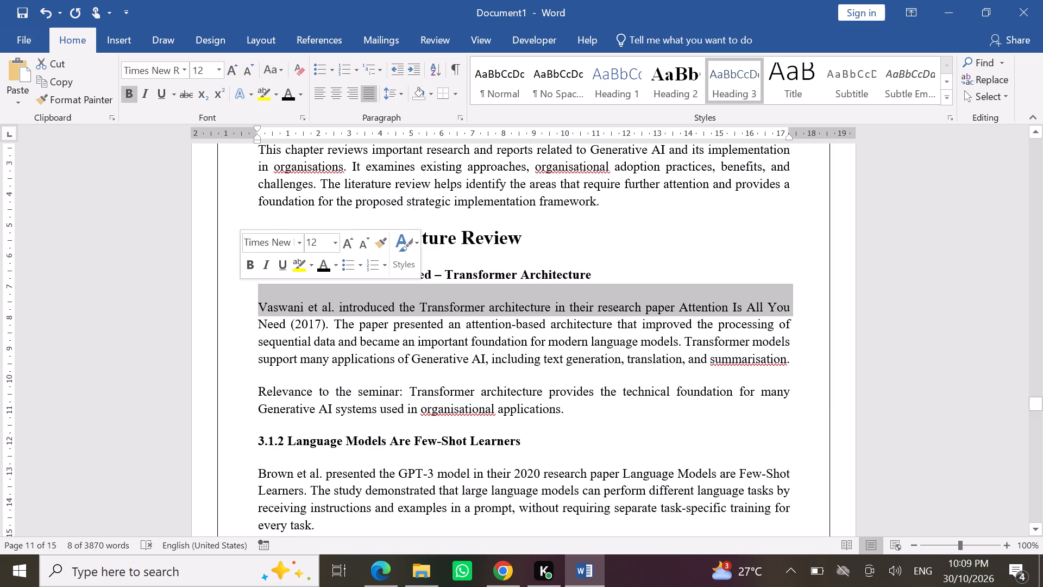
# Reduce the "3.1 Research Literature Review" heading's font size to 12 pt.
pyautogui.click(217, 239)
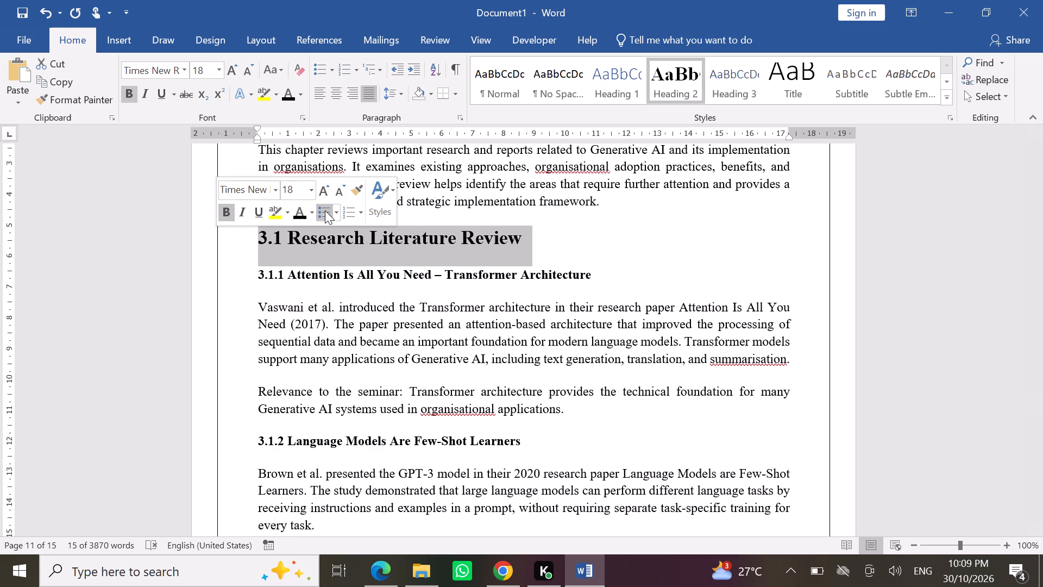
pyautogui.doubleClick(344, 194)
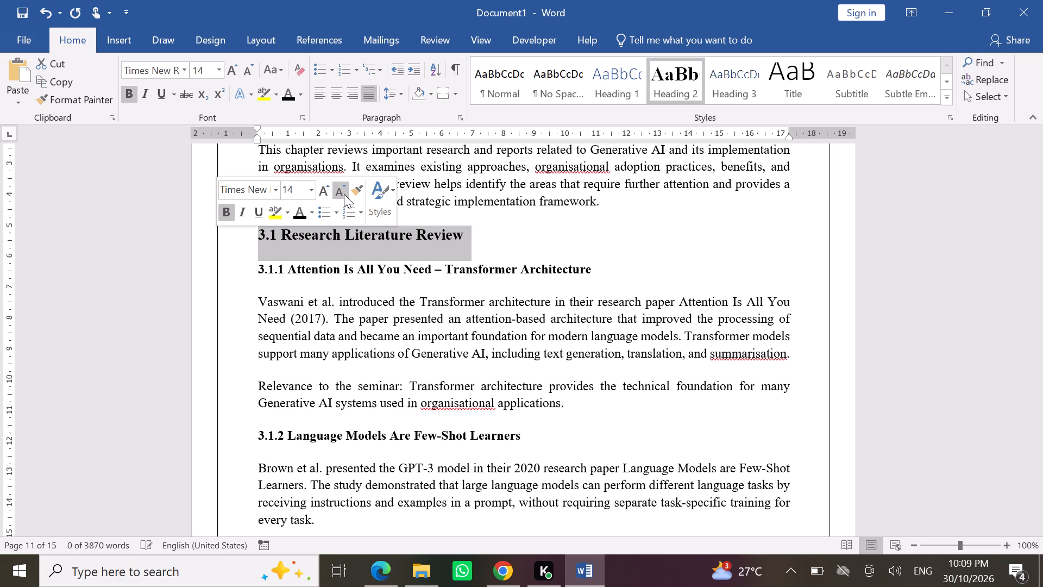
pyautogui.click(344, 194)
# Review Chapter 3 from its title to the closing summary, checking the heading and text formatting.
pyautogui.scroll(1, 311, 302)
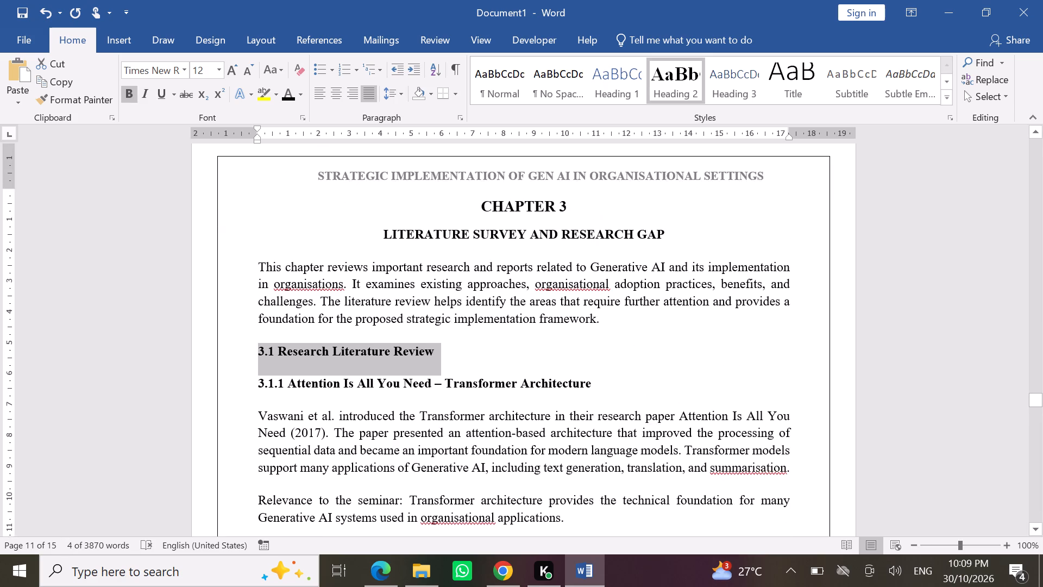
pyautogui.scroll(1, 311, 302)
pyautogui.scroll(-2, 311, 302)
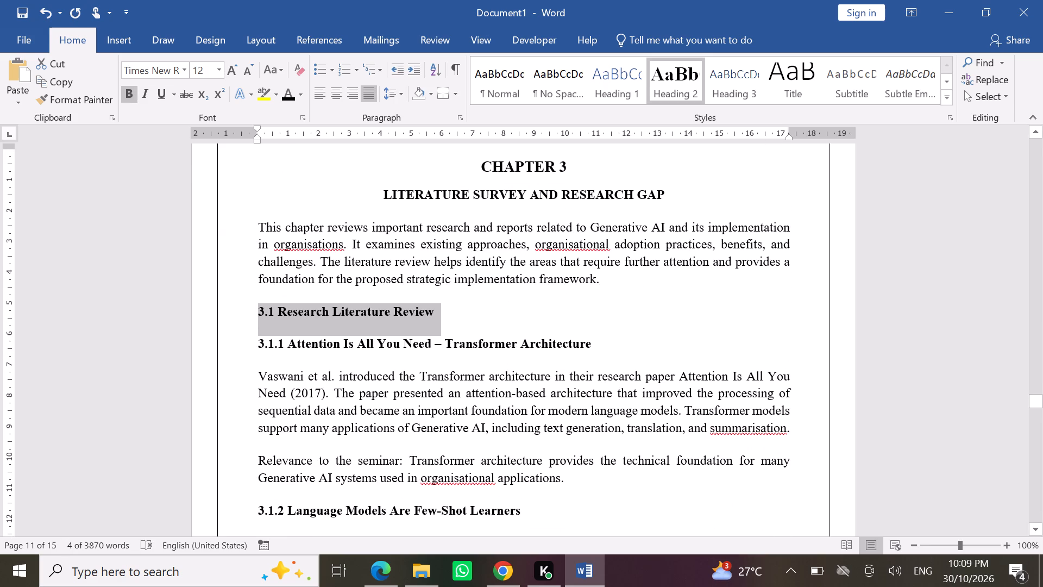
pyautogui.scroll(-2, 311, 302)
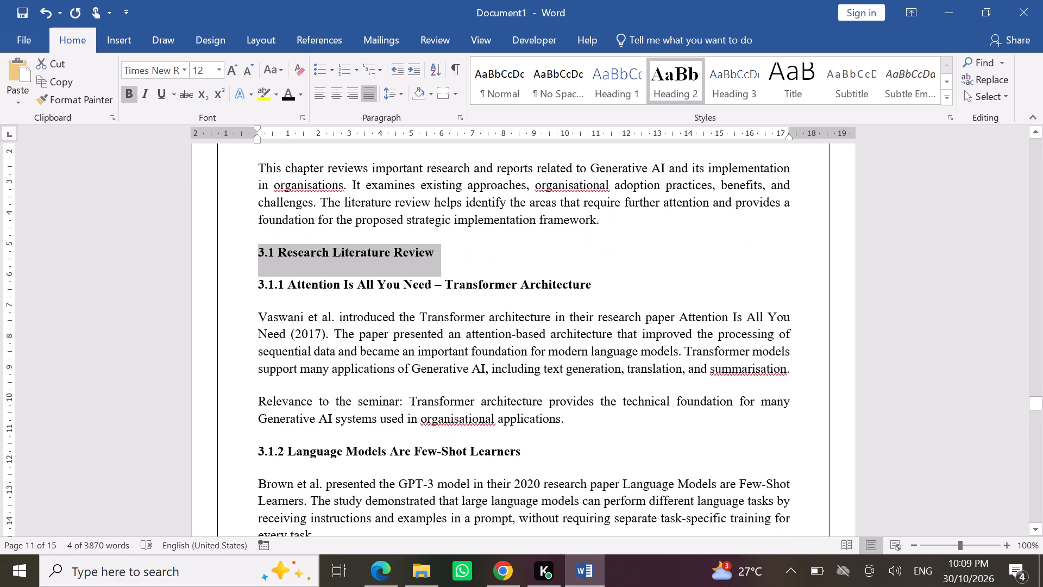
pyautogui.scroll(-5, 311, 302)
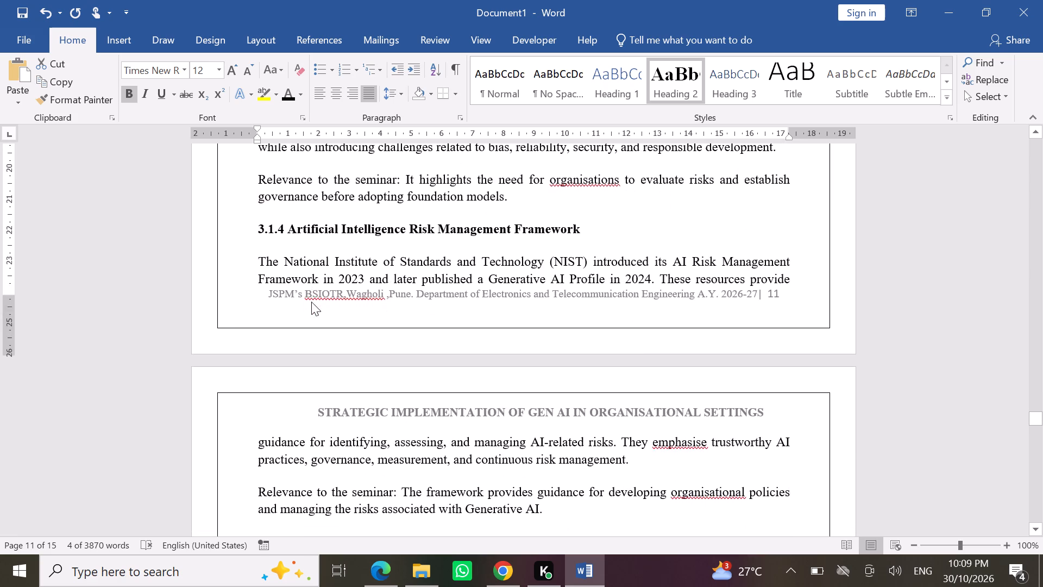
pyautogui.scroll(-5, 311, 302)
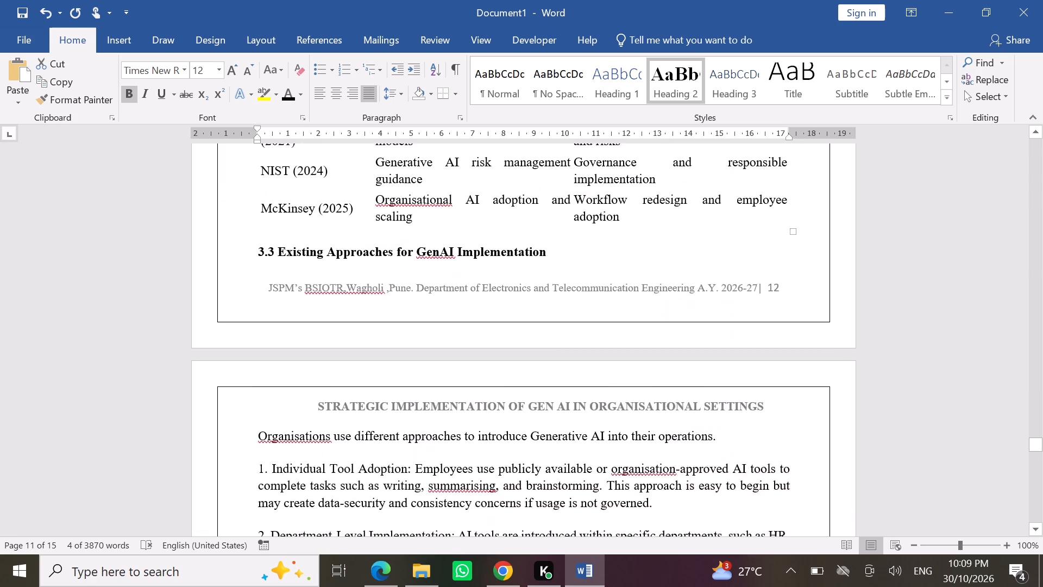
pyautogui.scroll(-7, 321, 253)
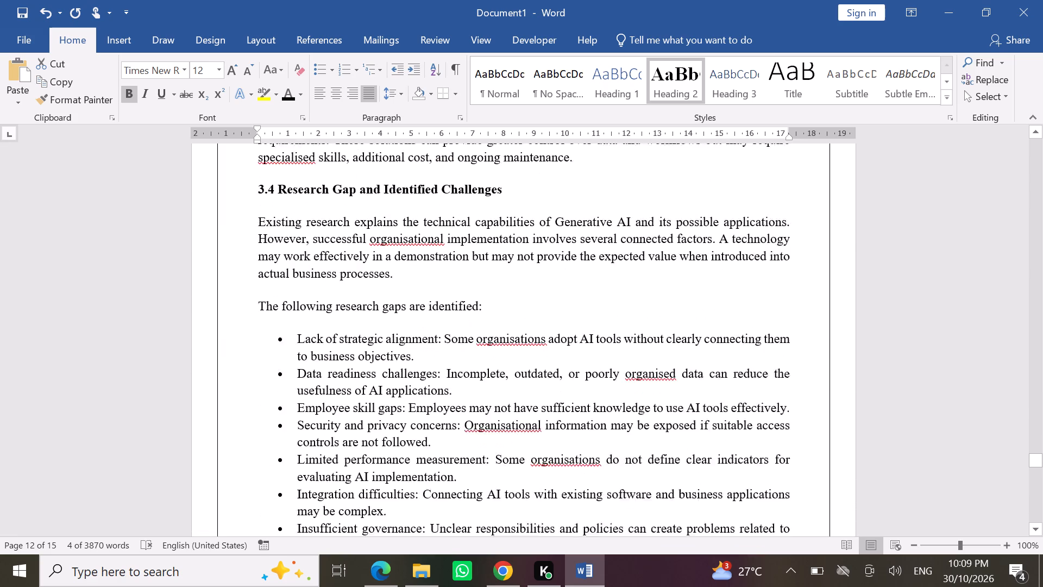
pyautogui.scroll(-6, 321, 253)
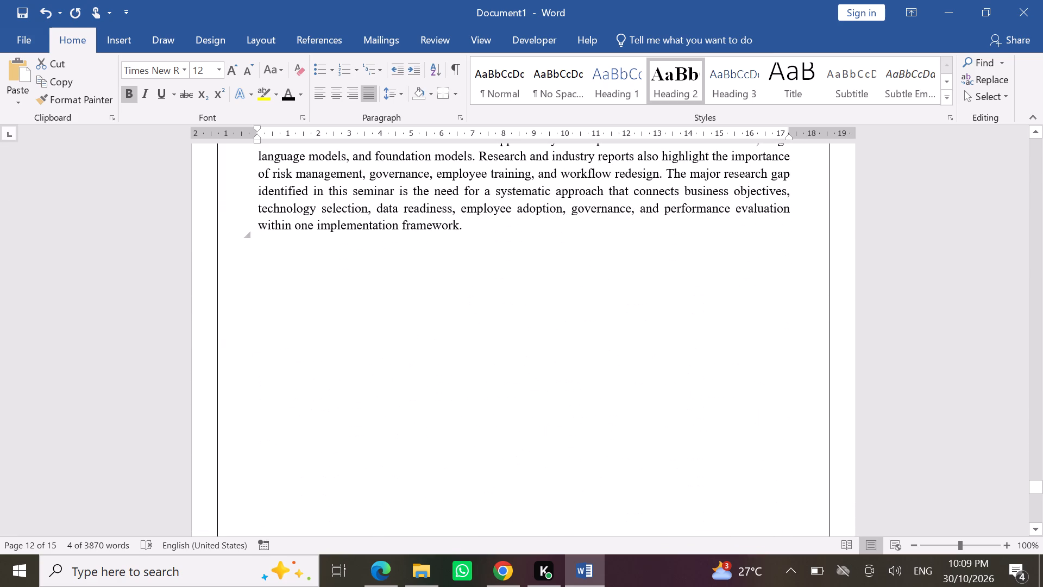
# Switch to Edge and examine the Chapter 3 opening page of the reference PDF for its heading and paragraph formatting.
pyautogui.click(372, 571)
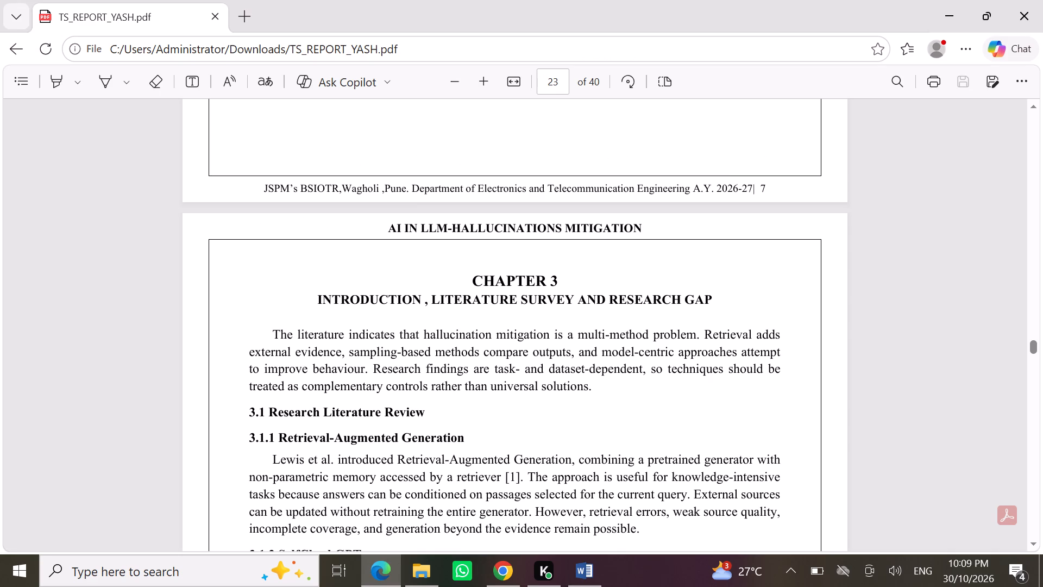
pyautogui.scroll(-2, 498, 464)
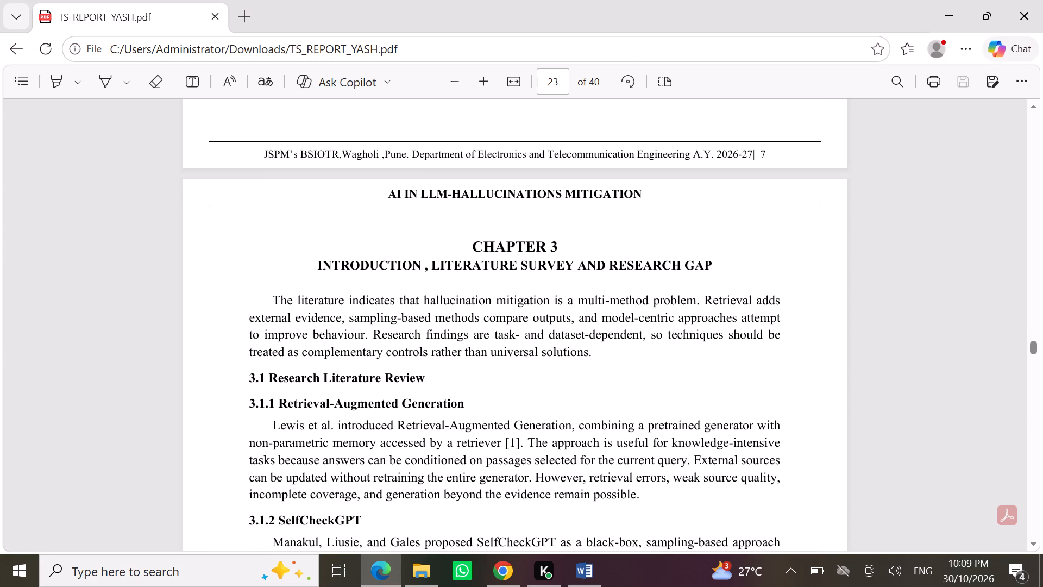
pyautogui.scroll(-2, 498, 464)
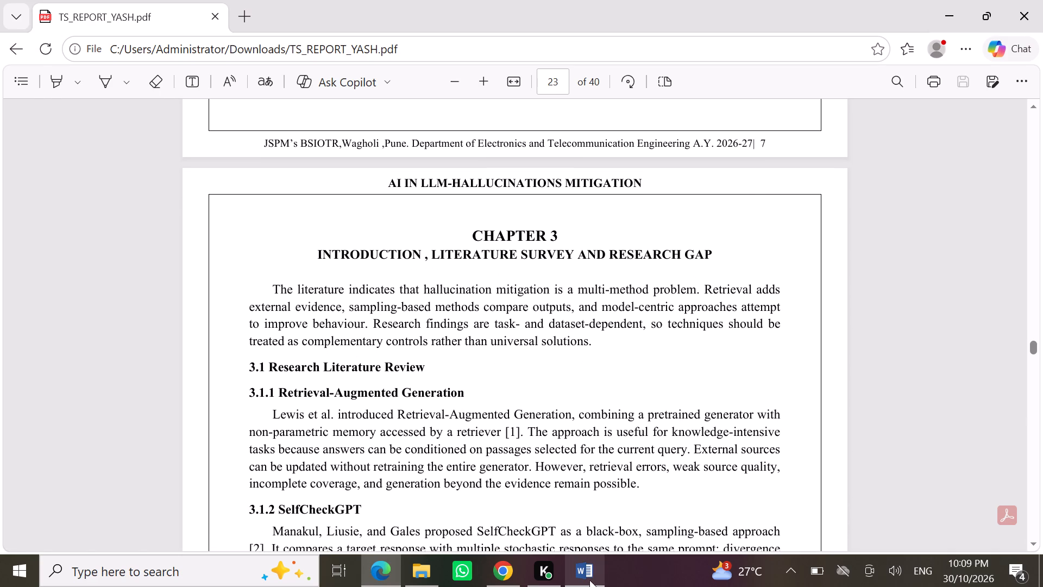
# Switch back to Word and apply Times New Roman to all of Chapter 3, from the introductory paragraph through the end of the chapter.
pyautogui.click(589, 582)
pyautogui.scroll(10, 566, 386)
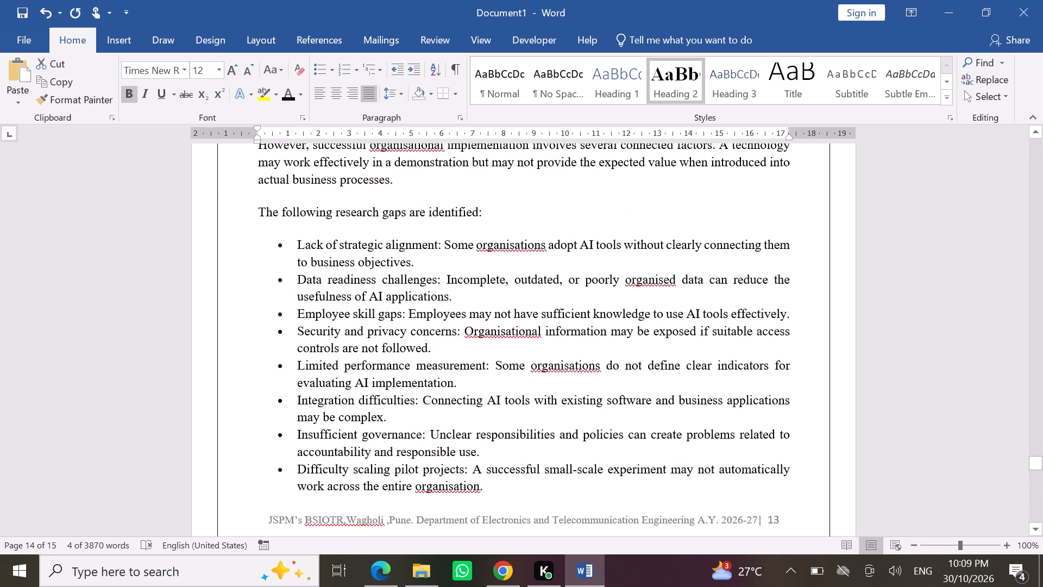
pyautogui.scroll(13, 566, 386)
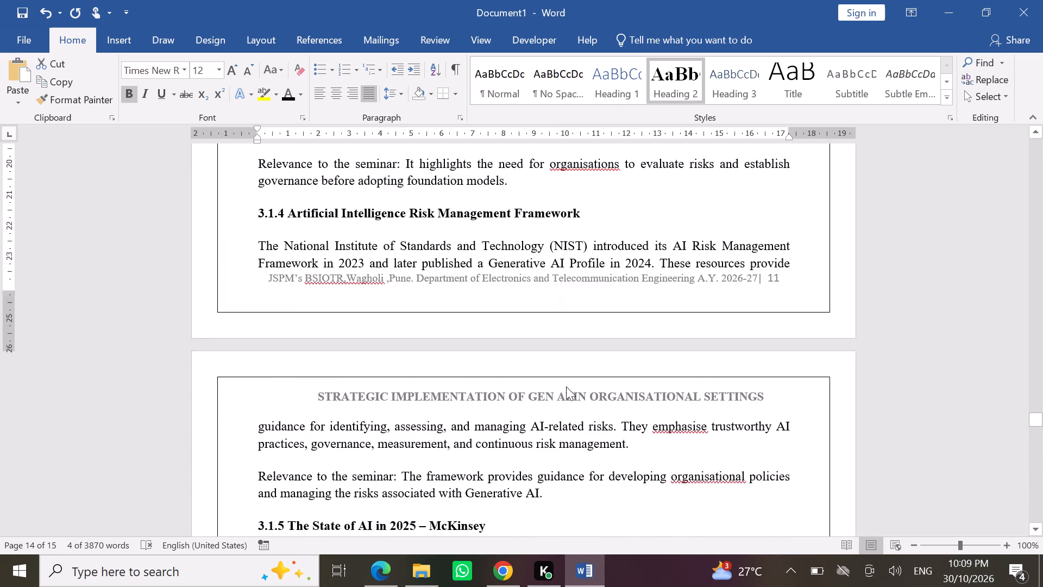
pyautogui.scroll(8, 566, 386)
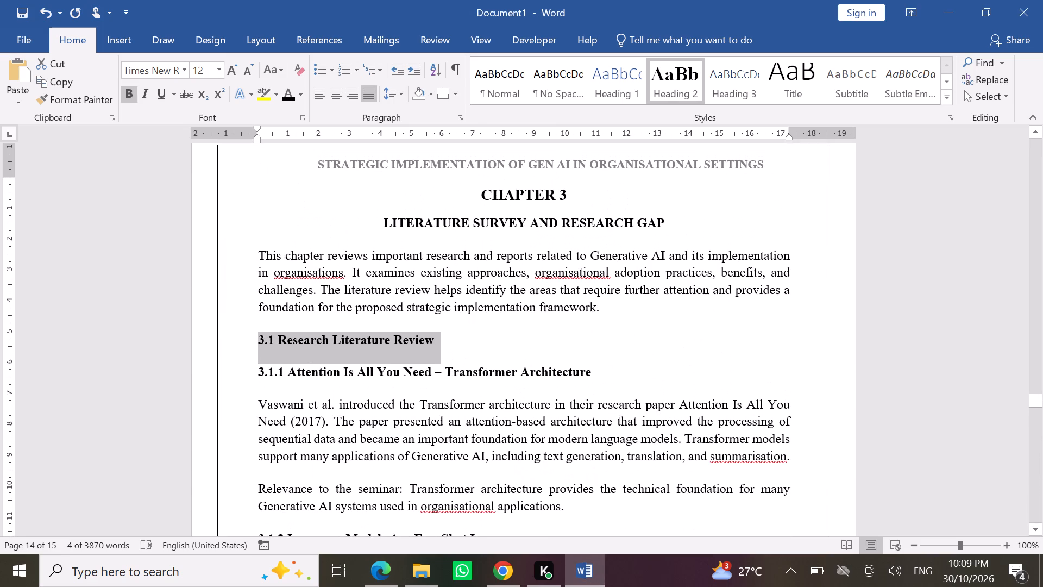
pyautogui.click(563, 331)
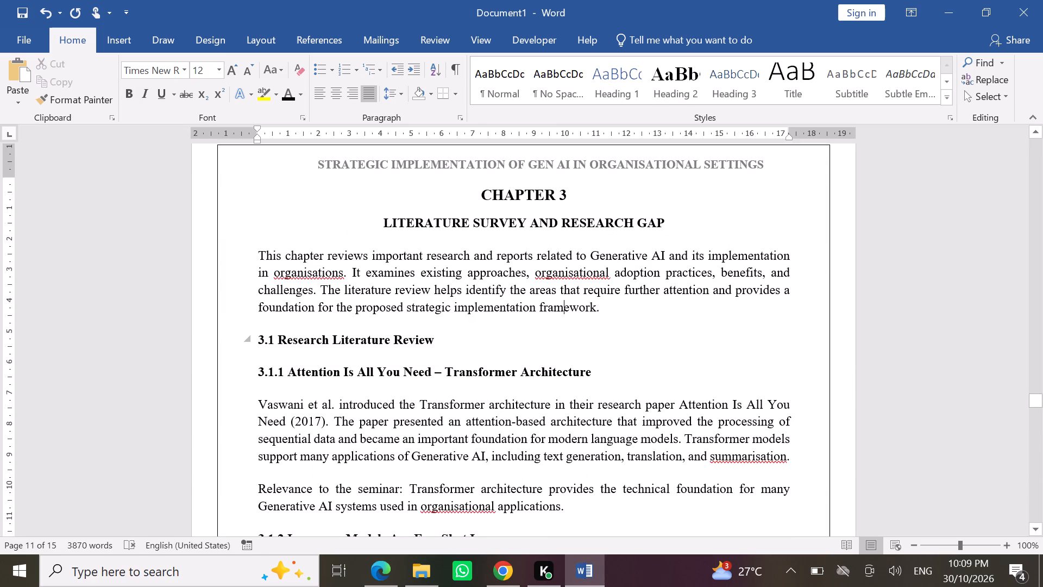
pyautogui.moveTo(237, 254); pyautogui.dragTo(252, 586)
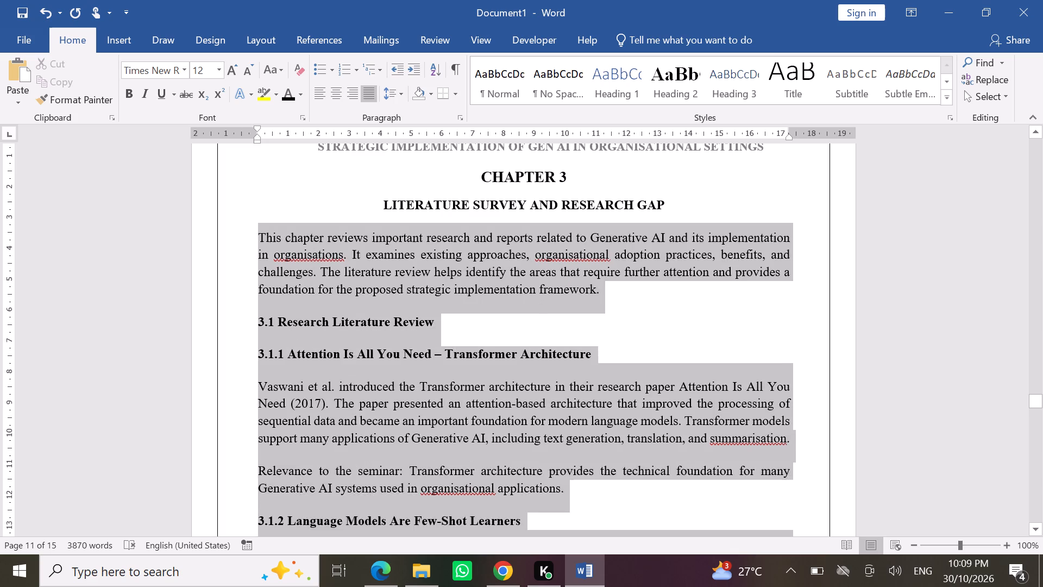
pyautogui.moveTo(252, 586); pyautogui.dragTo(287, 487)
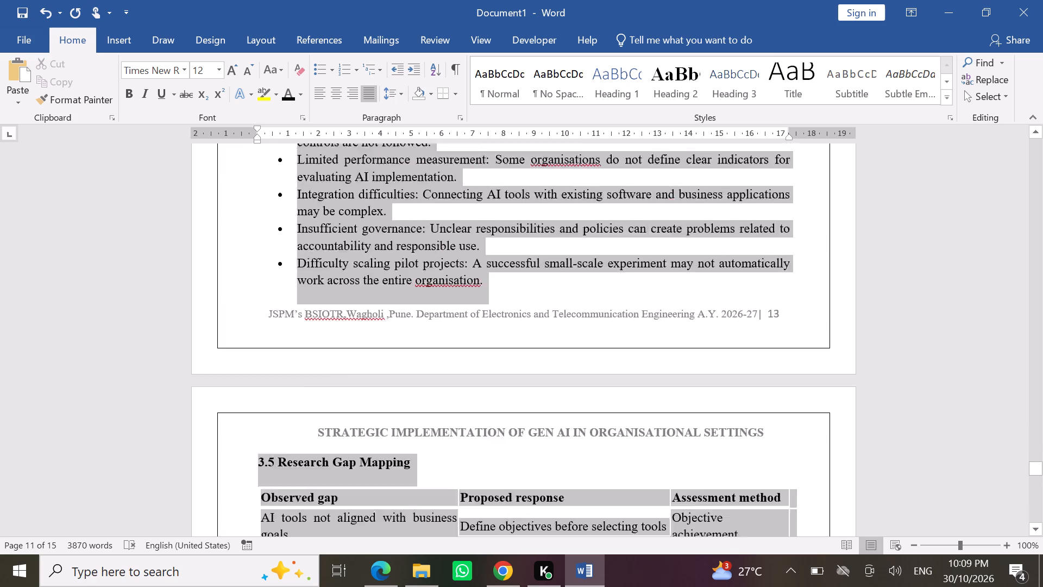
pyautogui.moveTo(287, 487); pyautogui.dragTo(319, 211)
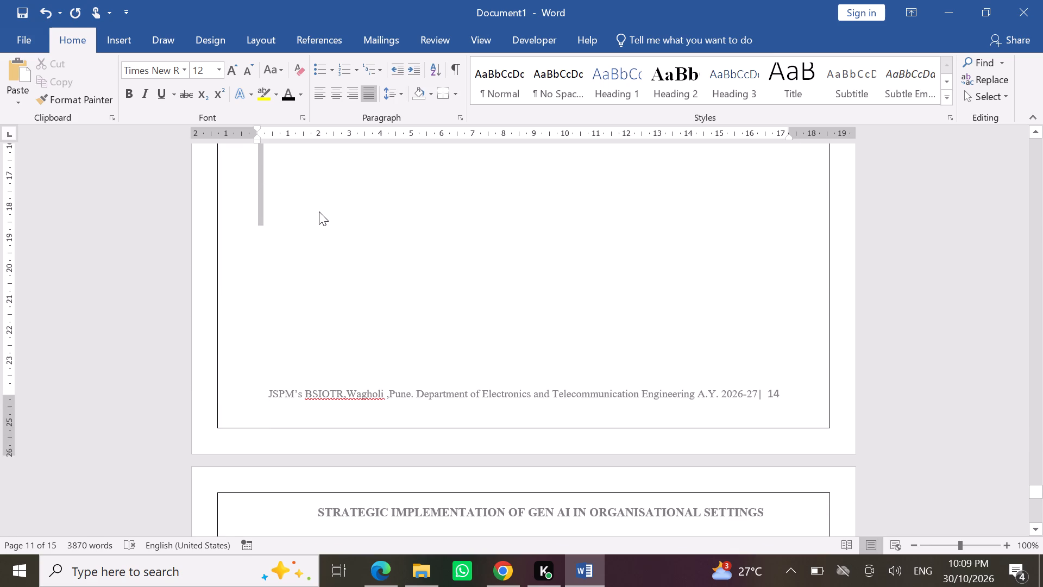
pyautogui.click(186, 70)
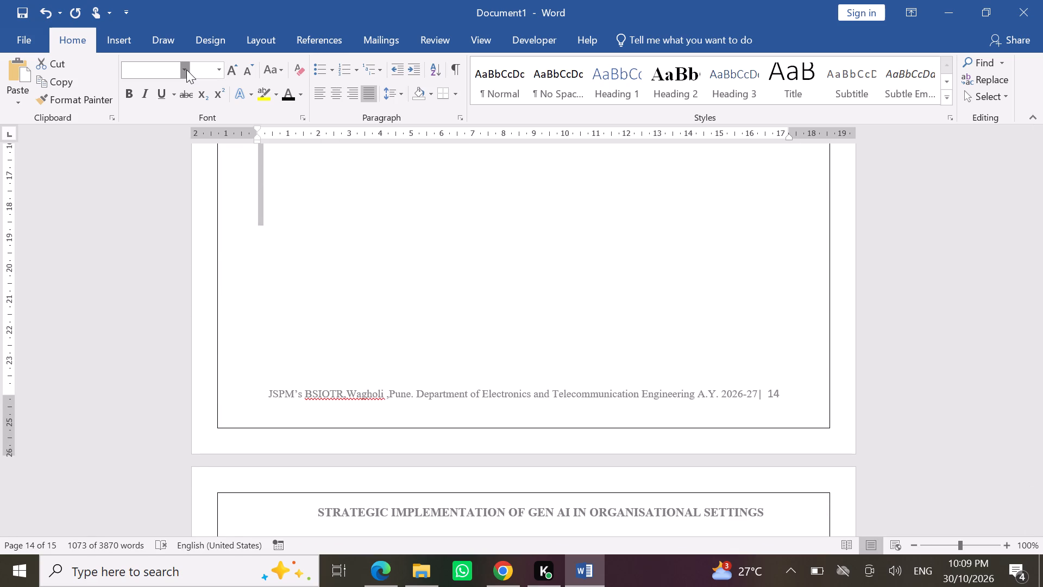
pyautogui.click(201, 192)
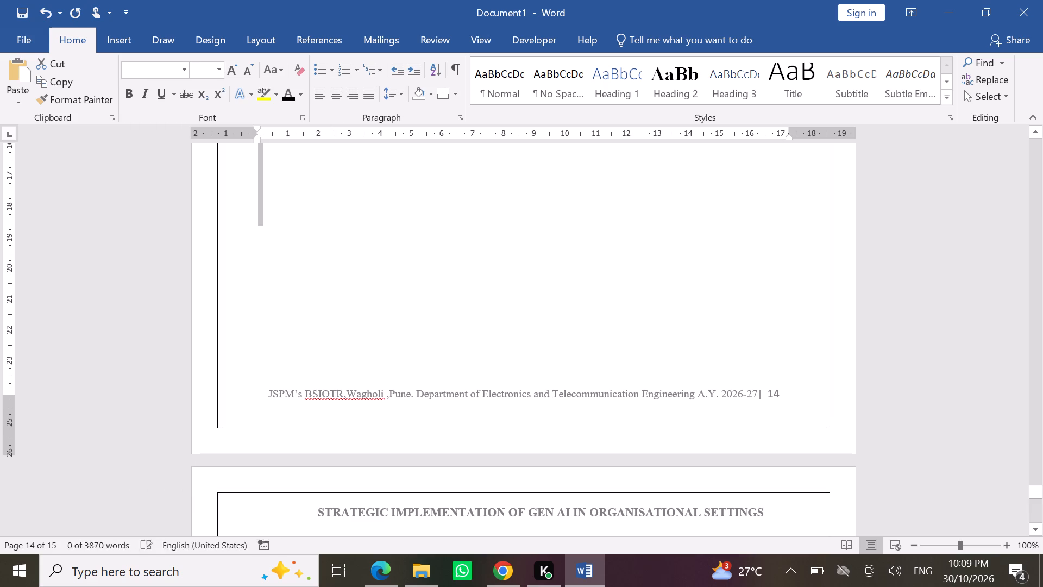
pyautogui.click(336, 170)
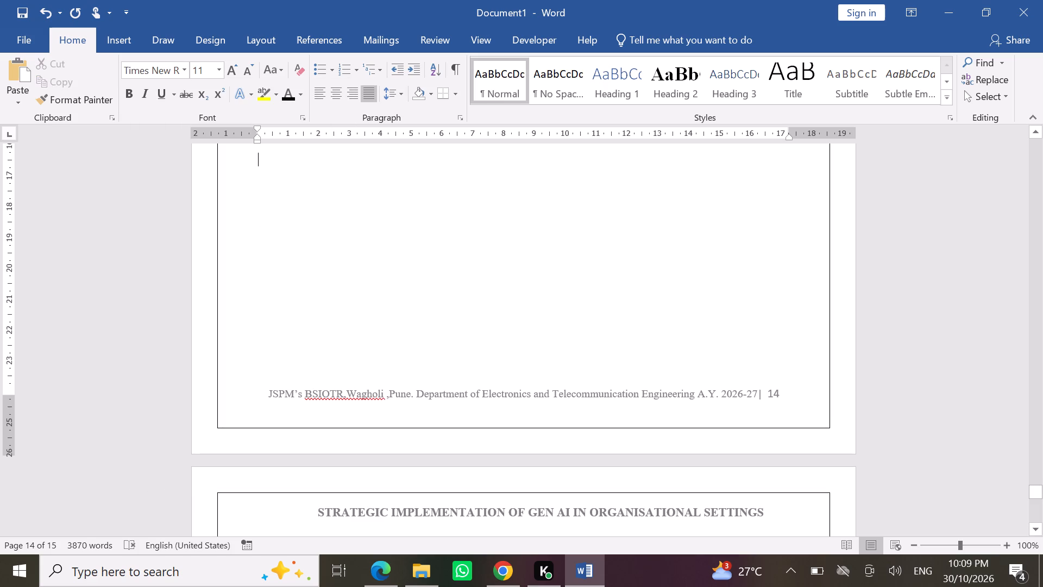
pyautogui.click(397, 327)
# Apply the plain table style with full grid borders to the whole table under "3.5 Research Gap Mapping".
pyautogui.scroll(9, 397, 327)
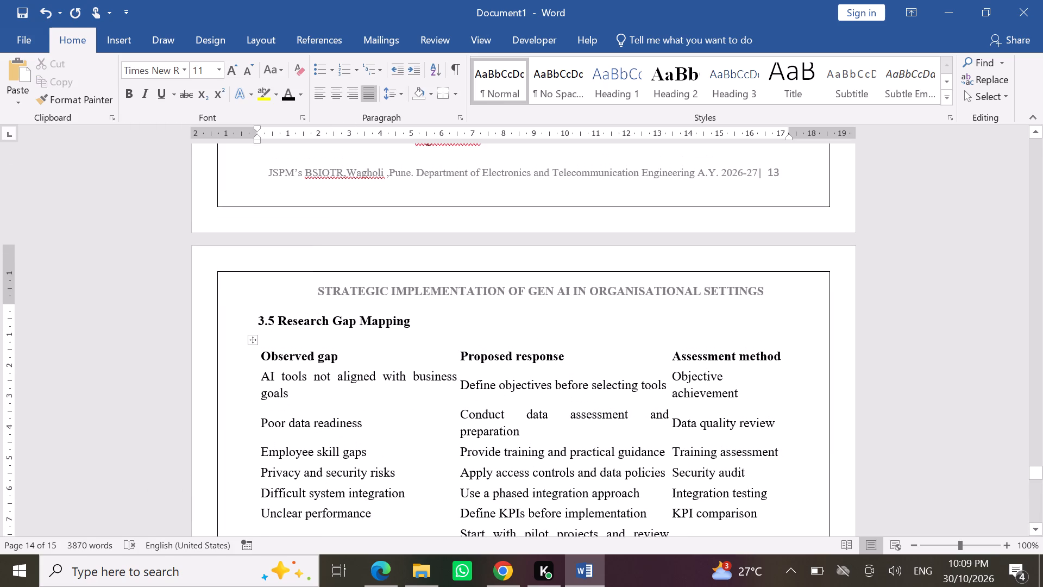
pyautogui.scroll(-1, 397, 327)
pyautogui.moveTo(230, 263); pyautogui.dragTo(244, 454)
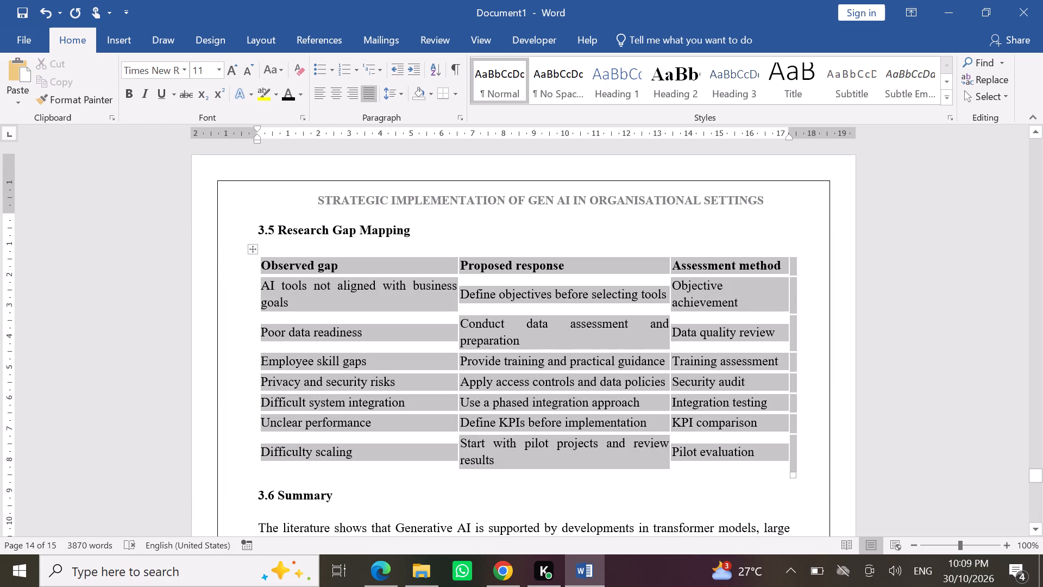
pyautogui.moveTo(244, 454); pyautogui.dragTo(247, 469)
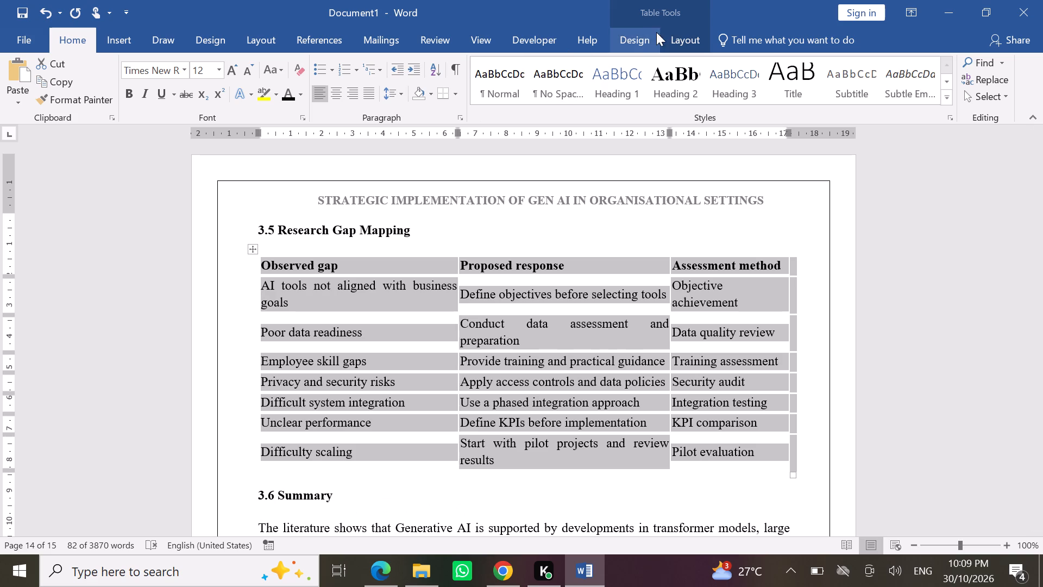
pyautogui.click(634, 41)
pyautogui.click(210, 89)
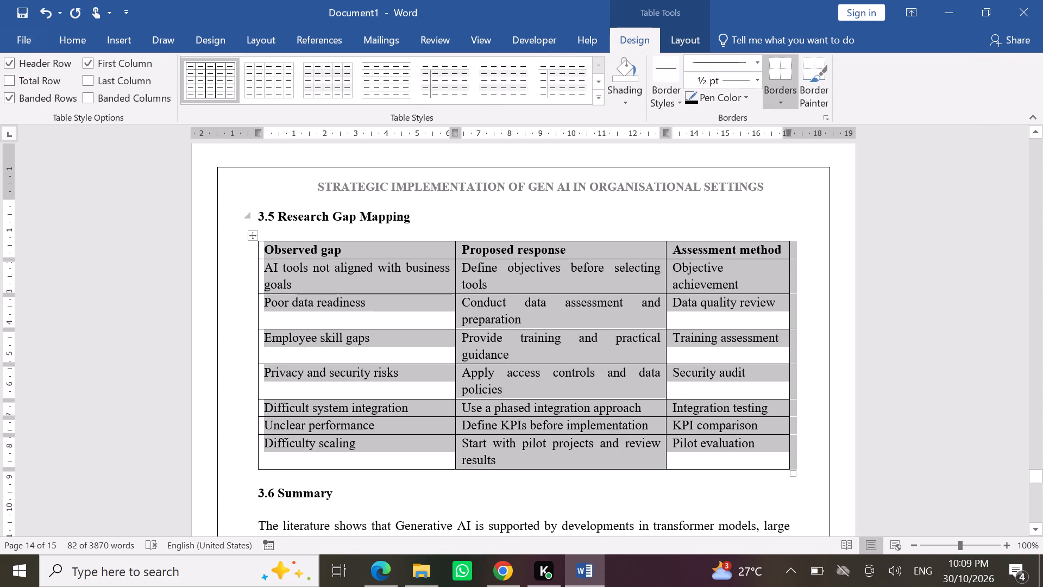
pyautogui.click(464, 226)
# Apply the same full-grid table style to the whole literature table under "3.2 Comparison of Existing Research".
pyautogui.scroll(4, 464, 226)
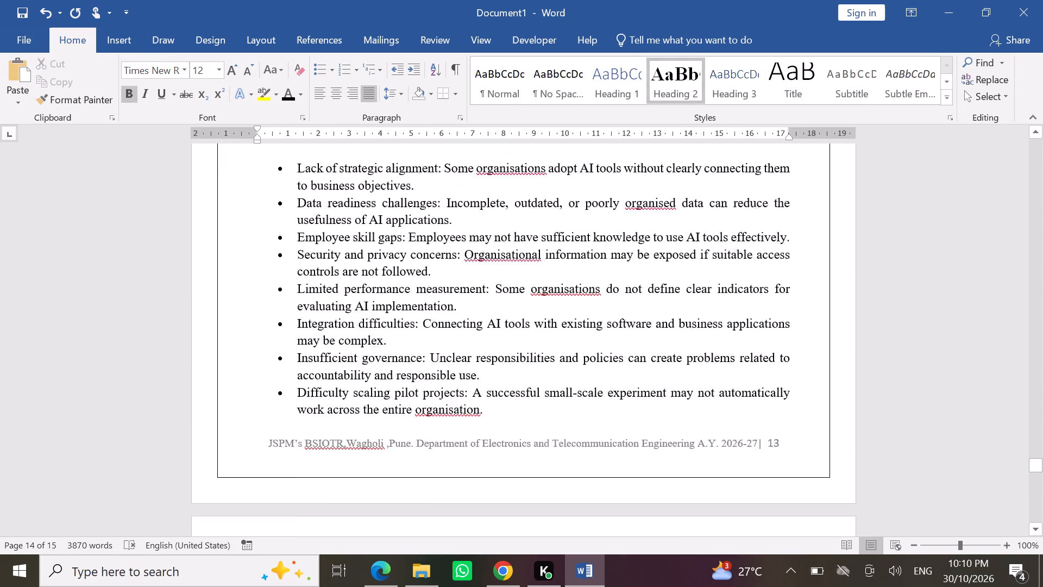
pyautogui.scroll(7, 464, 226)
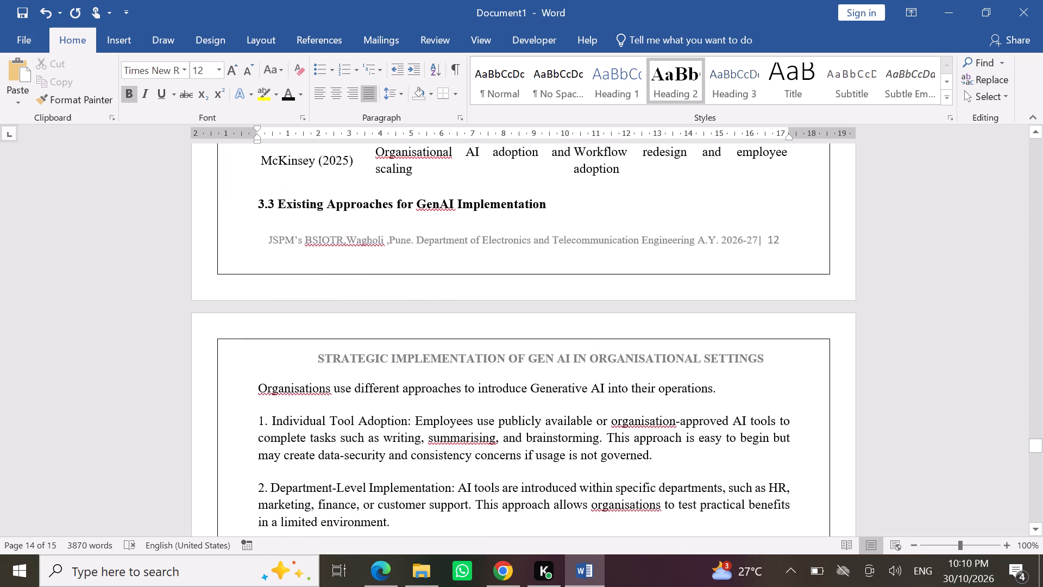
pyautogui.scroll(2, 464, 226)
pyautogui.scroll(1, 418, 245)
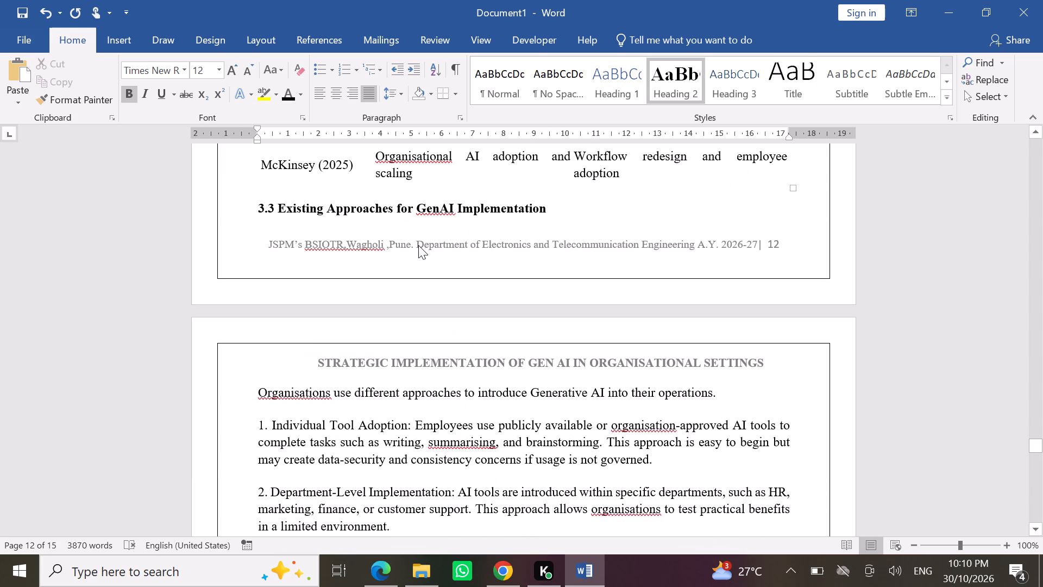
pyautogui.scroll(2, 418, 245)
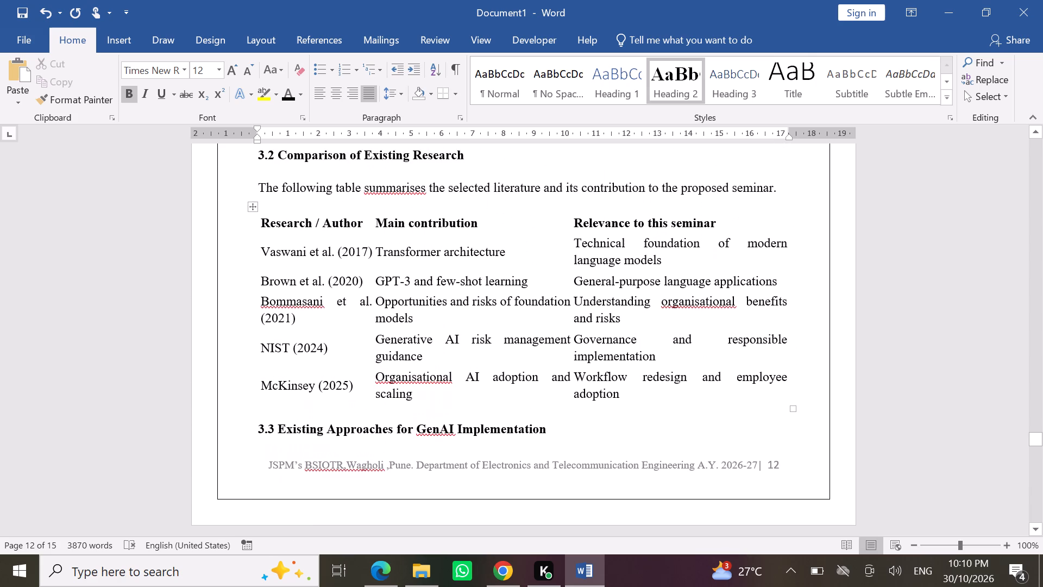
pyautogui.scroll(2, 418, 245)
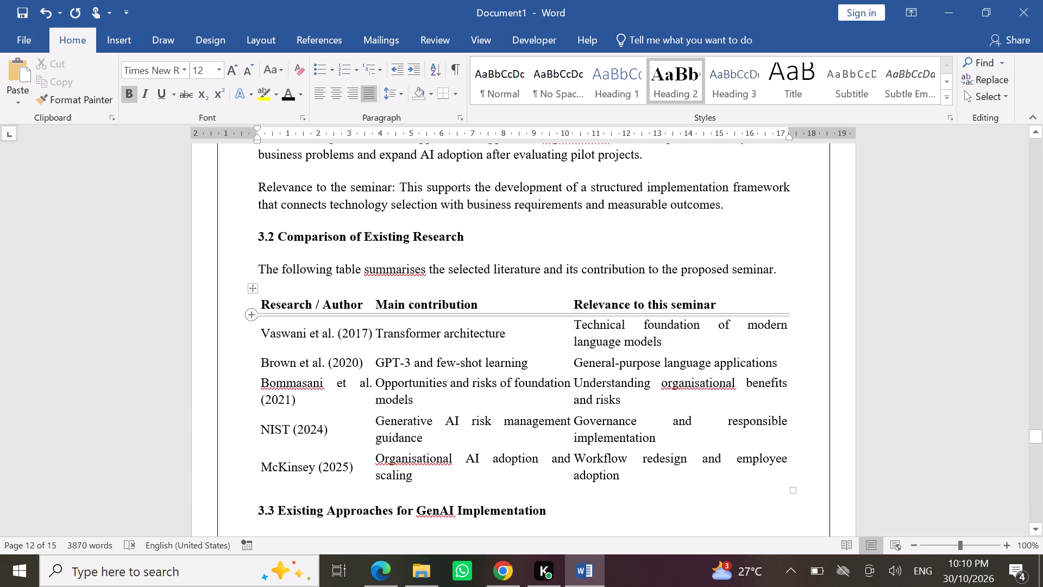
pyautogui.moveTo(238, 305); pyautogui.dragTo(259, 458)
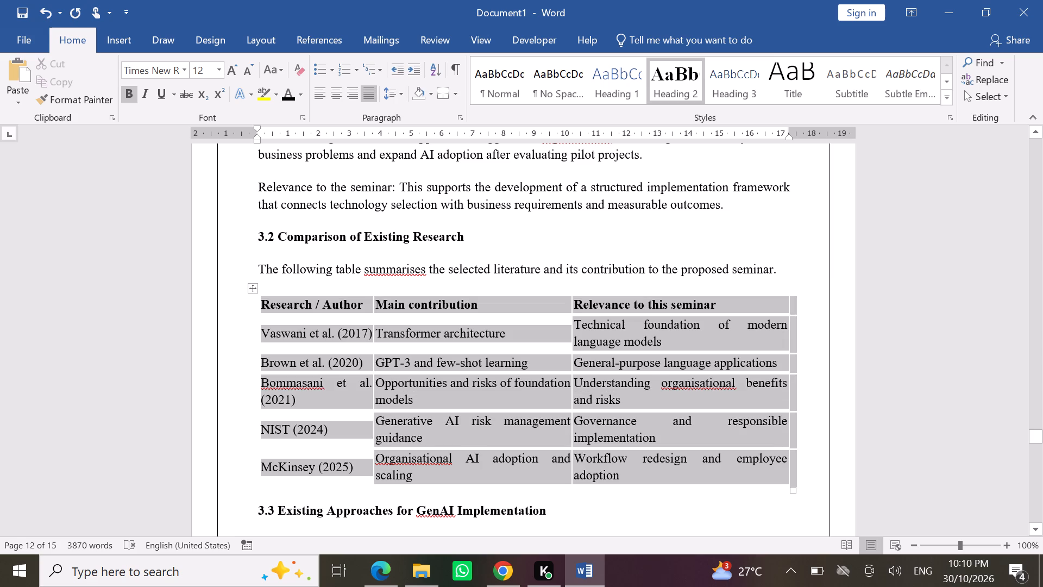
pyautogui.moveTo(259, 458); pyautogui.dragTo(259, 464)
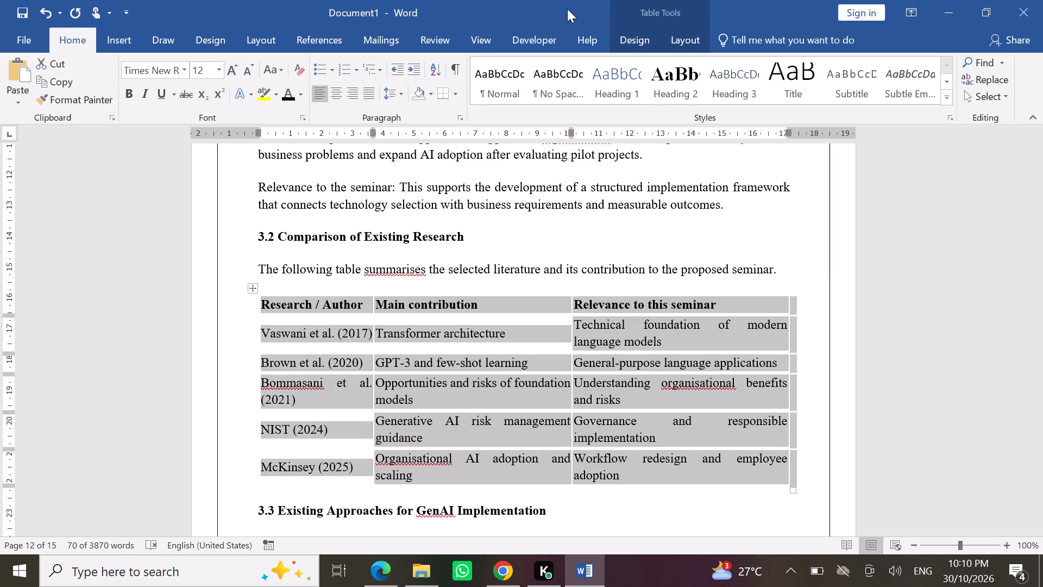
pyautogui.click(634, 36)
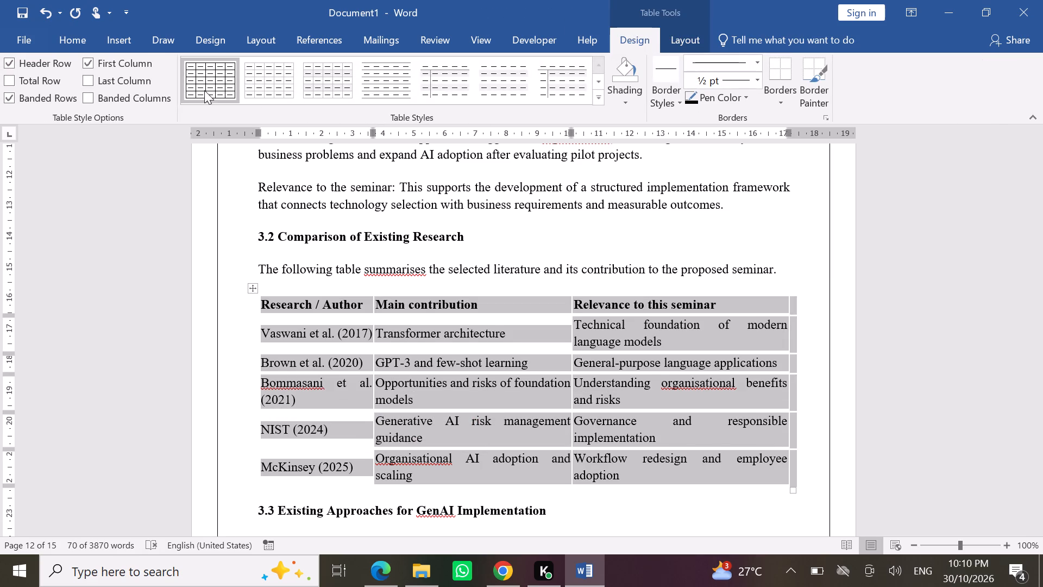
pyautogui.click(204, 90)
# Centre the "CHAPTER 2" heading and its title "GENERATIVE AI FUNDAMENTALS AND ORGANISATIONAL REQUIREMENTS".
pyautogui.scroll(3, 301, 307)
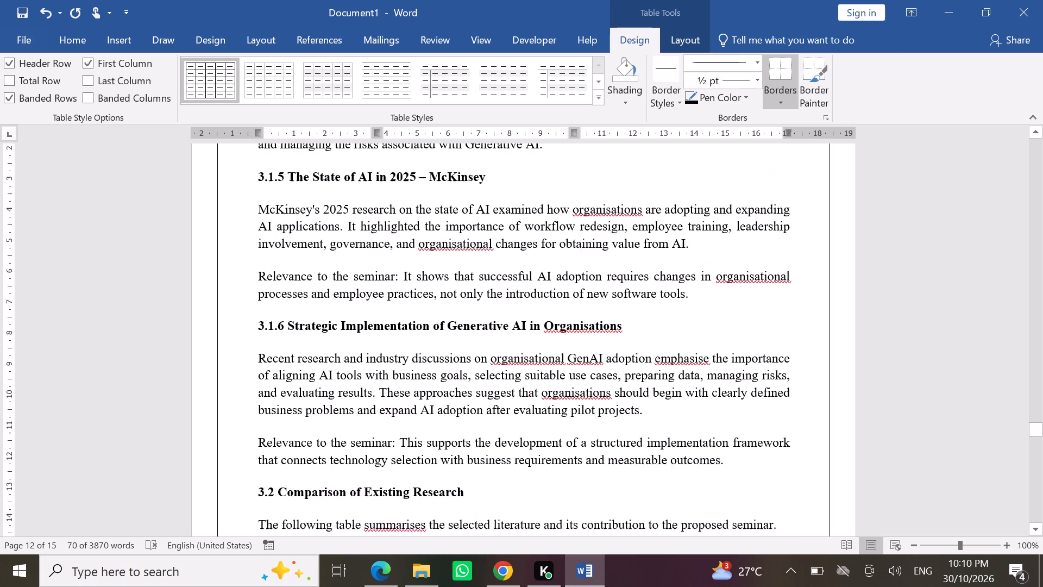
pyautogui.scroll(7, 301, 307)
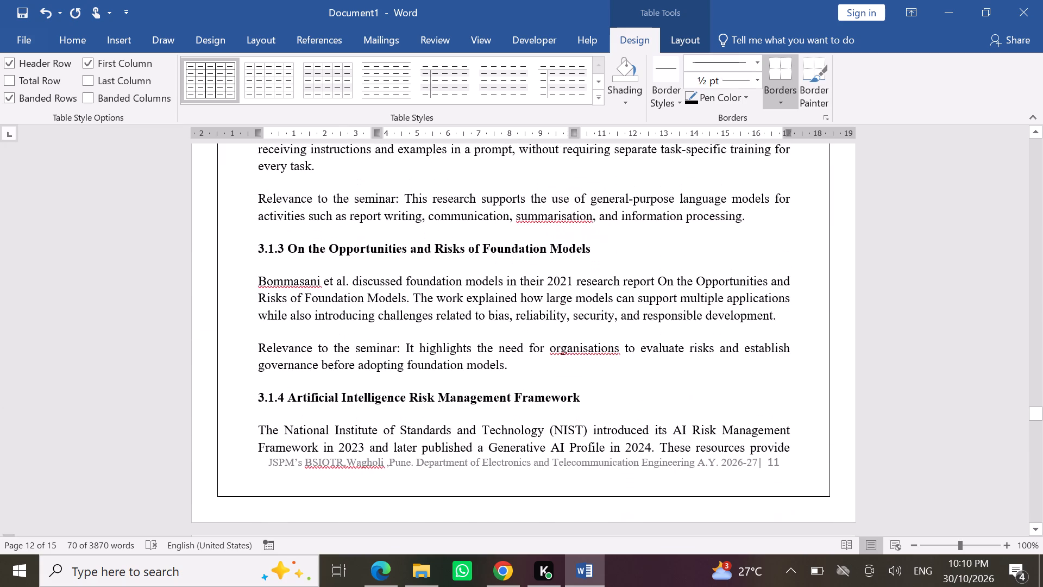
pyautogui.scroll(7, 301, 307)
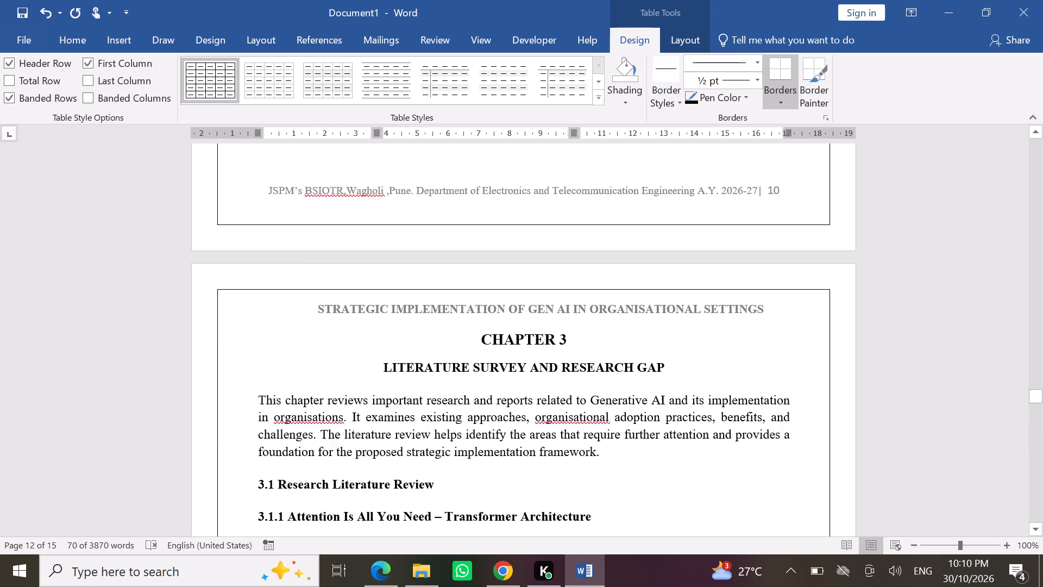
pyautogui.scroll(7, 301, 307)
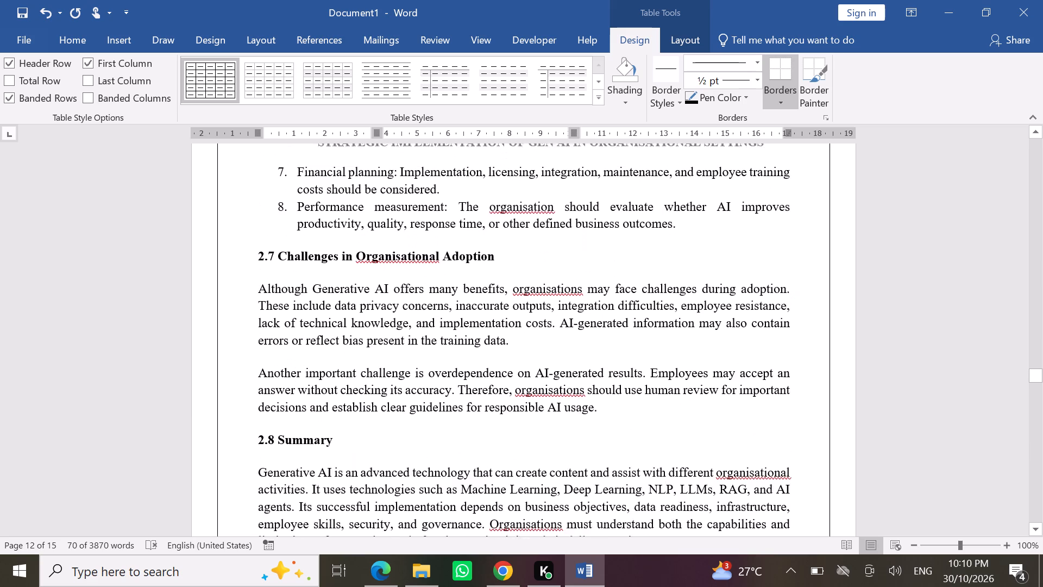
pyautogui.scroll(7, 301, 307)
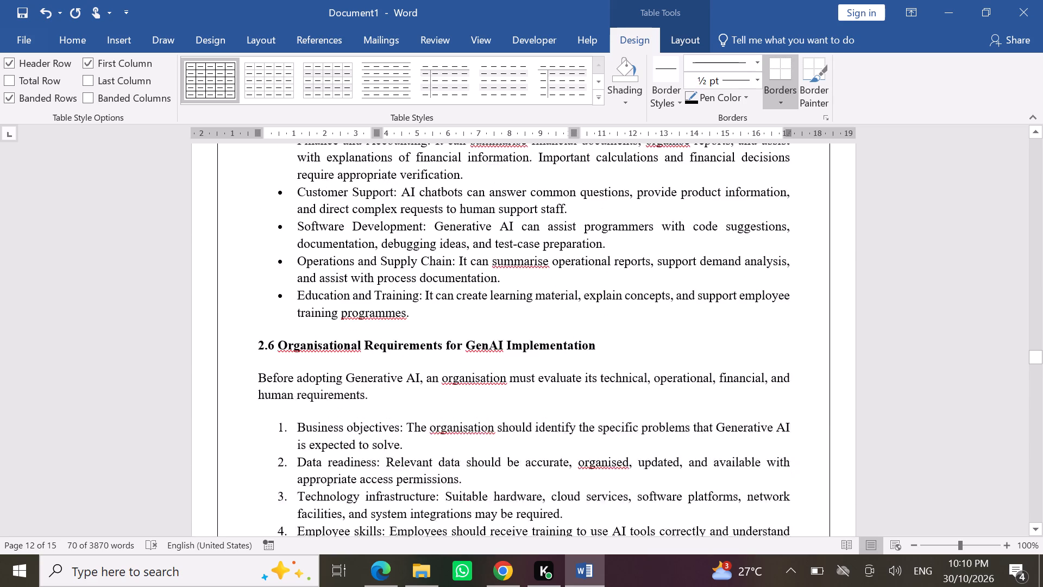
pyautogui.scroll(7, 298, 224)
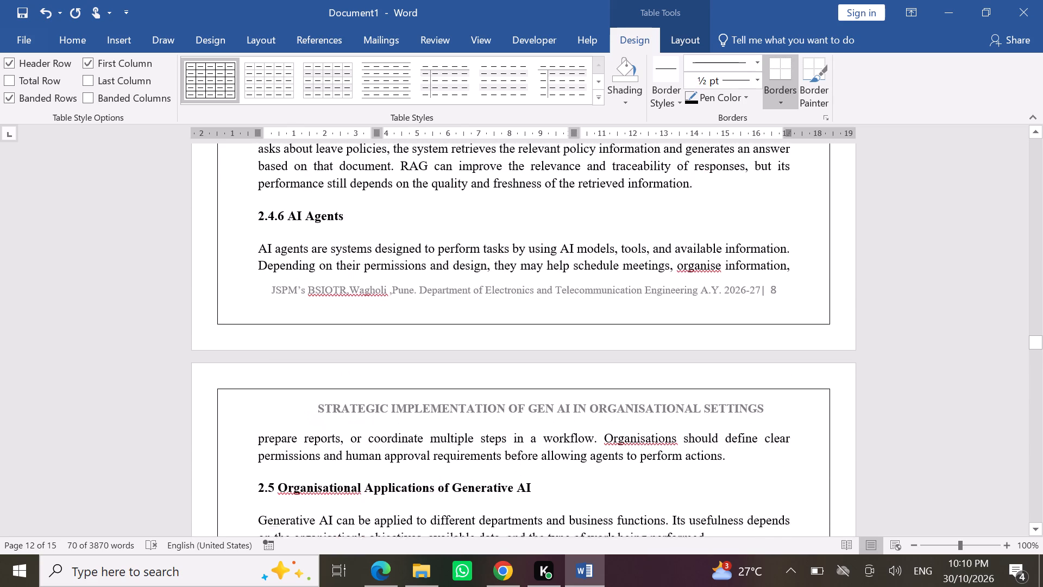
pyautogui.scroll(7, 298, 224)
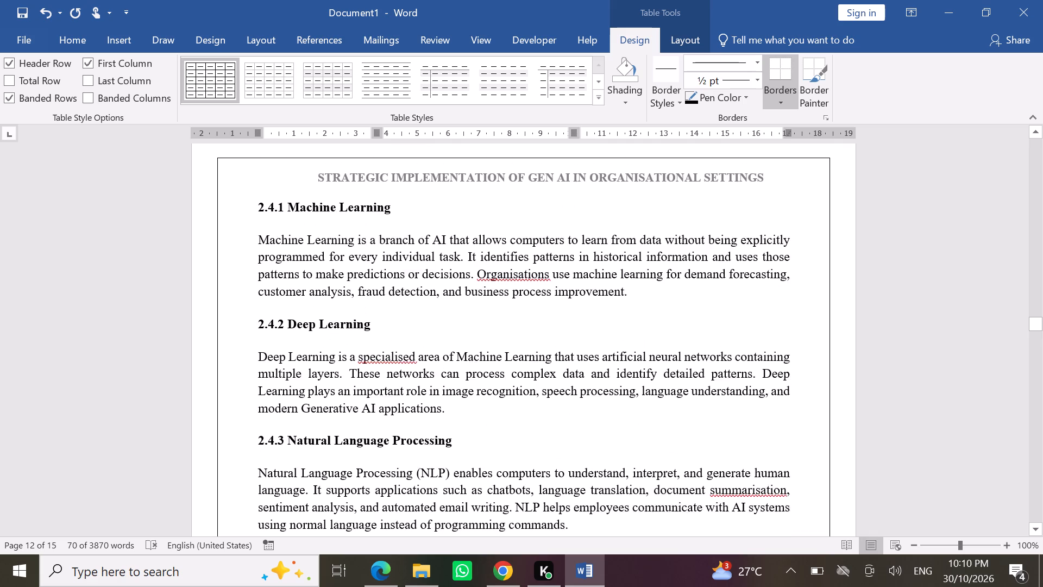
pyautogui.scroll(7, 298, 224)
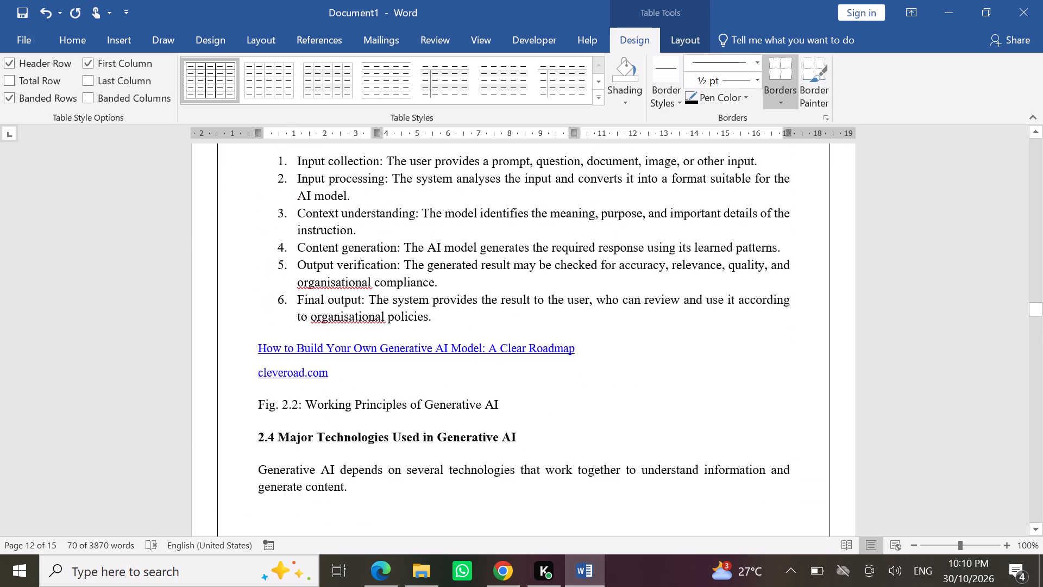
pyautogui.scroll(6, 298, 224)
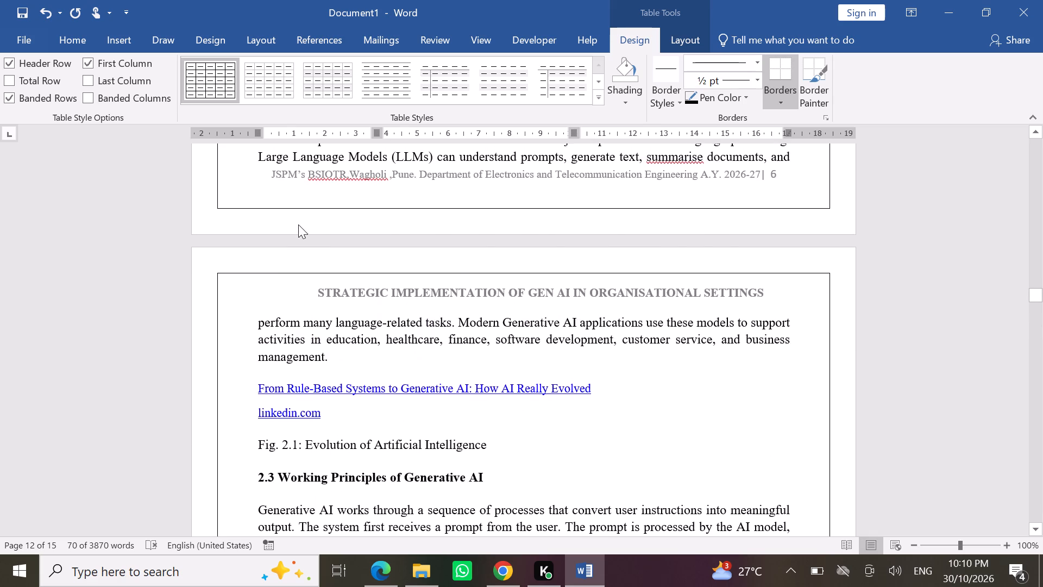
pyautogui.scroll(5, 298, 224)
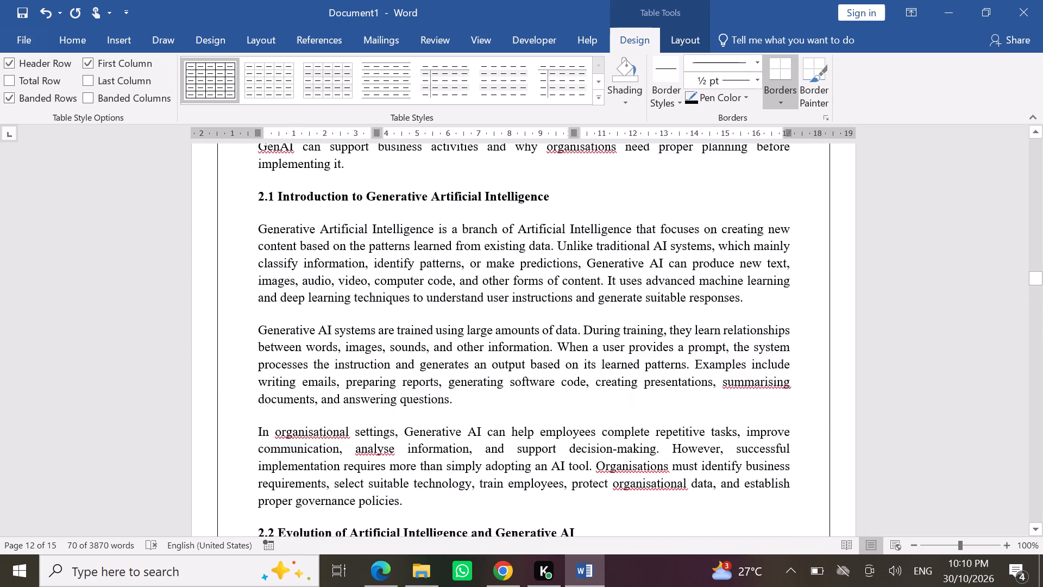
pyautogui.scroll(2, 298, 224)
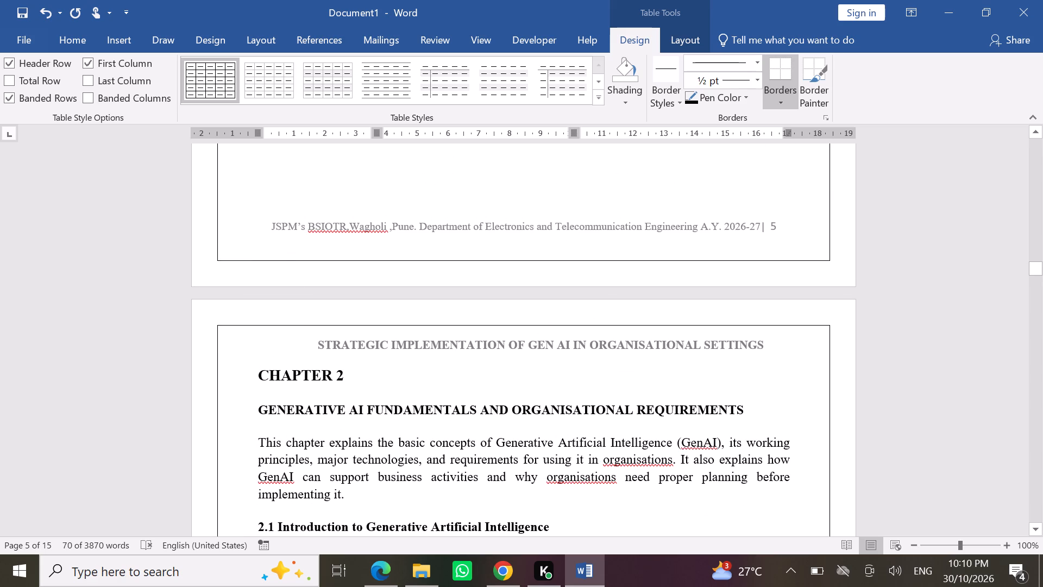
pyautogui.click(223, 373)
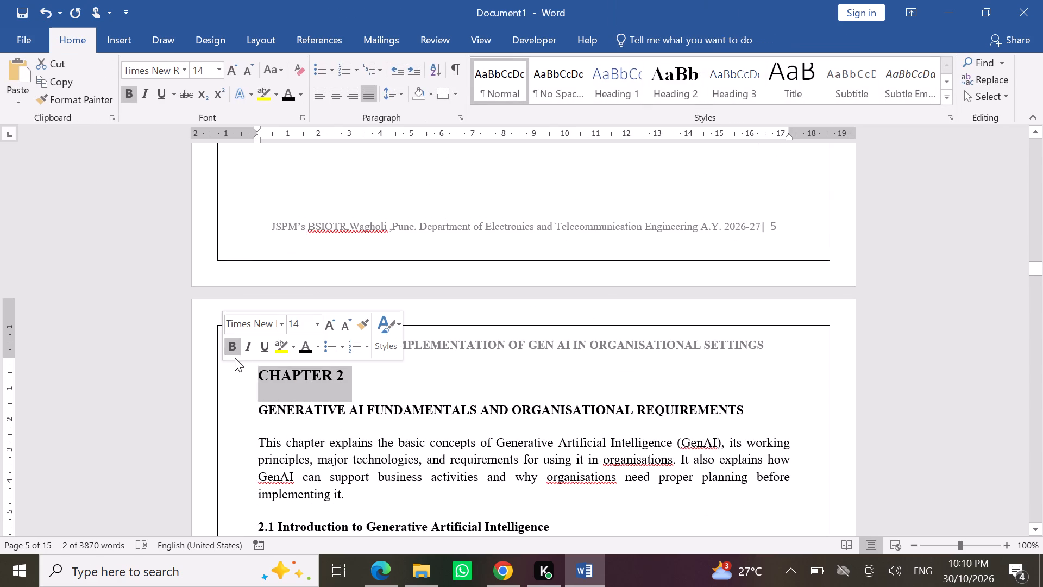
pyautogui.click(338, 100)
pyautogui.click(242, 411)
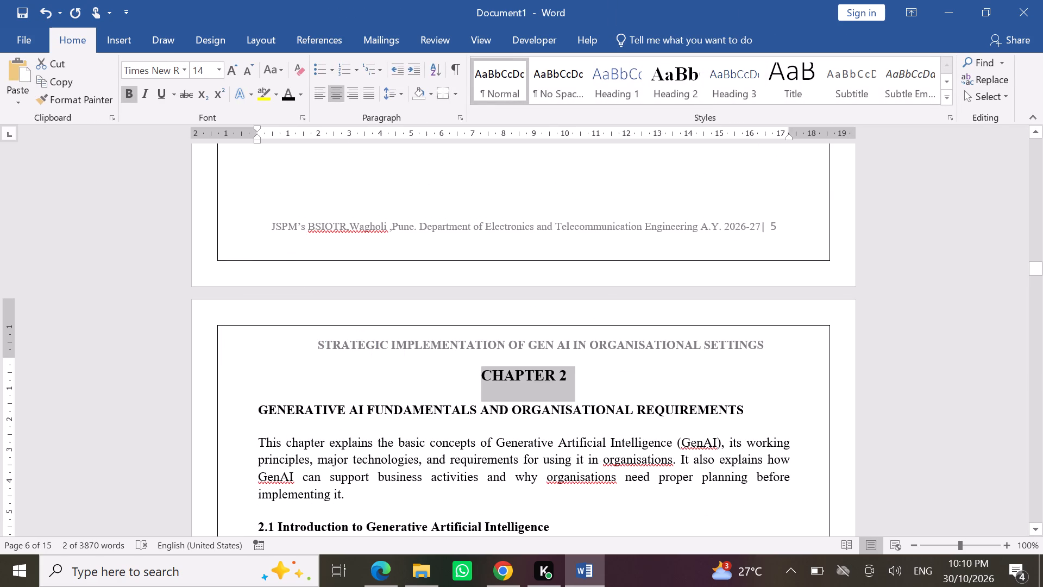
pyautogui.click(340, 96)
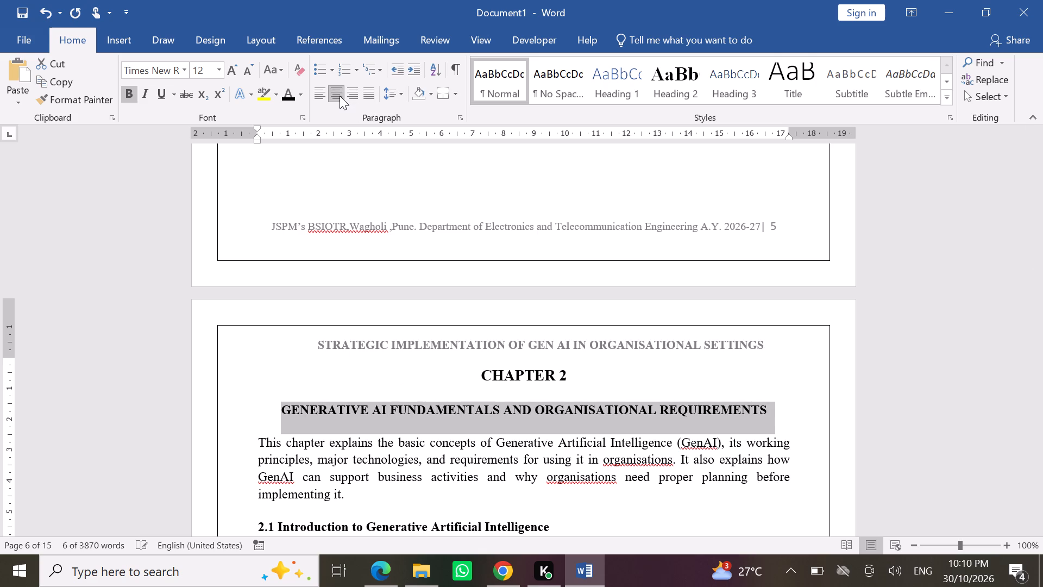
pyautogui.click(378, 366)
# Review Chapter 1 from its end back to the opening page, checking the headings, paragraph alignment and spacing.
pyautogui.scroll(4, 378, 366)
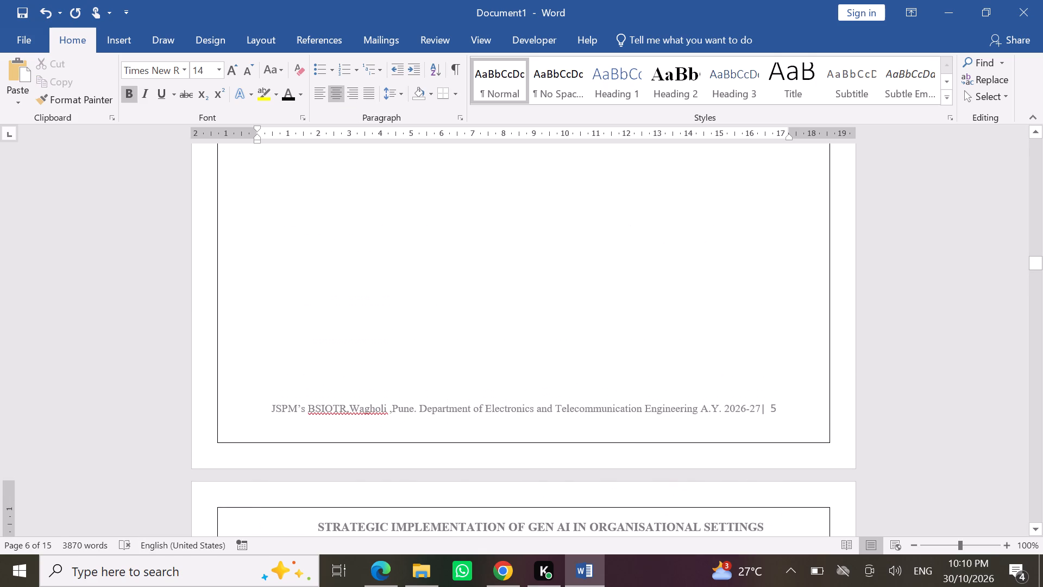
pyautogui.scroll(3, 440, 354)
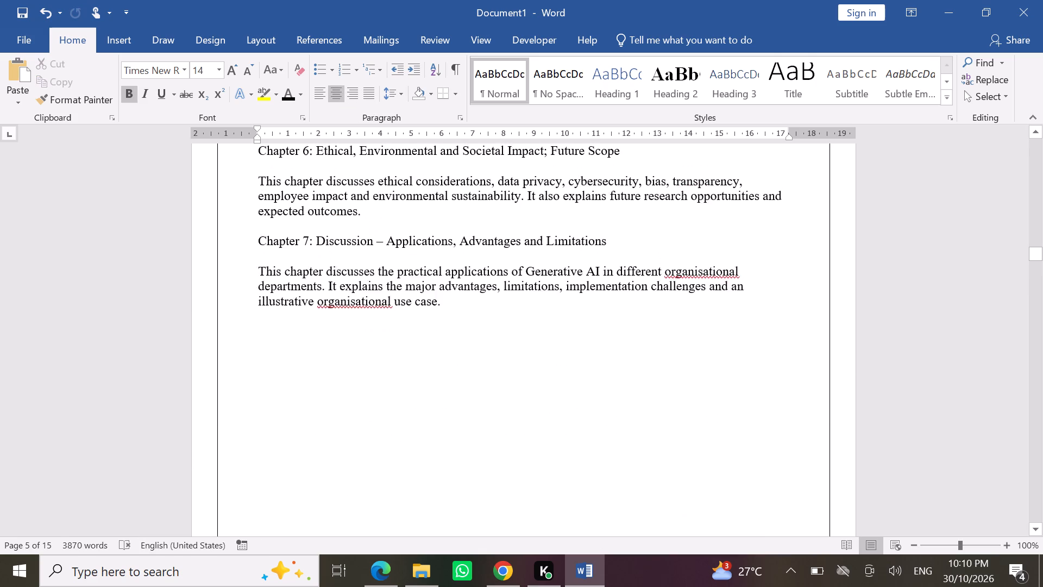
pyautogui.scroll(11, 440, 354)
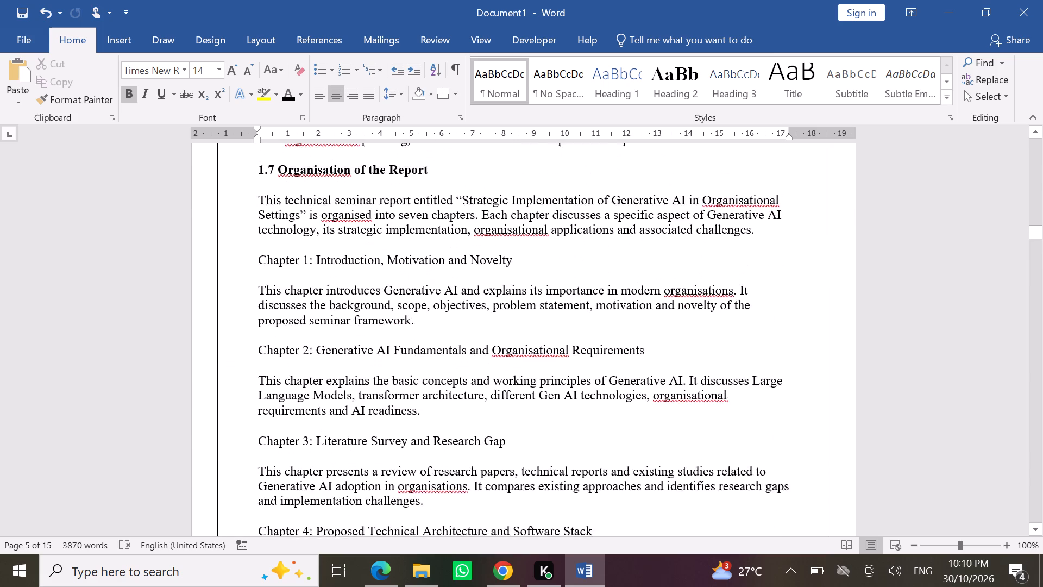
pyautogui.scroll(9, 440, 354)
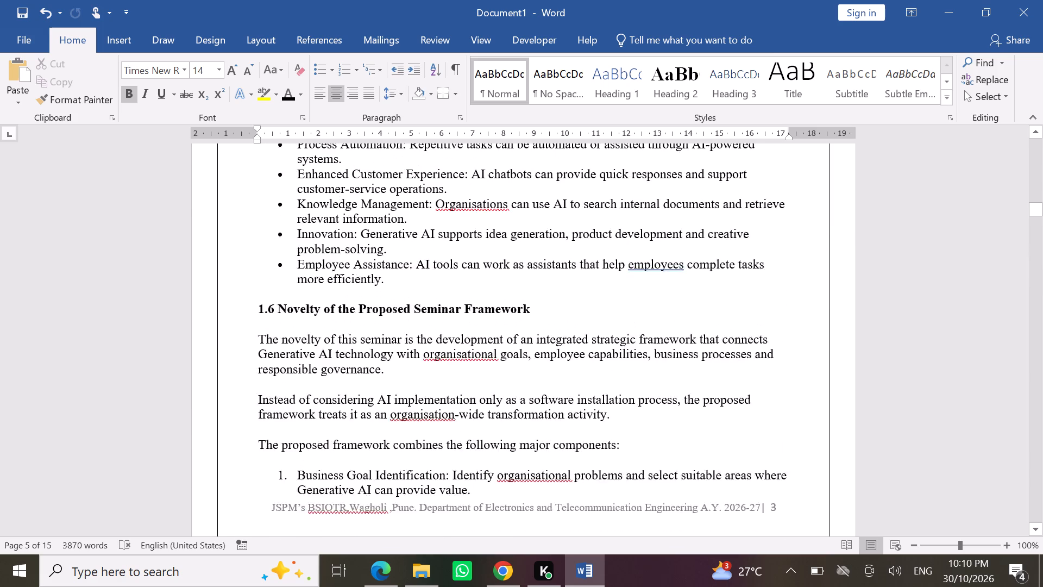
pyautogui.scroll(8, 440, 354)
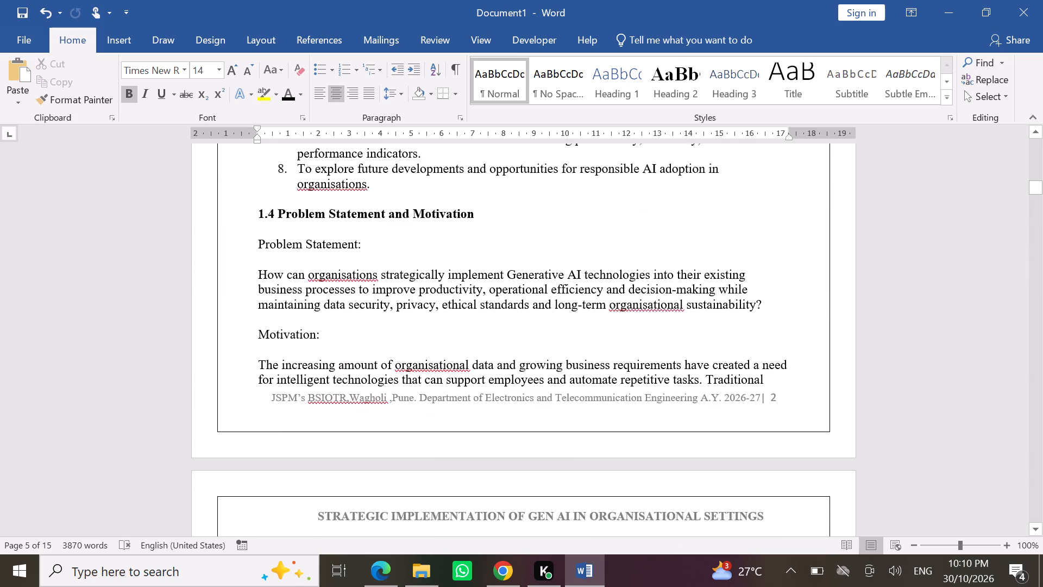
pyautogui.scroll(10, 440, 354)
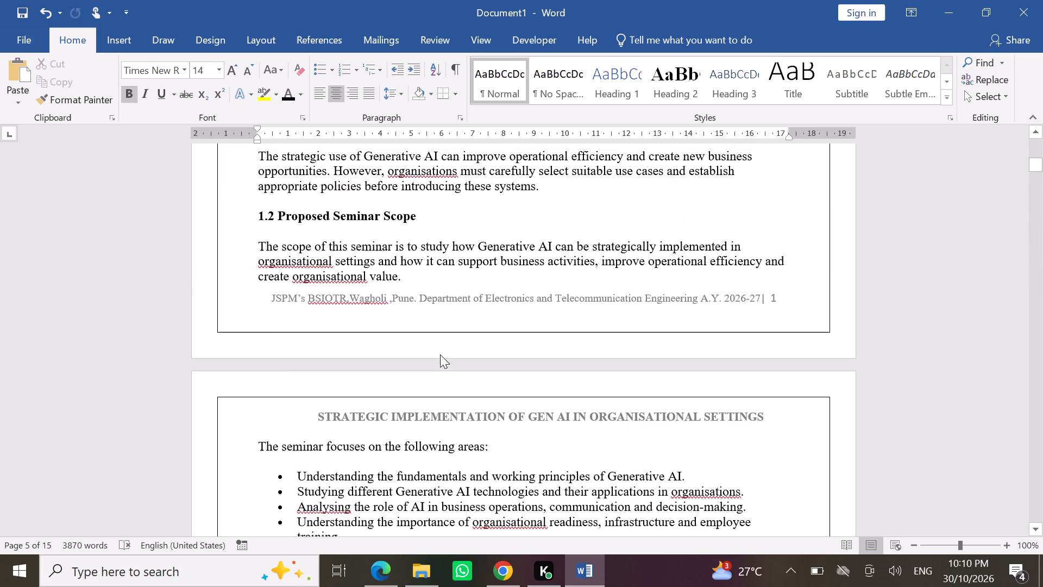
pyautogui.scroll(7, 440, 354)
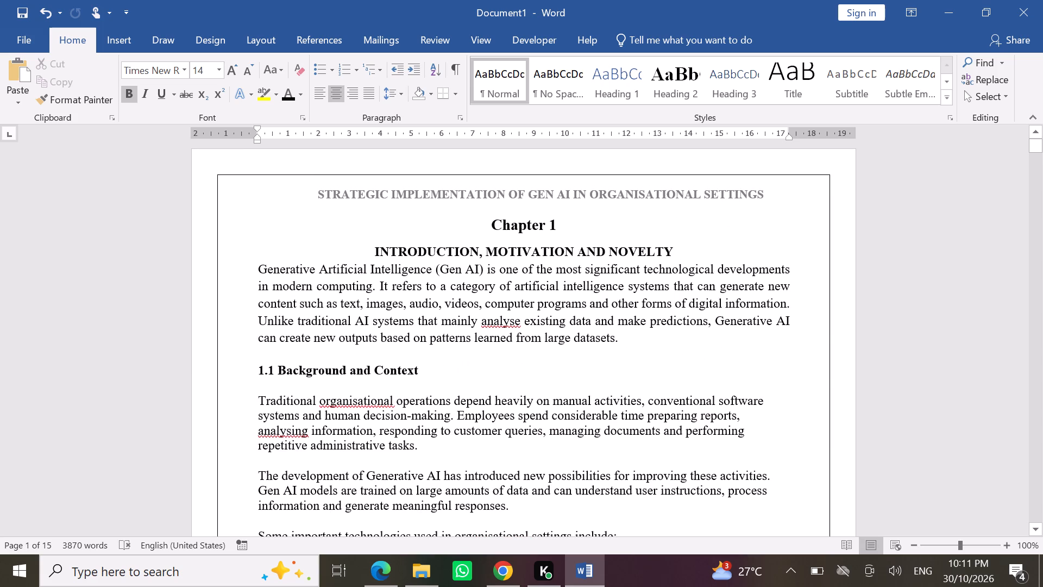
pyautogui.scroll(5, 589, 395)
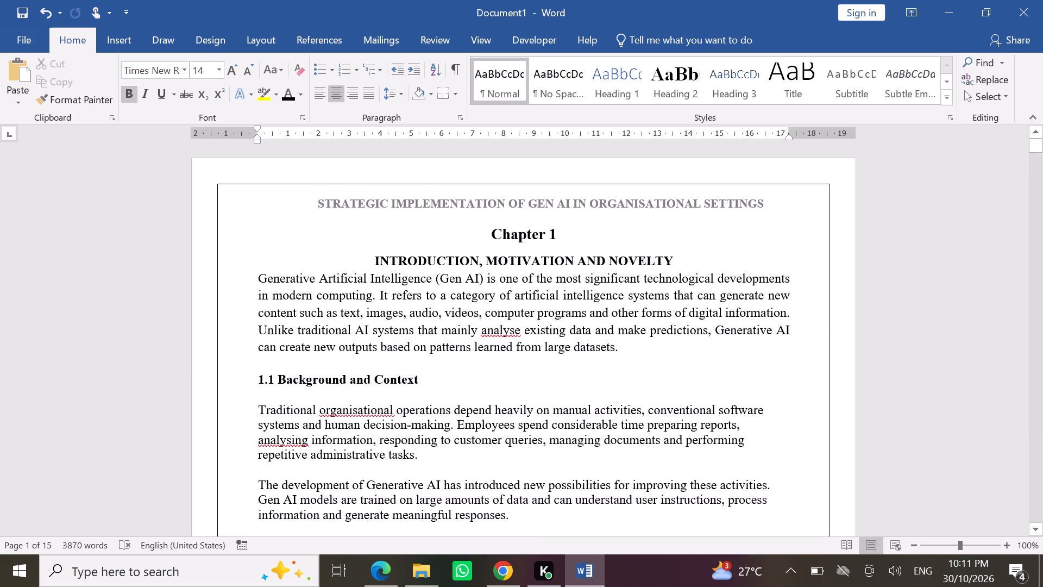
pyautogui.scroll(1, 589, 395)
# Review the first page of Chapter 1, checking section 1.1, its numbered technology list and the start of "1.2 Proposed Seminar Scope".
pyautogui.scroll(-1, 589, 395)
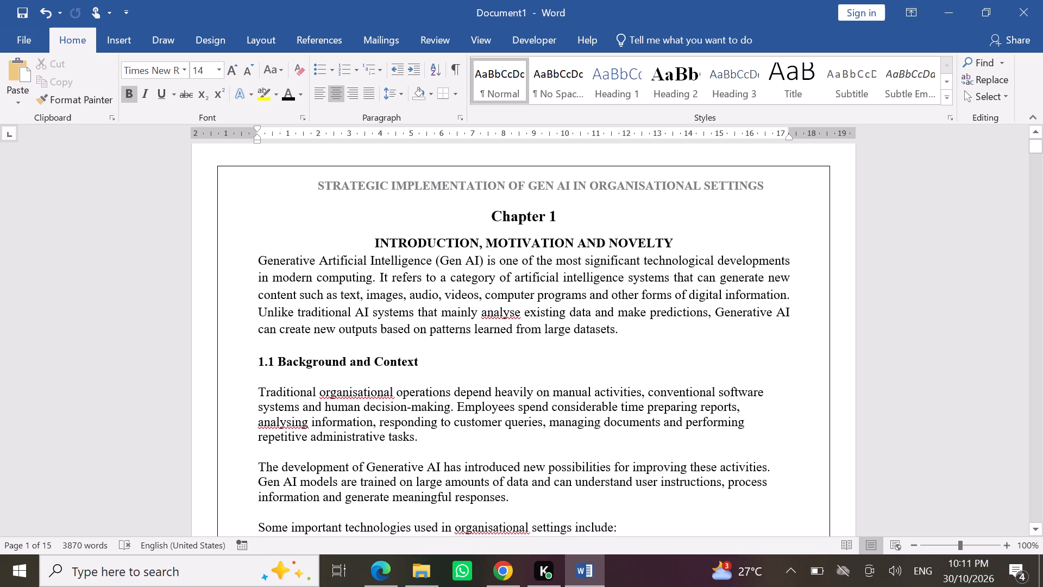
pyautogui.scroll(-3, 589, 395)
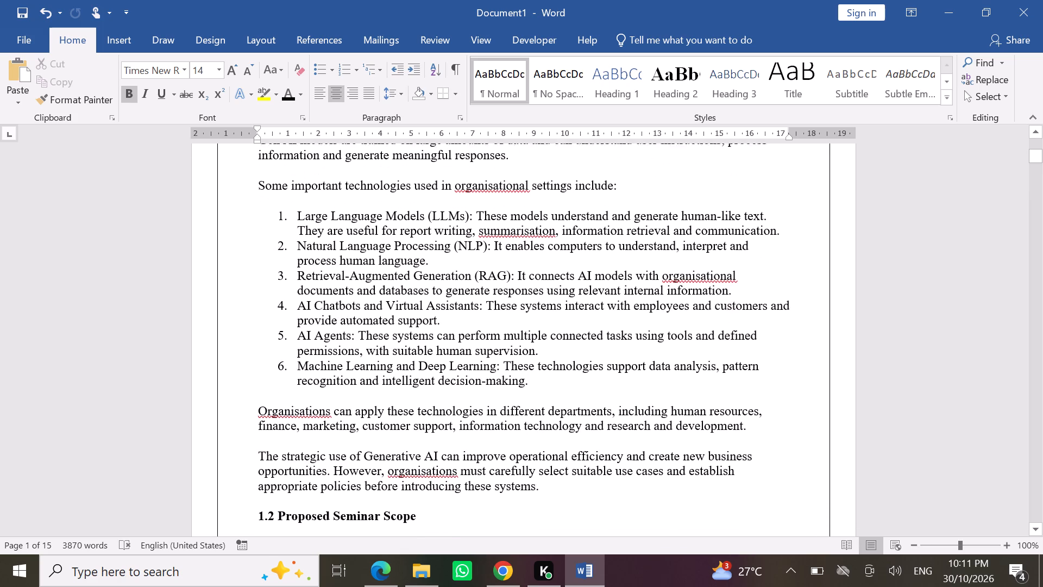
pyautogui.scroll(-2, 589, 395)
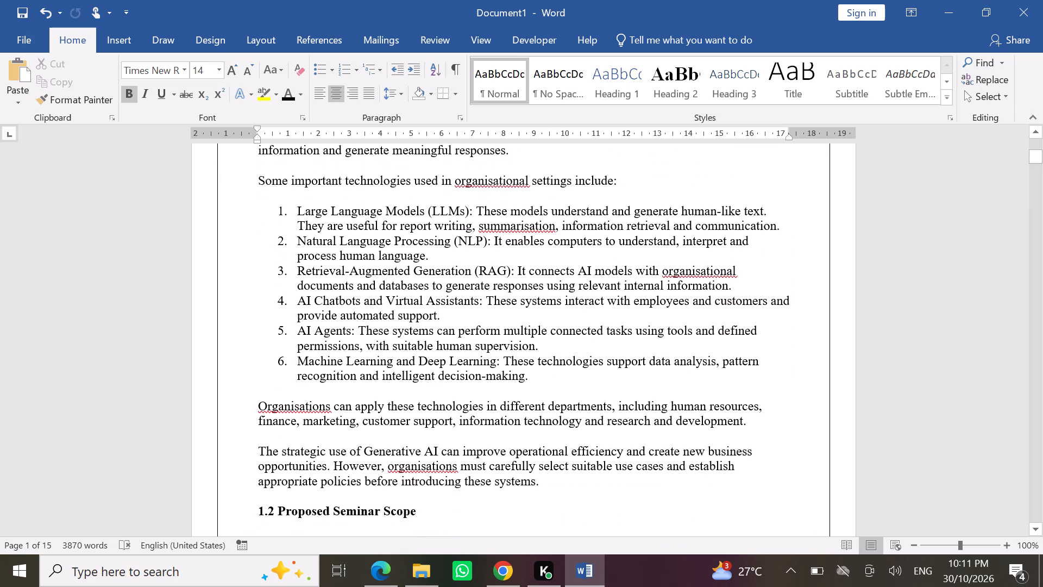
pyautogui.scroll(-1, 589, 395)
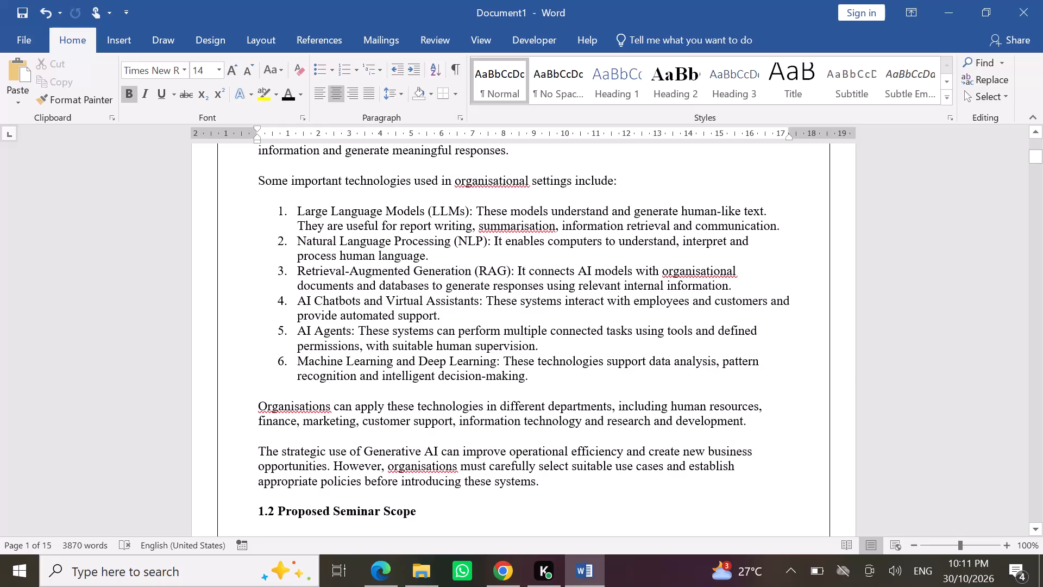
pyautogui.scroll(-2, 589, 395)
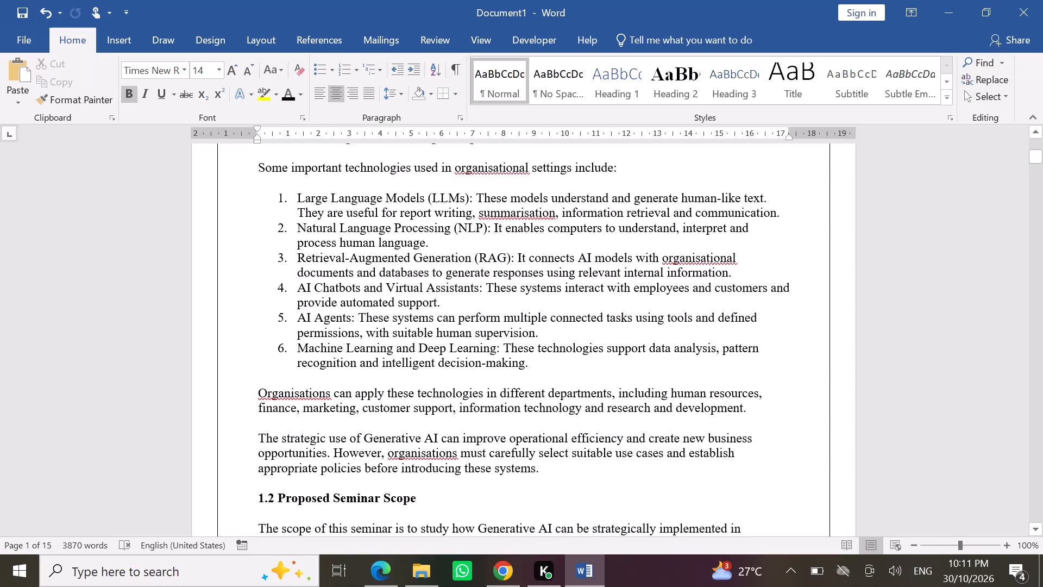
pyautogui.scroll(-2, 589, 395)
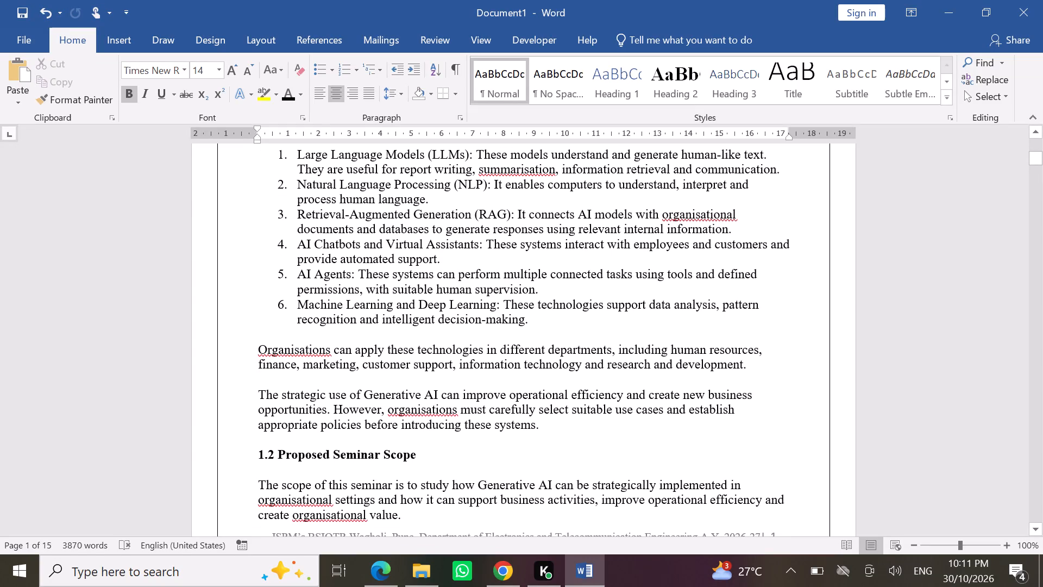
pyautogui.scroll(-2, 589, 395)
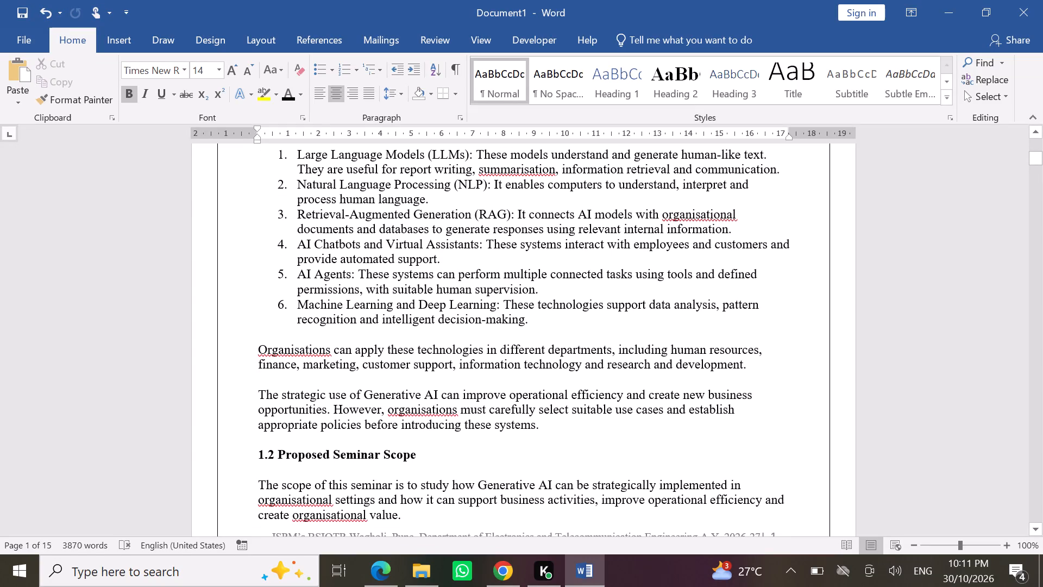
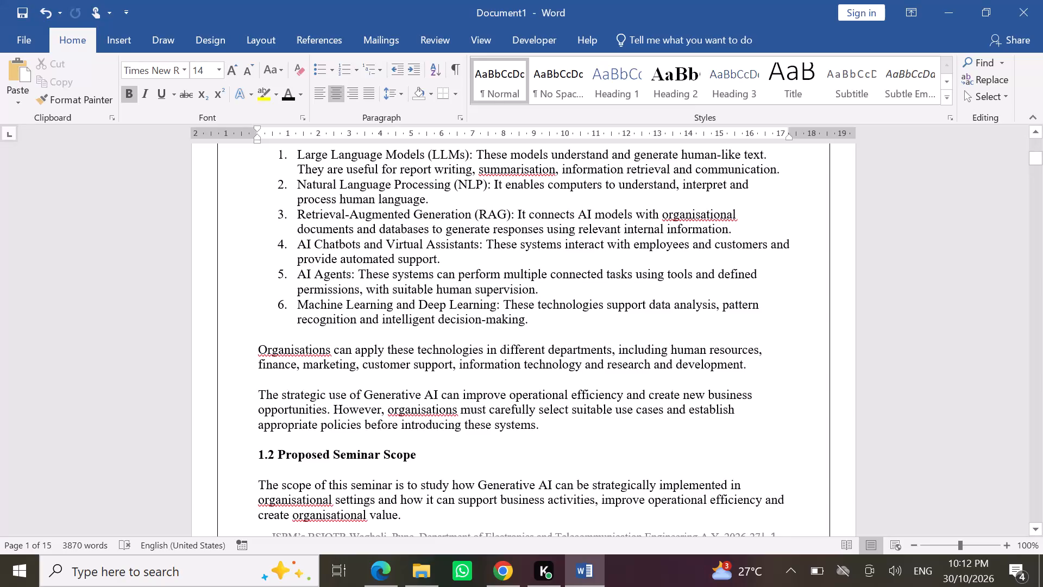
# Review Chapter 1 from section 1.2 through 1.4 Problem Statement and Motivation, checking the lists, headings and page transitions.
pyautogui.scroll(-1, 646, 365)
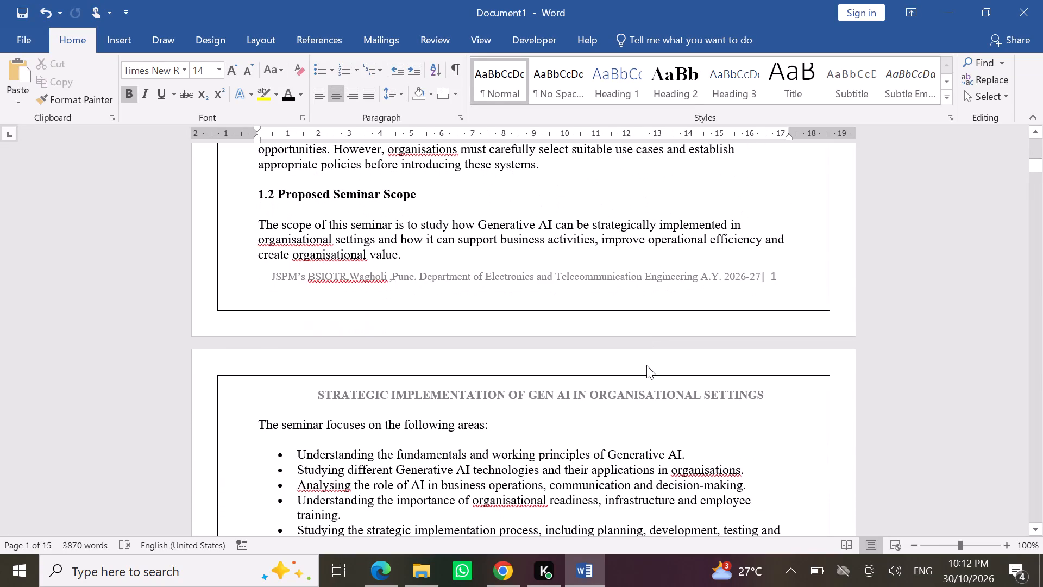
pyautogui.scroll(-6, 646, 365)
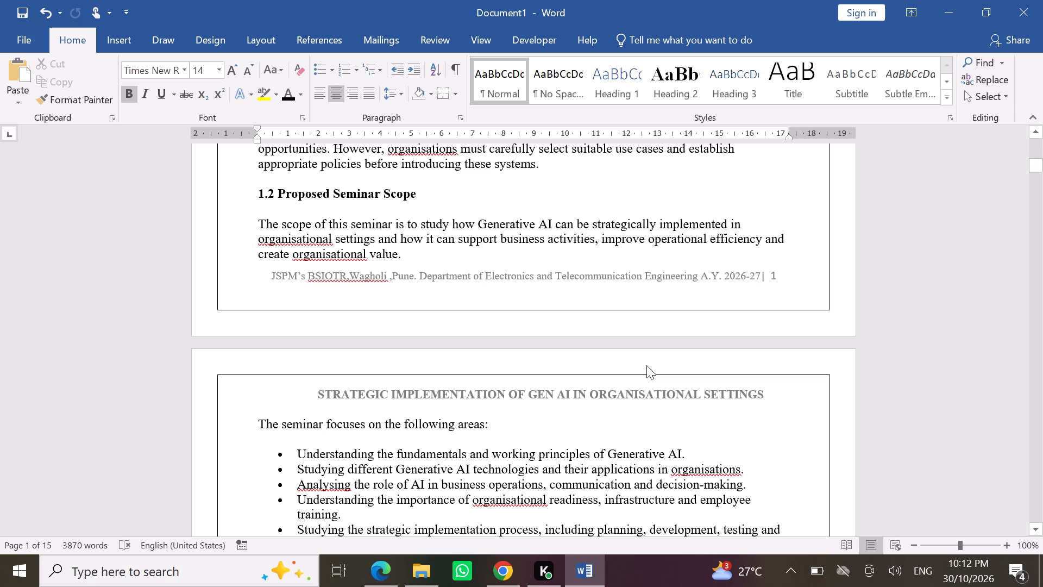
pyautogui.scroll(-3, 646, 365)
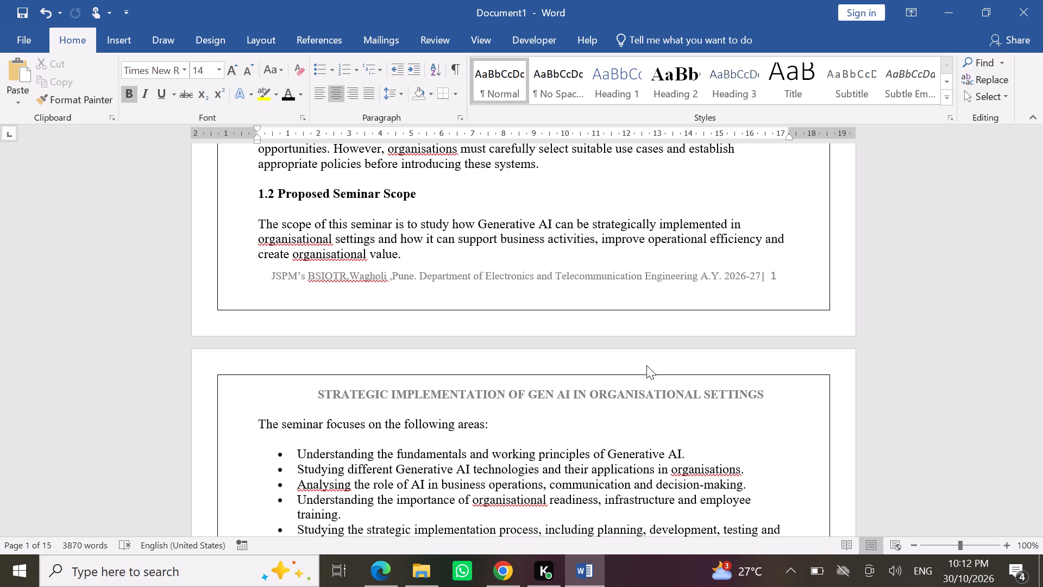
pyautogui.scroll(-1, 646, 365)
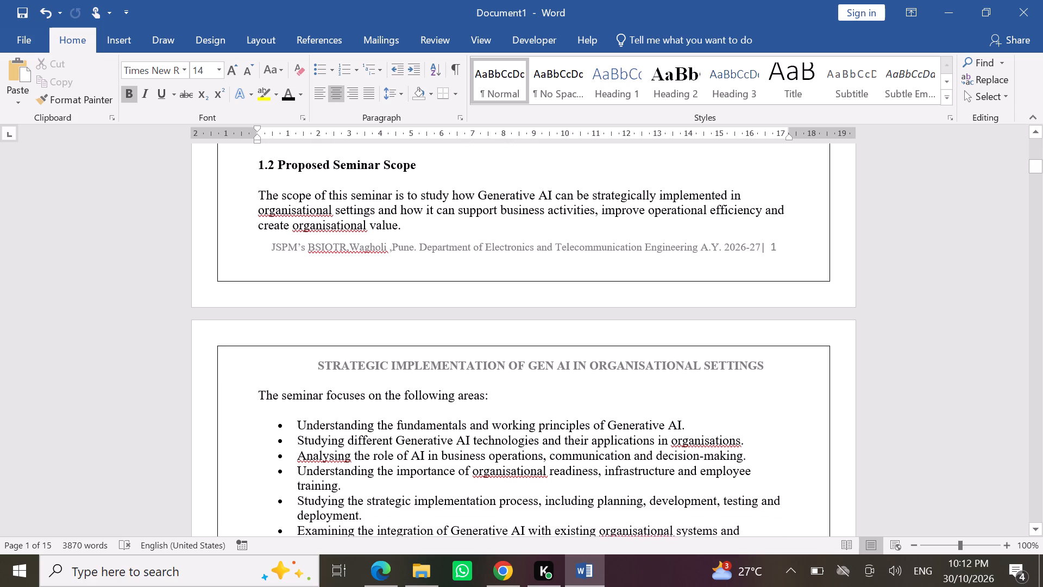
pyautogui.scroll(-3, 646, 365)
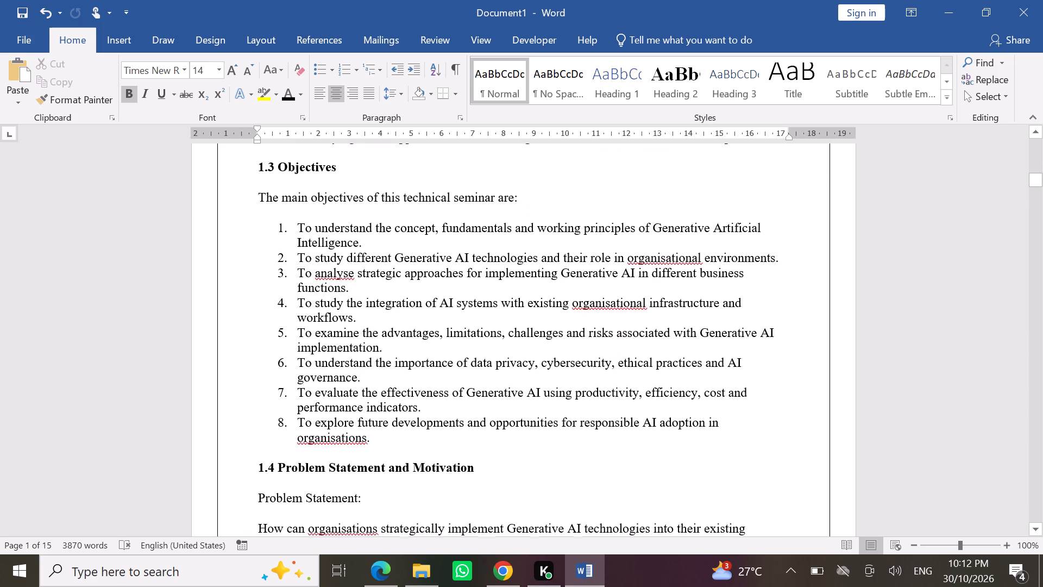
pyautogui.scroll(-4, 646, 365)
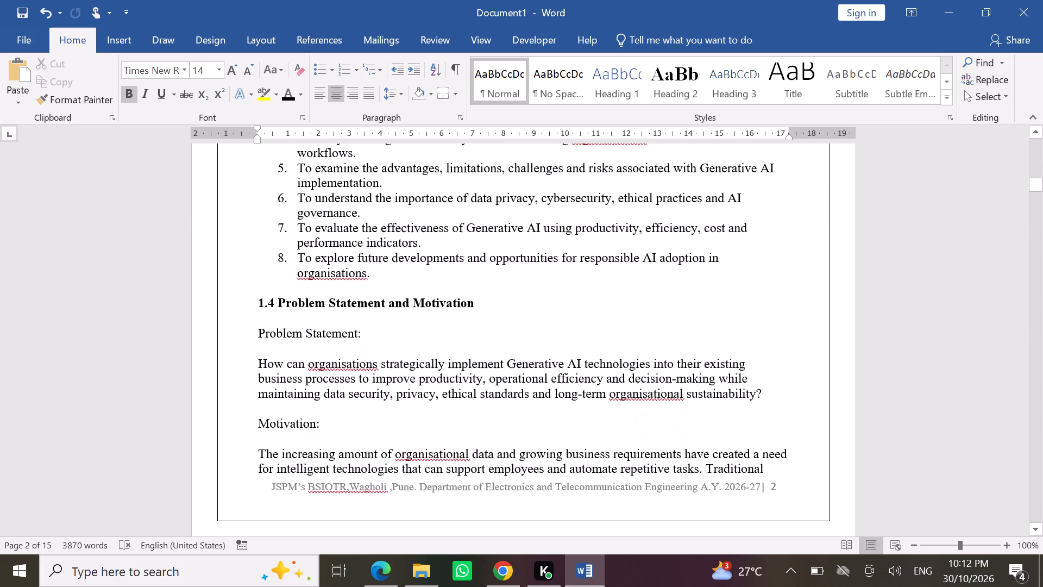
pyautogui.scroll(-3, 646, 365)
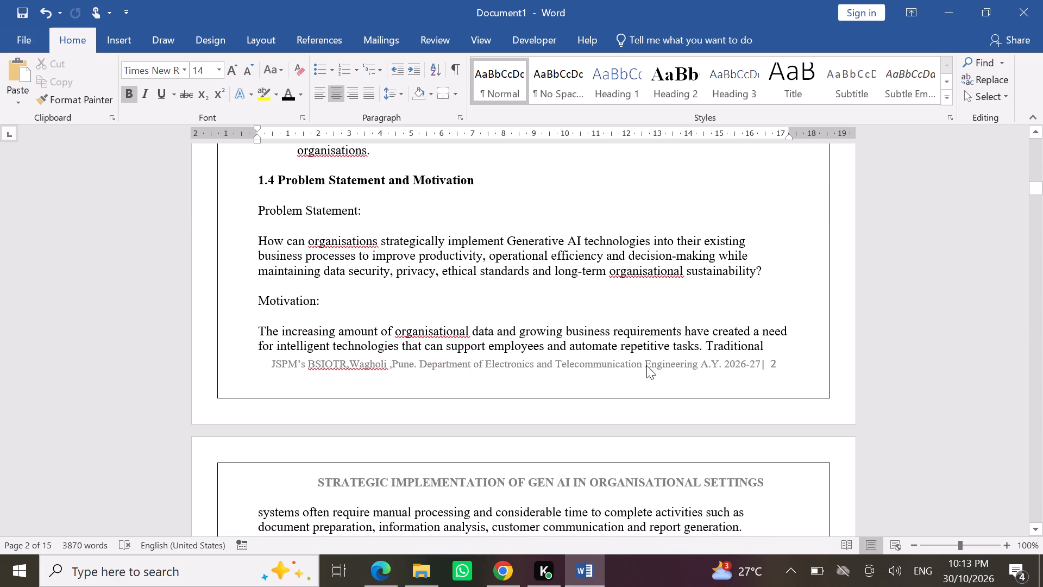
pyautogui.scroll(-1, 646, 365)
# Switch to the reference PDF and examine the pages of Chapter 2, checking layout, header and footer placement around the page border.
pyautogui.click(379, 577)
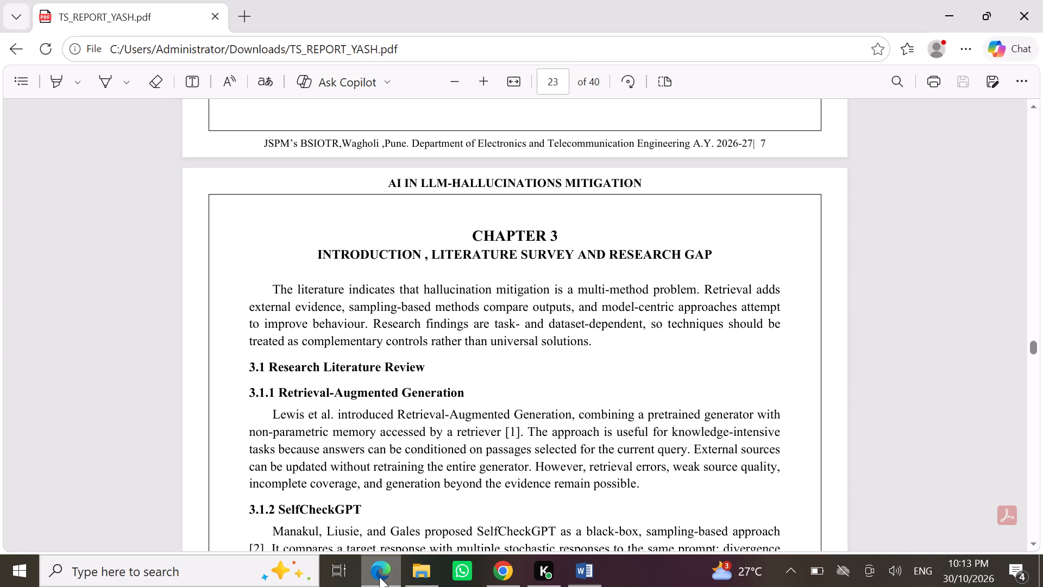
pyautogui.scroll(2, 468, 438)
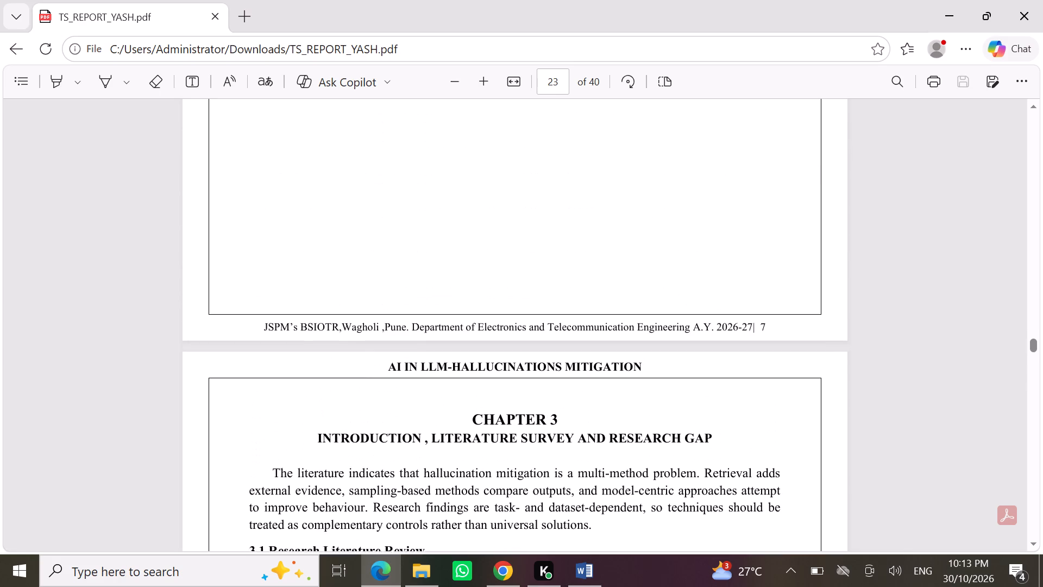
pyautogui.scroll(7, 468, 438)
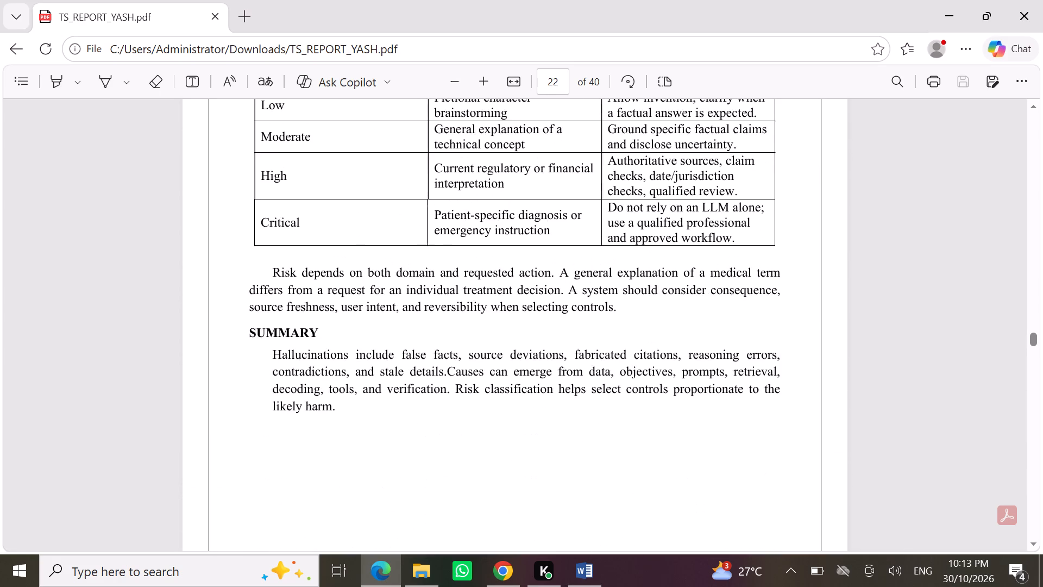
pyautogui.scroll(4, 468, 438)
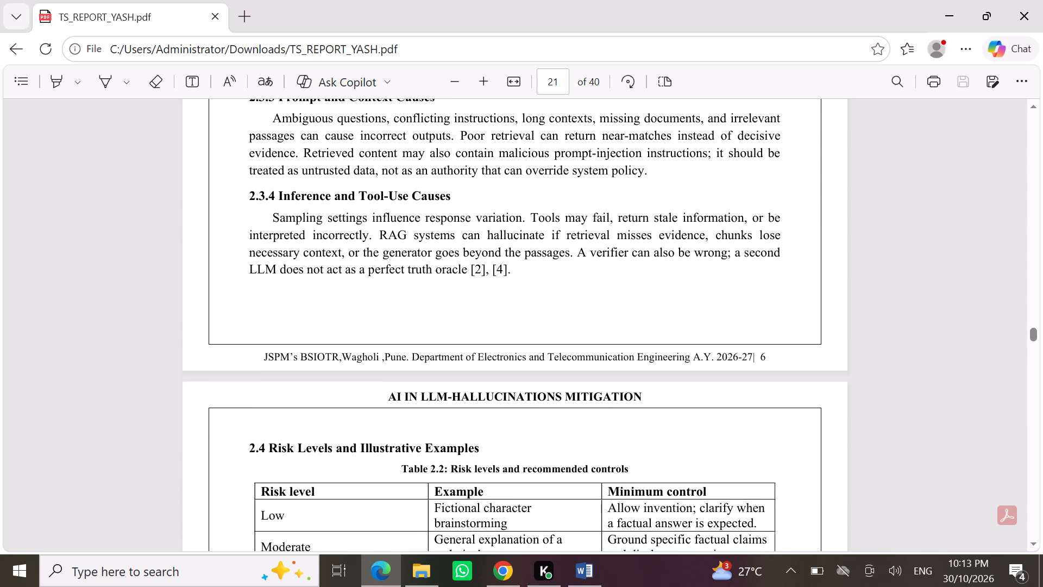
pyautogui.scroll(-5, 468, 438)
# Compare the Word report's page 2–3 header, footer and border placement with the reference PDF's pages around the start of Chapter 3.
pyautogui.click(580, 573)
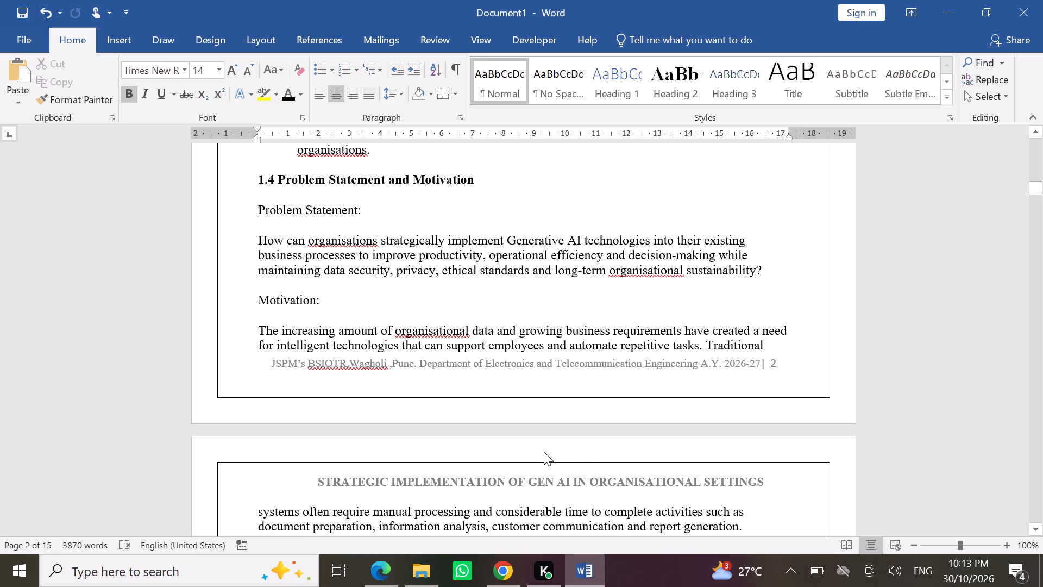
pyautogui.scroll(-2, 544, 452)
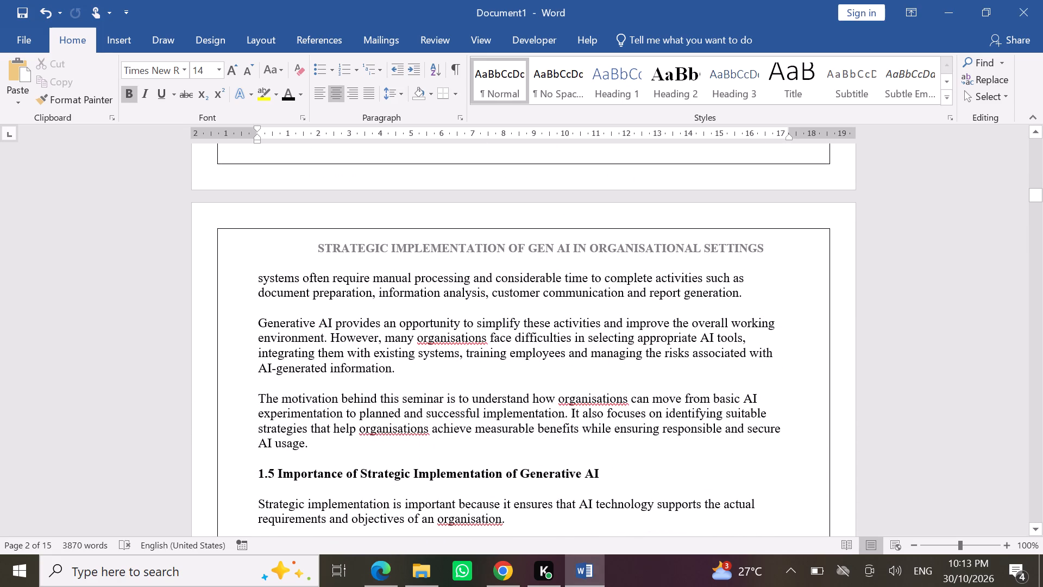
pyautogui.scroll(-1, 544, 452)
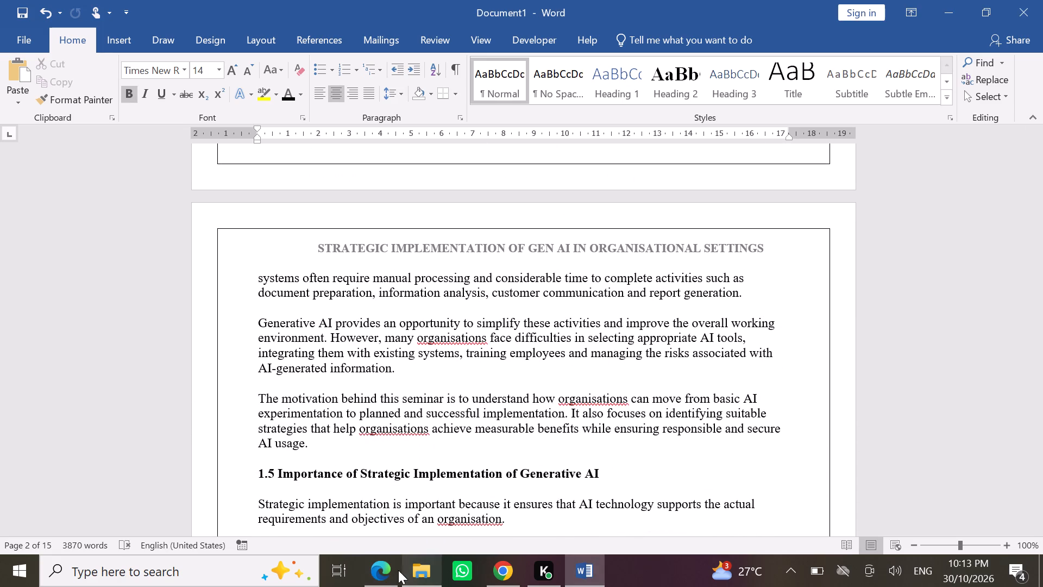
pyautogui.click(386, 570)
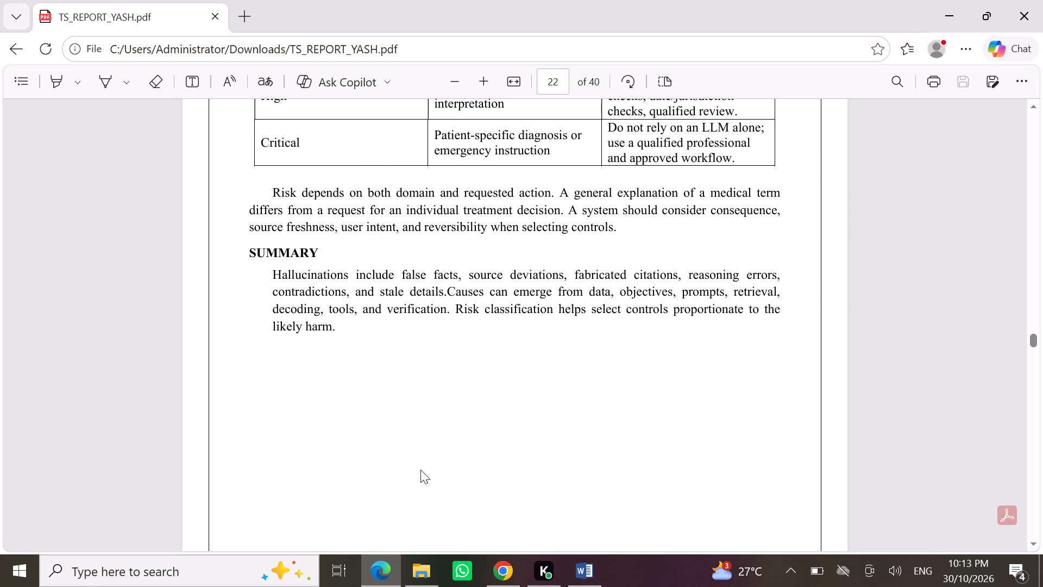
pyautogui.scroll(-6, 420, 470)
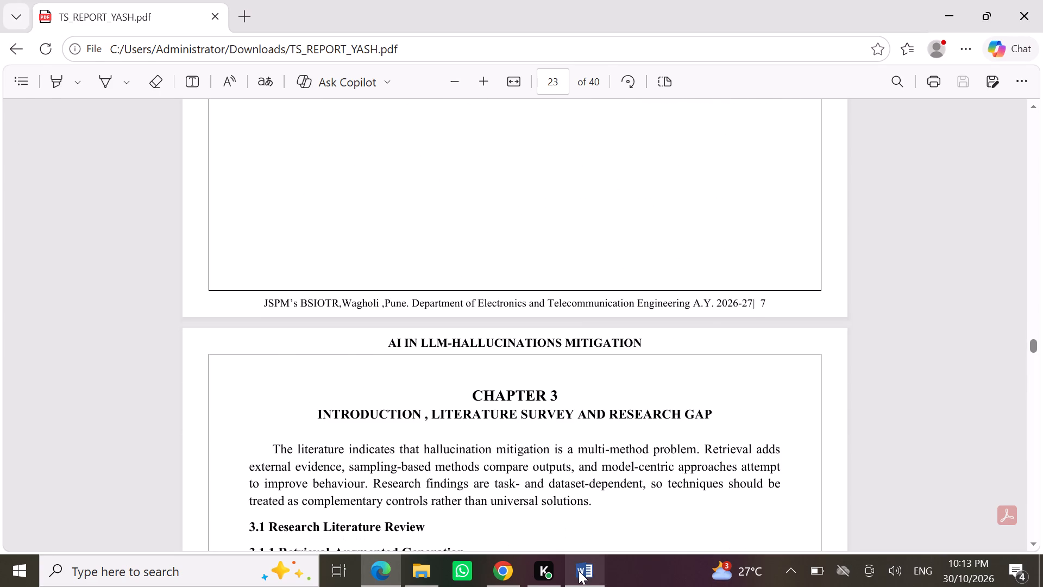
pyautogui.click(579, 571)
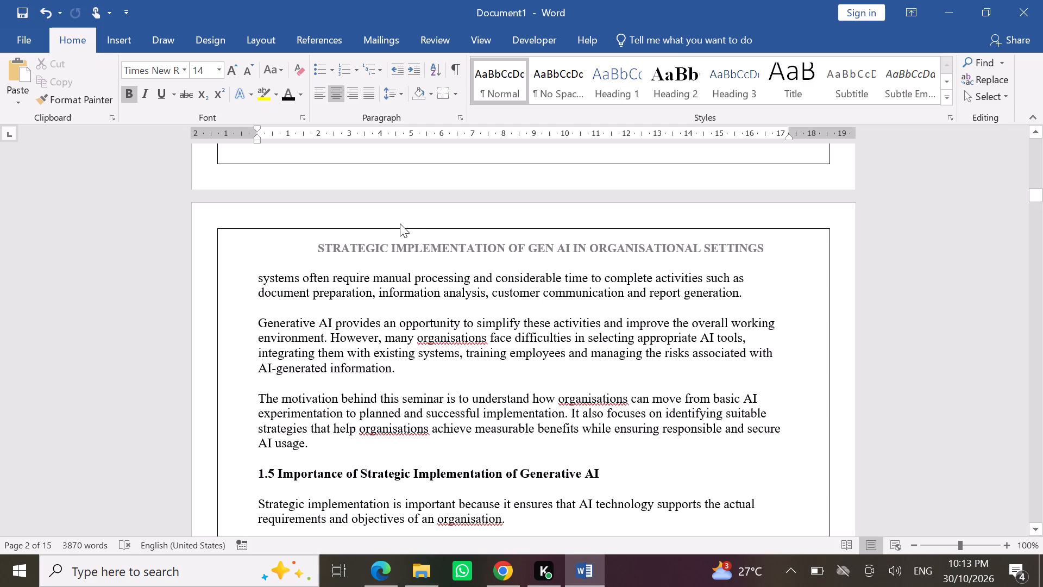
pyautogui.scroll(-2, 514, 340)
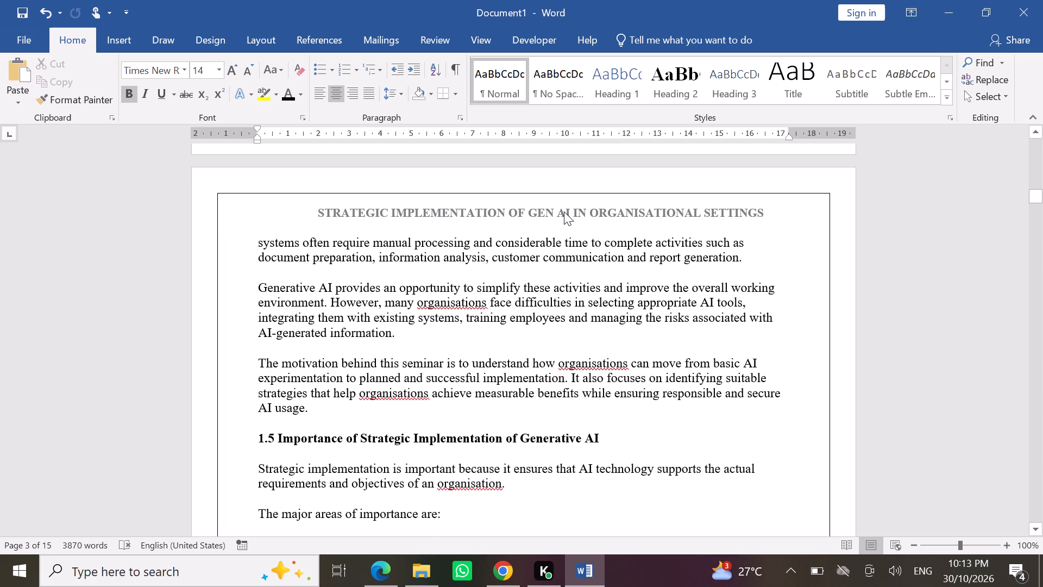
# Open the page header "STRATEGIC IMPLEMENTATION OF GEN AI IN ORGANISATIONAL SETTINGS" for editing on the first page of Chapter 1.
pyautogui.click(564, 211)
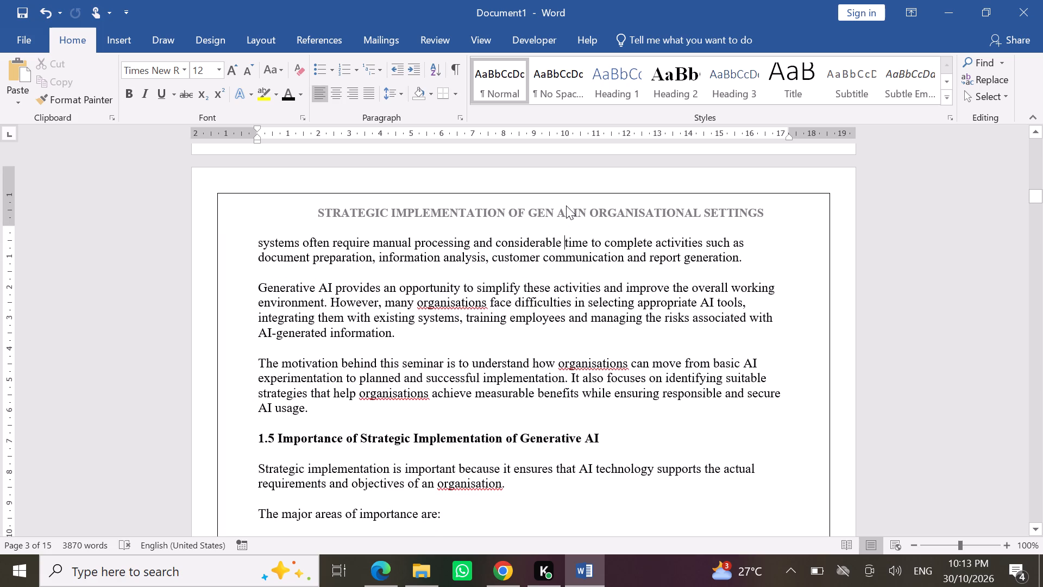
pyautogui.click(566, 205)
pyautogui.scroll(12, 544, 217)
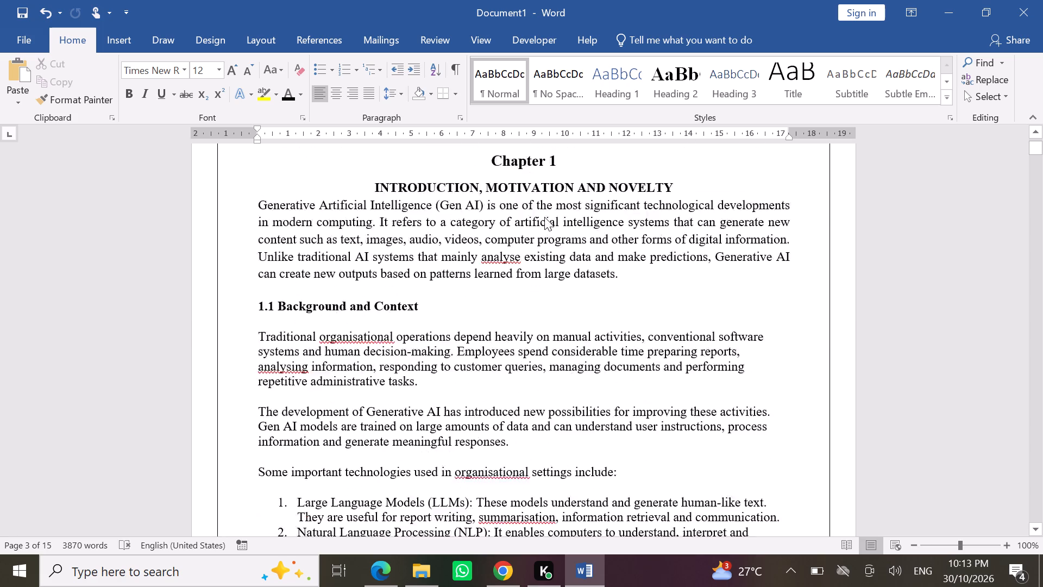
pyautogui.scroll(9, 544, 217)
pyautogui.click(553, 198)
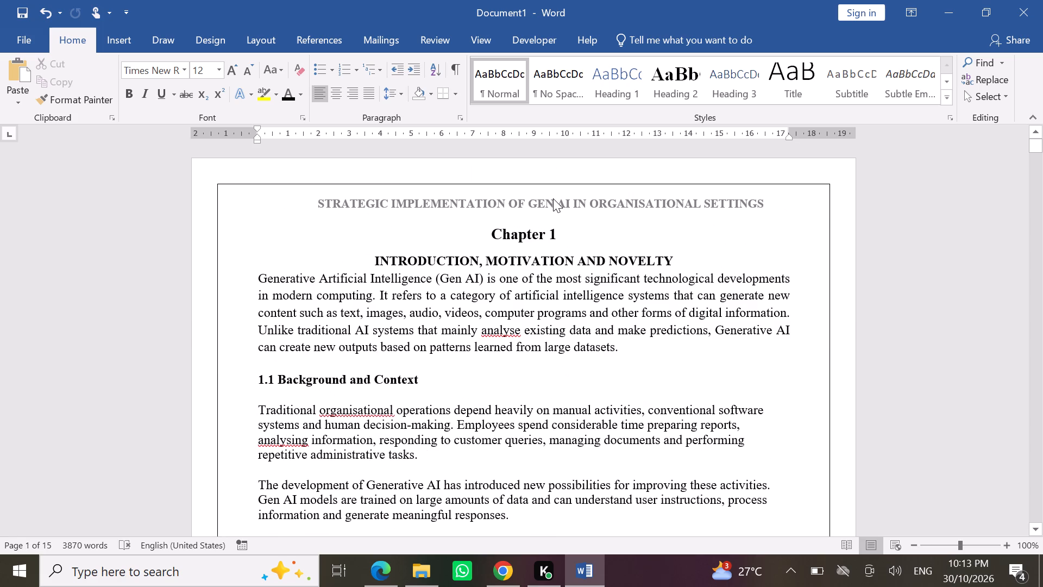
pyautogui.click(553, 198)
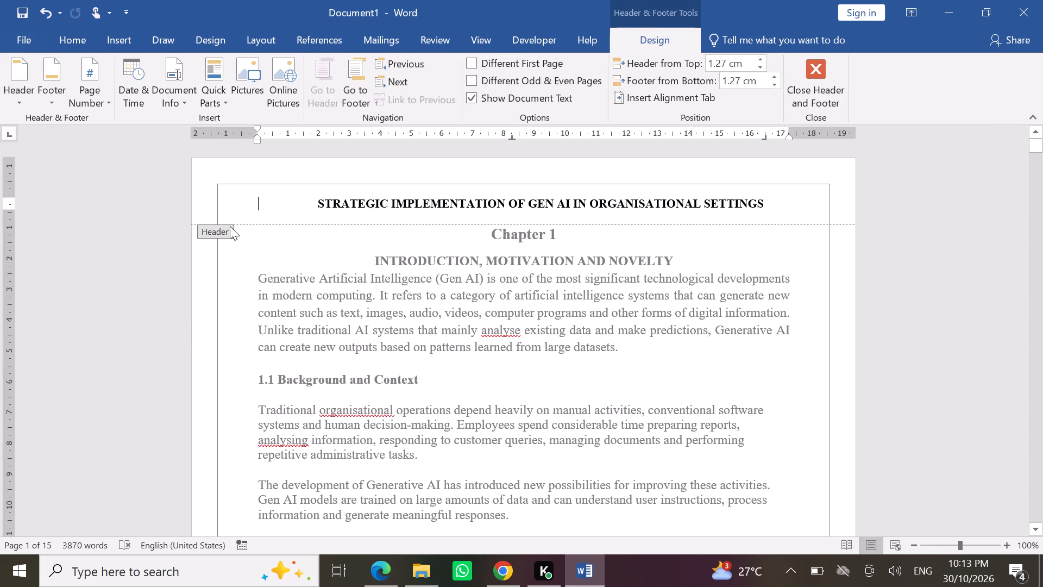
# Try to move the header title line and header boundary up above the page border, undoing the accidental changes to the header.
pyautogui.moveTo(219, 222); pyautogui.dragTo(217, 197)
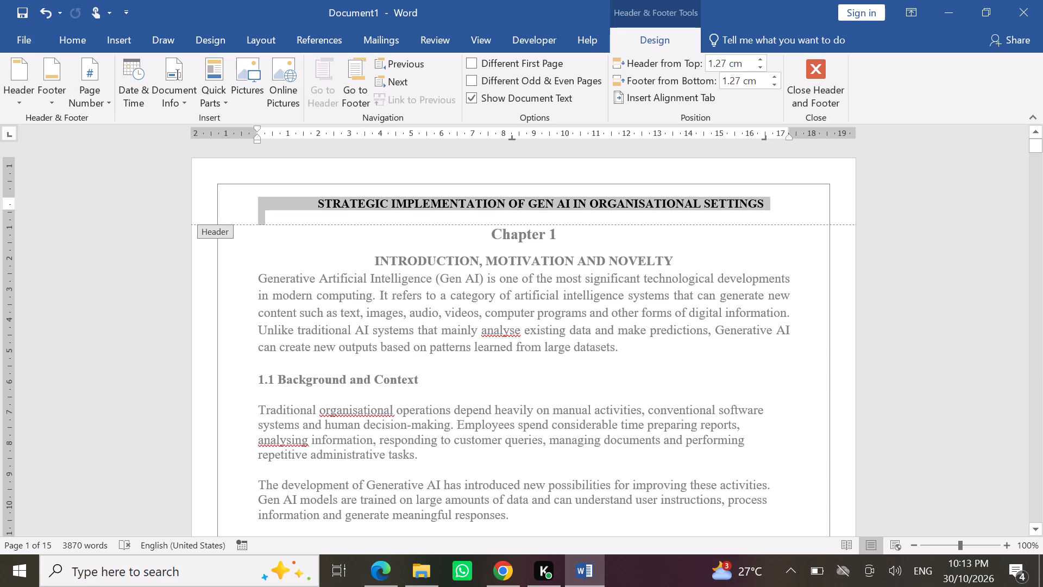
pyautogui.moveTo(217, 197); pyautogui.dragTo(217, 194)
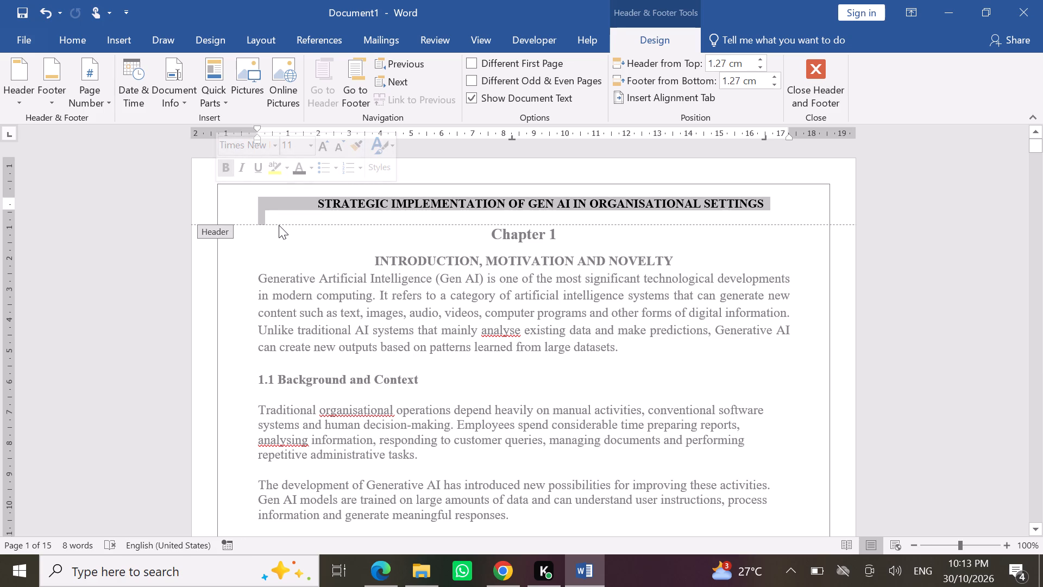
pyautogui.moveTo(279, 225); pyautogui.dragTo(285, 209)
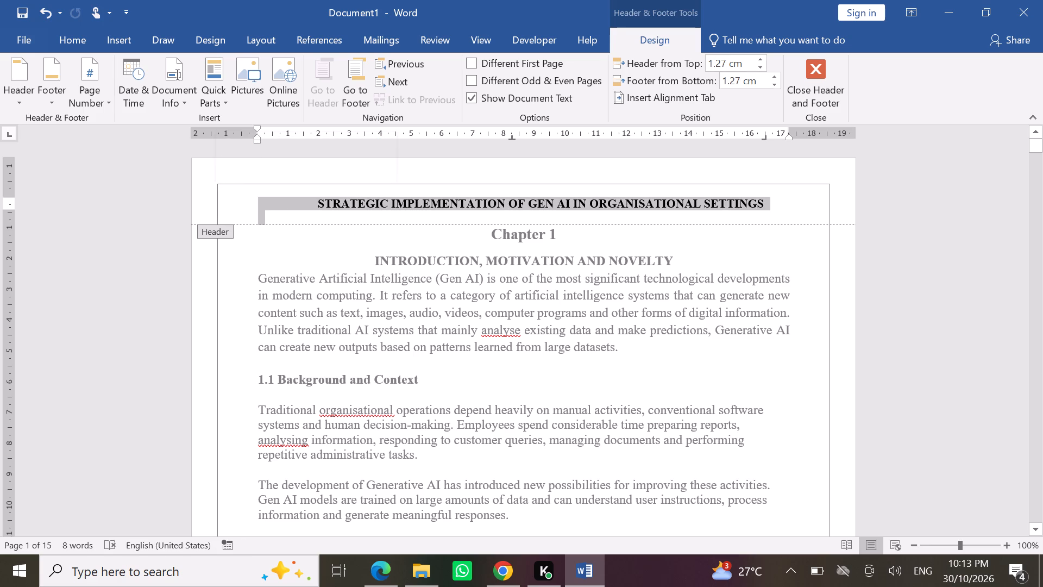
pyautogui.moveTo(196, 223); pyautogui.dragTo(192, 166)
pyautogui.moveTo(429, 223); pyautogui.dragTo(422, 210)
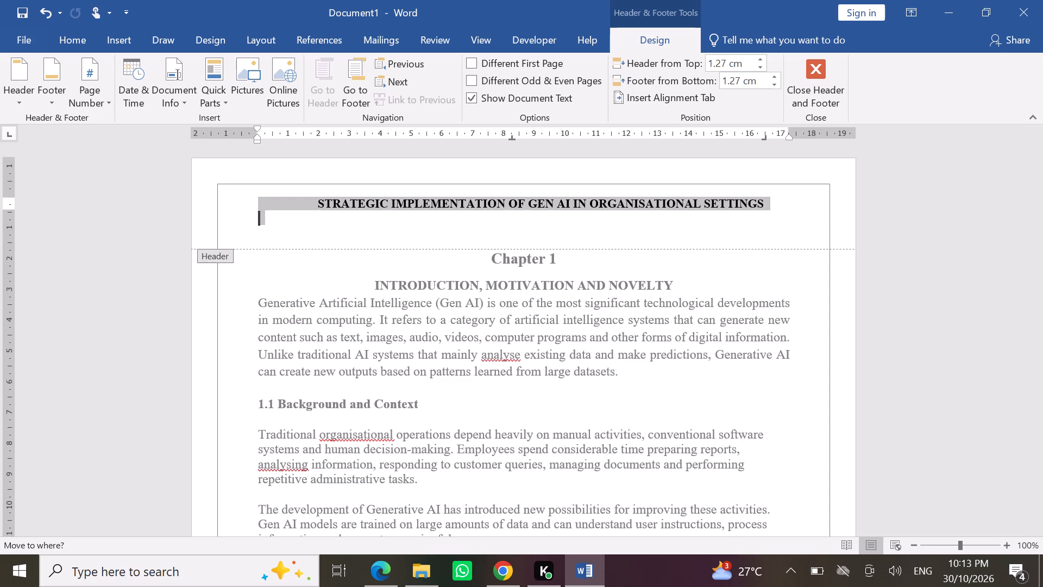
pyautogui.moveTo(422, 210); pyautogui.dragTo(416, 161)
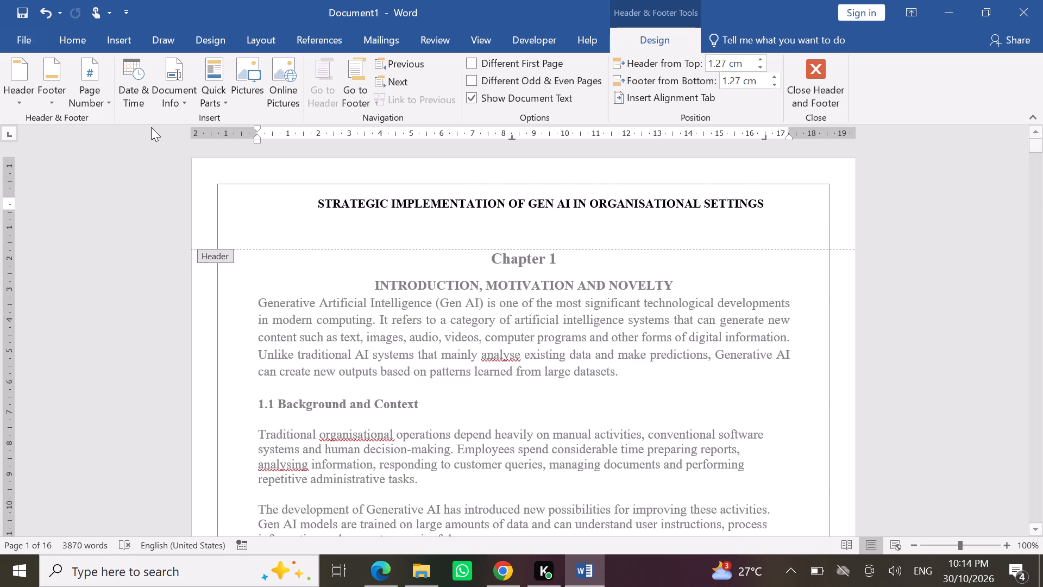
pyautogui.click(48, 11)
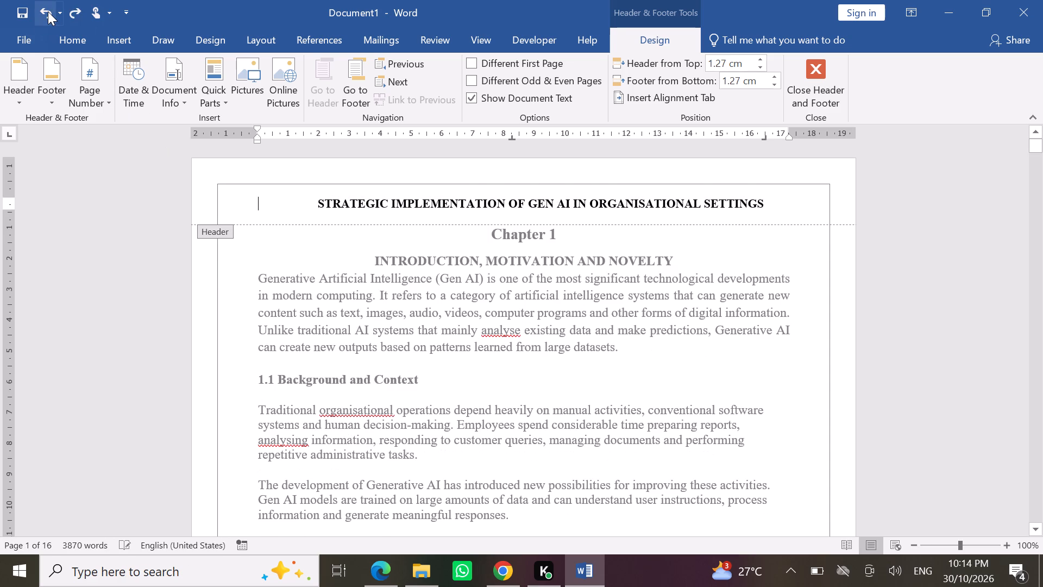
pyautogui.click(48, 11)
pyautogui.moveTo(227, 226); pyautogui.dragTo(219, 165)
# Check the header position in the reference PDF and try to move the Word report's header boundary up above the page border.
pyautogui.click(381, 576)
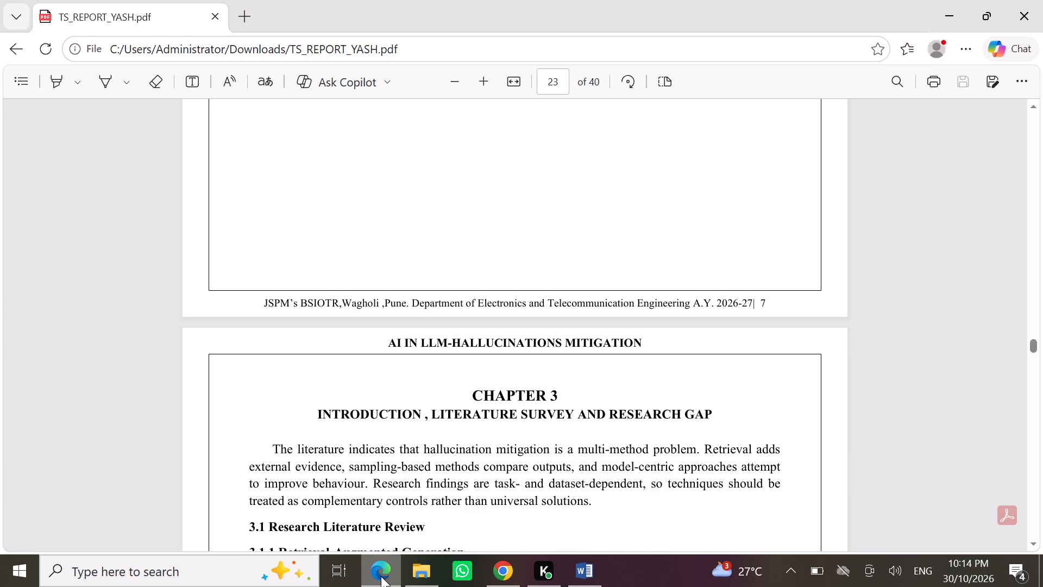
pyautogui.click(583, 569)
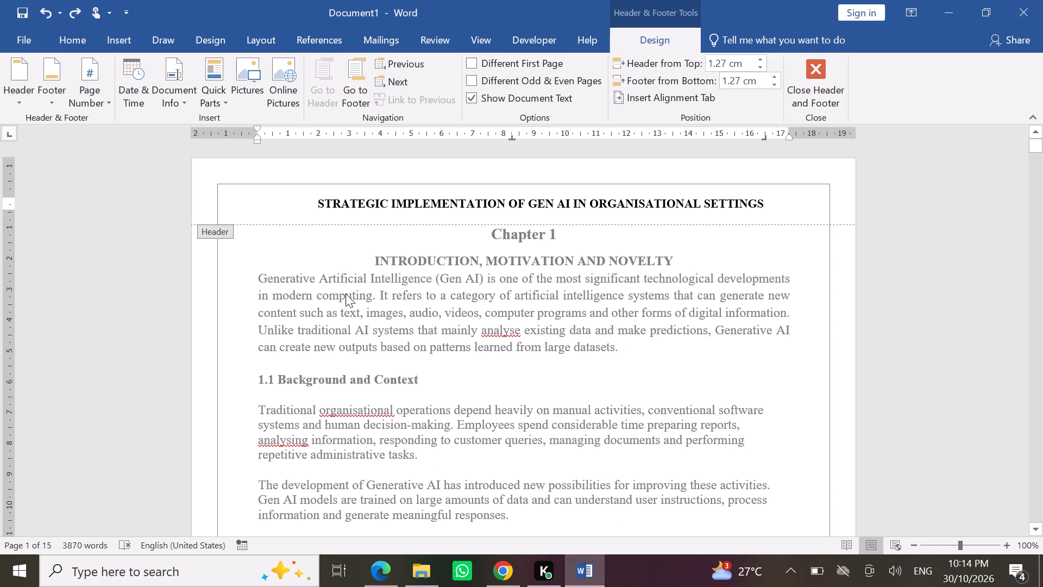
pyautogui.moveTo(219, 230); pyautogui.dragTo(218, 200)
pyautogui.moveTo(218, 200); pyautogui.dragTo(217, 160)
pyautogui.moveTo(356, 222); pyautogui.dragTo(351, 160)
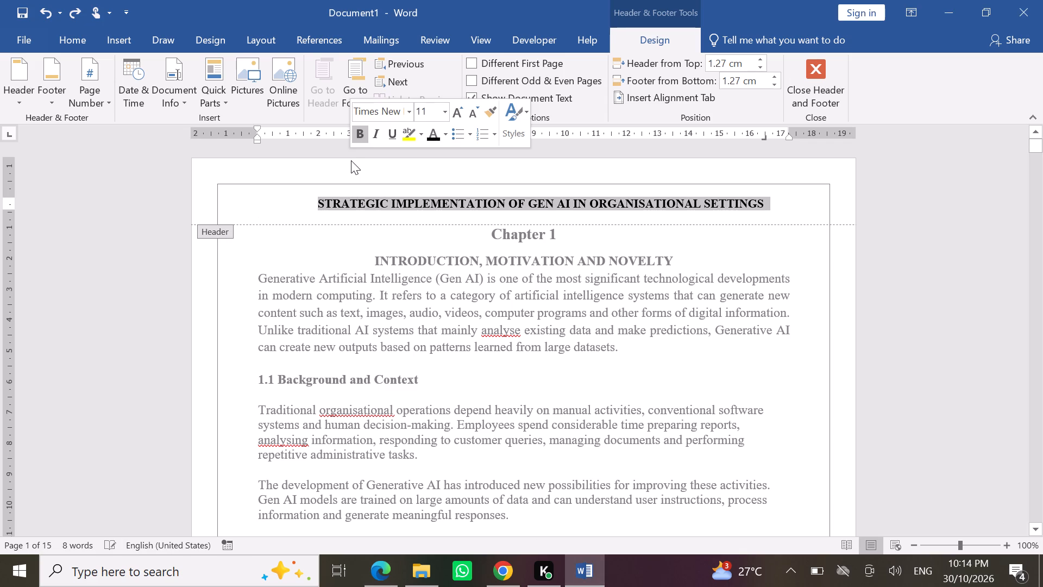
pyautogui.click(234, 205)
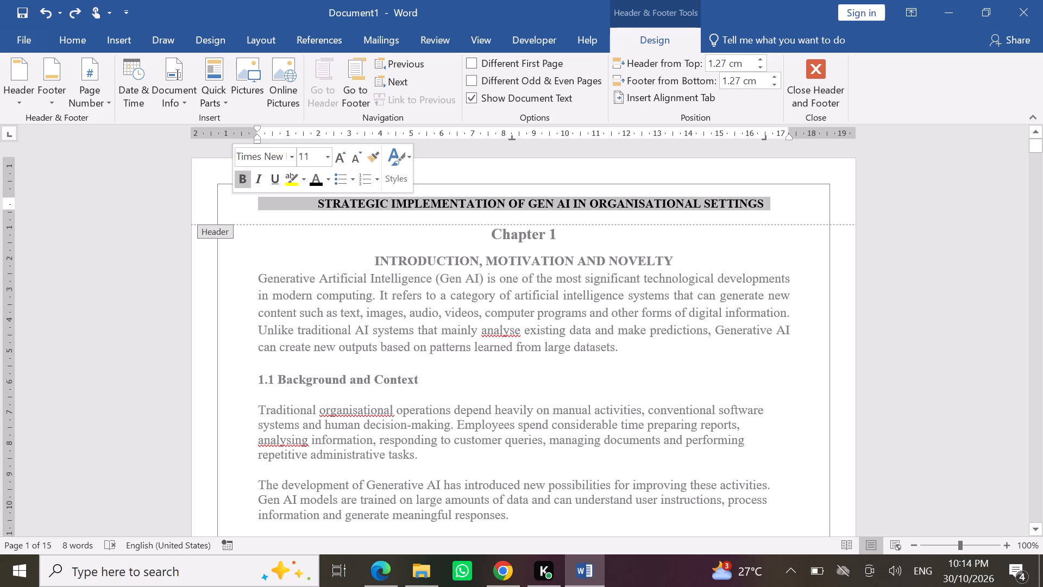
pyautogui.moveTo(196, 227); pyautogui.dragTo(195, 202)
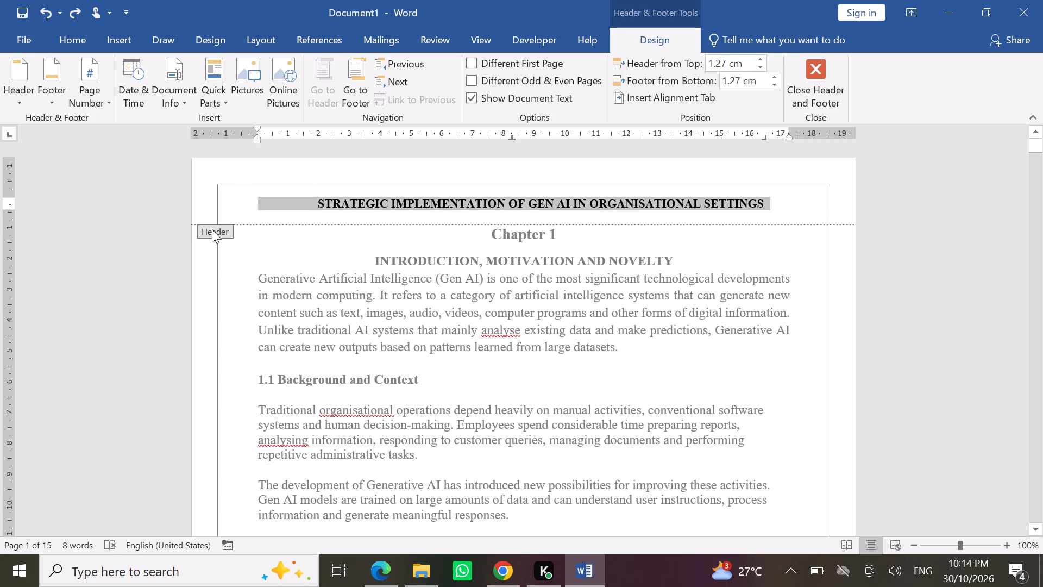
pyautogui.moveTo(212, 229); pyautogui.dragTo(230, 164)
# Remove the empty line beneath the header title, keeping the title's ending as "SETTINGS".
pyautogui.click(312, 223)
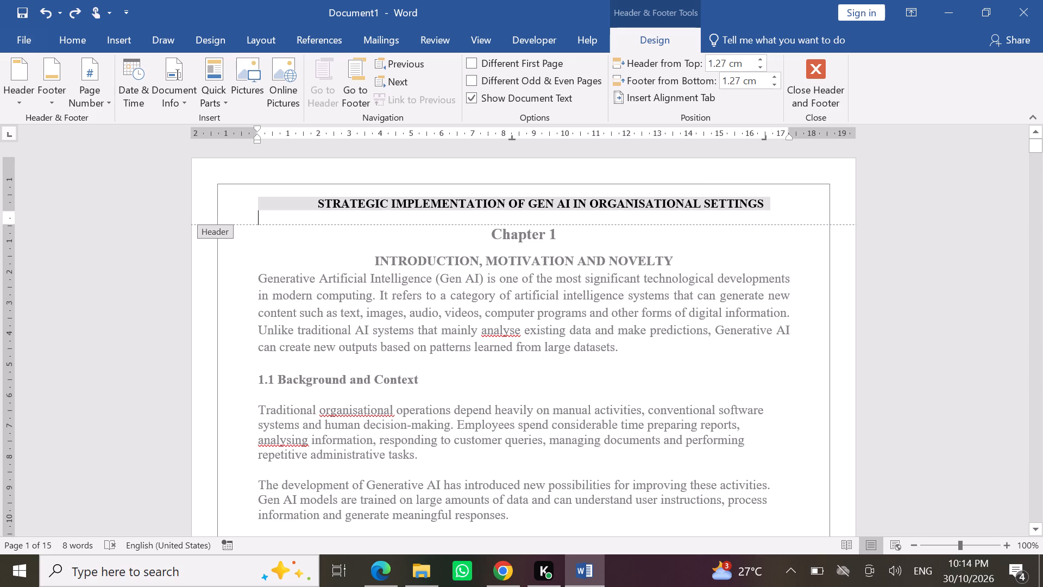
pyautogui.press('BackSpace')
pyautogui.press('BackSpace')
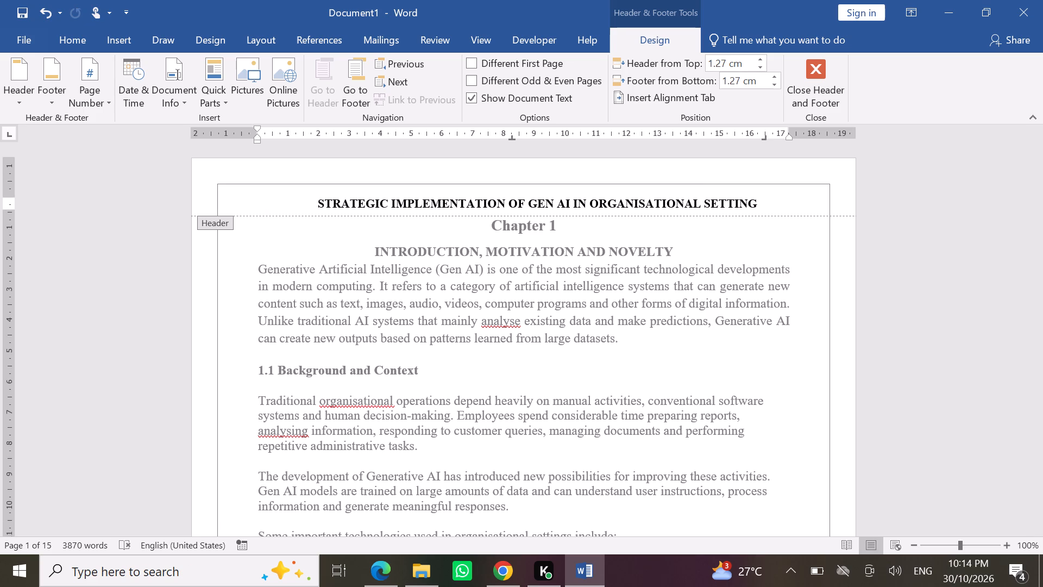
pyautogui.press('s')
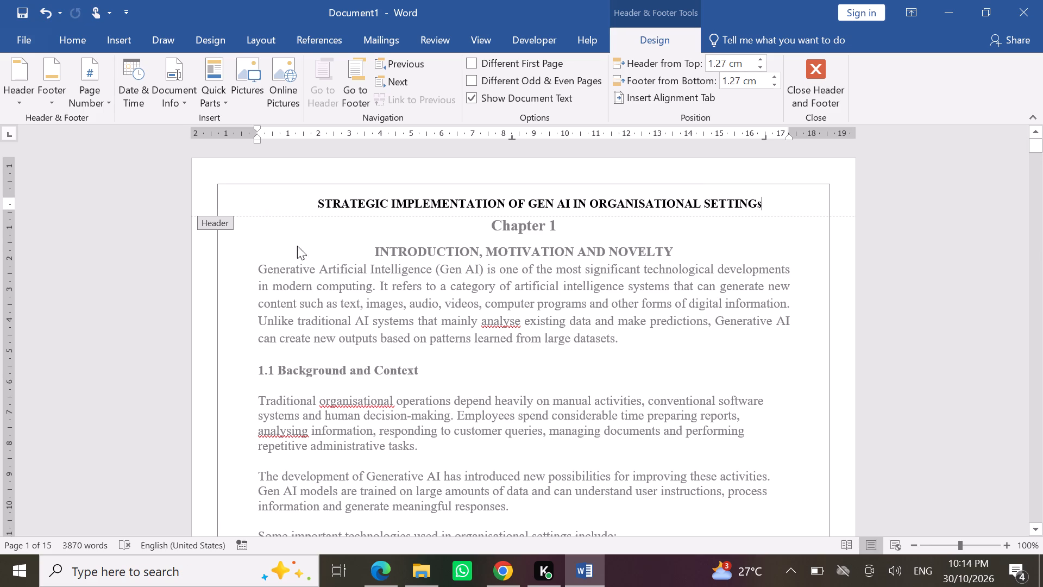
pyautogui.press('BackSpace')
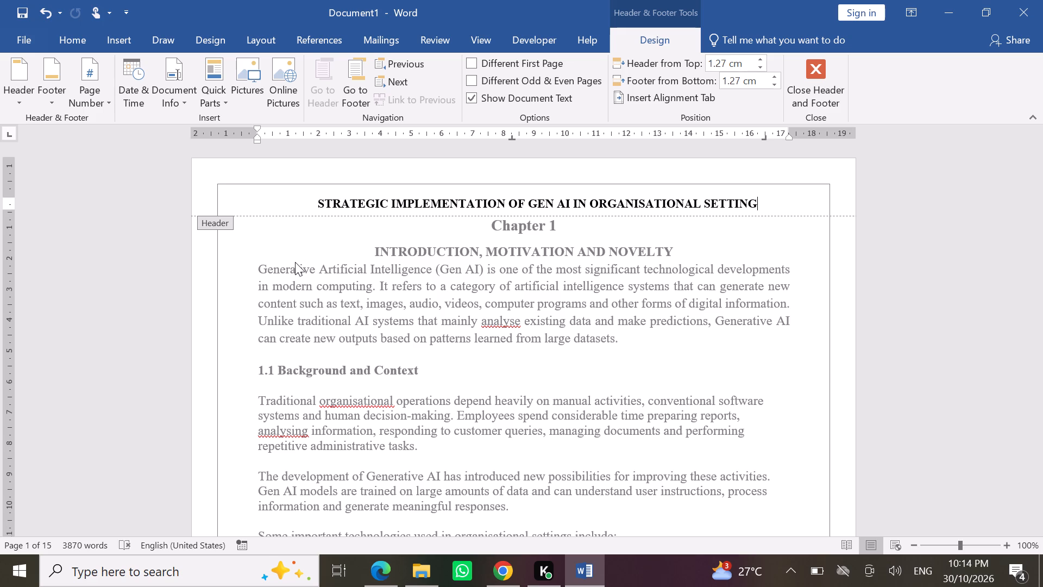
pyautogui.press('s')
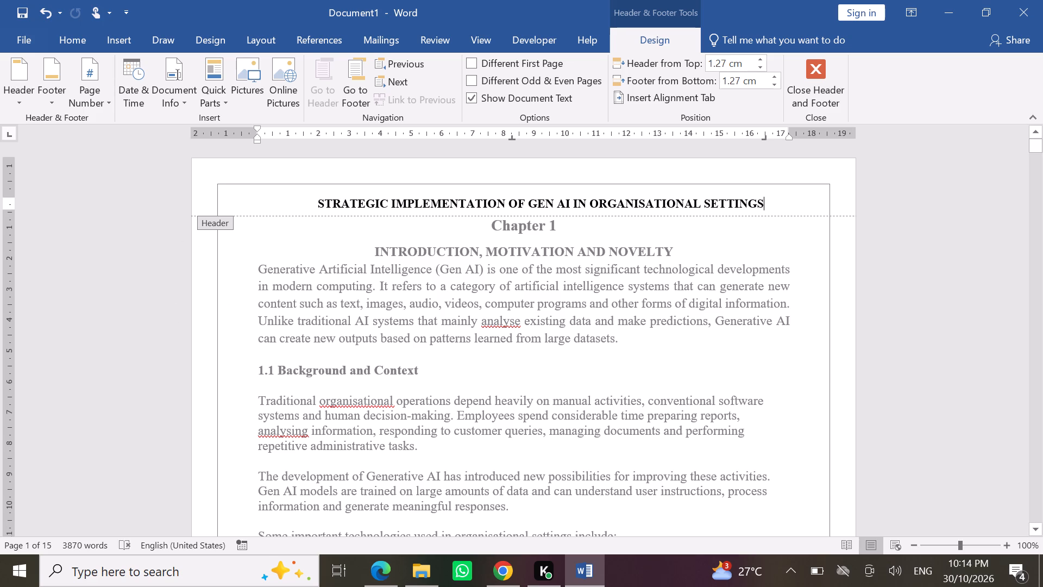
# Delete the blank spaces in front of the header title "STRATEGIC IMPLEMENTATION OF GEN AI IN ORGANISATIONAL SETTINGS" and return to the body text.
pyautogui.click(314, 200)
pyautogui.press('BackSpace')
pyautogui.press('BackSpace')
pyautogui.press('BackSpace')
pyautogui.press('BackSpace')
pyautogui.press('BackSpace')
pyautogui.press('BackSpace')
pyautogui.press('BackSpace')
pyautogui.press('BackSpace')
pyautogui.press('BackSpace')
pyautogui.press('BackSpace')
pyautogui.press('BackSpace')
pyautogui.press('BackSpace')
pyautogui.press('BackSpace')
pyautogui.press('BackSpace')
pyautogui.press('BackSpace')
pyautogui.press('BackSpace')
pyautogui.press('BackSpace')
pyautogui.press('BackSpace')
pyautogui.press('BackSpace')
pyautogui.press('BackSpace')
pyautogui.press('BackSpace')
pyautogui.press('BackSpace')
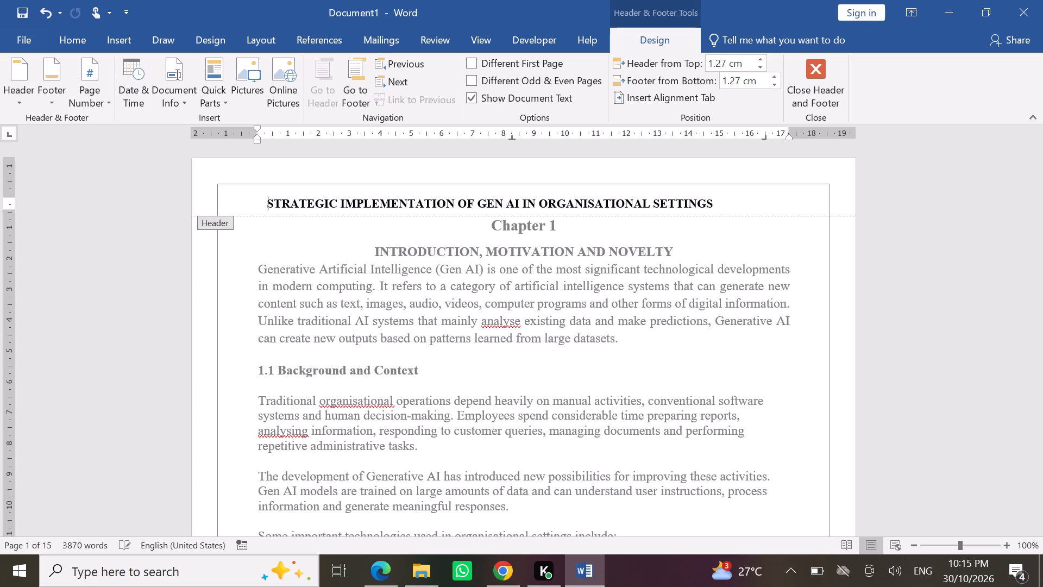
pyautogui.press('BackSpace')
pyautogui.press('BackSpace')
pyautogui.press('BackSpace')
pyautogui.press('BackSpace')
pyautogui.press('BackSpace')
pyautogui.press('BackSpace')
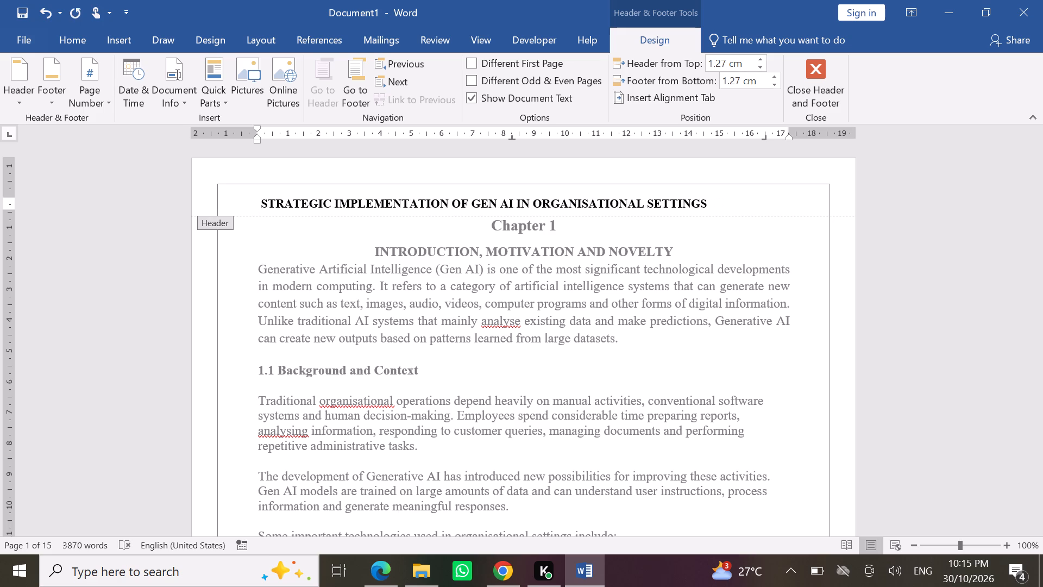
pyautogui.press('BackSpace')
pyautogui.press('BackSpace')
pyautogui.press('BackSpace')
pyautogui.press('BackSpace')
pyautogui.press('BackSpace')
pyautogui.press('BackSpace')
pyautogui.press('BackSpace')
pyautogui.press('BackSpace')
pyautogui.press('BackSpace')
pyautogui.press('BackSpace')
pyautogui.press('BackSpace')
pyautogui.press('BackSpace')
pyautogui.click(228, 276)
pyautogui.click(830, 81)
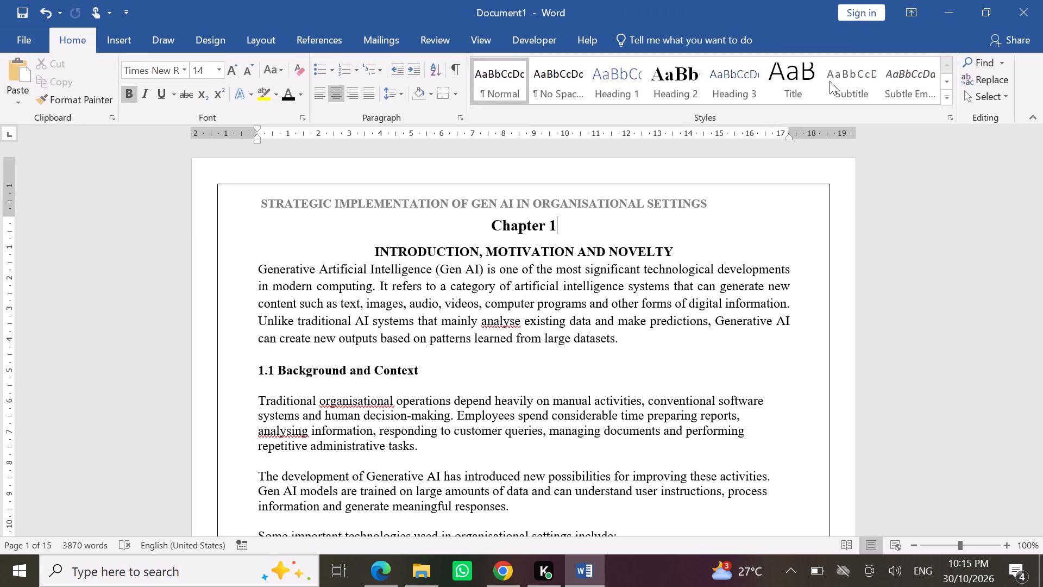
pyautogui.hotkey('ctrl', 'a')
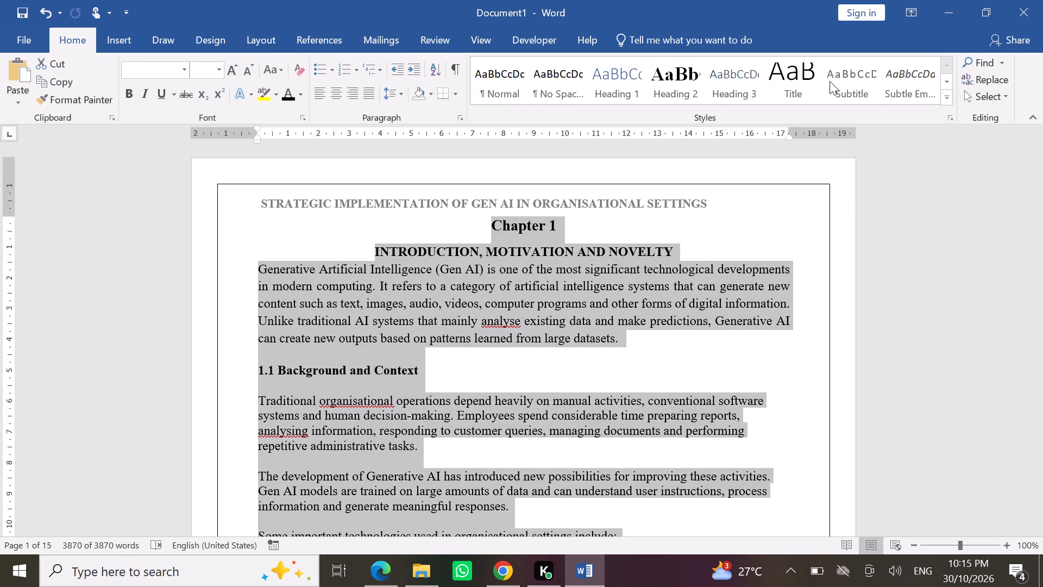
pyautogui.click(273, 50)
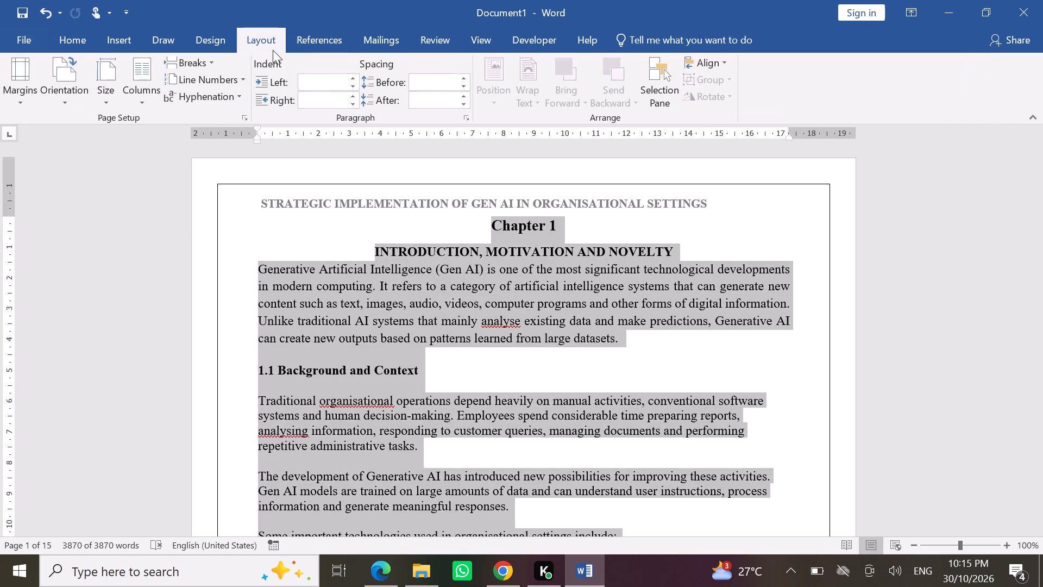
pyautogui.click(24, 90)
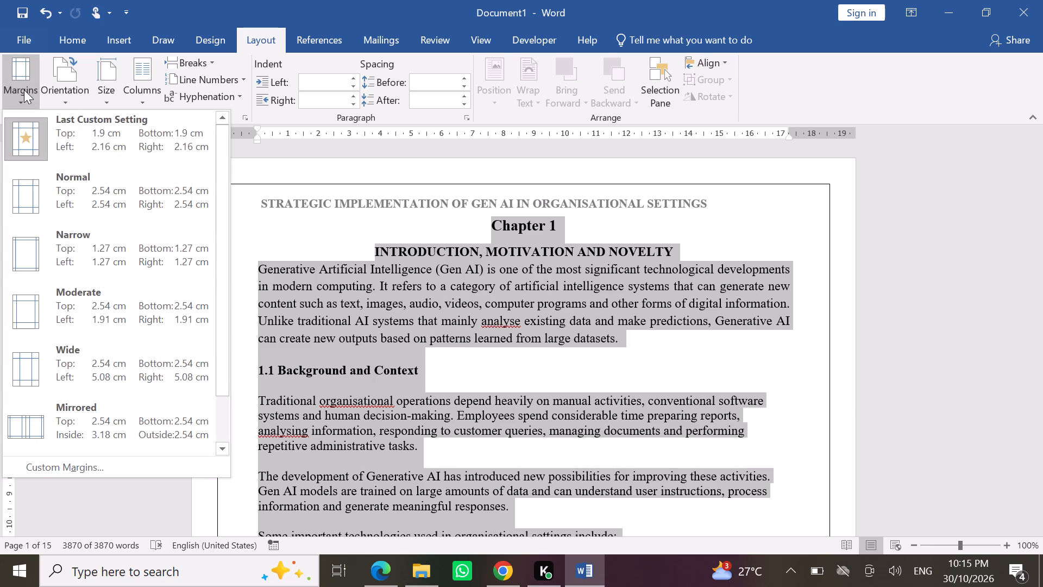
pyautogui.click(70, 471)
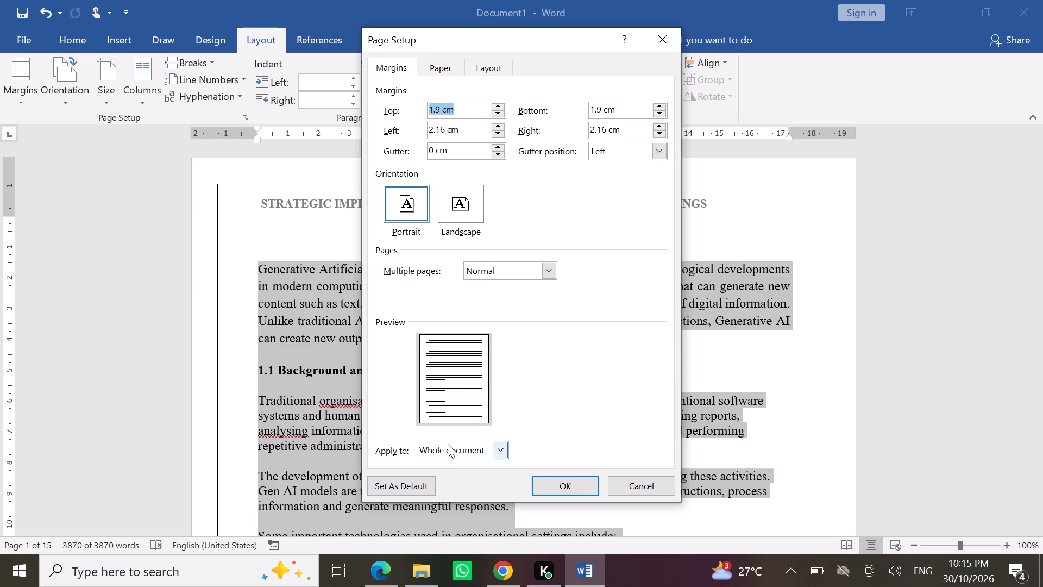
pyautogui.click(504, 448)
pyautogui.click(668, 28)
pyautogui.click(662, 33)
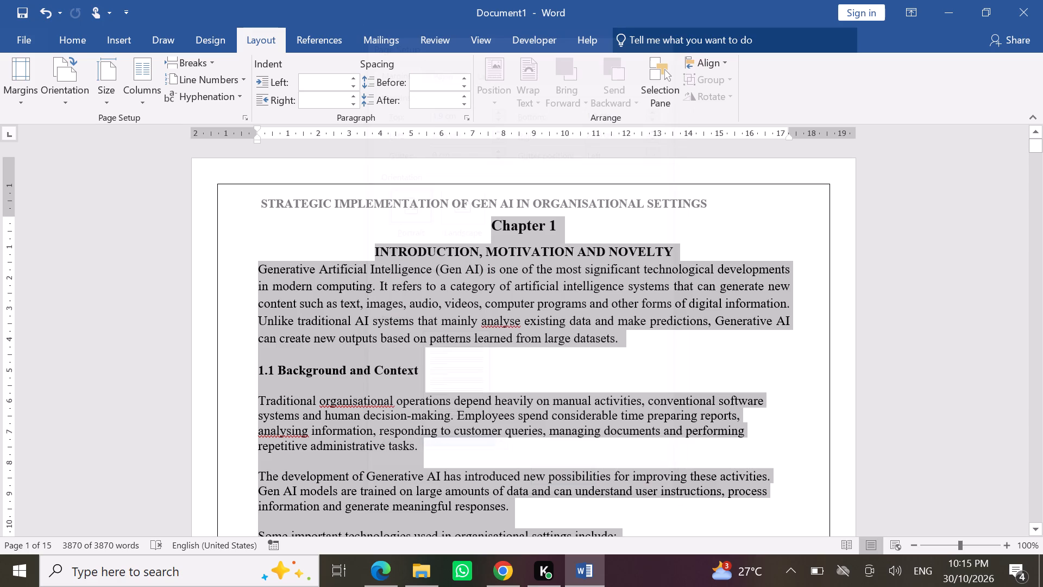
# Remove the box page border from the whole document by setting the page border to None.
pyautogui.click(165, 32)
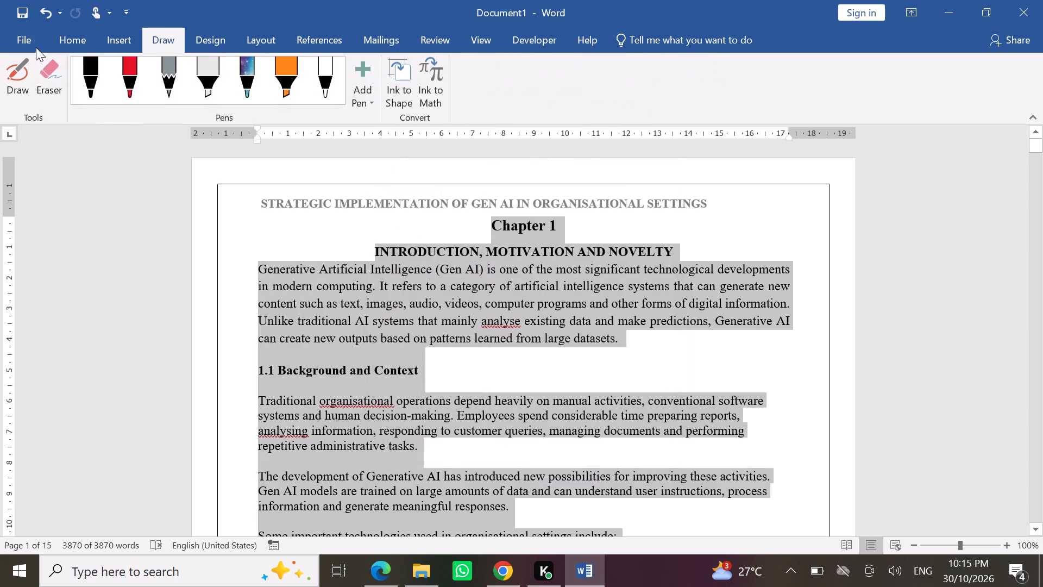
pyautogui.click(124, 40)
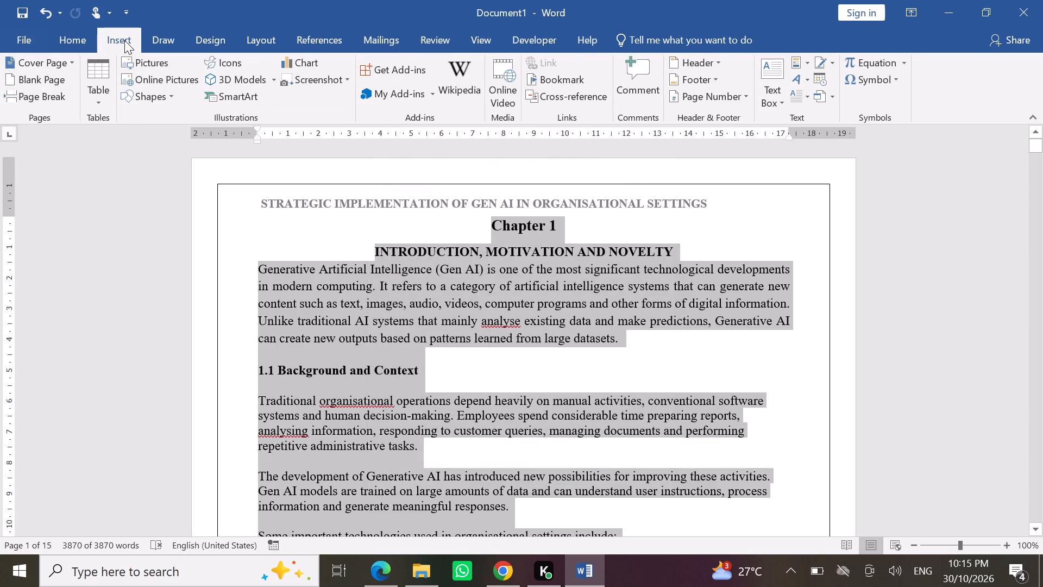
pyautogui.click(224, 32)
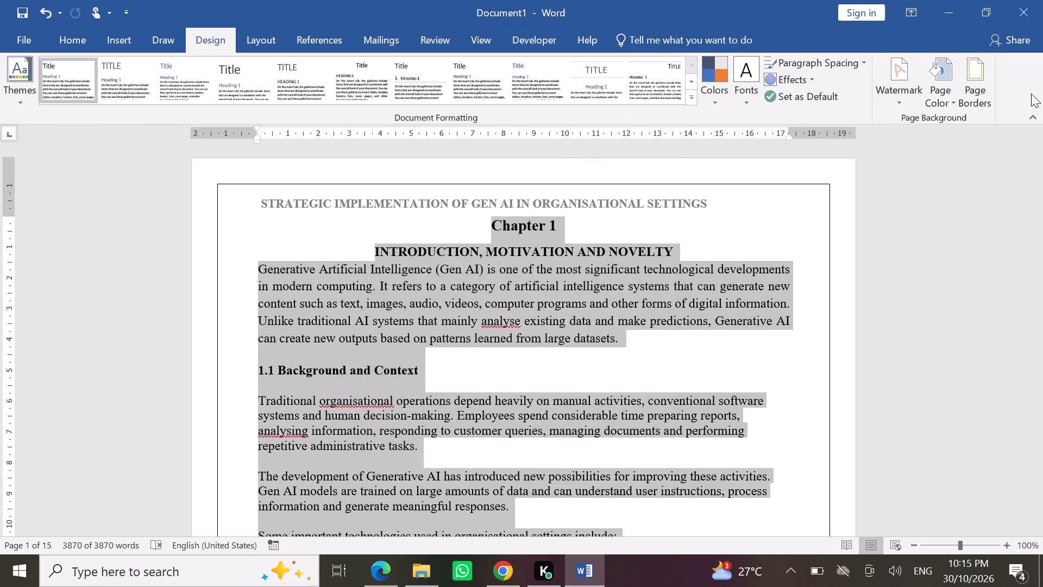
pyautogui.click(963, 69)
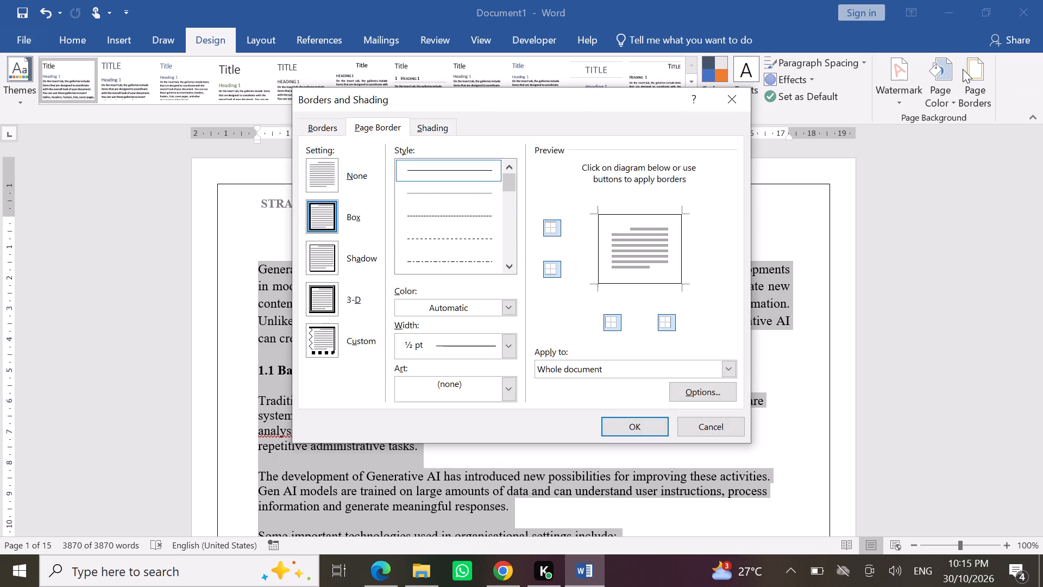
pyautogui.click(334, 177)
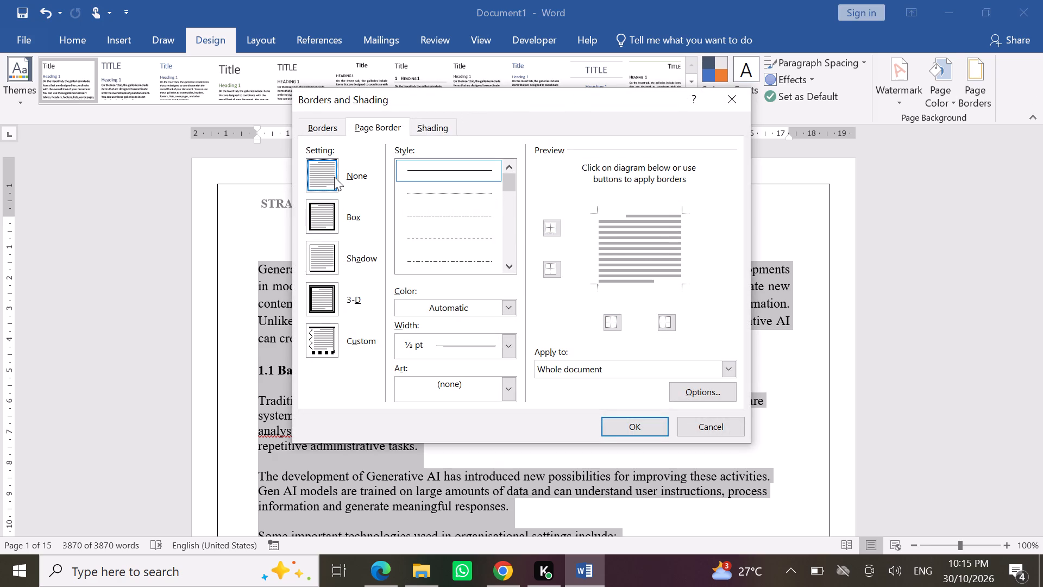
pyautogui.click(662, 426)
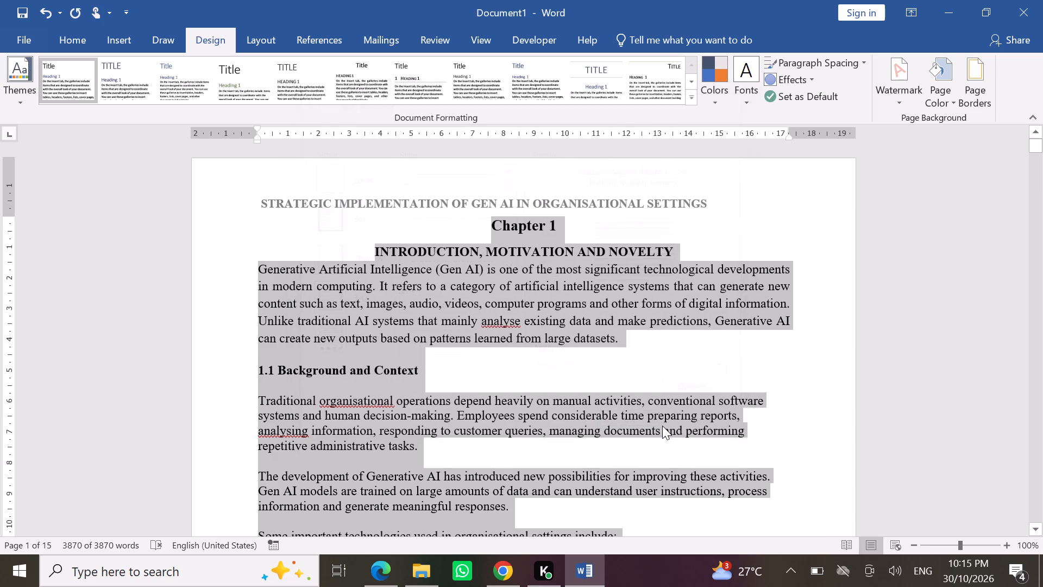
# Open the page header for editing and try to move its lower boundary upward.
pyautogui.click(345, 208)
pyautogui.click(317, 197)
pyautogui.moveTo(258, 194); pyautogui.dragTo(269, 198)
pyautogui.click(269, 198)
pyautogui.moveTo(269, 198); pyautogui.dragTo(477, 208)
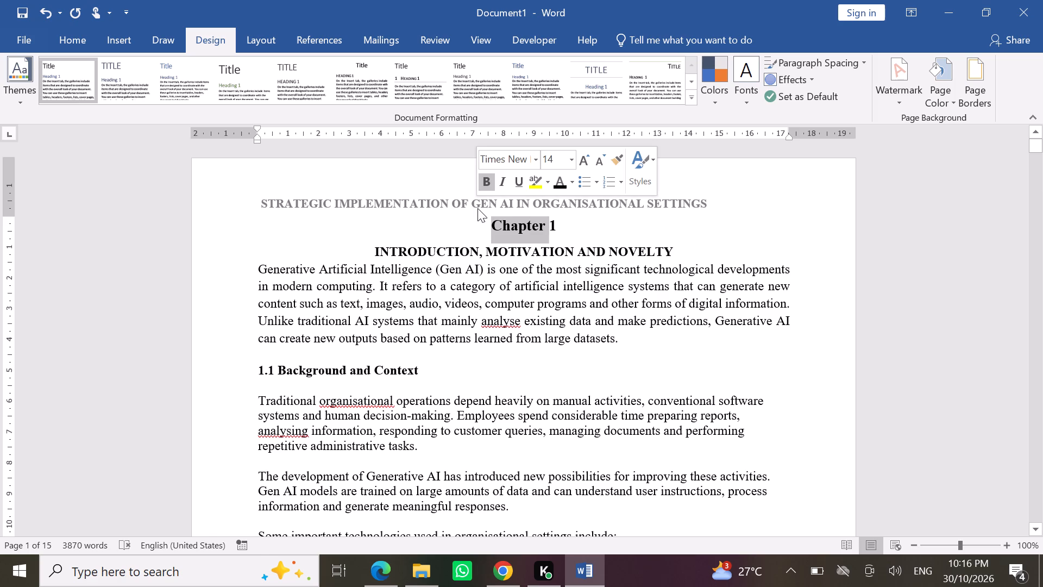
pyautogui.tripleClick(564, 203)
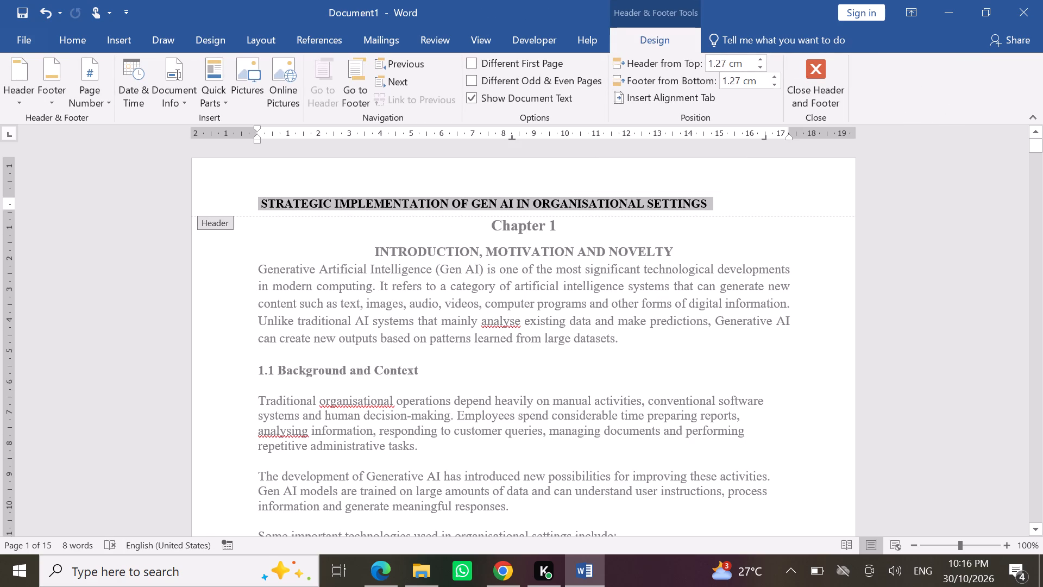
pyautogui.moveTo(237, 214); pyautogui.dragTo(235, 173)
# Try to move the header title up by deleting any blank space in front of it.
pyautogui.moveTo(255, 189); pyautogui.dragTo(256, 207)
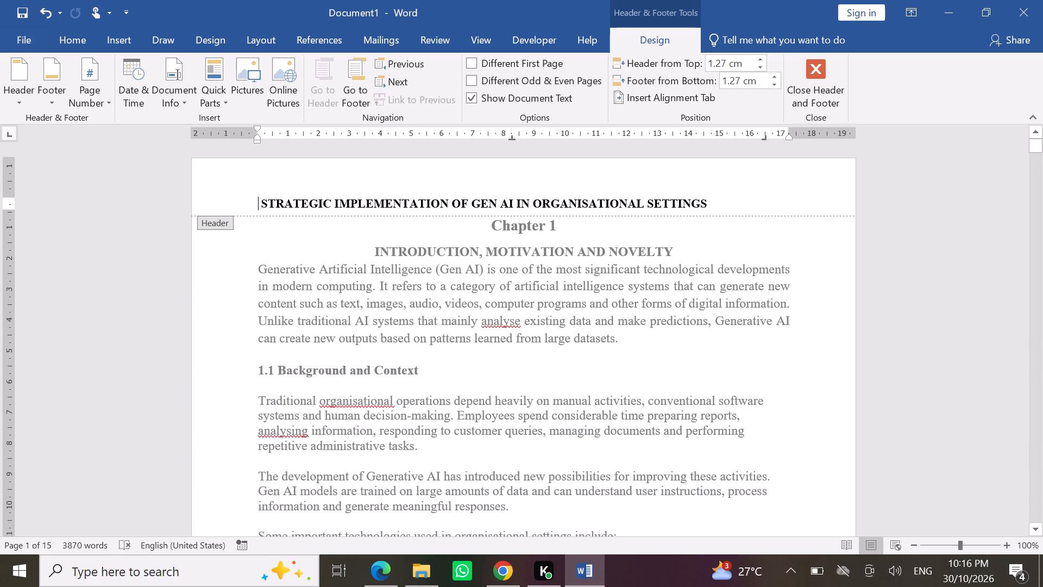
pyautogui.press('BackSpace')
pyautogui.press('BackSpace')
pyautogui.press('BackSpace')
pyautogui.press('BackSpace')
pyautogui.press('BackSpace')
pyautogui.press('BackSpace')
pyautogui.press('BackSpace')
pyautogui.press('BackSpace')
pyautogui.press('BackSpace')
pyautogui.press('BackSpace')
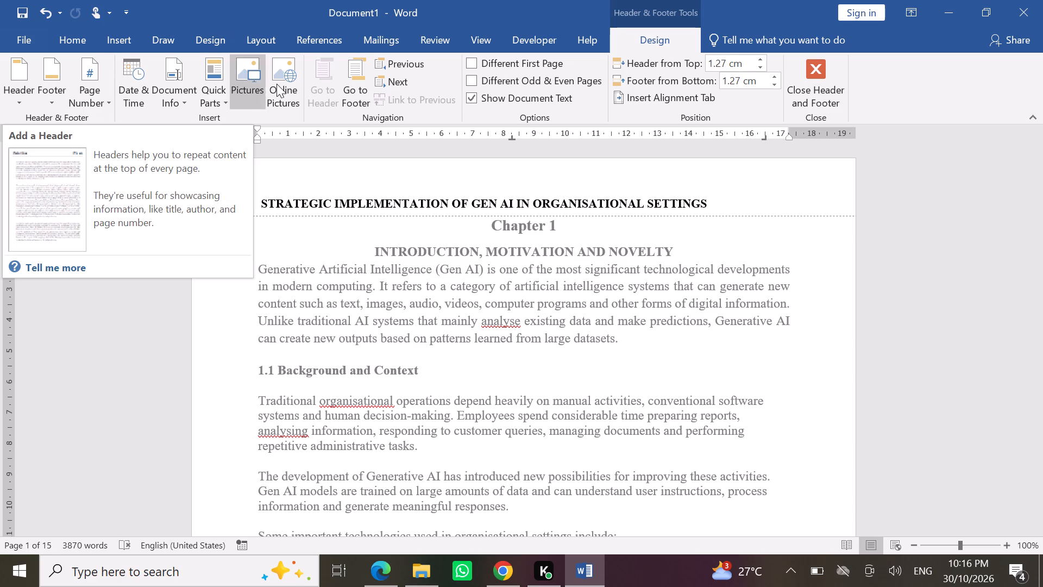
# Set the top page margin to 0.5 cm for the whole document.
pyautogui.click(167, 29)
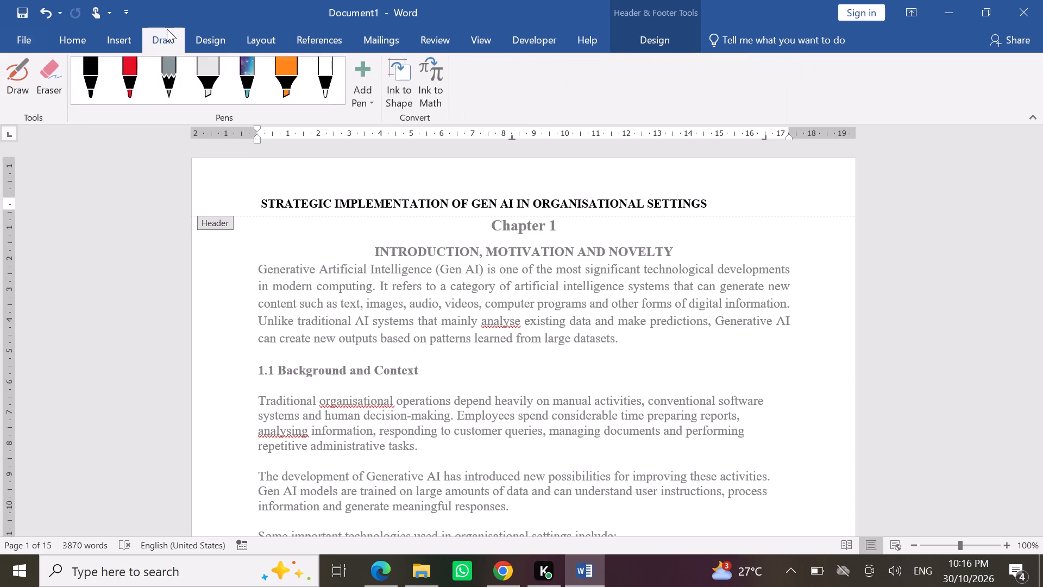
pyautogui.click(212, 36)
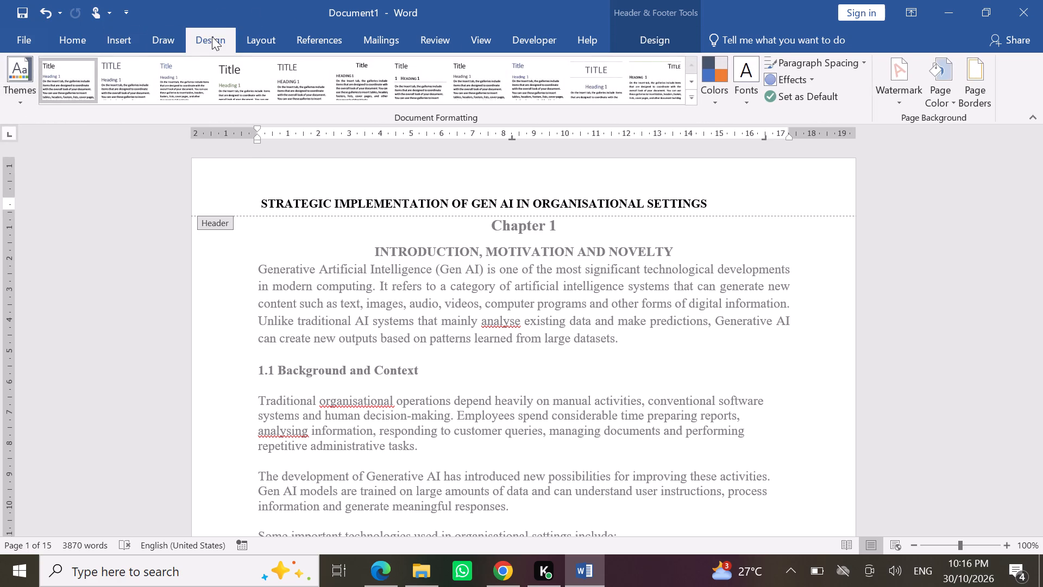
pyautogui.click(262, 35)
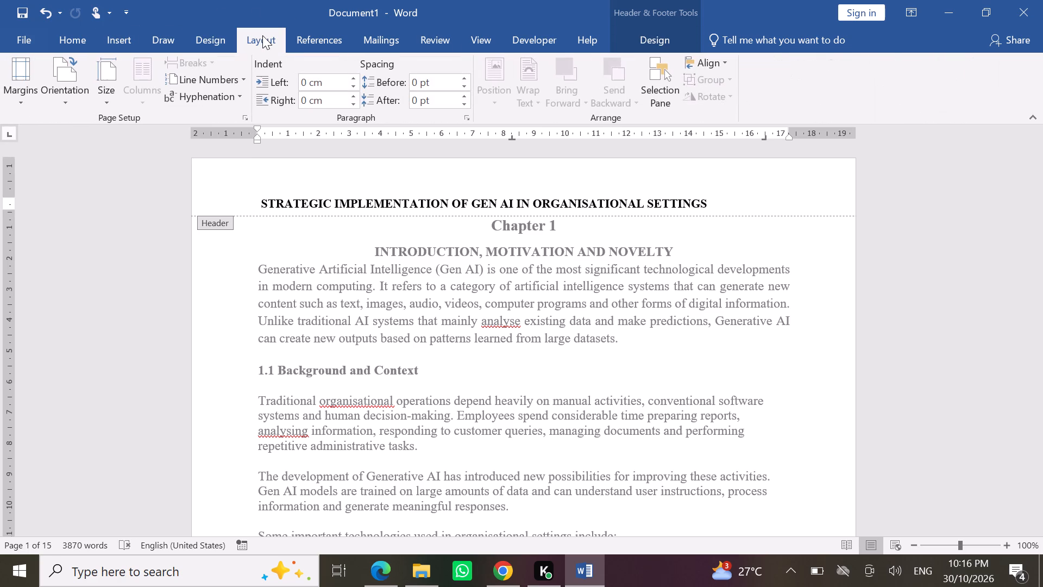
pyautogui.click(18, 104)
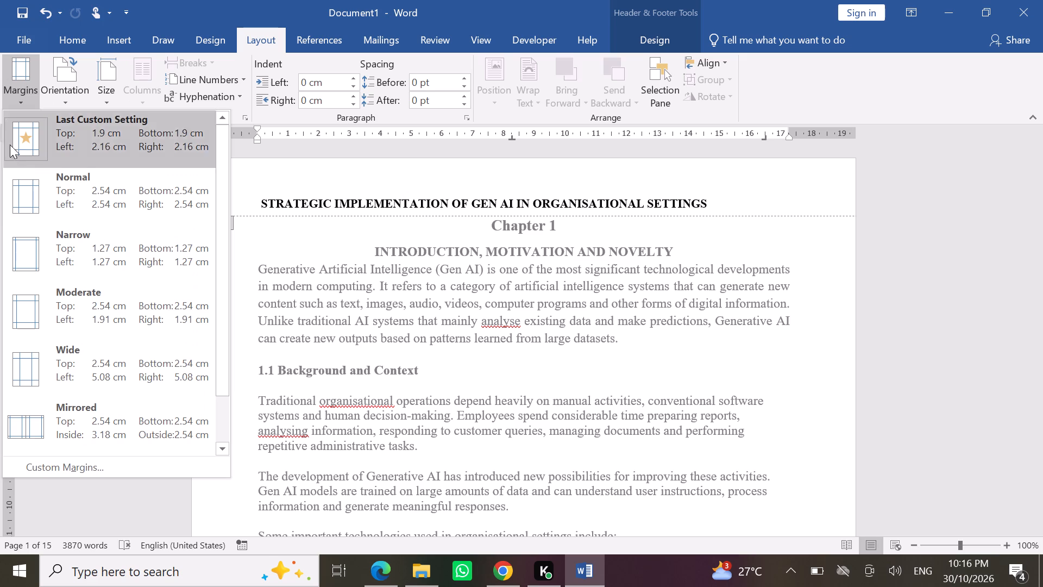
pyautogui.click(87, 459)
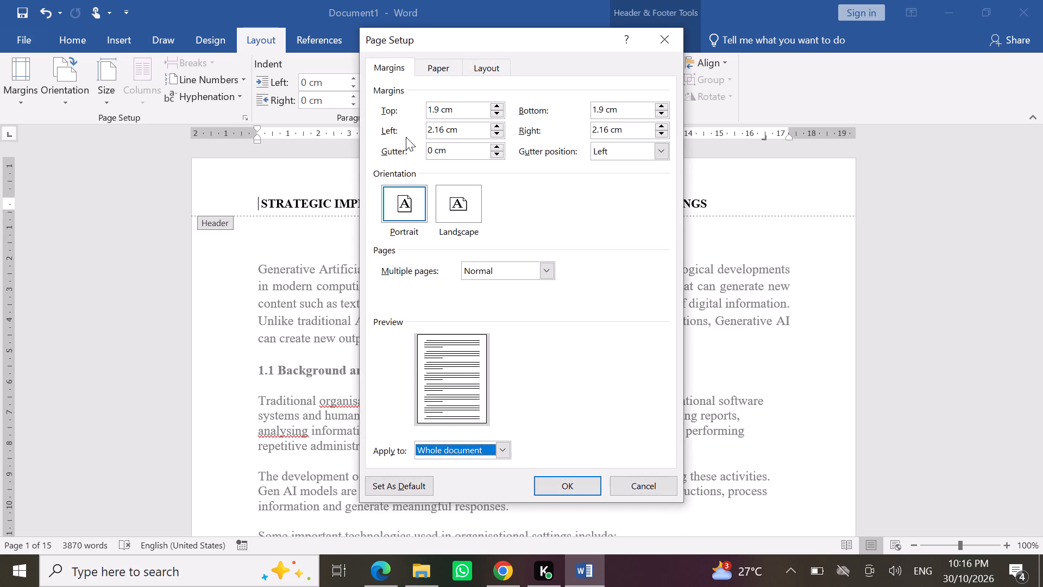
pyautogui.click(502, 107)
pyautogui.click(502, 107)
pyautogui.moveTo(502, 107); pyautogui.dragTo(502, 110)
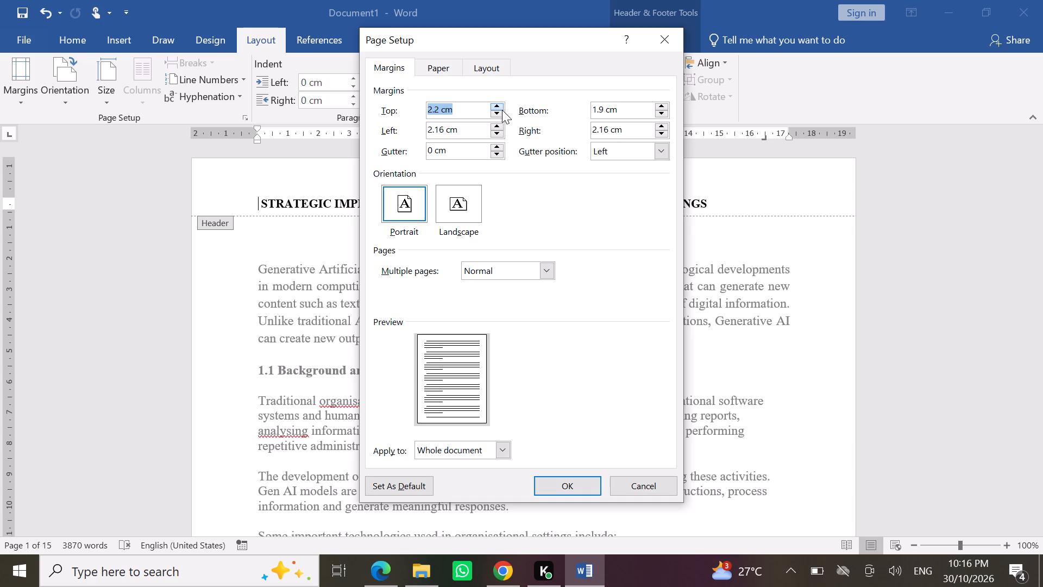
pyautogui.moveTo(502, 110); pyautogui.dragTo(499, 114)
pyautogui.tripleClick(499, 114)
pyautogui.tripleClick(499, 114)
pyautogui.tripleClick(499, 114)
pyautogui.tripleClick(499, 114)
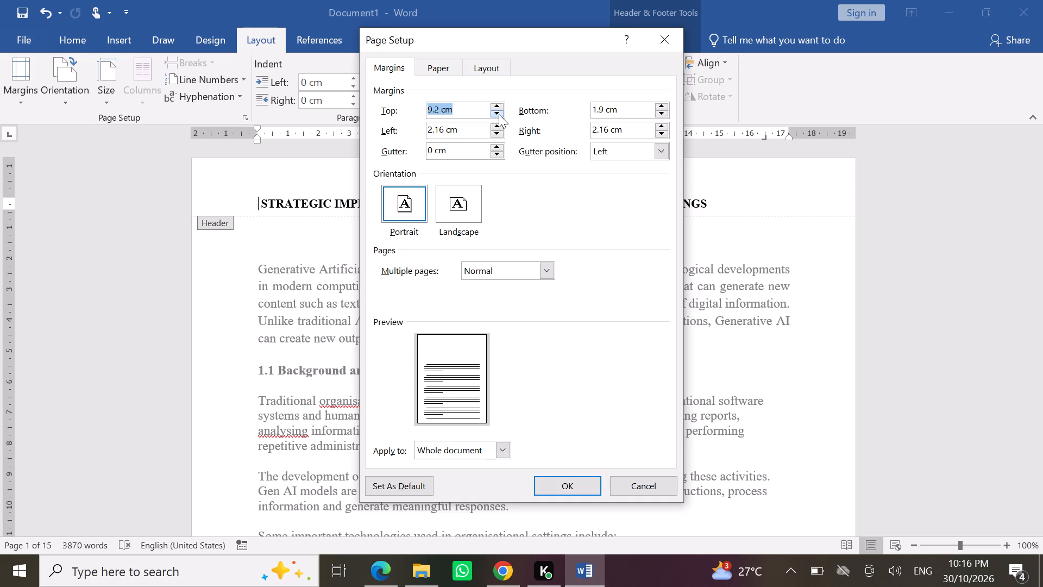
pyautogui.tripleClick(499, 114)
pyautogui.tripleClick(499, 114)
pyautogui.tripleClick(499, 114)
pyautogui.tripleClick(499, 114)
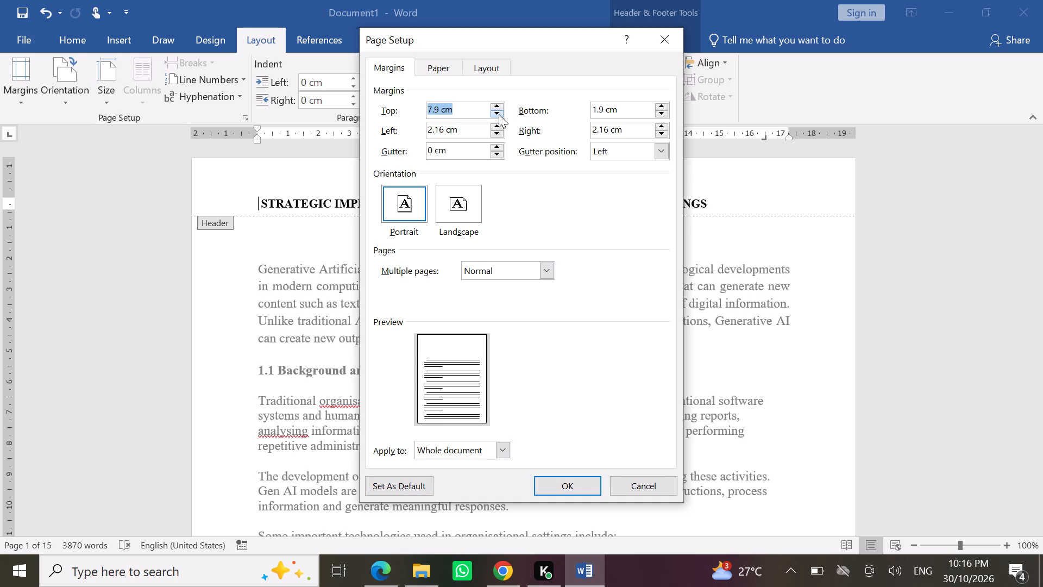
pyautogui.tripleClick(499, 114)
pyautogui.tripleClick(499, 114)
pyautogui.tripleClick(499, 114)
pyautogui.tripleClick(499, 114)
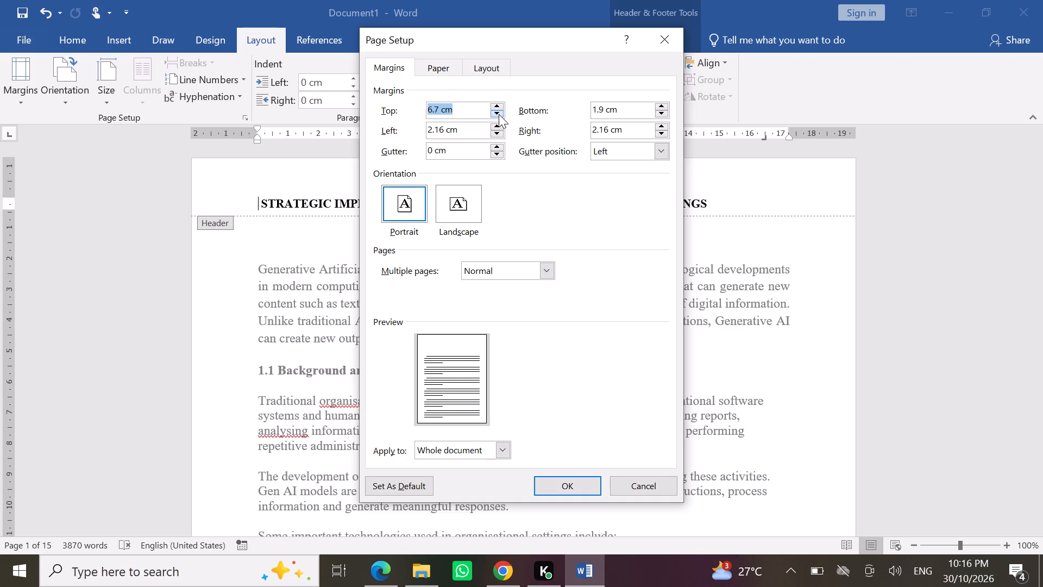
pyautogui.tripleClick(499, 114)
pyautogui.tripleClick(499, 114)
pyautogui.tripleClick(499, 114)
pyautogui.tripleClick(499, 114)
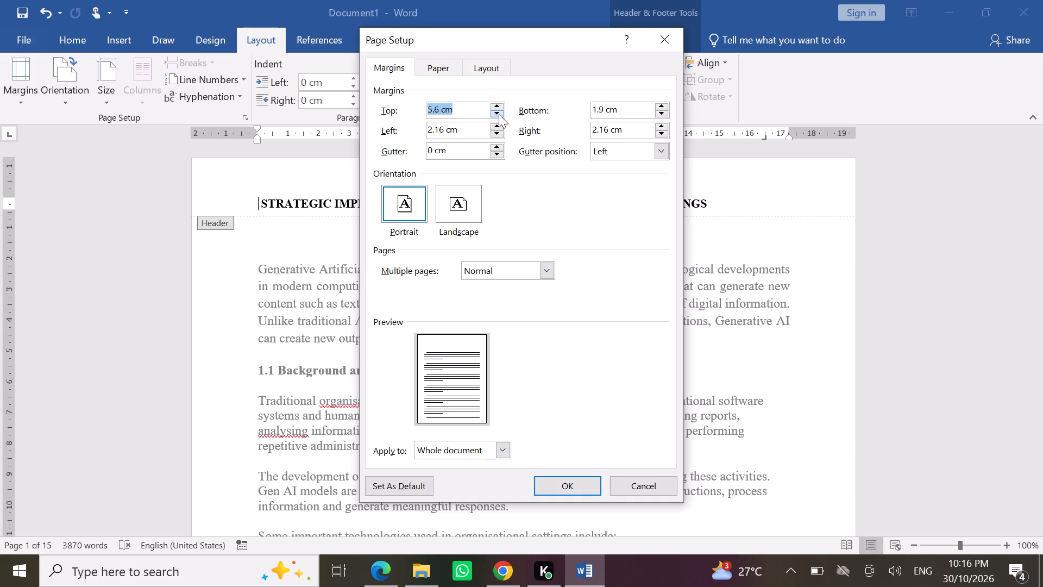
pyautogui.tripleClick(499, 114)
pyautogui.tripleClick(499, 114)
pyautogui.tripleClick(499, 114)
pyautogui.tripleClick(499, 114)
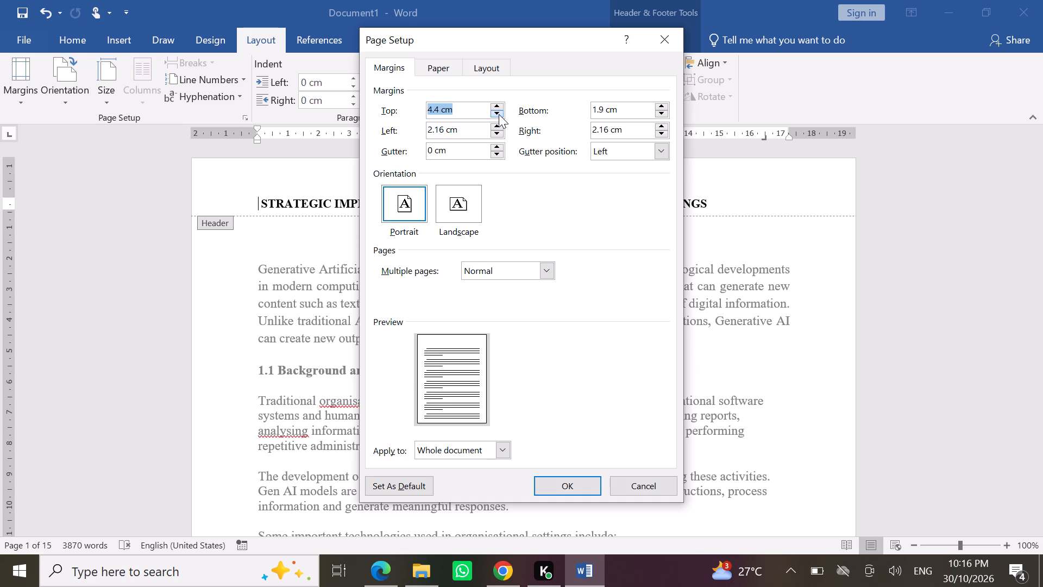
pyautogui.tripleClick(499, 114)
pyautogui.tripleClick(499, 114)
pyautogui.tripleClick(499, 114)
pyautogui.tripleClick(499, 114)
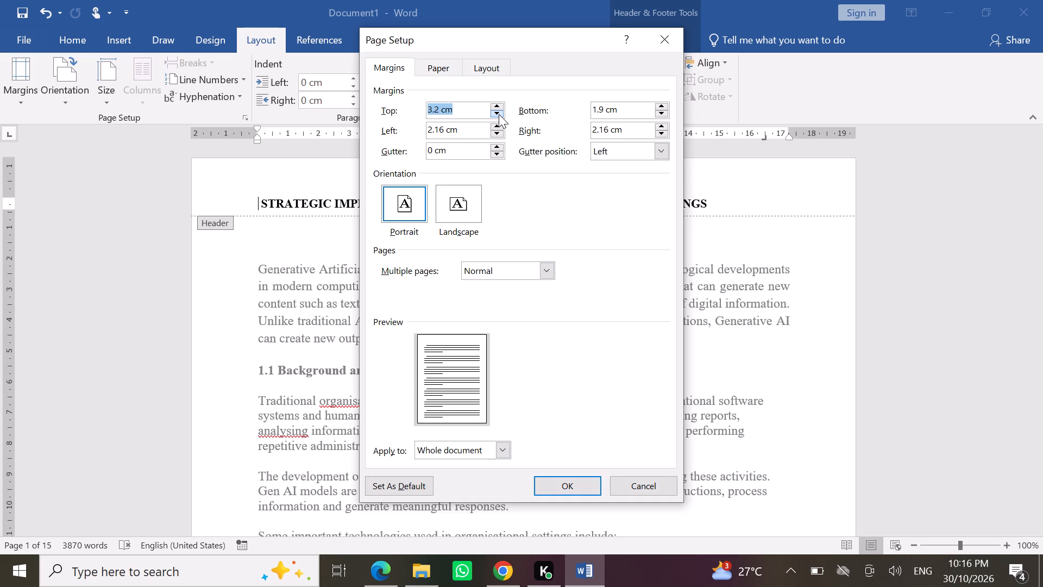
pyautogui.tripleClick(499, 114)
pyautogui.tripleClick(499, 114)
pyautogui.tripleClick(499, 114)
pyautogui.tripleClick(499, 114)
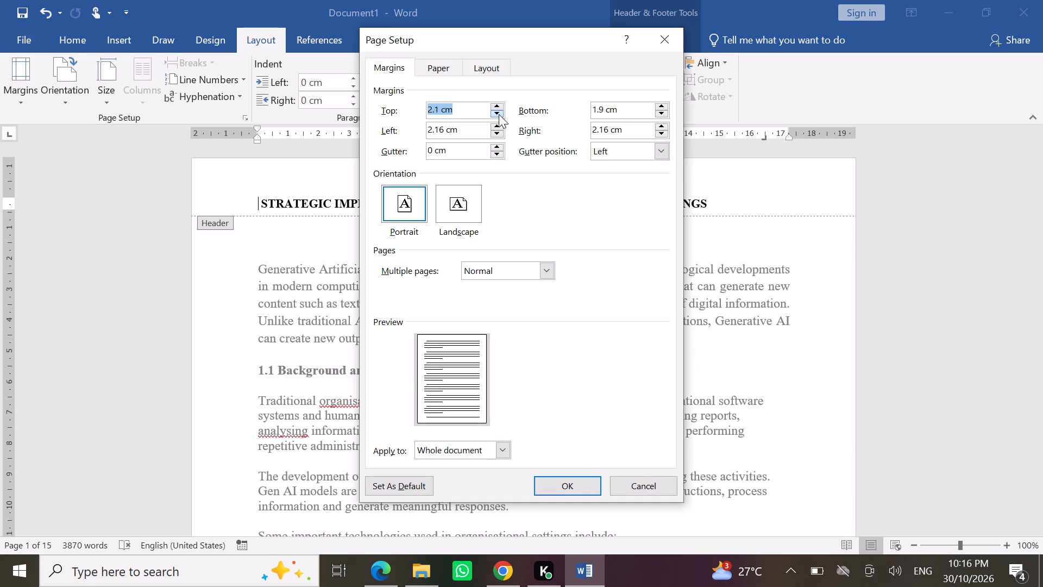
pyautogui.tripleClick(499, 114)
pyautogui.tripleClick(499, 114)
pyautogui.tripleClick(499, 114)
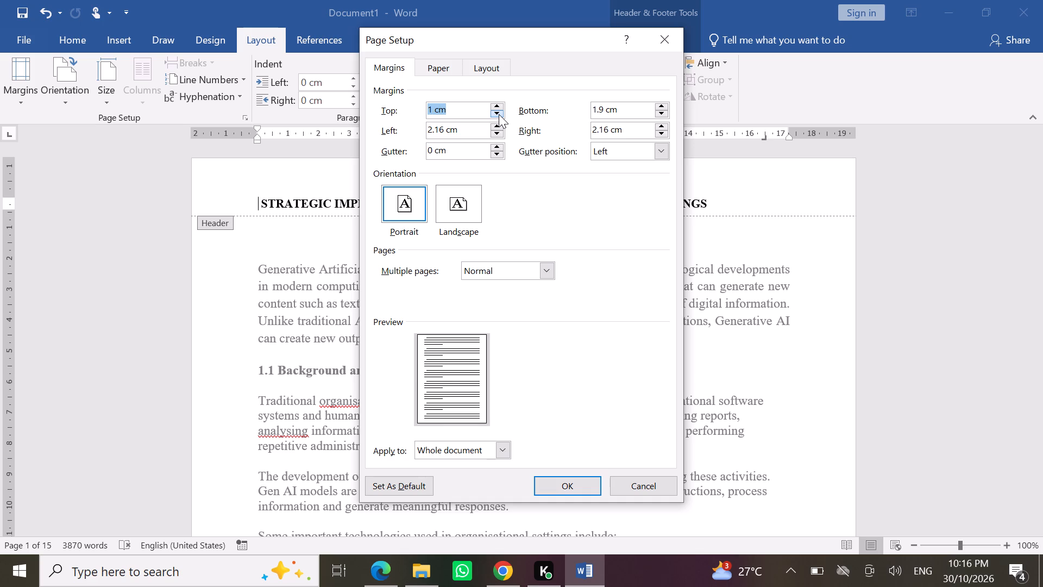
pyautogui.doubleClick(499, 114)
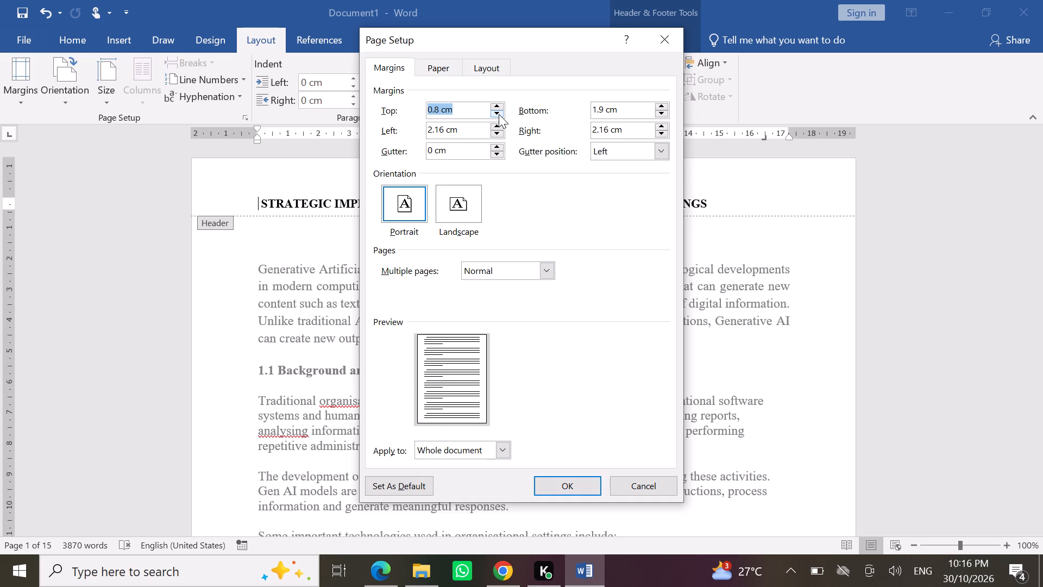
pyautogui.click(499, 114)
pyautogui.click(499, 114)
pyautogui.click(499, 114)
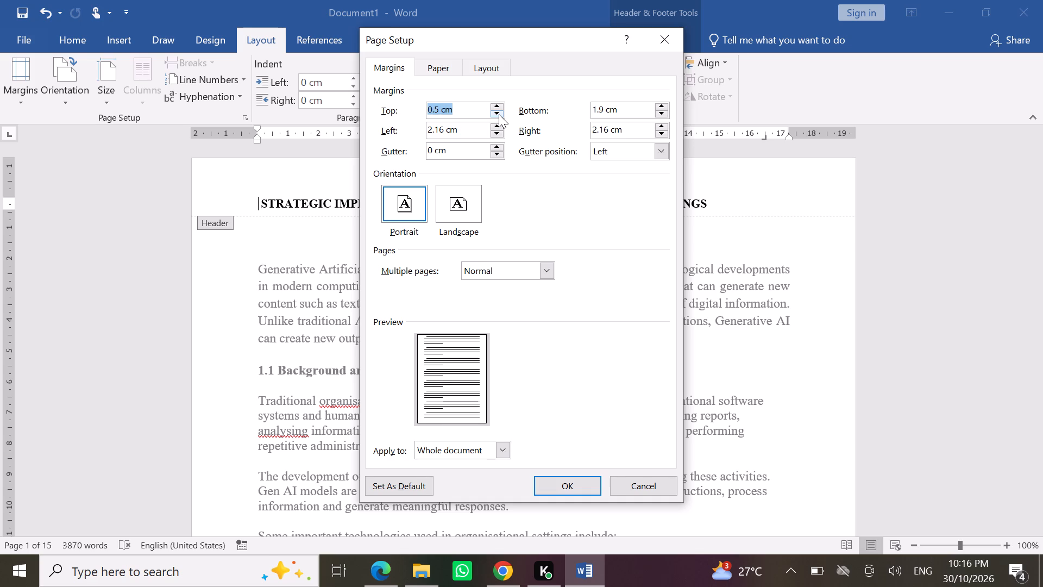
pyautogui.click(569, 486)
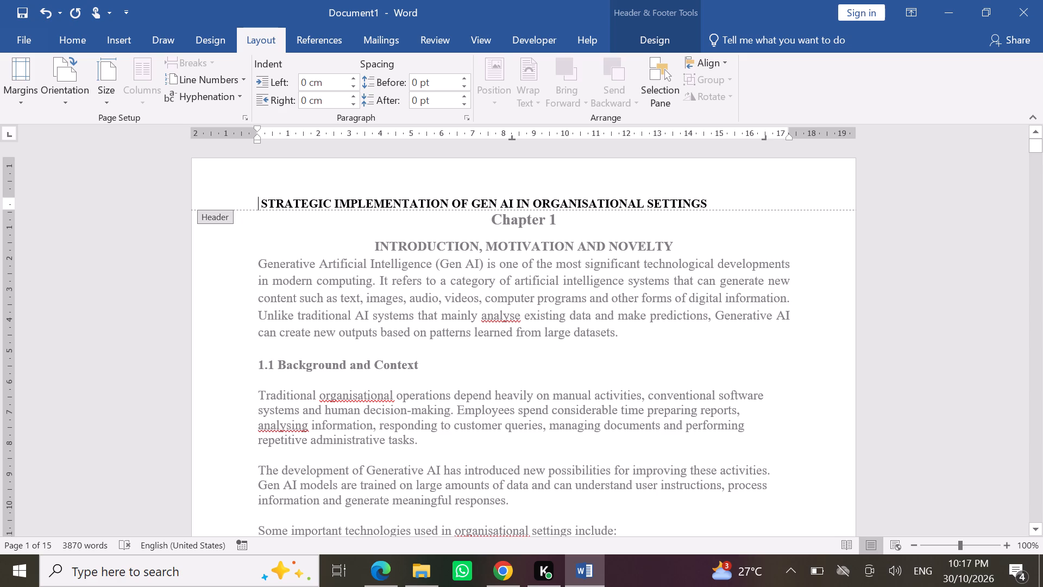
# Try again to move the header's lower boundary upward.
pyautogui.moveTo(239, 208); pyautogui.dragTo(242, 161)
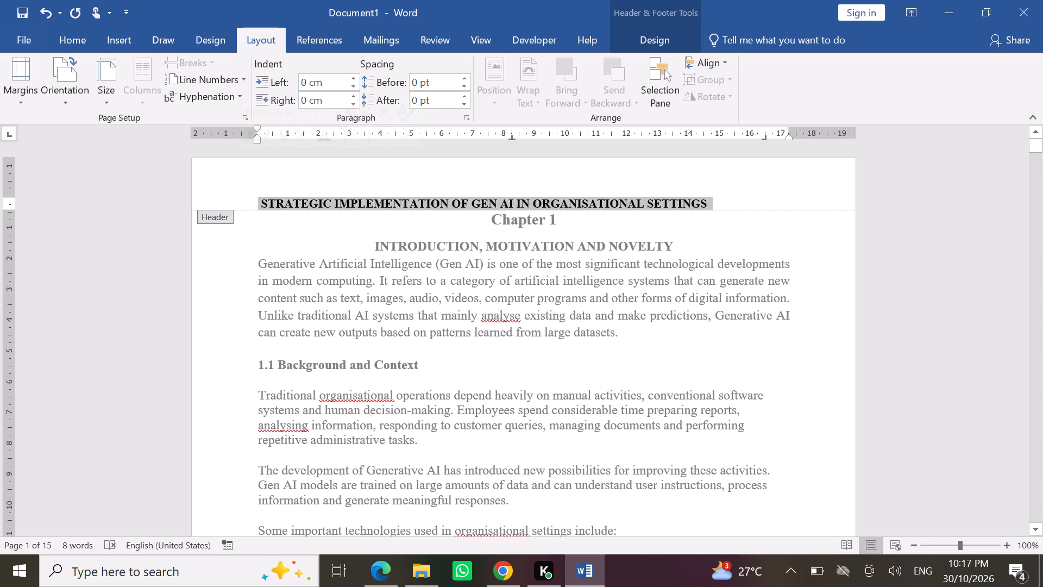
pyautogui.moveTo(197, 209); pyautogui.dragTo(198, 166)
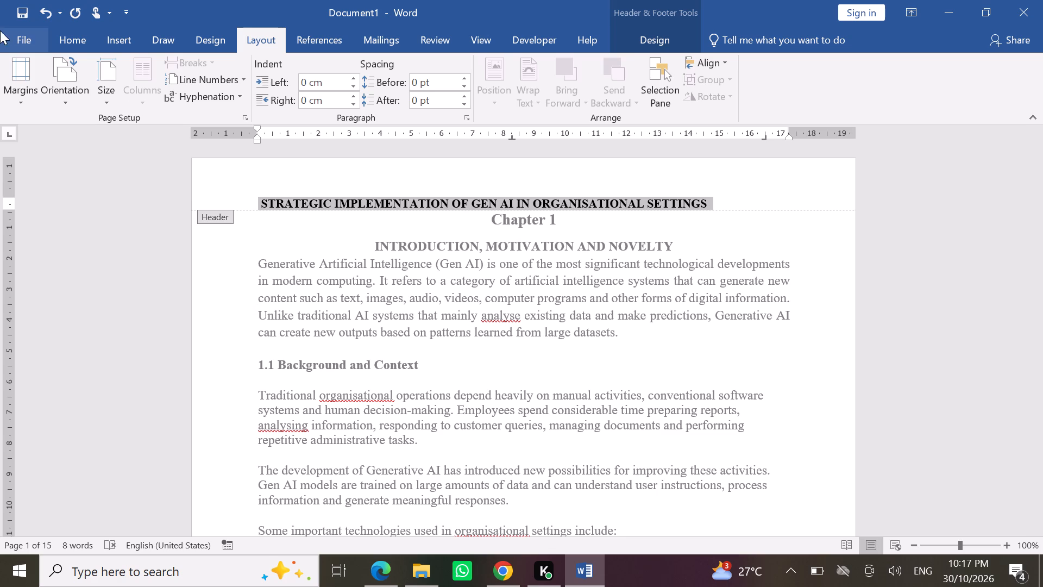
# Set the top page margin to 0 cm for the whole document.
pyautogui.click(23, 105)
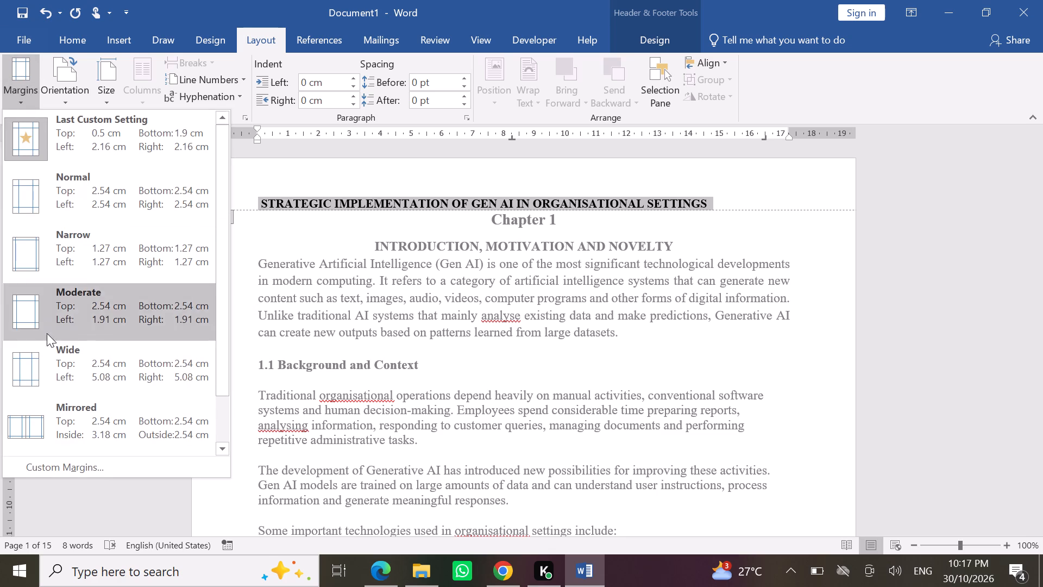
pyautogui.click(79, 469)
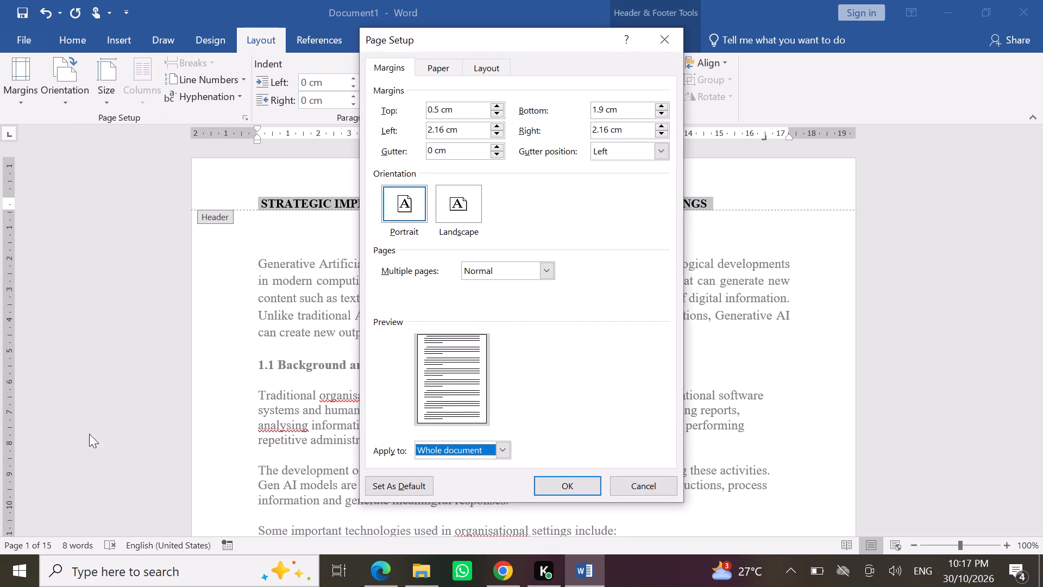
pyautogui.click(494, 107)
pyautogui.tripleClick(494, 111)
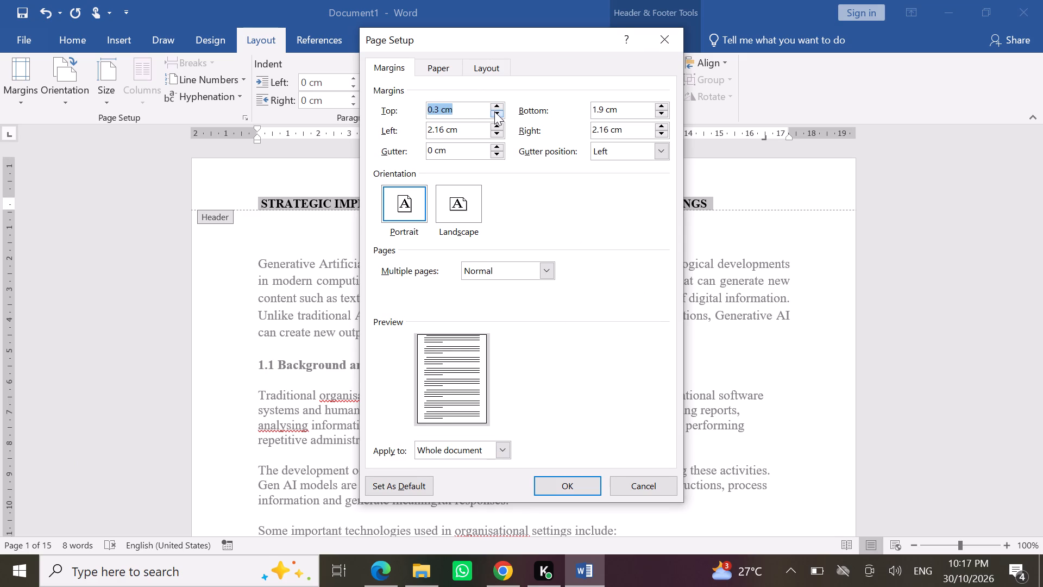
pyautogui.tripleClick(494, 111)
pyautogui.doubleClick(494, 111)
pyautogui.doubleClick(497, 104)
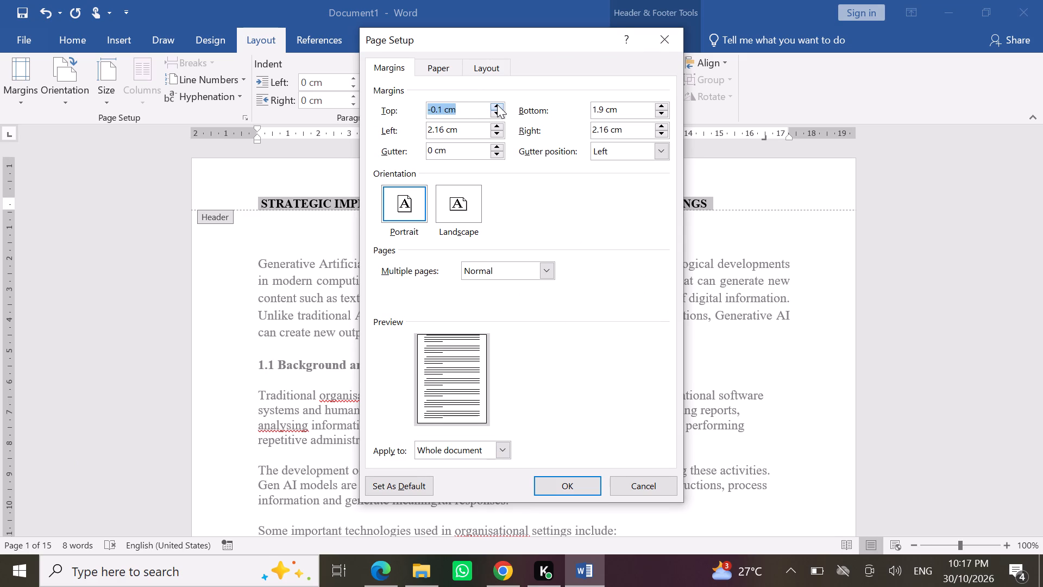
pyautogui.click(557, 479)
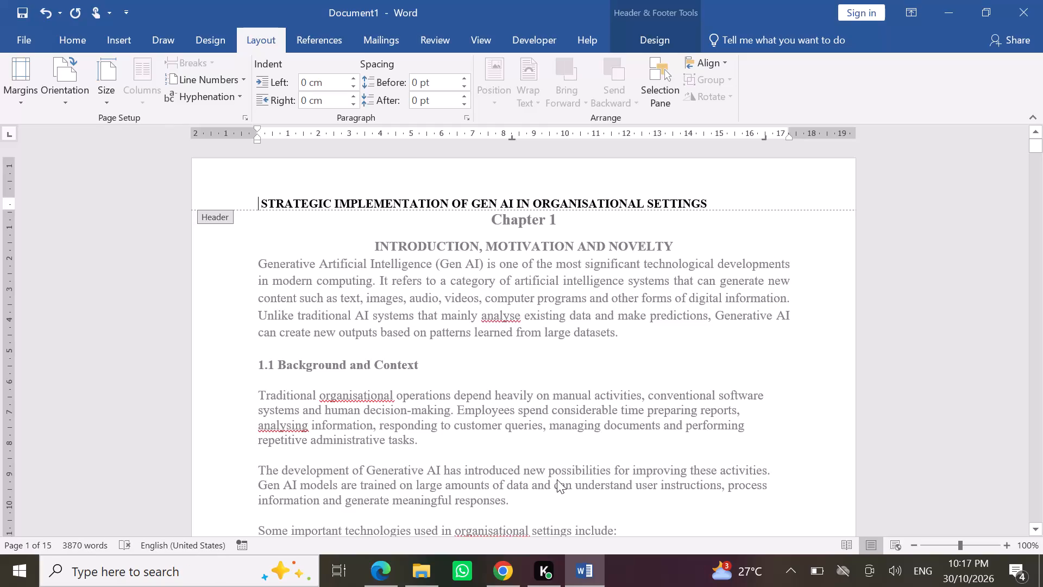
# Delete the leading space in front of the header title "STRATEGIC IMPLEMENTATION OF GEN AI IN ORGANISATIONAL SETTINGS".
pyautogui.click(375, 184)
pyautogui.click(263, 201)
pyautogui.press('BackSpace')
pyautogui.press('BackSpace')
pyautogui.press('BackSpace')
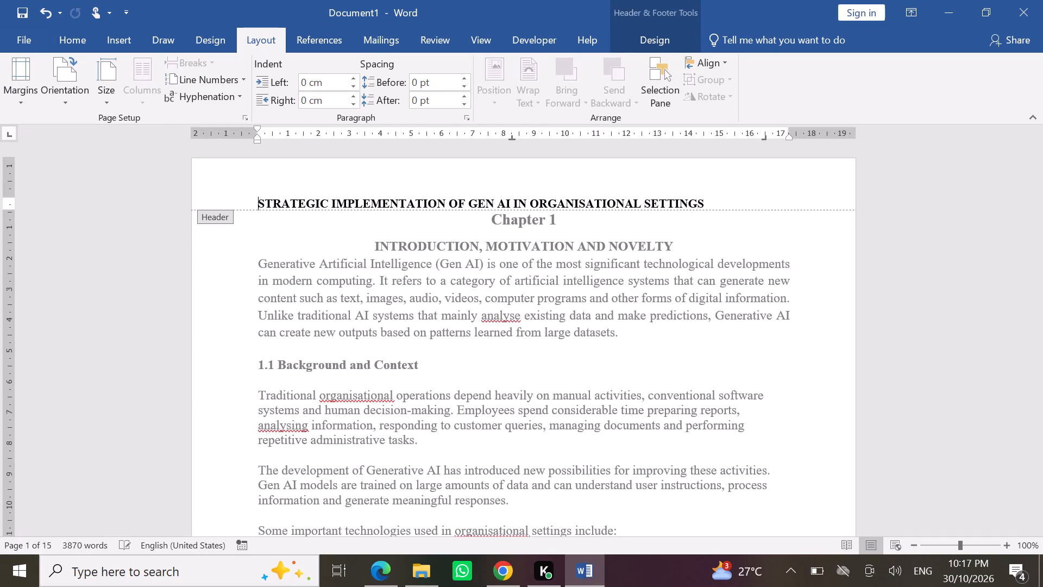
pyautogui.press('BackSpace')
pyautogui.press('BackSpace')
pyautogui.press('BackSpace')
pyautogui.press('BackSpace')
pyautogui.press('BackSpace')
pyautogui.press('BackSpace')
pyautogui.press('BackSpace')
pyautogui.press('BackSpace')
pyautogui.press('BackSpace')
pyautogui.press('BackSpace')
pyautogui.press('BackSpace')
pyautogui.press('BackSpace')
pyautogui.press('BackSpace')
pyautogui.press('BackSpace')
pyautogui.press('BackSpace')
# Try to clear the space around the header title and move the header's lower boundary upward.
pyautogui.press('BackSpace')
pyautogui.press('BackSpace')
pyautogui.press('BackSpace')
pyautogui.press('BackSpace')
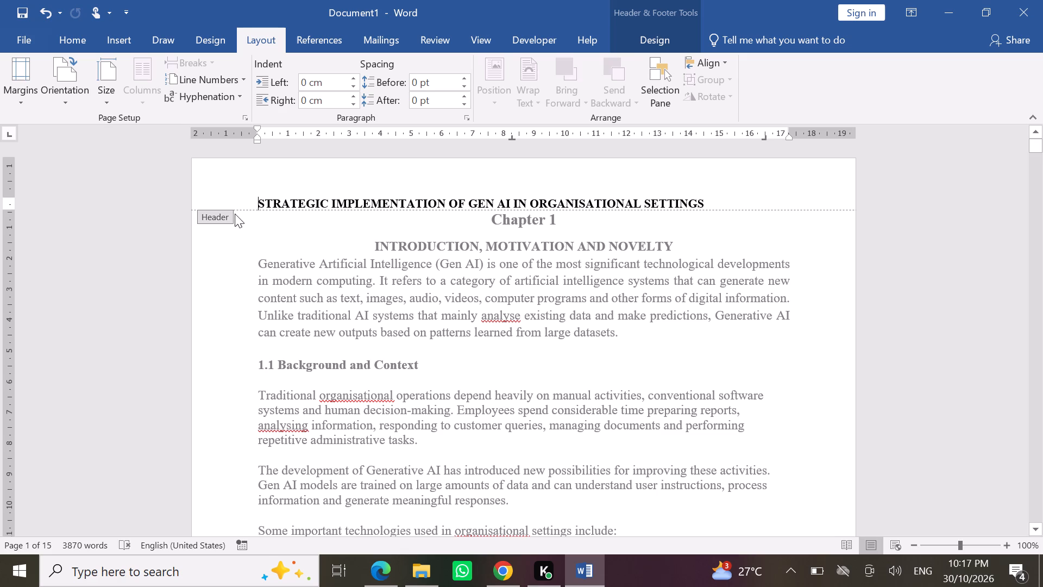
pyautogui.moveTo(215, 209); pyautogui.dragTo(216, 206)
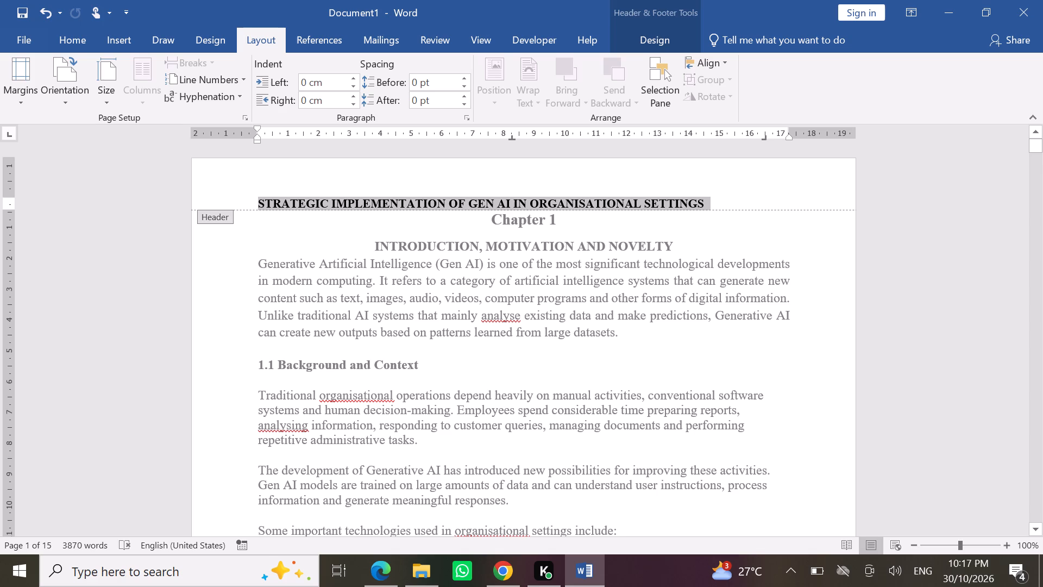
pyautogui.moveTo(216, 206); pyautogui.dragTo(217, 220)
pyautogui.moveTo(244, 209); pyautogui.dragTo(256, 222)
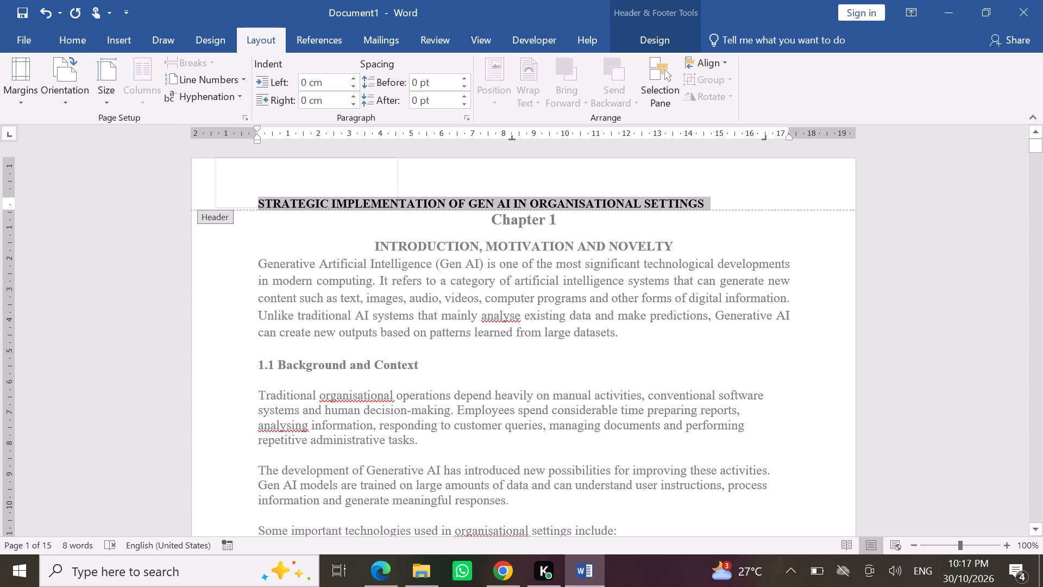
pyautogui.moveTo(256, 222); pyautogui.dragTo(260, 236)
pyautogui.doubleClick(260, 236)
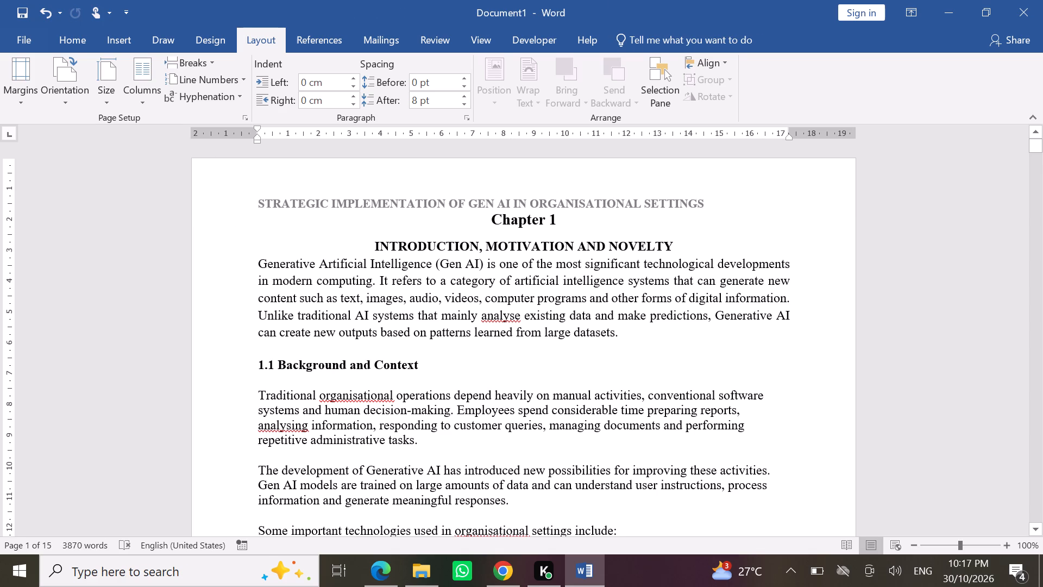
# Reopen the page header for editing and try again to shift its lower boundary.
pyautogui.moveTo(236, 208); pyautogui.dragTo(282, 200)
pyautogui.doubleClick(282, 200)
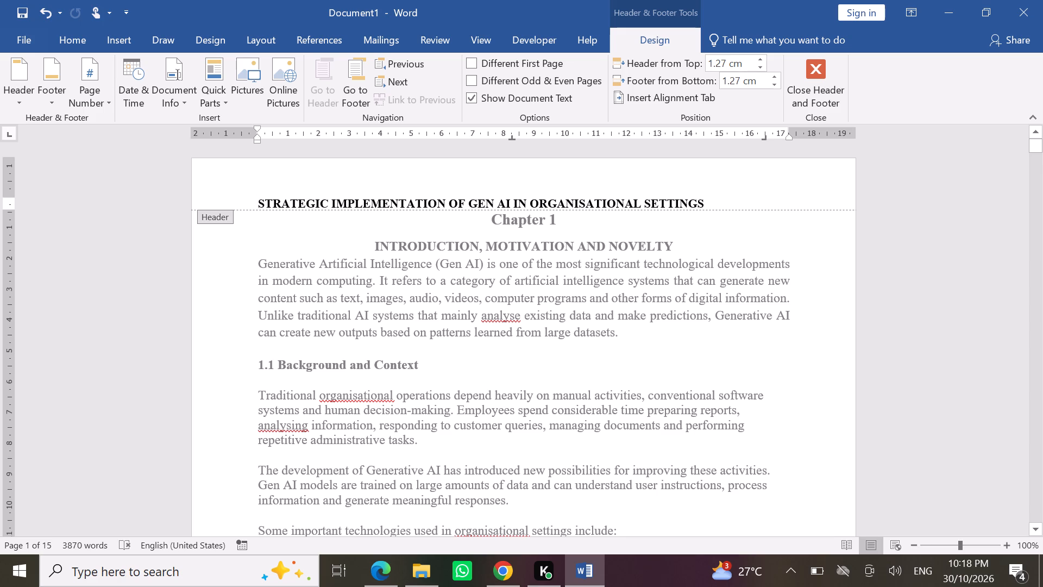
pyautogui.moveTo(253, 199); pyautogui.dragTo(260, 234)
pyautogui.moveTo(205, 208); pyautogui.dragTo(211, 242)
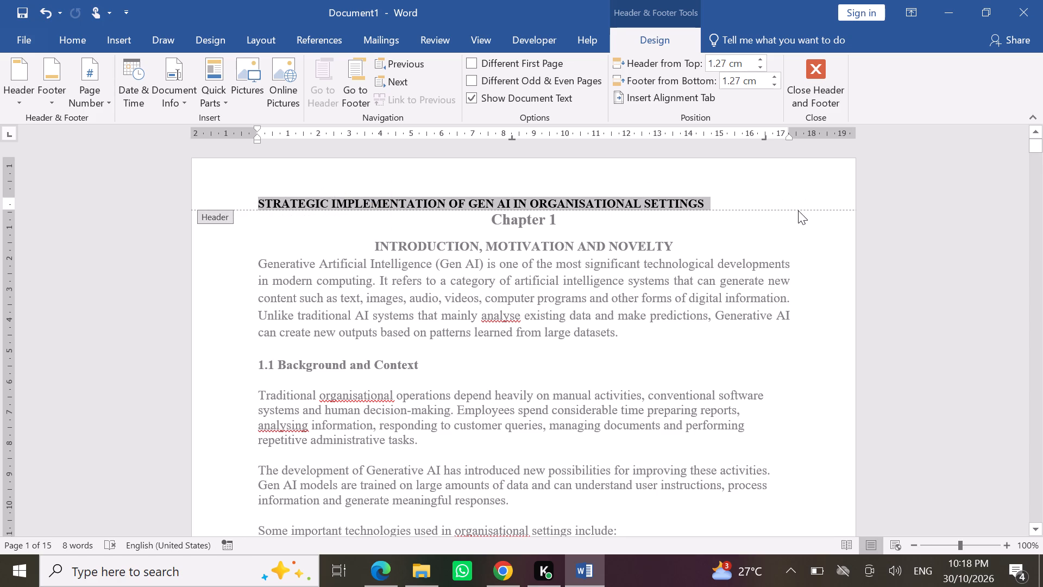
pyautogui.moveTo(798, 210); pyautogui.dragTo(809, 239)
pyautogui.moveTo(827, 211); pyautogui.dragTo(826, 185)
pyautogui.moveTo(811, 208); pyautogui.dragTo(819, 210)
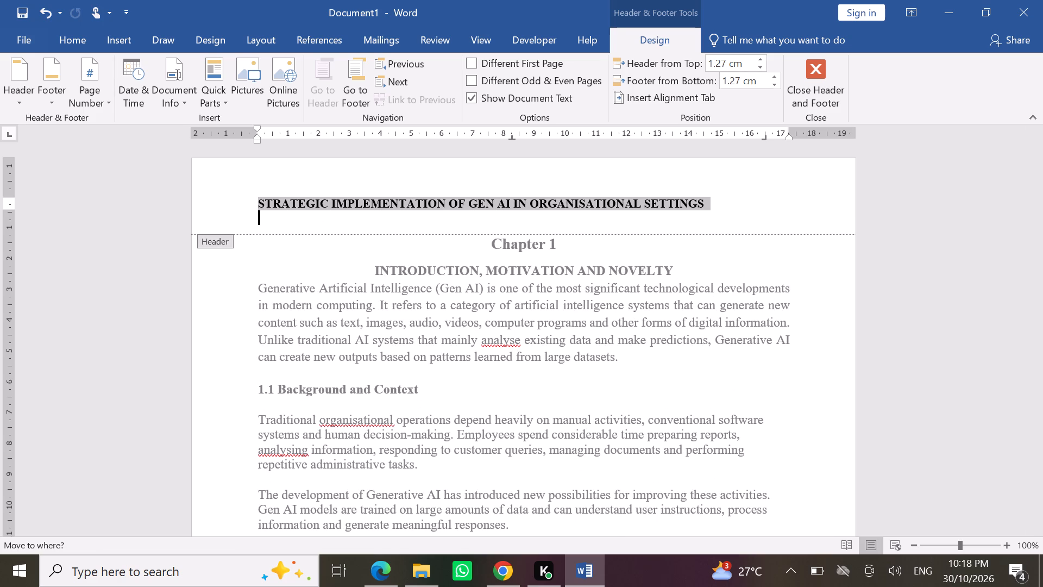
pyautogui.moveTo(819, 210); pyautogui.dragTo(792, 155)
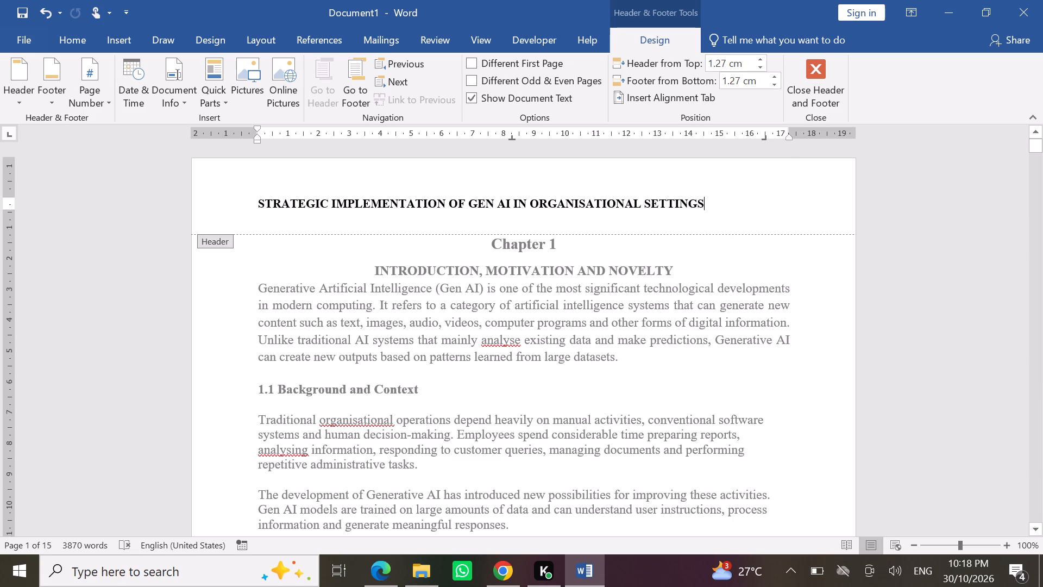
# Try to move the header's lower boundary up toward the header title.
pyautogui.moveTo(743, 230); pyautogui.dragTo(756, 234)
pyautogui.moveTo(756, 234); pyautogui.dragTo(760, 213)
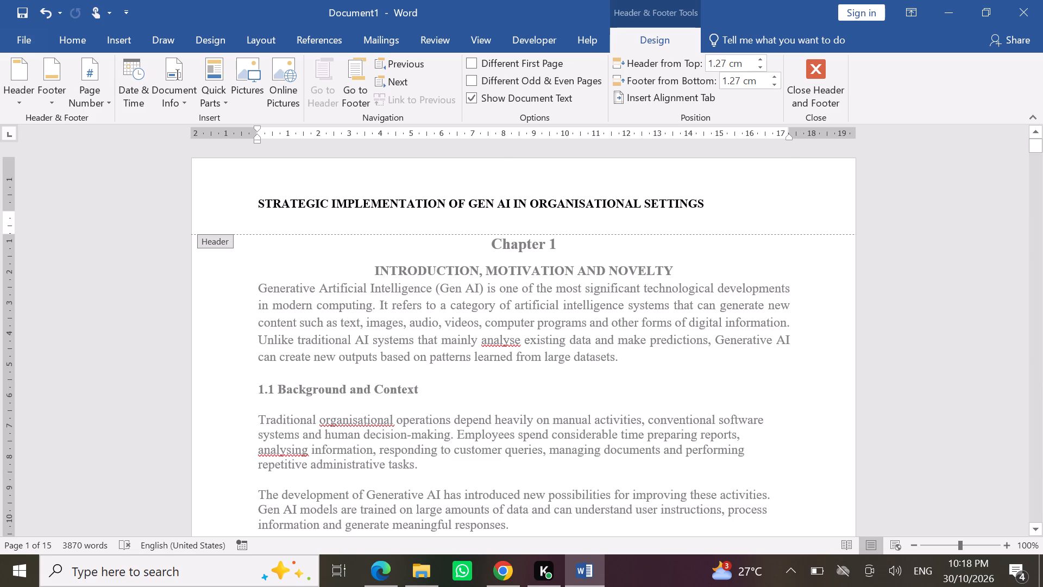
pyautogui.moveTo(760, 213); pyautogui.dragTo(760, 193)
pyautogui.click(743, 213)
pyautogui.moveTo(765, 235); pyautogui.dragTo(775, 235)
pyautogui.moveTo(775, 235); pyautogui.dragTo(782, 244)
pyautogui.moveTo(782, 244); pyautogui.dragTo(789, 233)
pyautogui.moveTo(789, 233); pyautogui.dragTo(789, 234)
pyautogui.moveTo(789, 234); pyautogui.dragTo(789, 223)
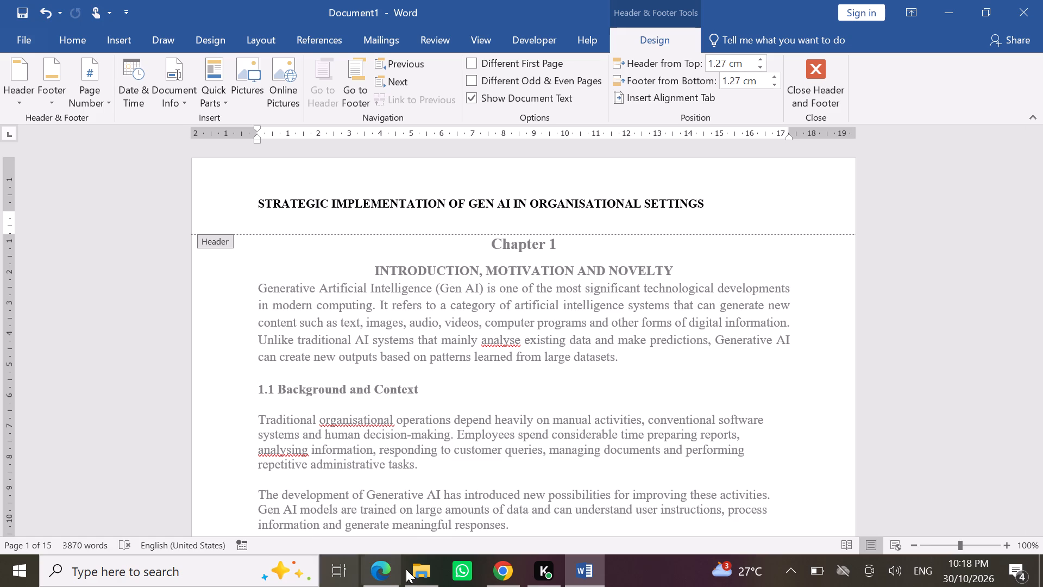
# Open the AI_in_LLM_Hallucinations_Mitigation report from Downloads, examine its header settings, and return to Document1.
pyautogui.click(422, 565)
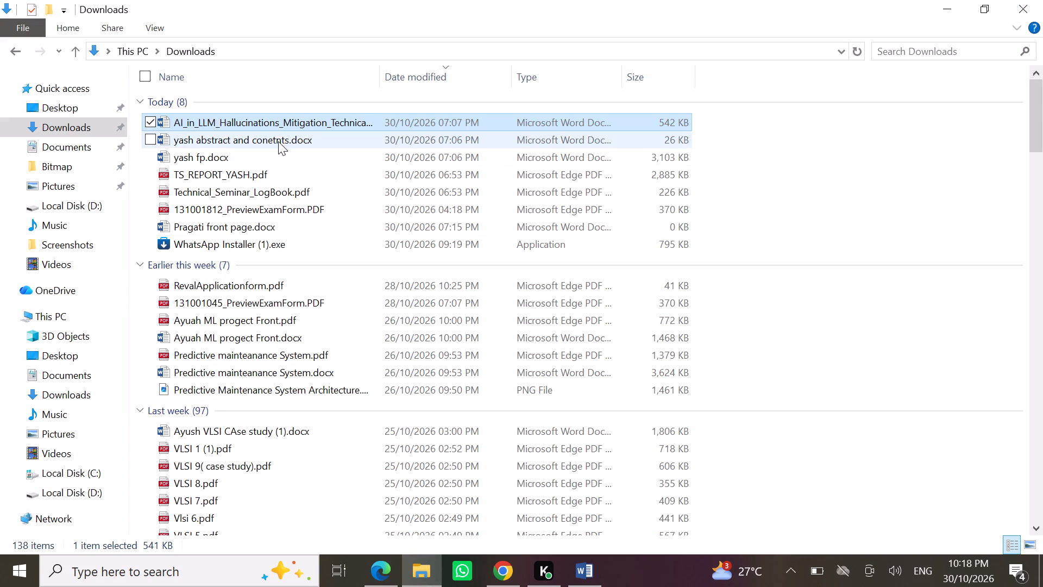
pyautogui.doubleClick(306, 116)
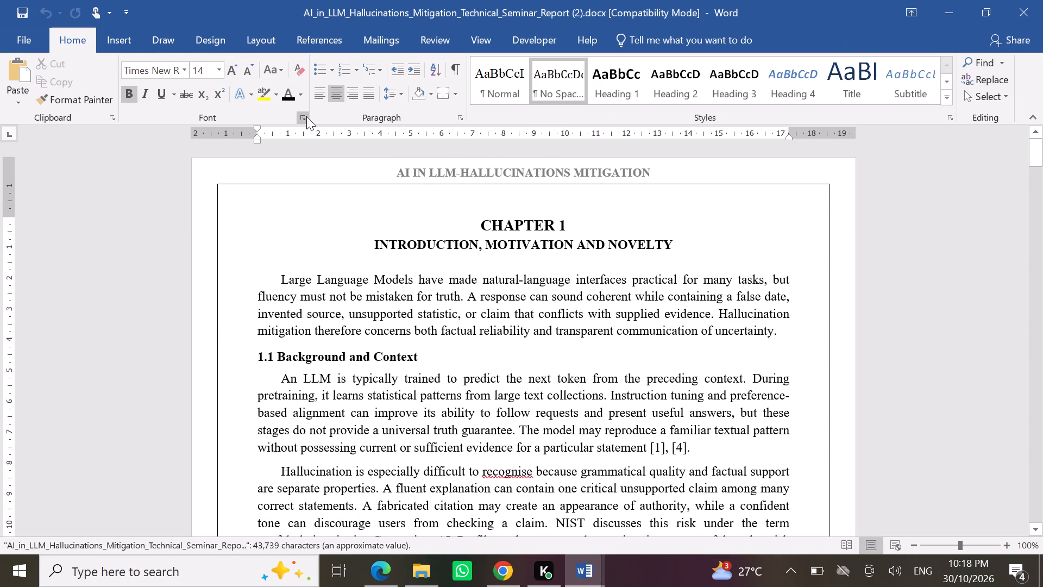
pyautogui.click(643, 224)
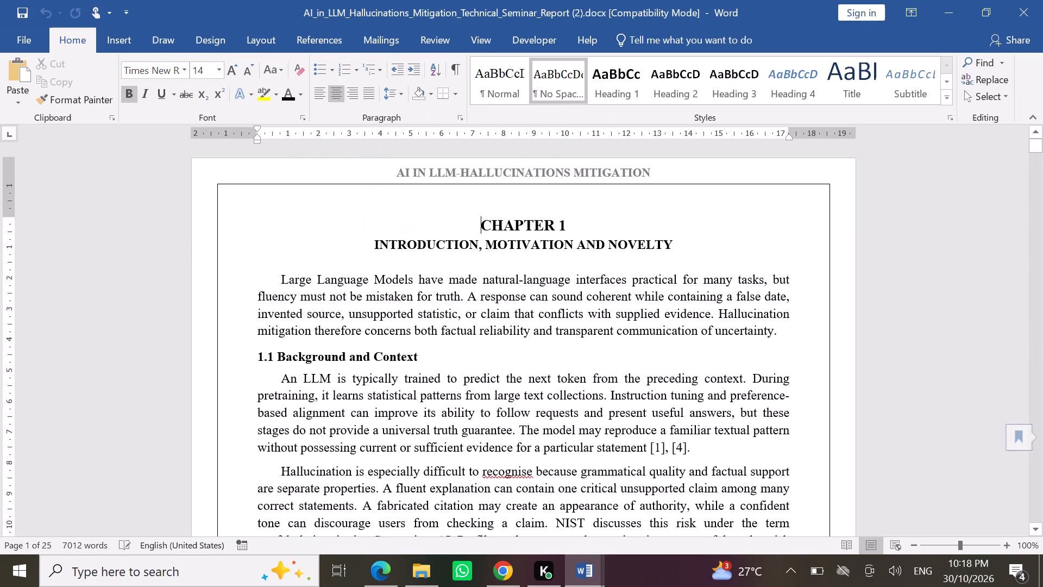
pyautogui.doubleClick(632, 168)
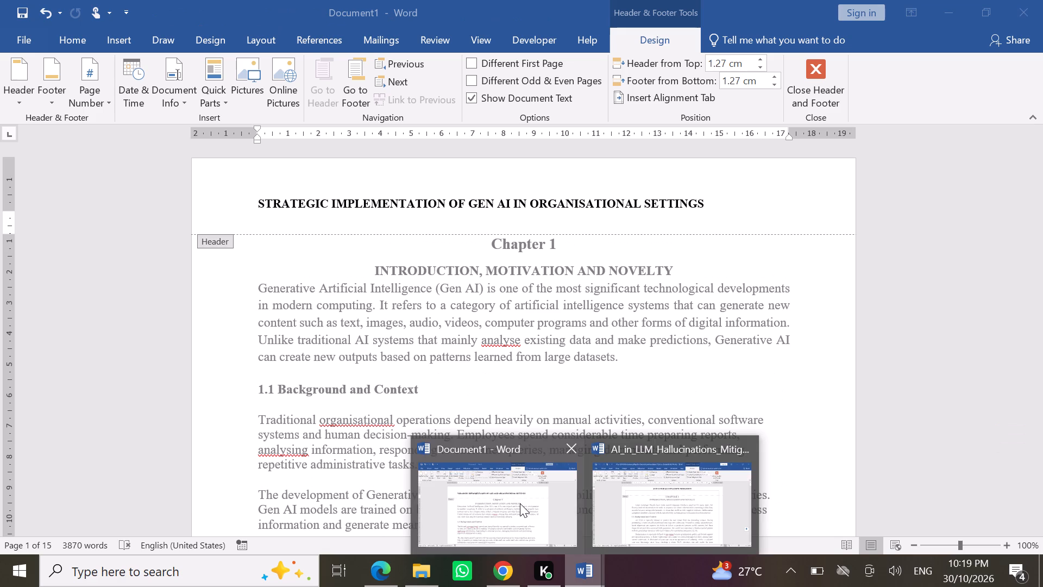
pyautogui.click(520, 503)
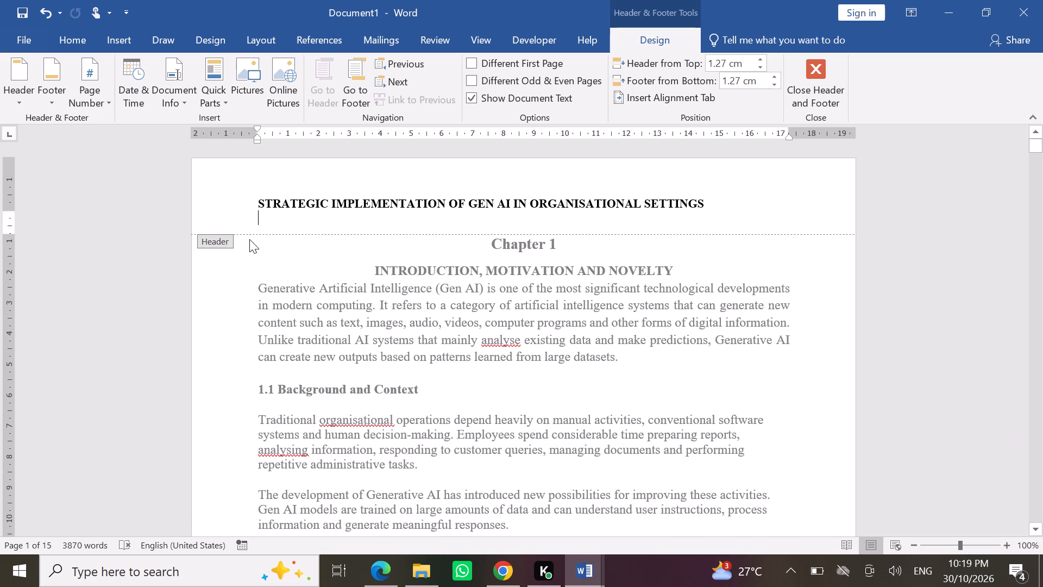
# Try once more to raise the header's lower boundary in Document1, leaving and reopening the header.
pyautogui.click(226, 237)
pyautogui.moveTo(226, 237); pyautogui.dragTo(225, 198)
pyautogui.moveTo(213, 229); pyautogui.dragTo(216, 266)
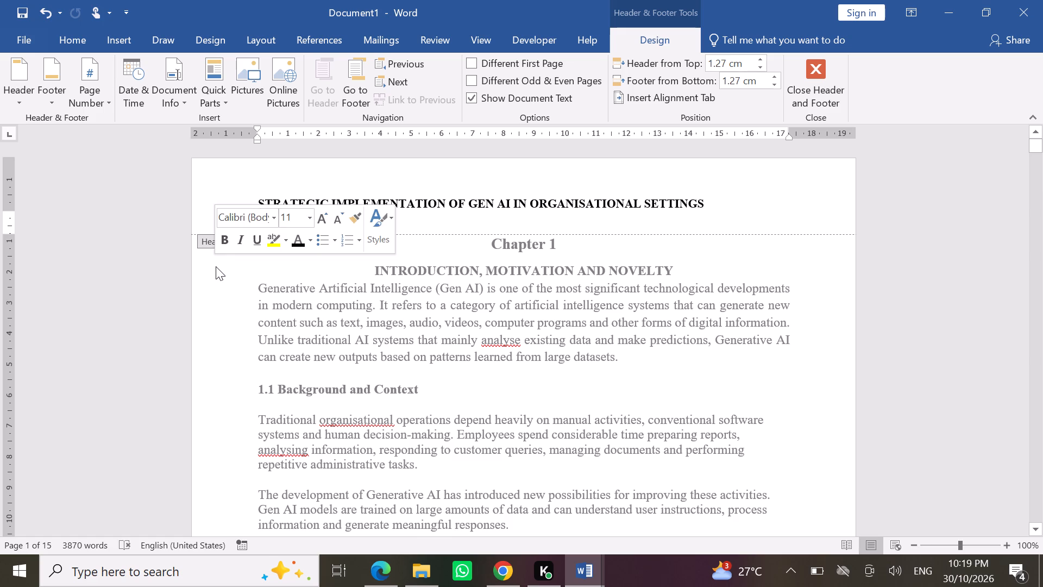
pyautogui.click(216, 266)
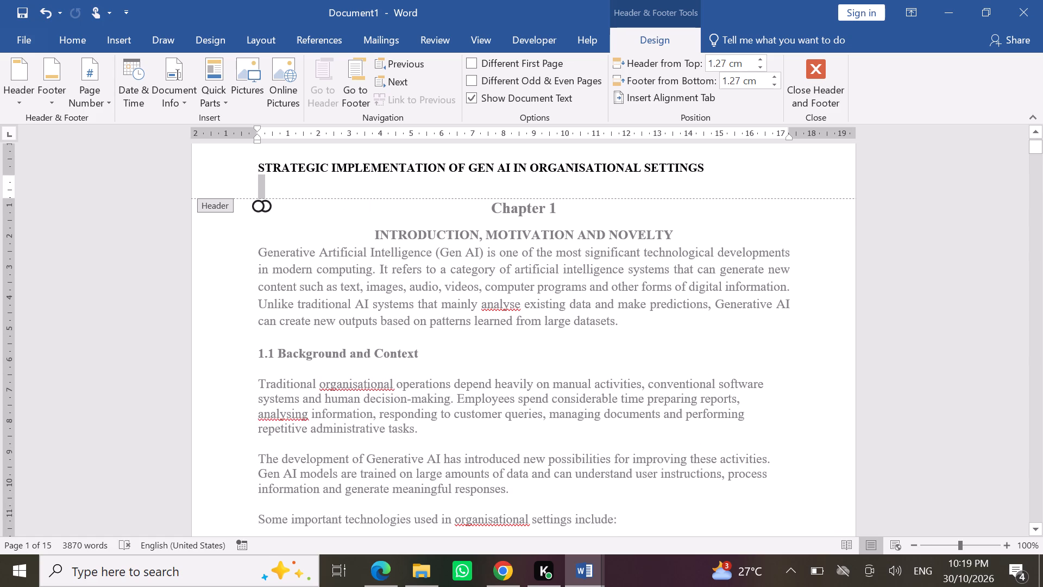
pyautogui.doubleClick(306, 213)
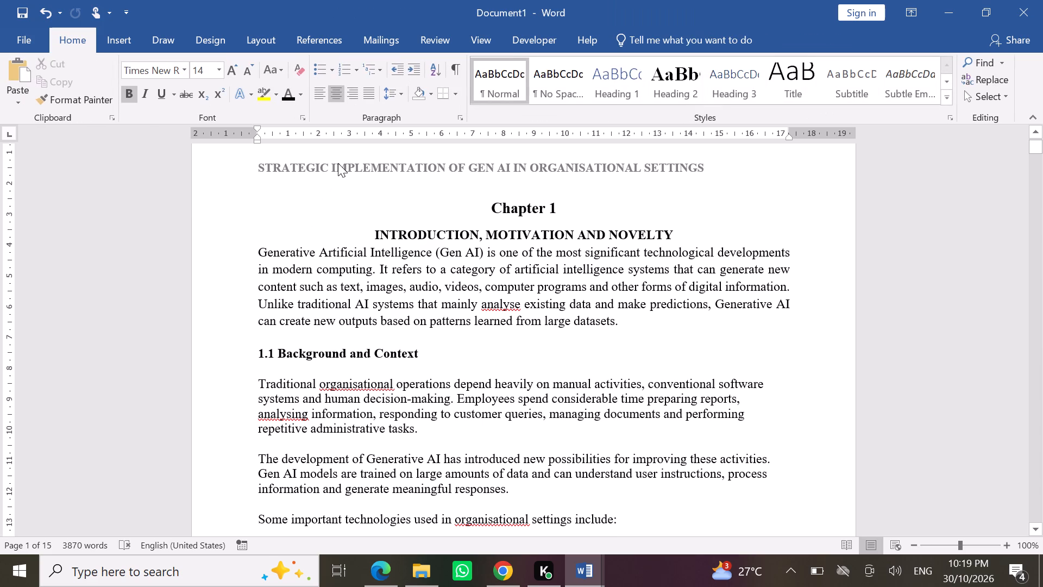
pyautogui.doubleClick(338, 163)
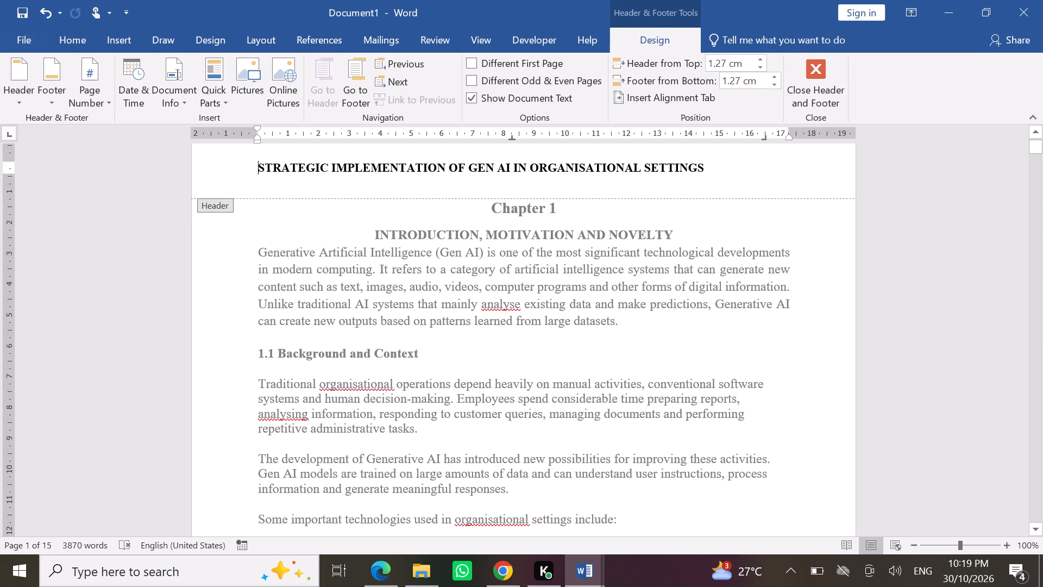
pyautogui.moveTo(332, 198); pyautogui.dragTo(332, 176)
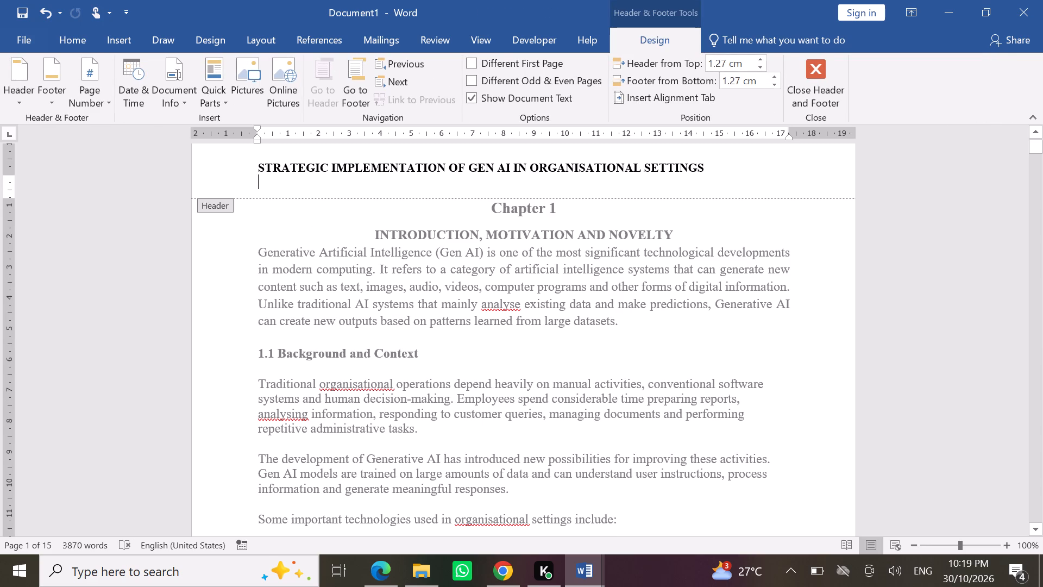
# Set the header's distance from the top of the page to 0.4 cm.
pyautogui.click(760, 64)
pyautogui.click(760, 64)
pyautogui.tripleClick(760, 64)
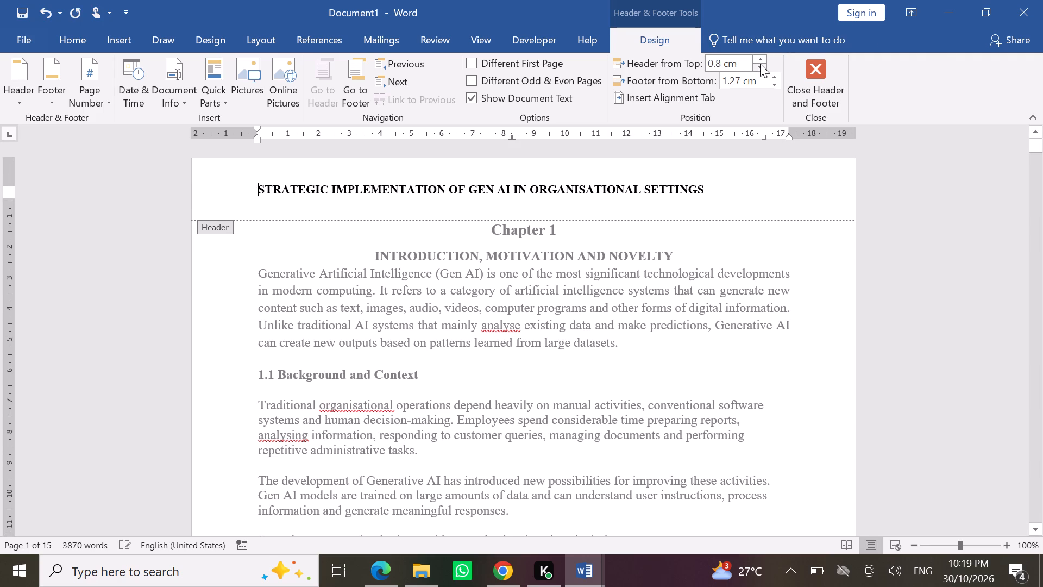
pyautogui.tripleClick(760, 64)
pyautogui.click(760, 64)
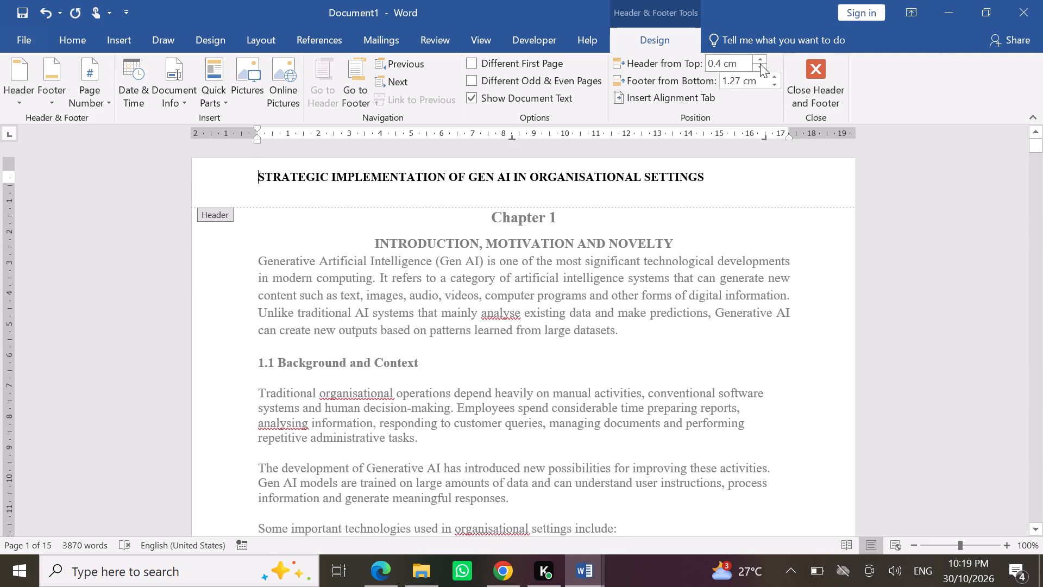
# Center the header title "STRATEGIC IMPLEMENTATION OF GEN AI IN ORGANISATIONAL SETTINGS".
pyautogui.click(236, 179)
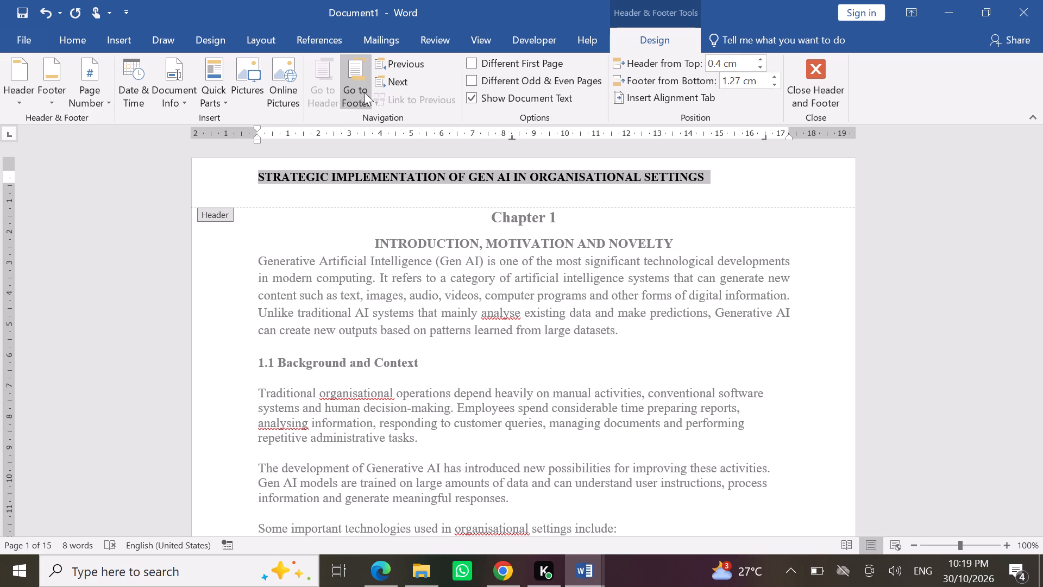
pyautogui.click(72, 36)
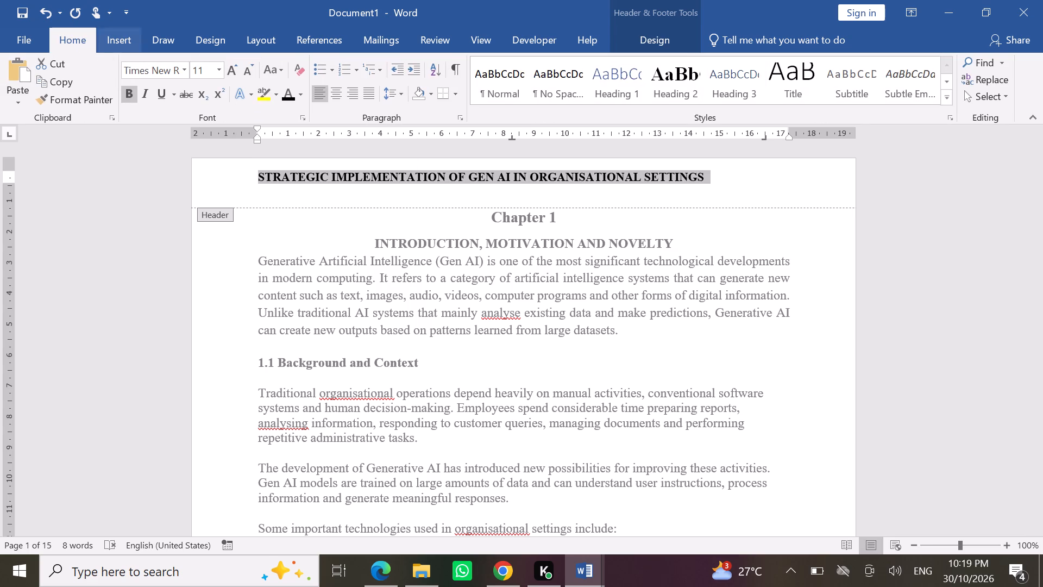
pyautogui.click(343, 97)
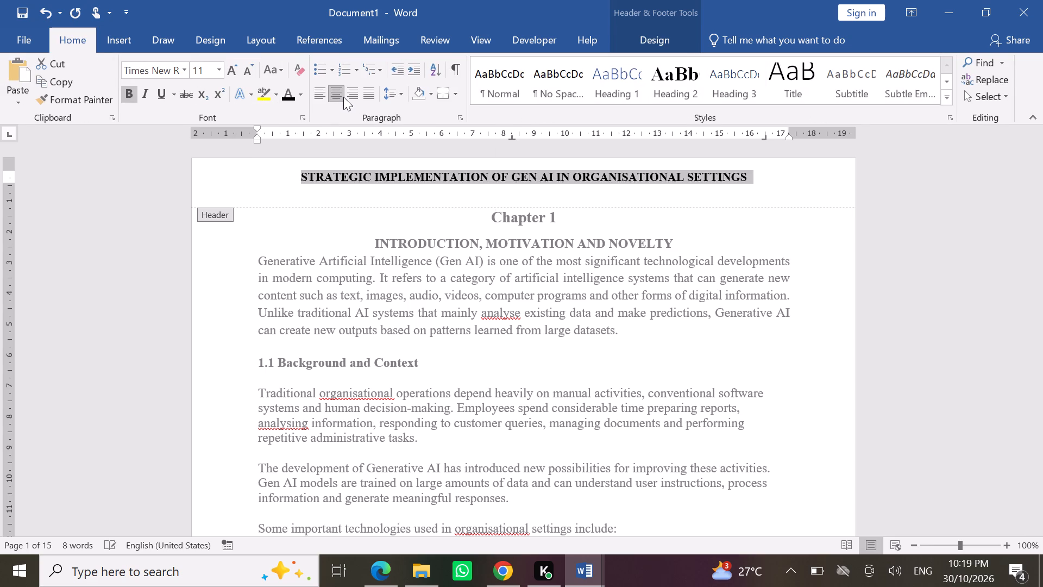
# Switch to the reference report PDF in Edge to check its header and footer layout.
pyautogui.click(649, 40)
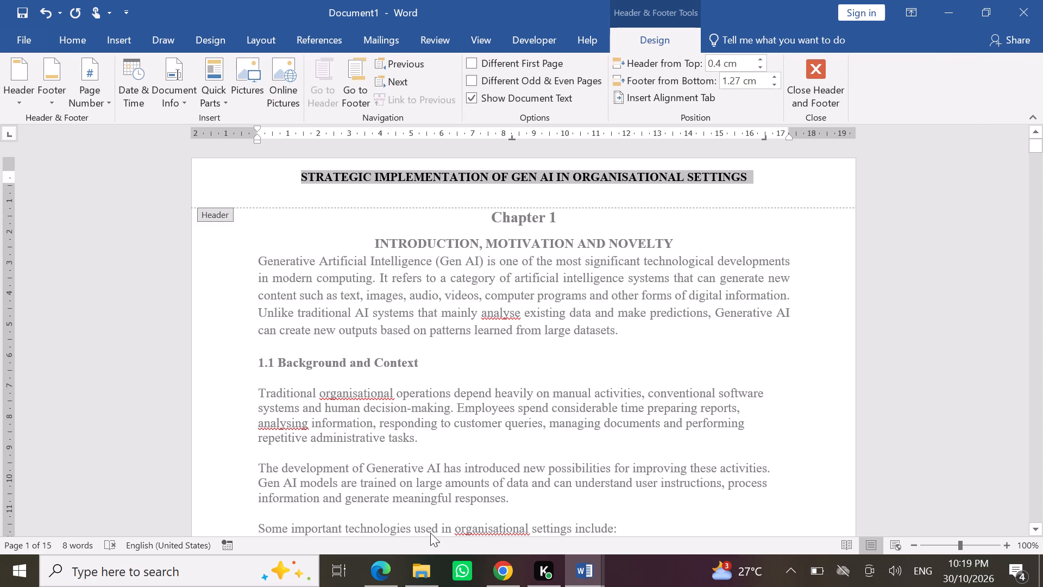
pyautogui.click(379, 568)
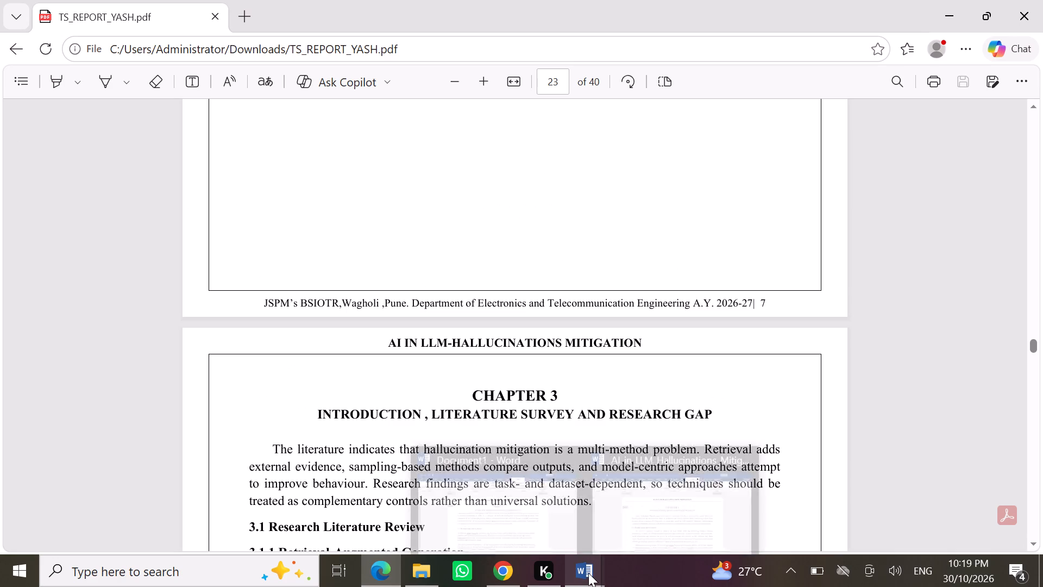
# Check the header position in the AI_in_LLM_Hallucinations reference document and set Document1's header distance from the top to 0.25 cm.
pyautogui.click(627, 517)
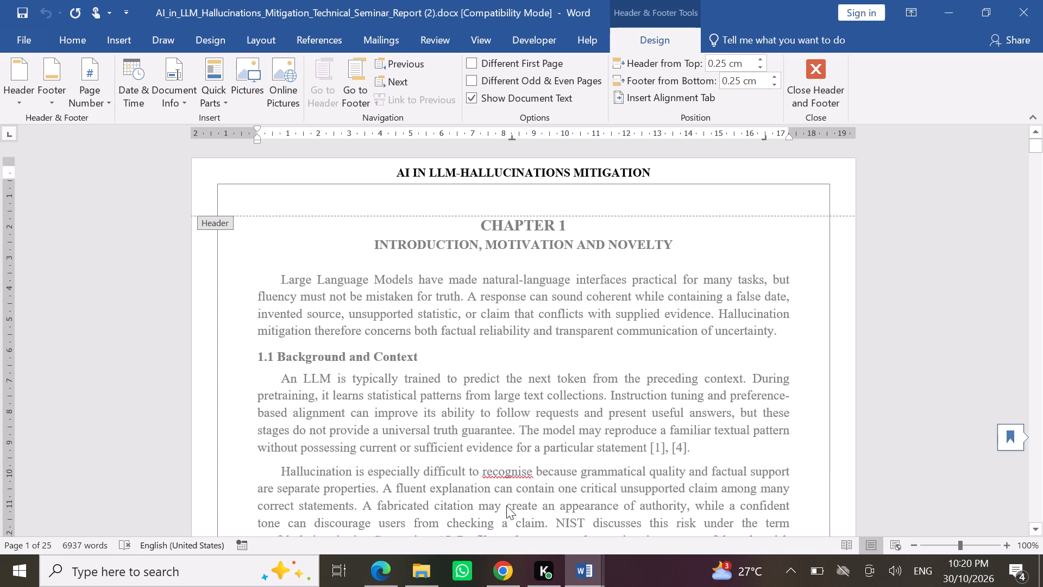
pyautogui.click(549, 499)
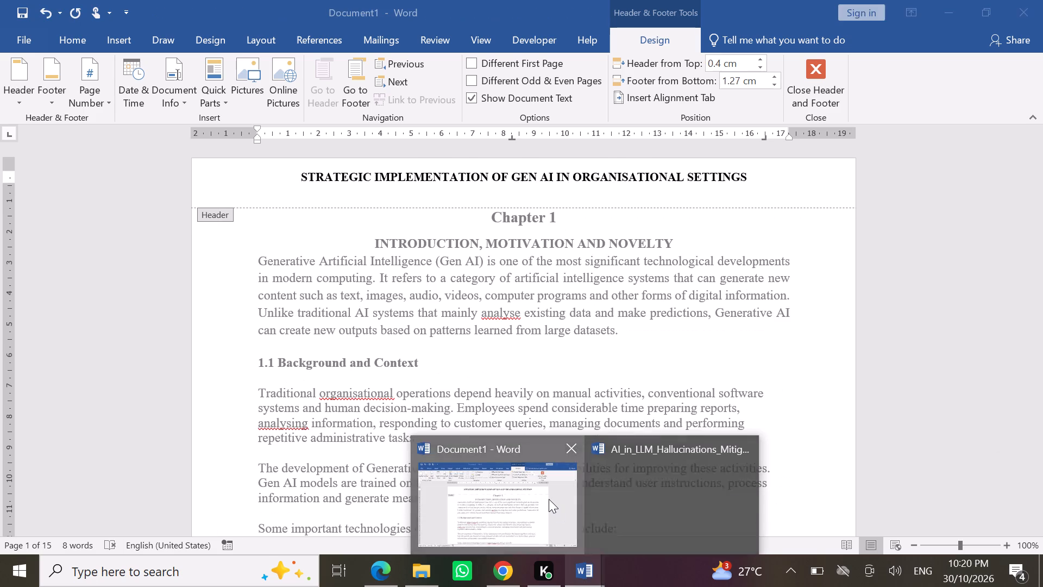
pyautogui.click(720, 61)
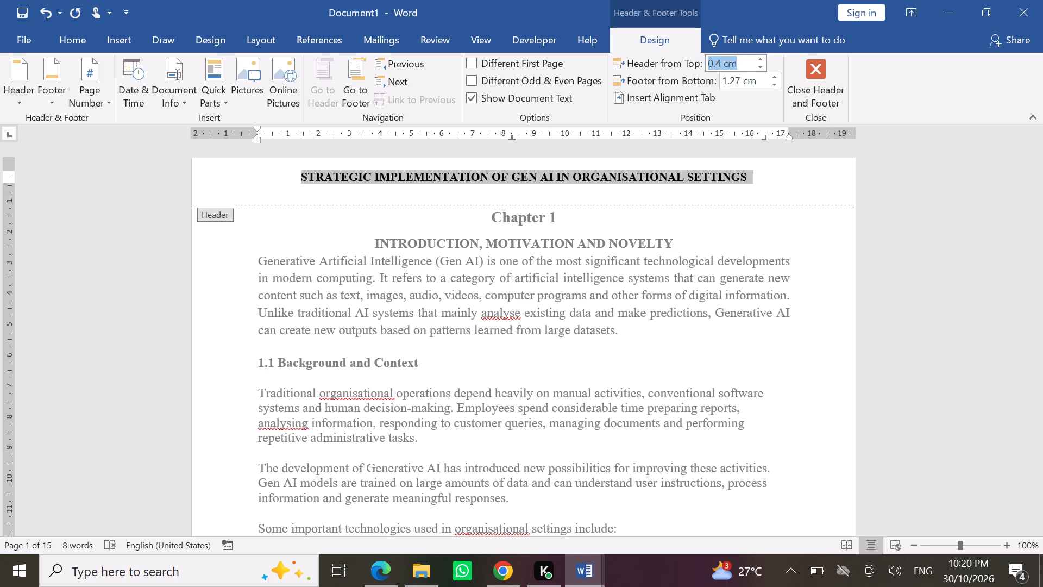
pyautogui.write('0.25cm')
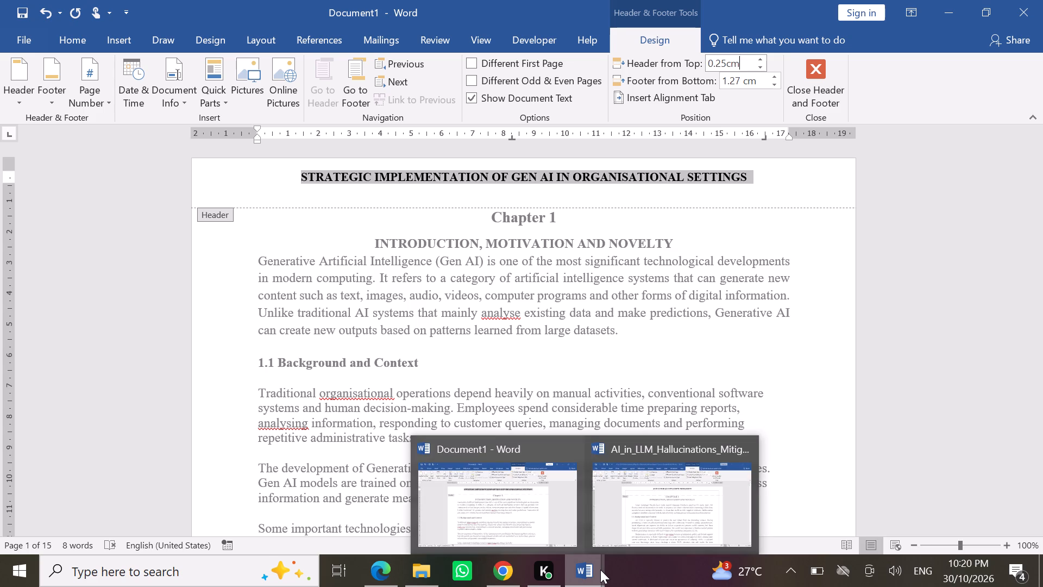
# Set Document1's footer distance from the bottom to 0.25 cm, matching the reference document, and leave header and footer editing.
pyautogui.click(621, 519)
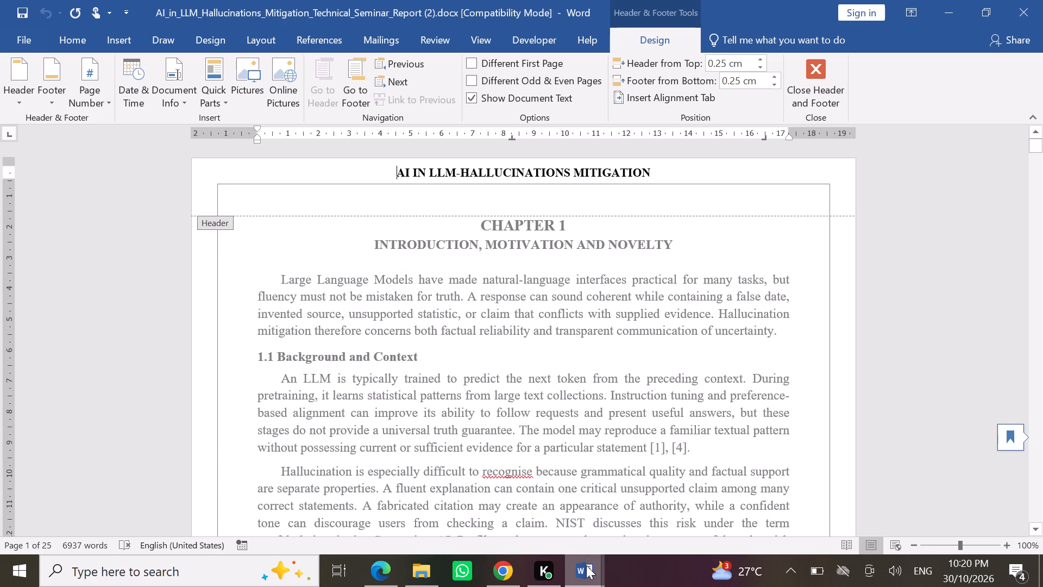
pyautogui.click(543, 478)
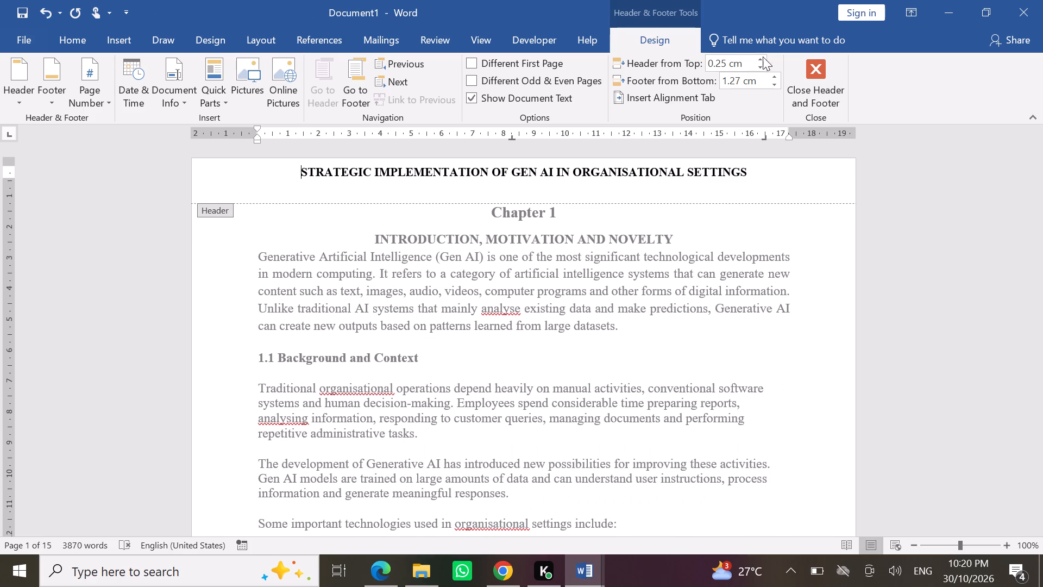
pyautogui.click(739, 80)
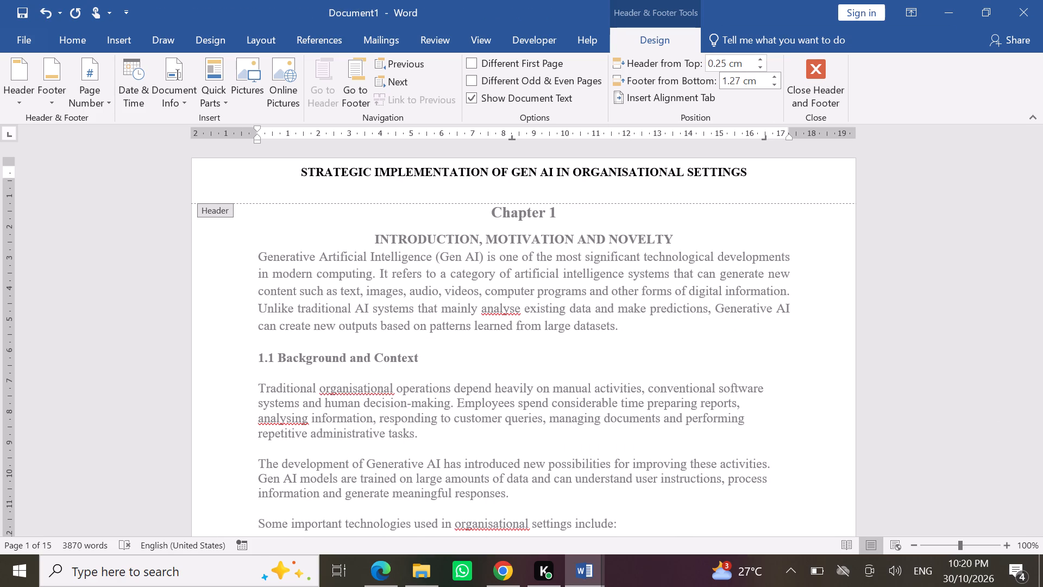
pyautogui.click(739, 80)
pyautogui.press('BackSpace')
pyautogui.press('5')
pyautogui.press('Left')
pyautogui.press('Left')
pyautogui.press('Left')
pyautogui.press('BackSpace')
pyautogui.press('0')
pyautogui.click(810, 95)
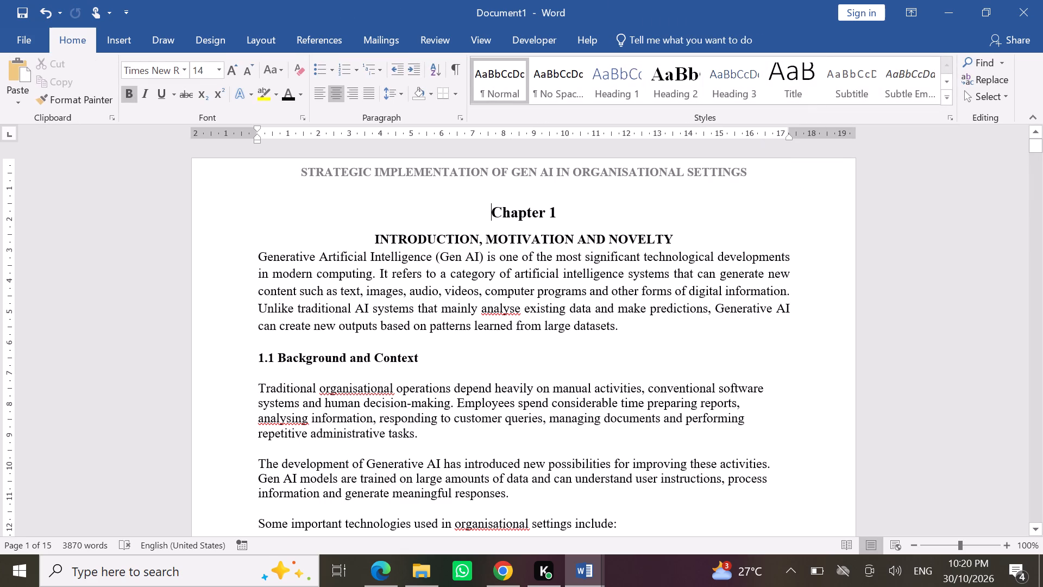
# Apply a Box page border with a ½ pt solid line to the whole of Document1.
pyautogui.scroll(-7, 700, 227)
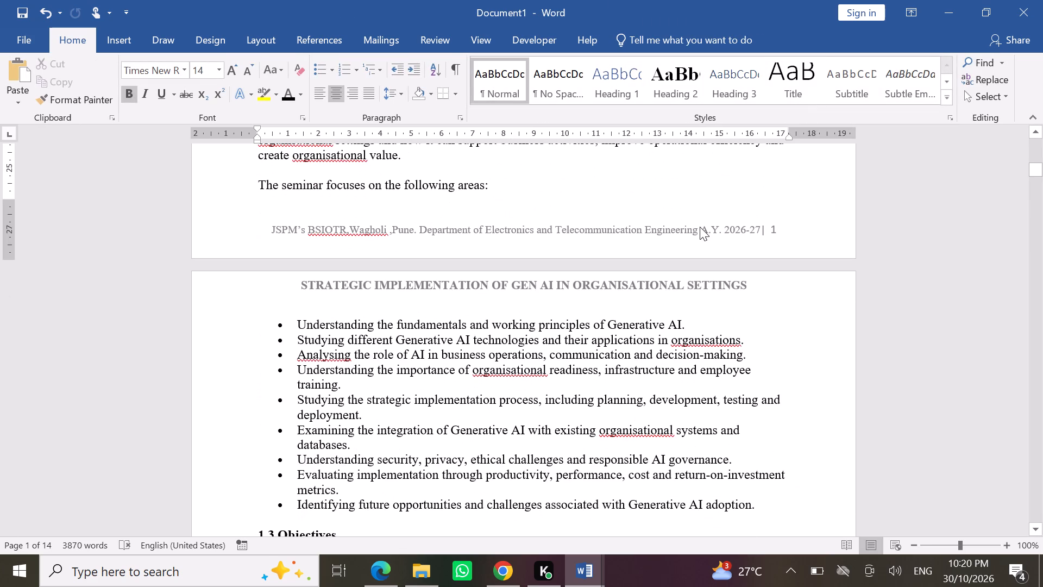
pyautogui.scroll(3, 700, 227)
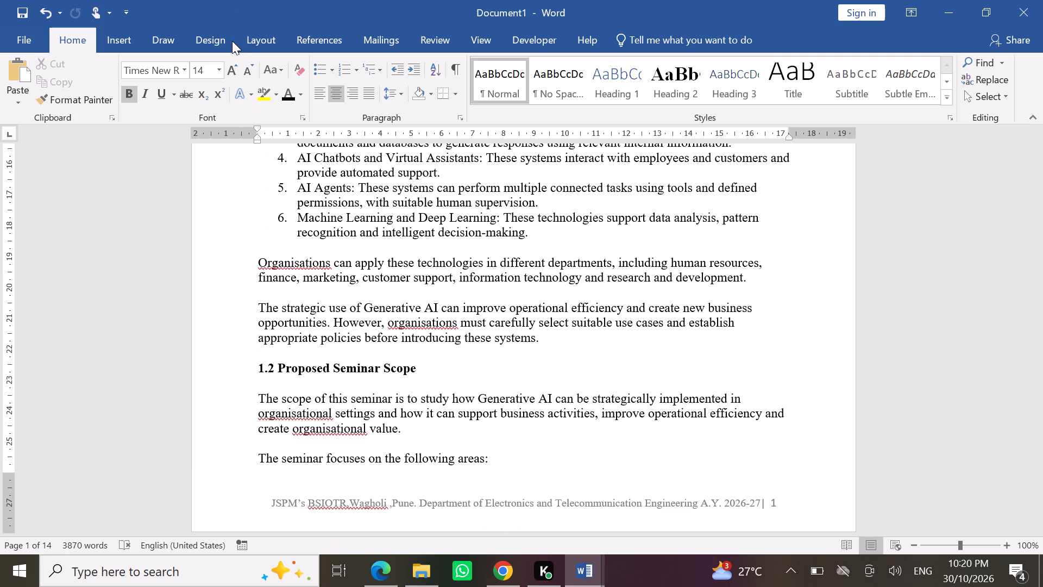
pyautogui.click(266, 39)
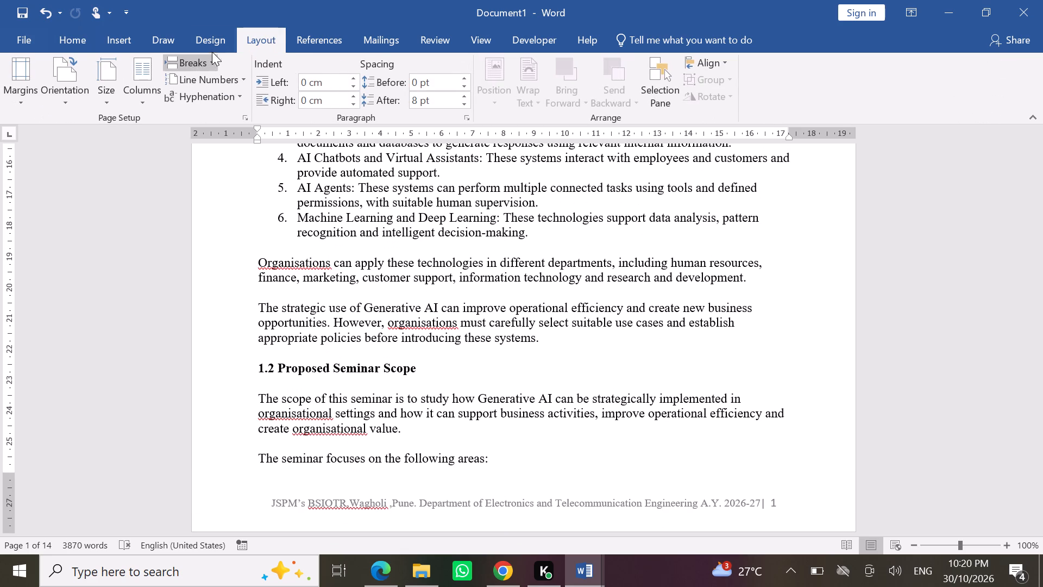
pyautogui.click(222, 50)
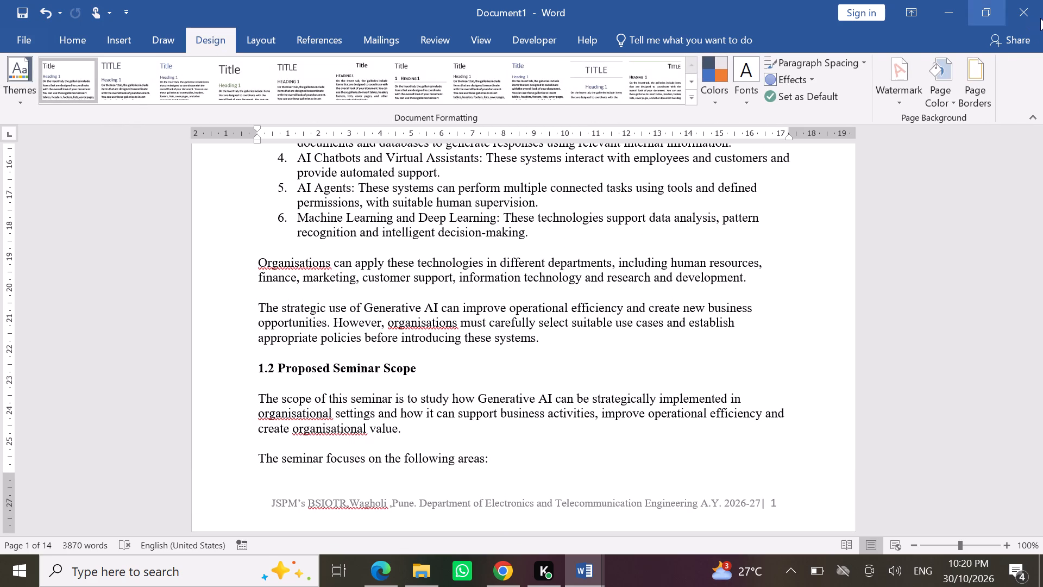
pyautogui.click(970, 71)
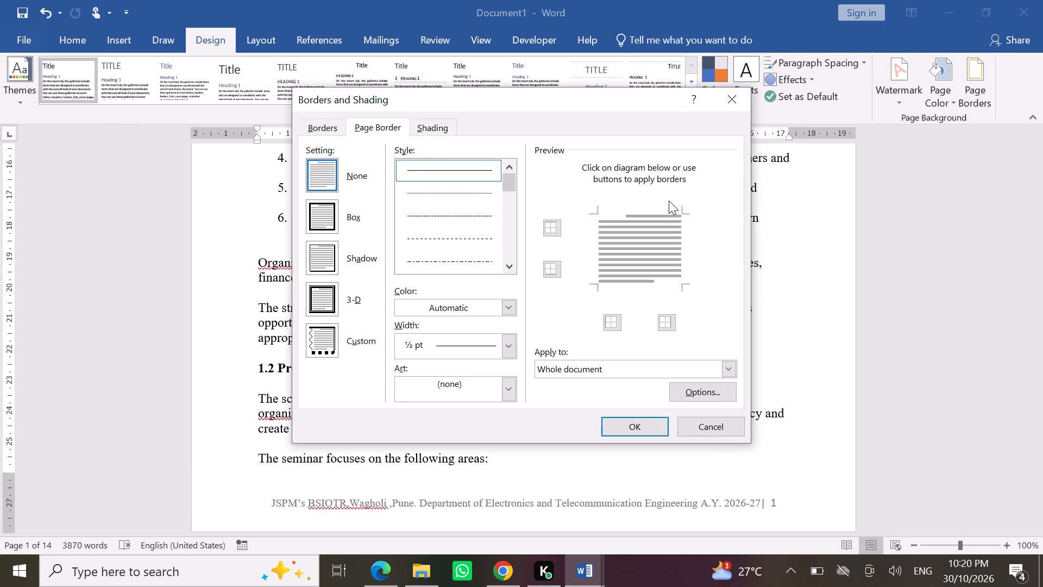
pyautogui.click(330, 222)
pyautogui.click(632, 424)
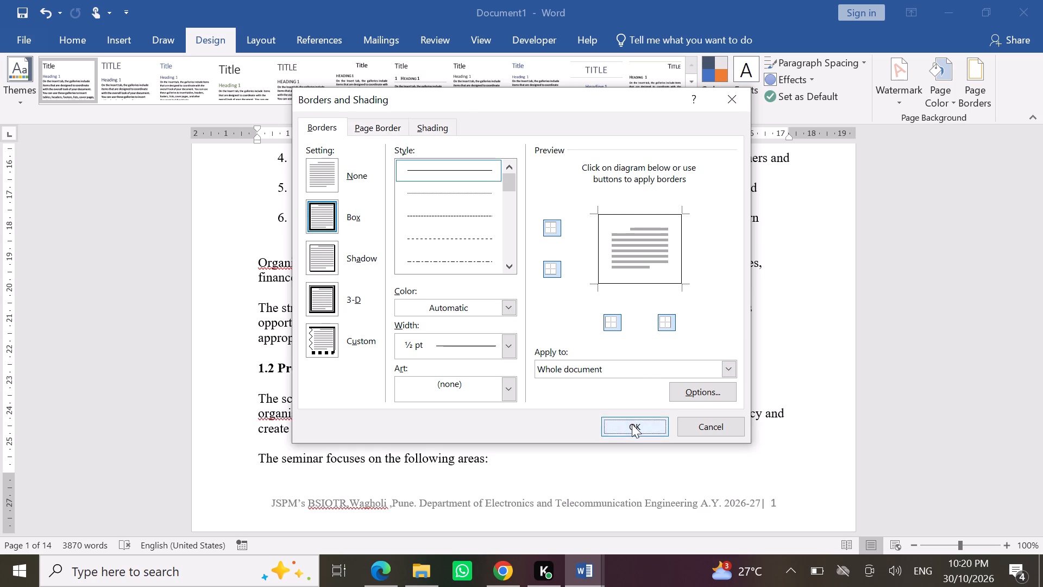
pyautogui.scroll(4, 634, 377)
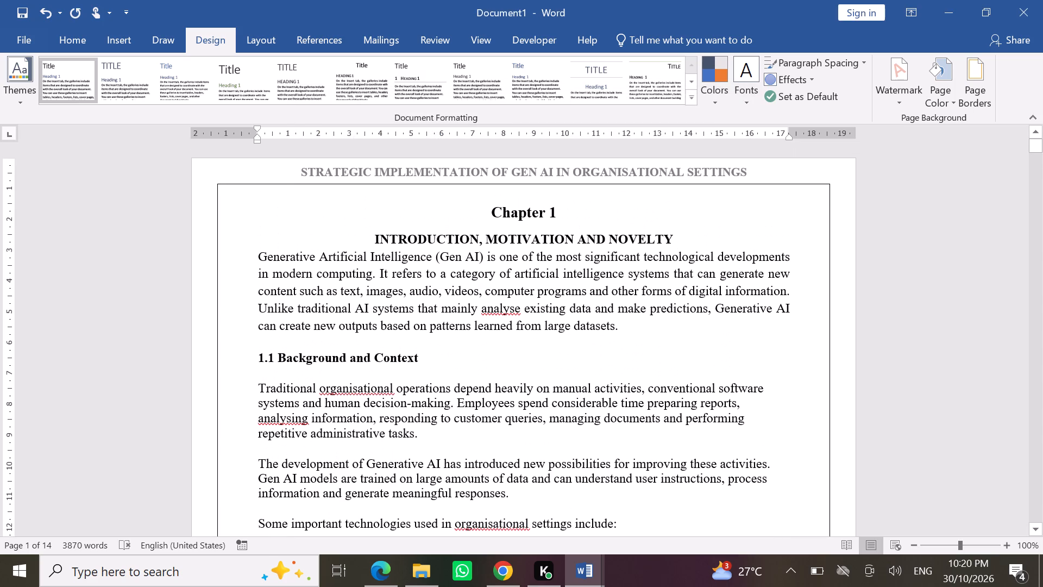
# Retype the "Chapter 1" heading in capitals as "CHAPTER 1".
pyautogui.scroll(1, 634, 377)
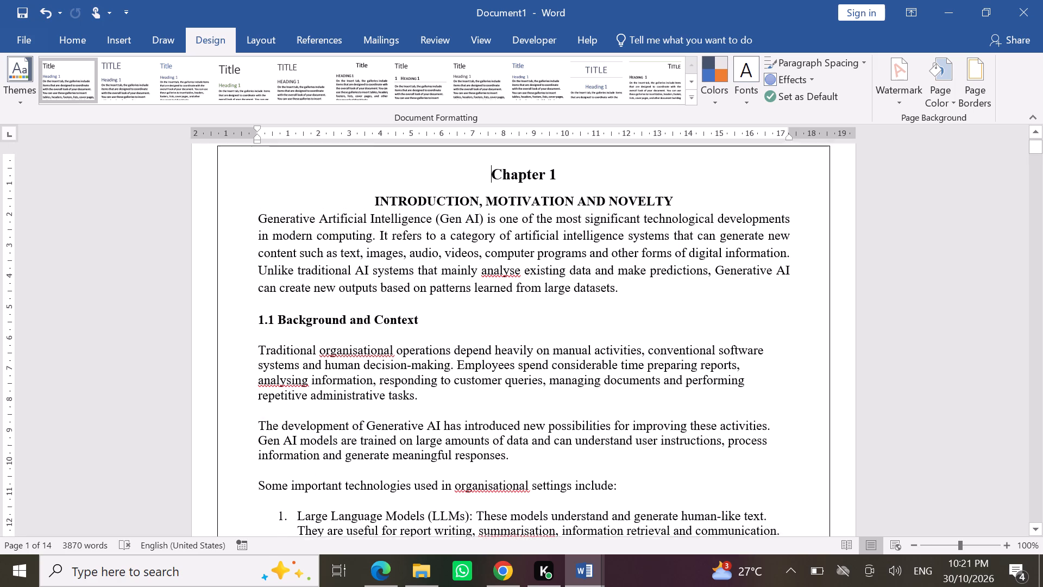
pyautogui.click(545, 211)
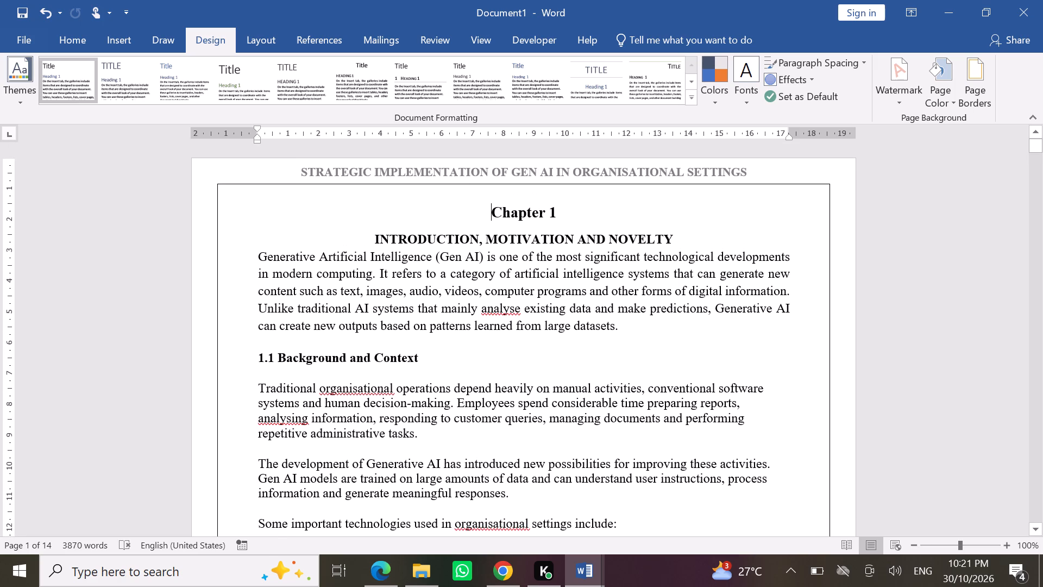
pyautogui.press('BackSpace')
pyautogui.press('BackSpace')
pyautogui.press('BackSpace')
pyautogui.press('BackSpace')
pyautogui.press('BackSpace')
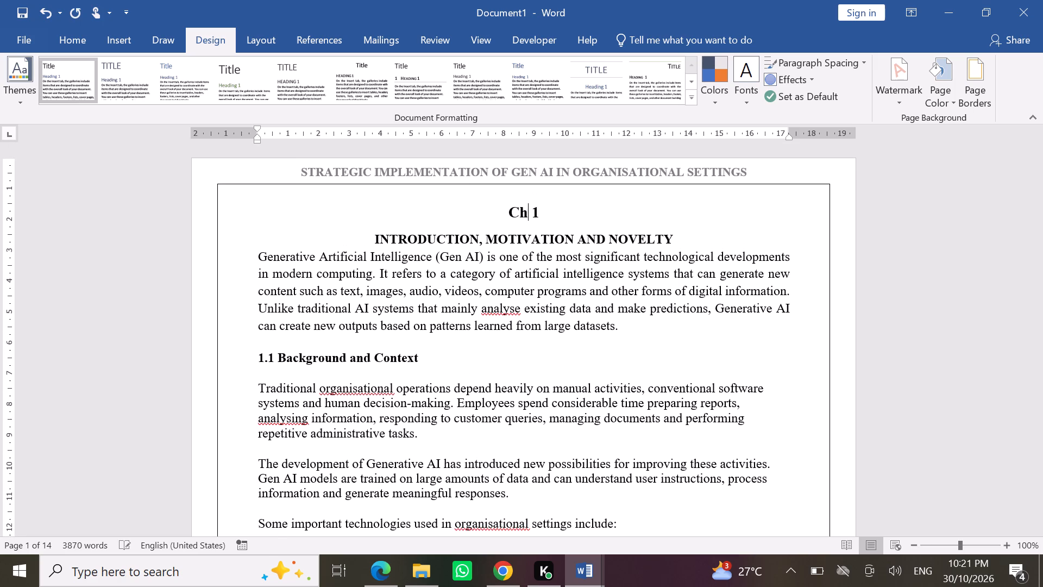
pyautogui.press('BackSpace')
pyautogui.write('HAPTER')
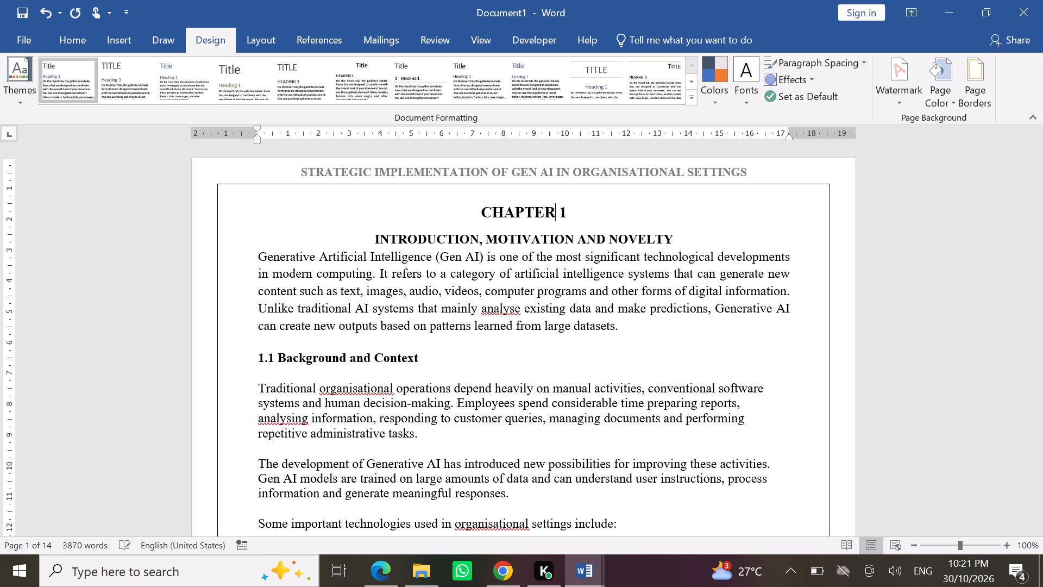
pyautogui.click(571, 212)
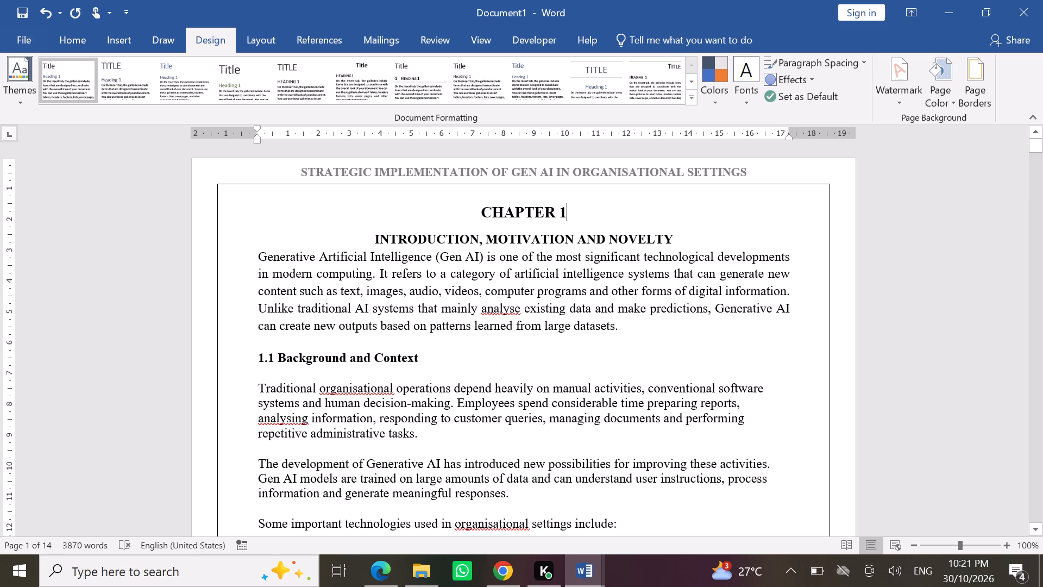
pyautogui.press('BackSpace')
pyautogui.press('1')
pyautogui.click(225, 214)
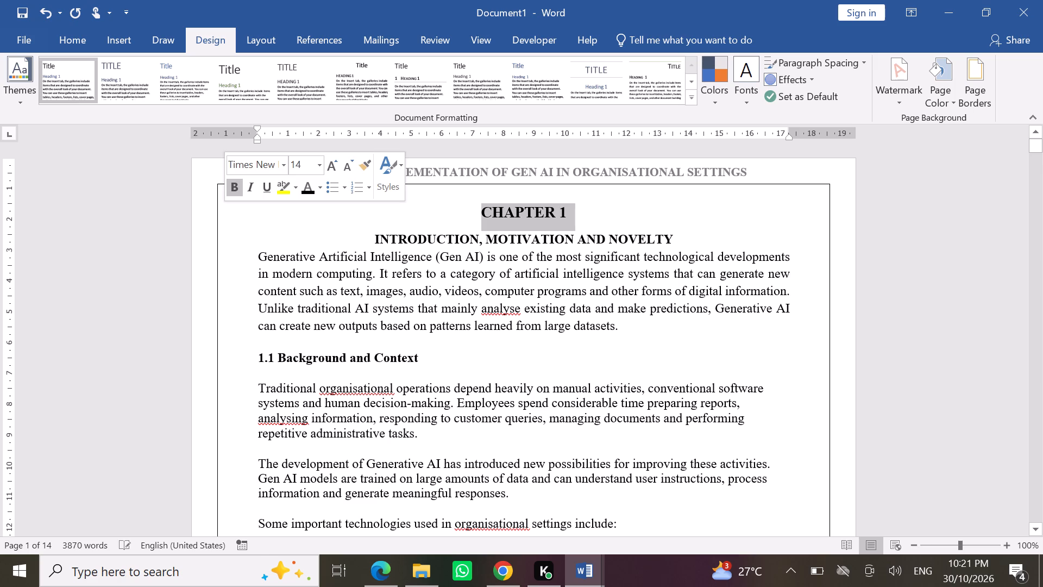
pyautogui.click(303, 233)
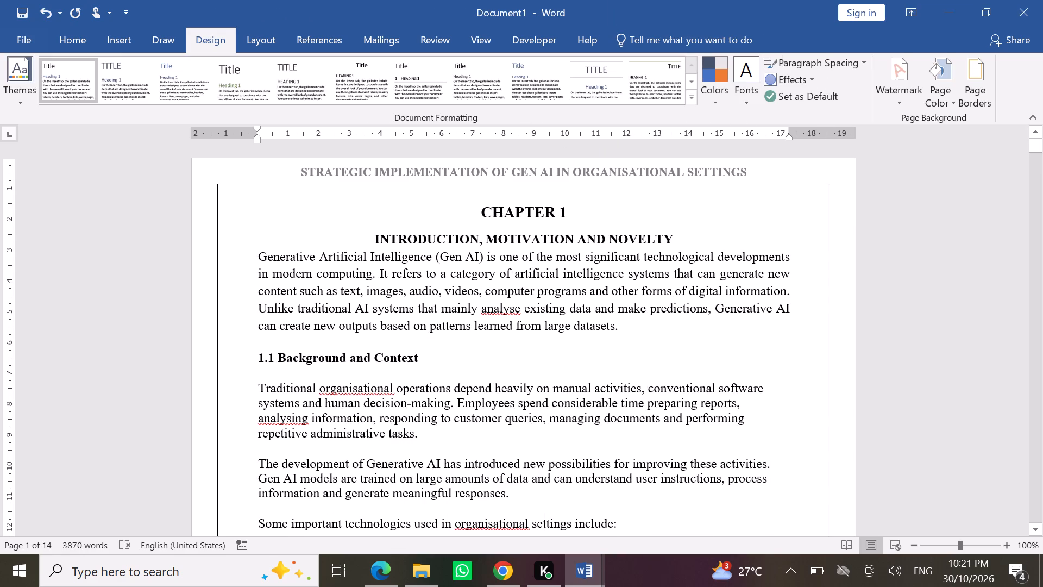
# Leave header and footer editing in the AI_in_LLM_Hallucinations reference document and compare its Chapter 1 heading placement with Document1.
pyautogui.hotkey('alt', 'Tab')
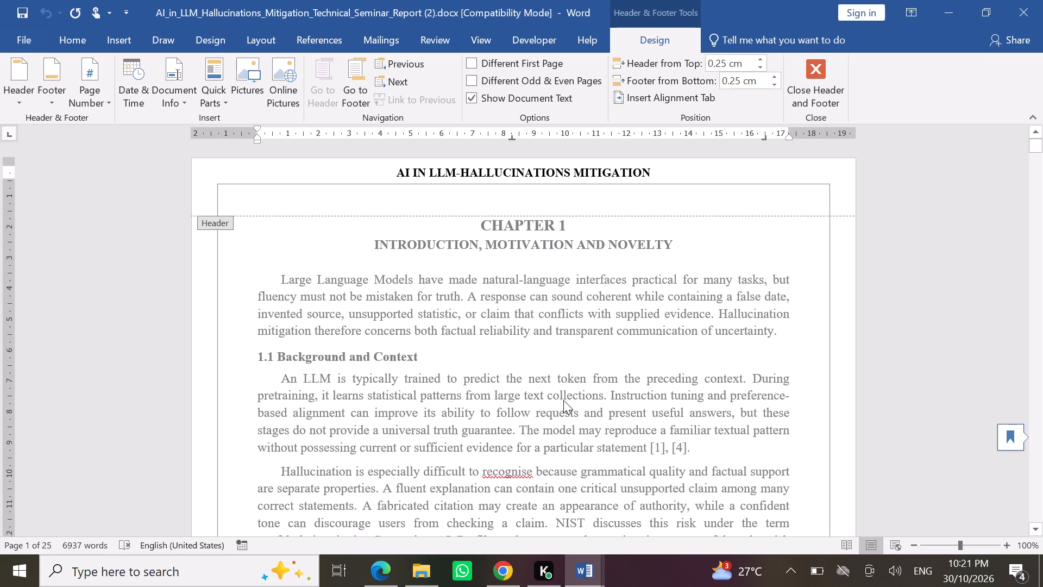
pyautogui.click(807, 97)
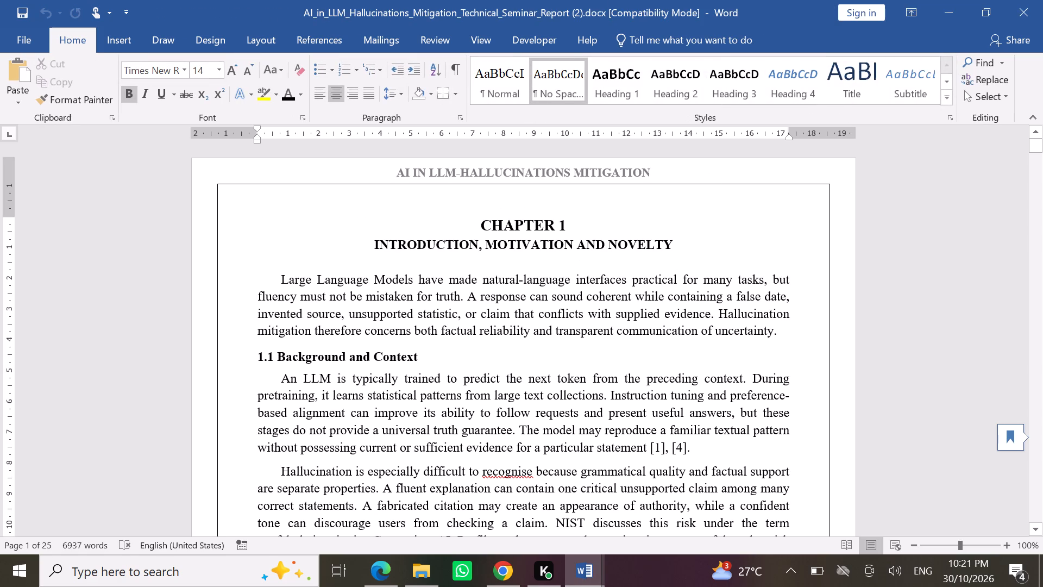
pyautogui.hotkey('alt', 'Tab')
pyautogui.hotkey('alt', 'Tab')
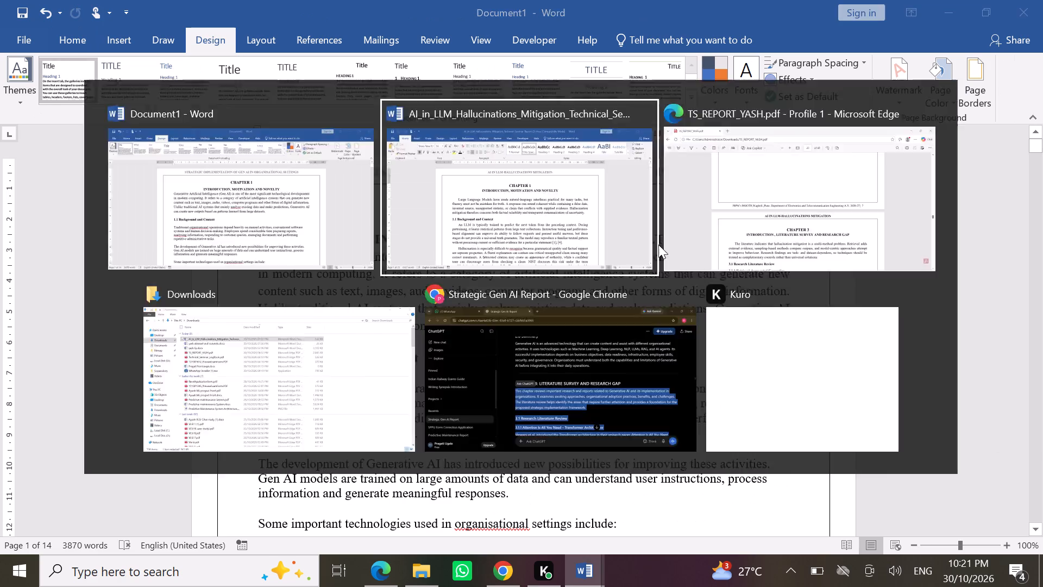
pyautogui.hotkey('alt', 'Tab')
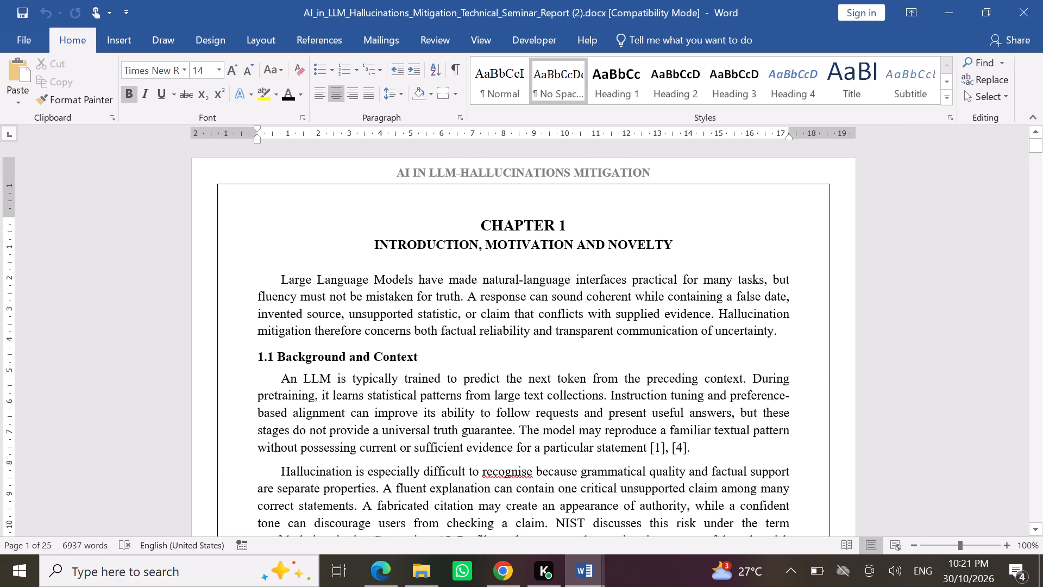
pyautogui.hotkey('alt', 'Tab')
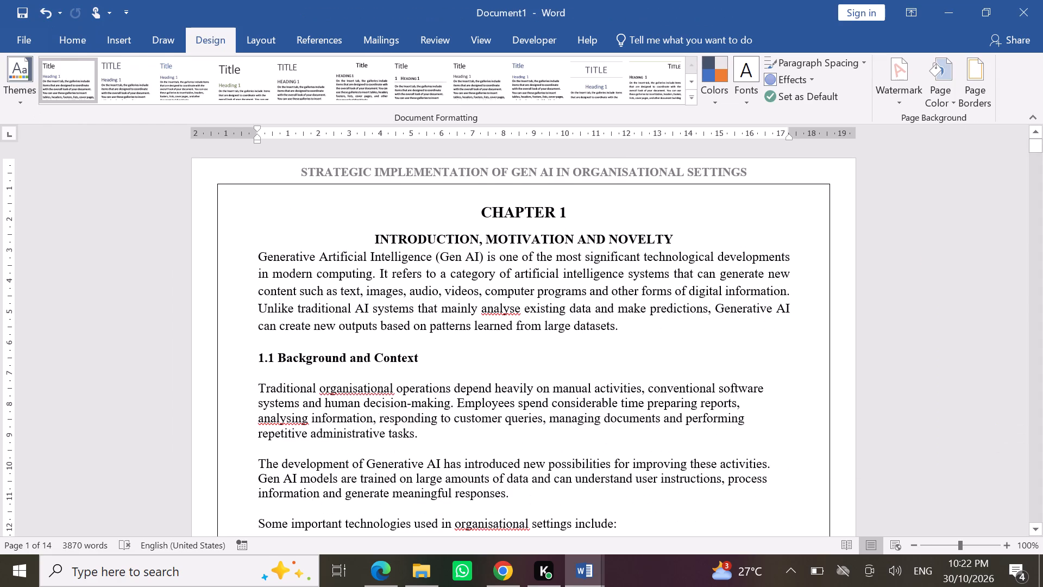
pyautogui.click(556, 202)
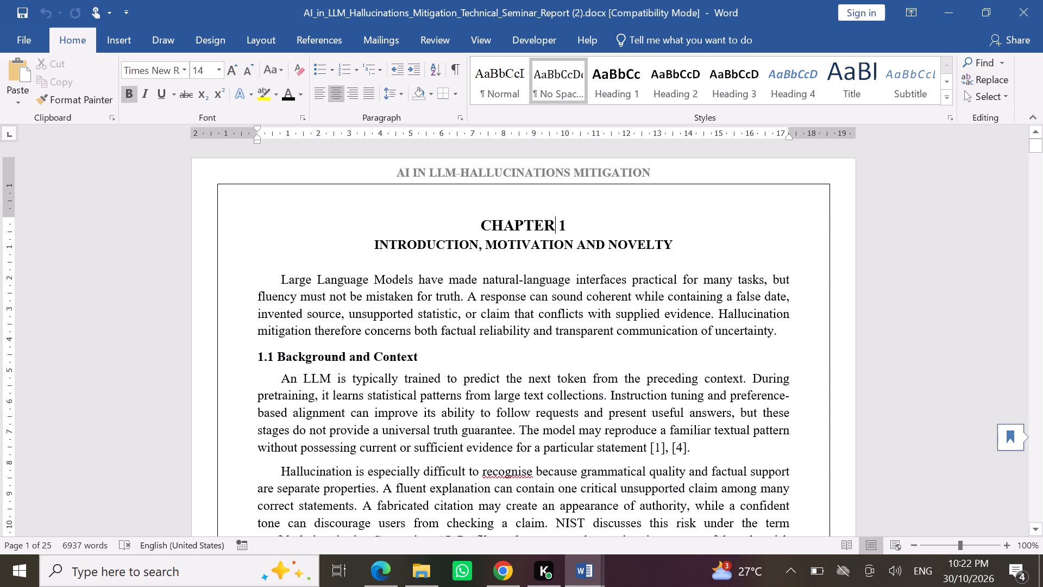
pyautogui.click(476, 229)
# Select the whole AI_in_LLM_Hallucinations reference document and check its page margins in Page Setup.
pyautogui.moveTo(227, 195); pyautogui.dragTo(287, 480)
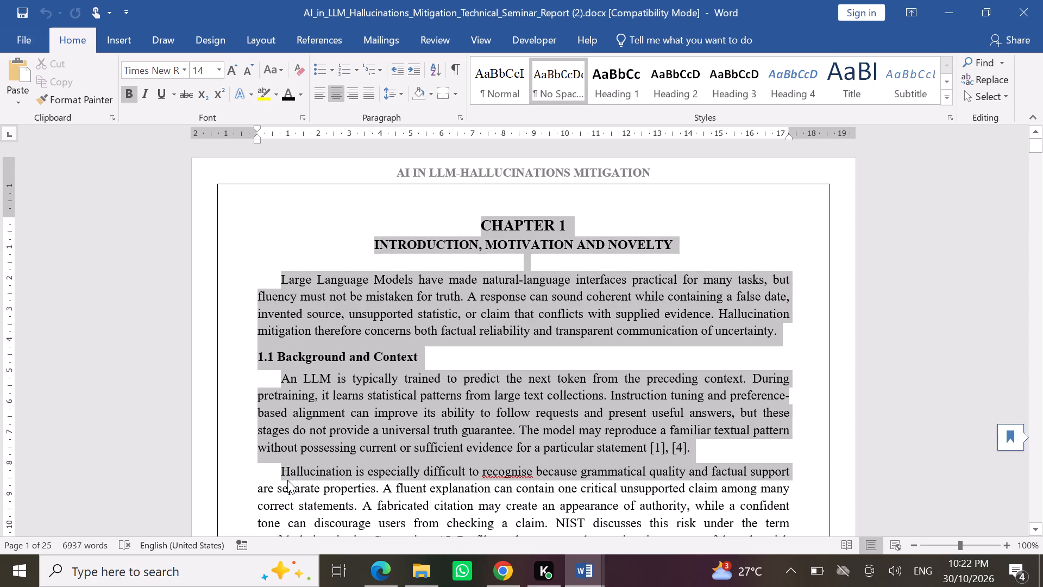
pyautogui.moveTo(287, 480); pyautogui.dragTo(305, 428)
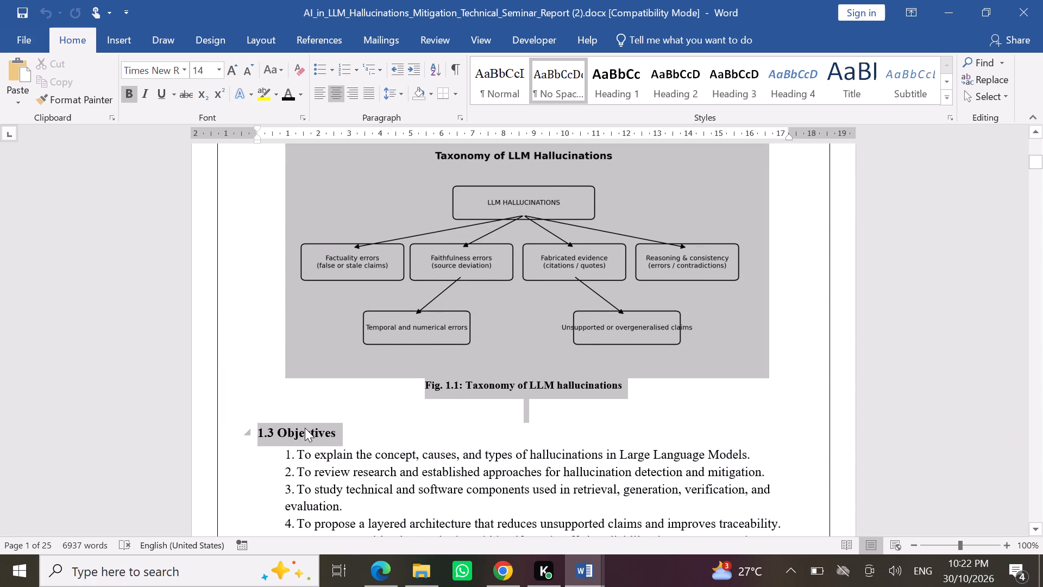
pyautogui.moveTo(305, 428); pyautogui.dragTo(331, 513)
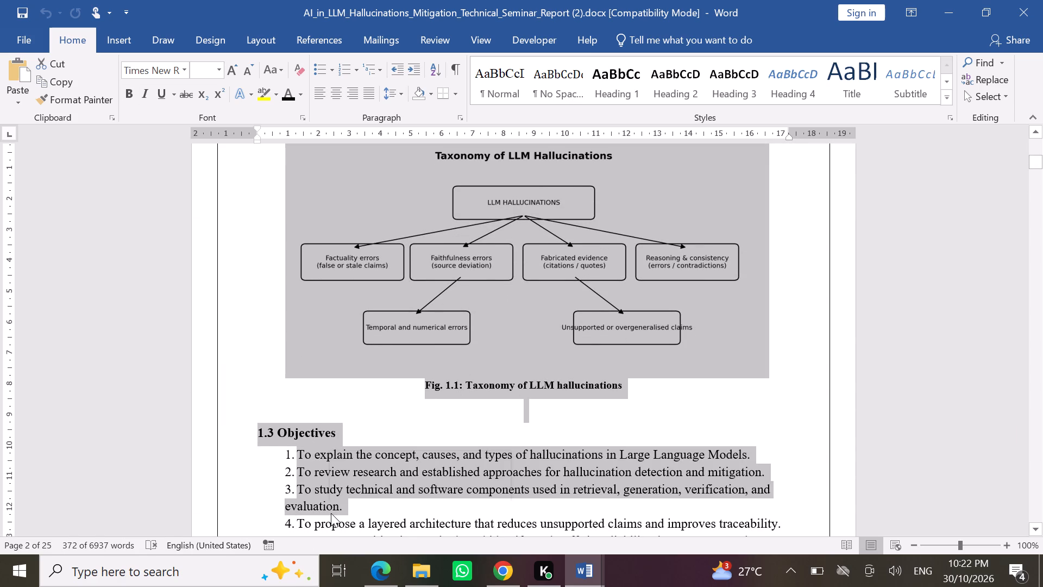
pyautogui.hotkey('ctrl', 'a')
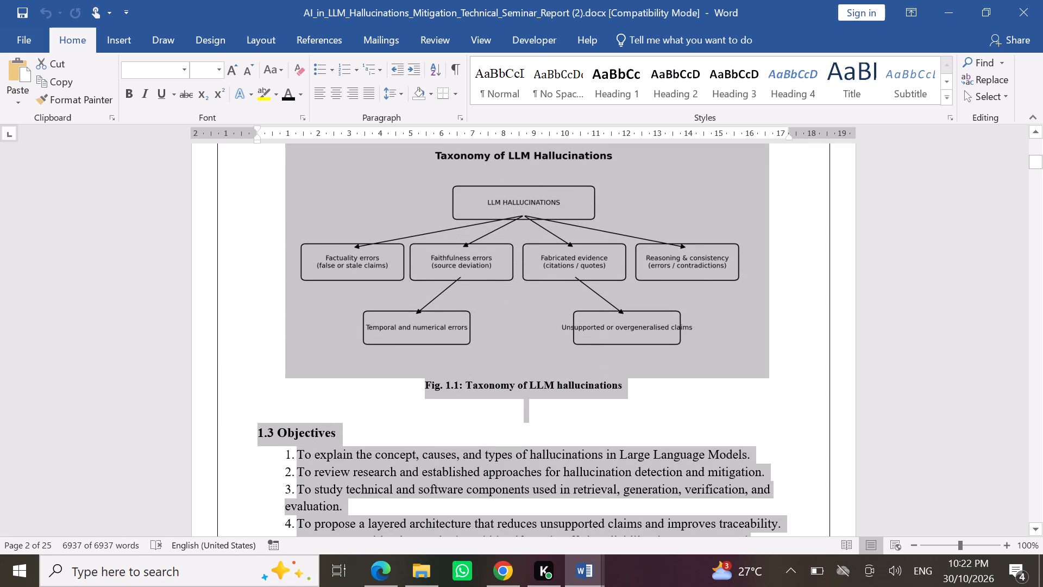
pyautogui.click(218, 33)
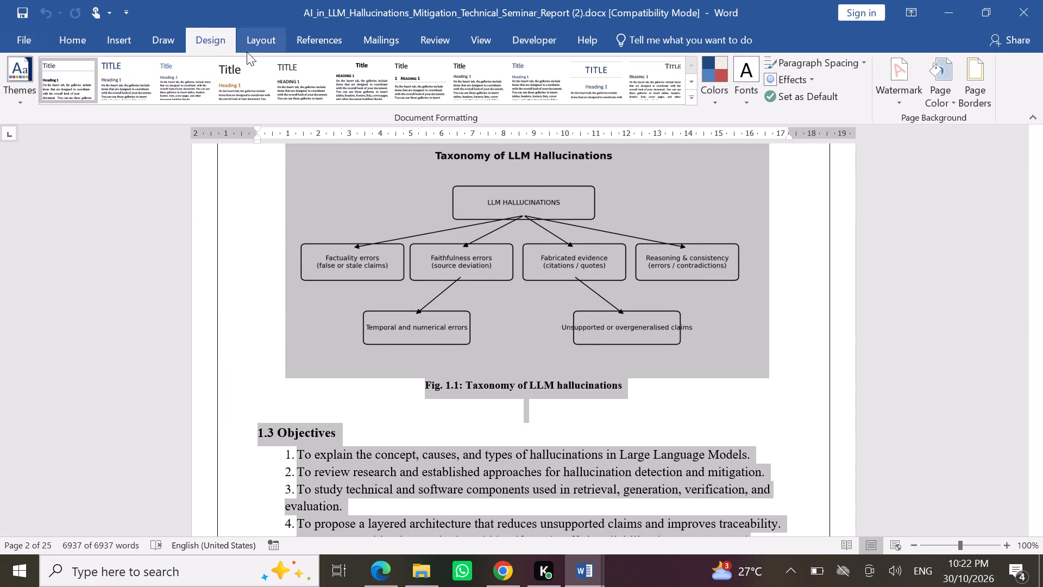
pyautogui.click(263, 48)
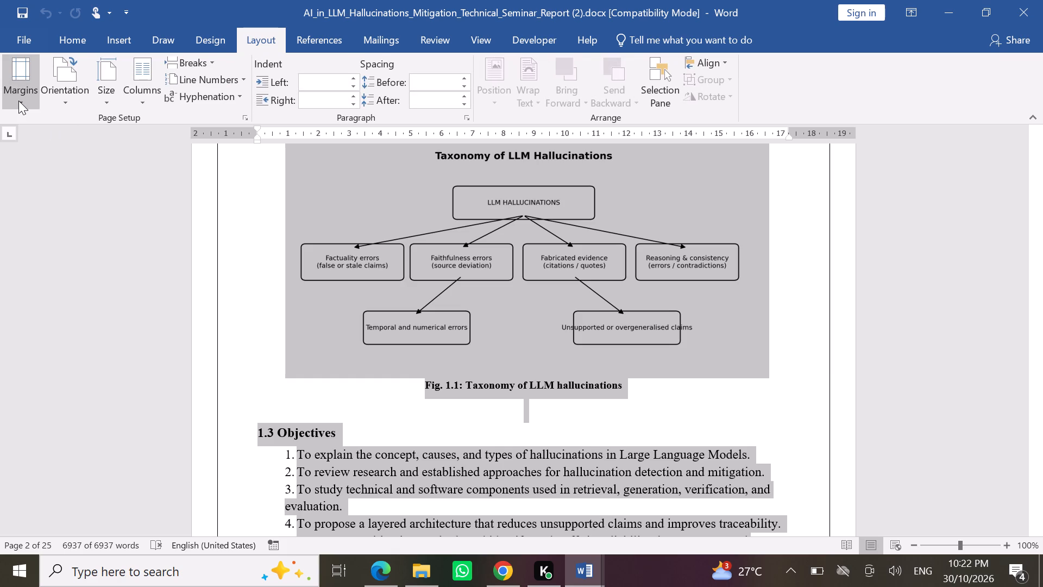
pyautogui.click(18, 101)
pyautogui.click(118, 462)
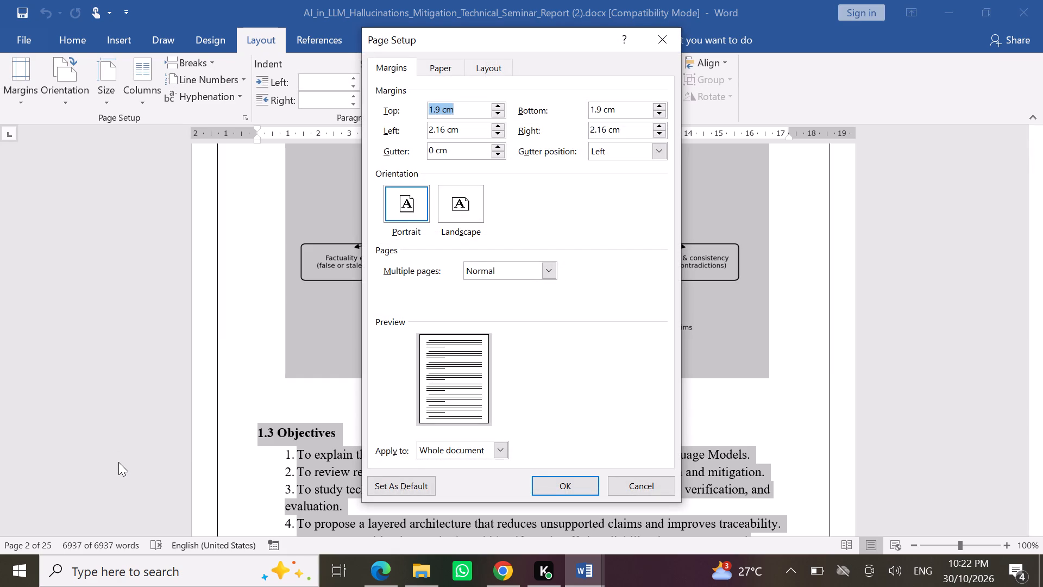
pyautogui.click(233, 390)
pyautogui.click(555, 489)
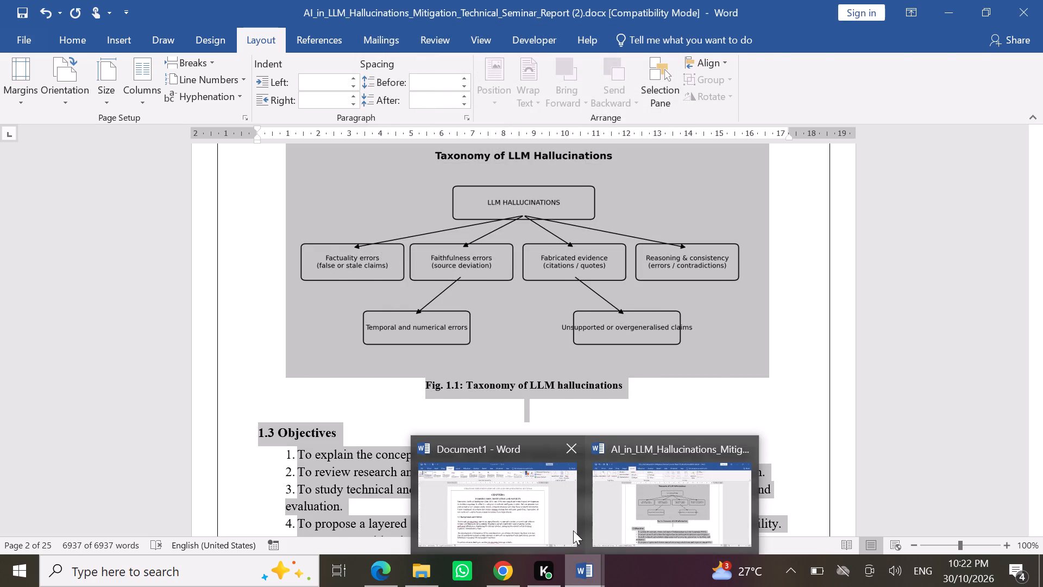
# Switch to Document1 and select its entire content for adjusting the page margins.
pyautogui.click(561, 520)
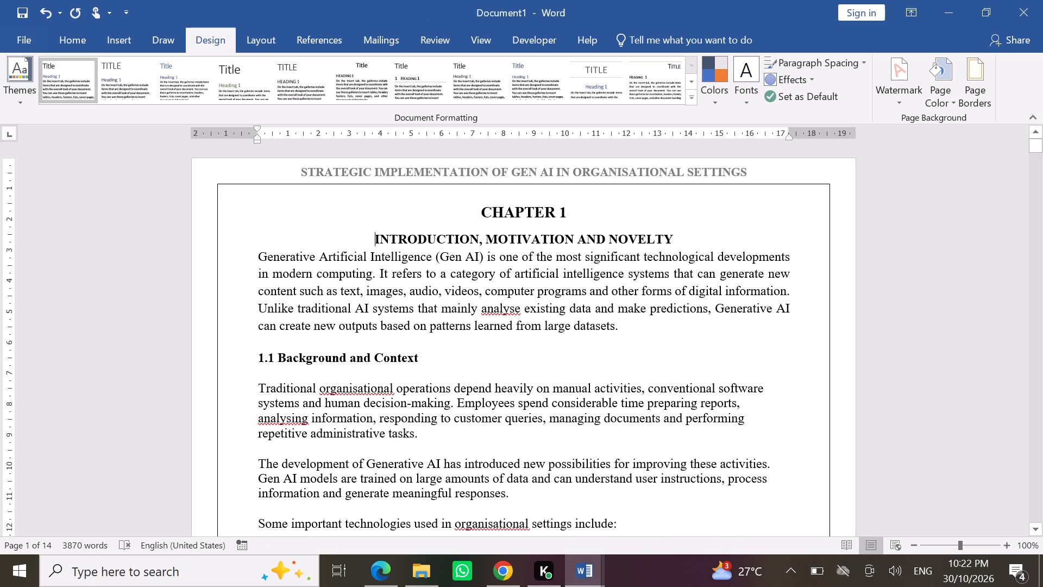
pyautogui.hotkey('ctrl', 'a')
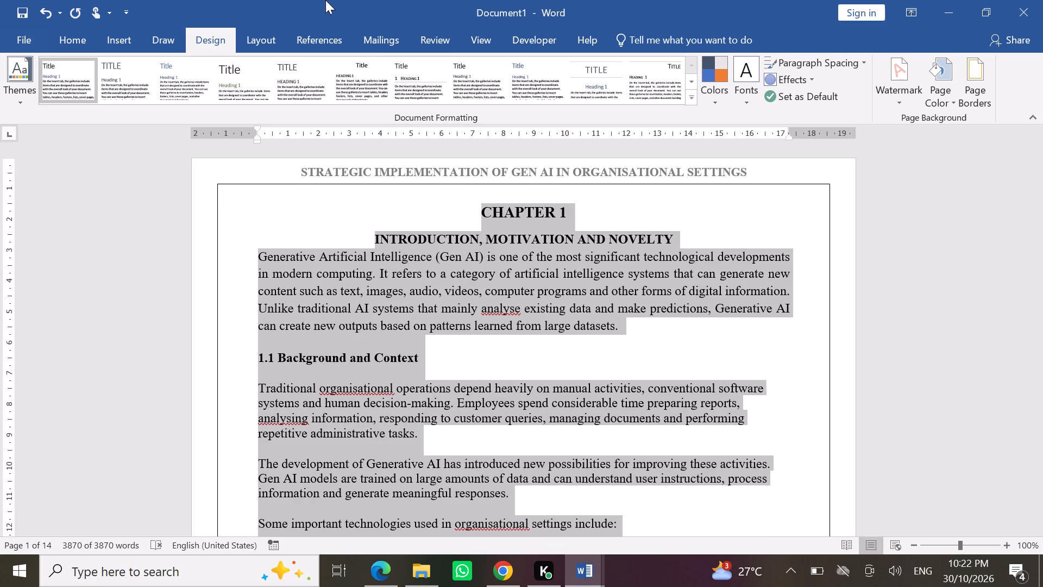
pyautogui.click(269, 39)
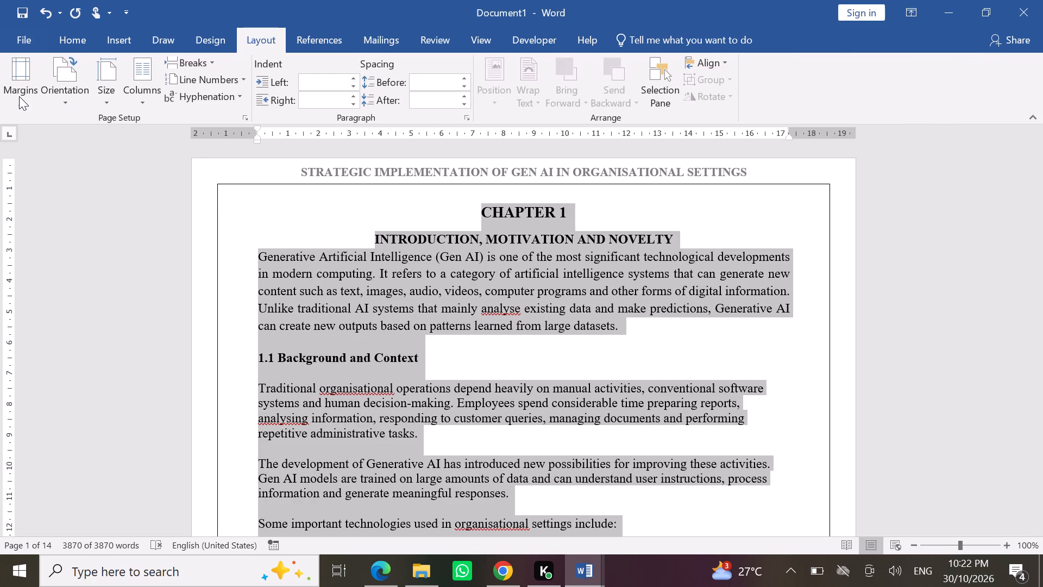
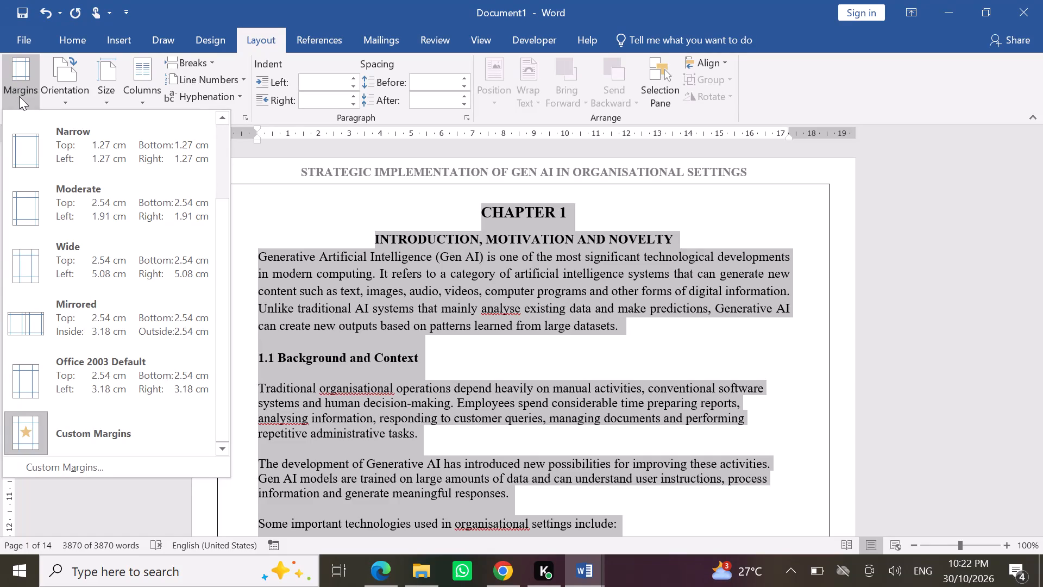
# Set the top page margin to 1.9 cm for the whole of Document1.
pyautogui.click(138, 463)
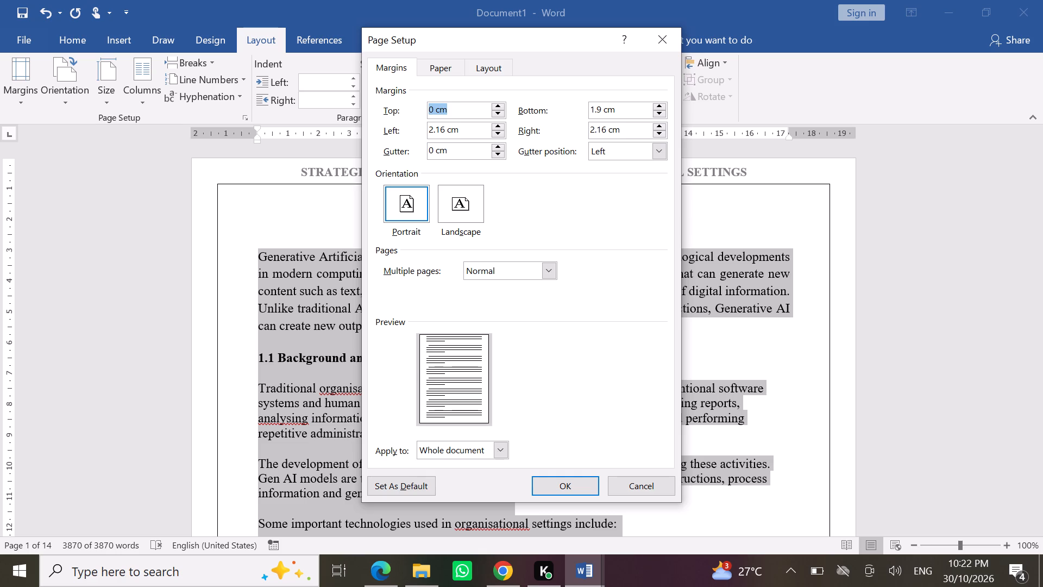
pyautogui.press('1')
pyautogui.press('.')
pyautogui.press('9')
pyautogui.write('cm')
pyautogui.click(573, 483)
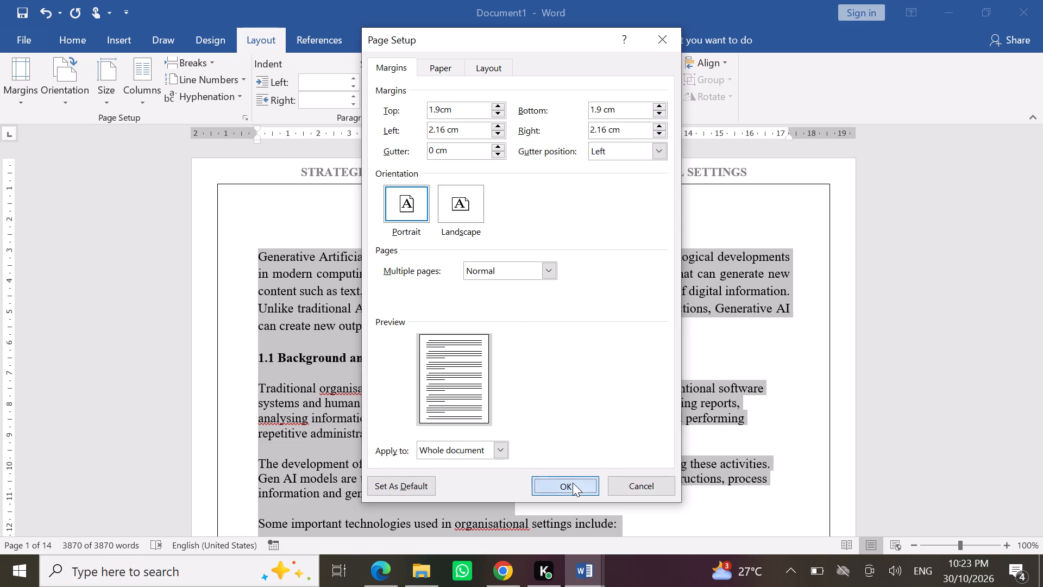
pyautogui.click(700, 223)
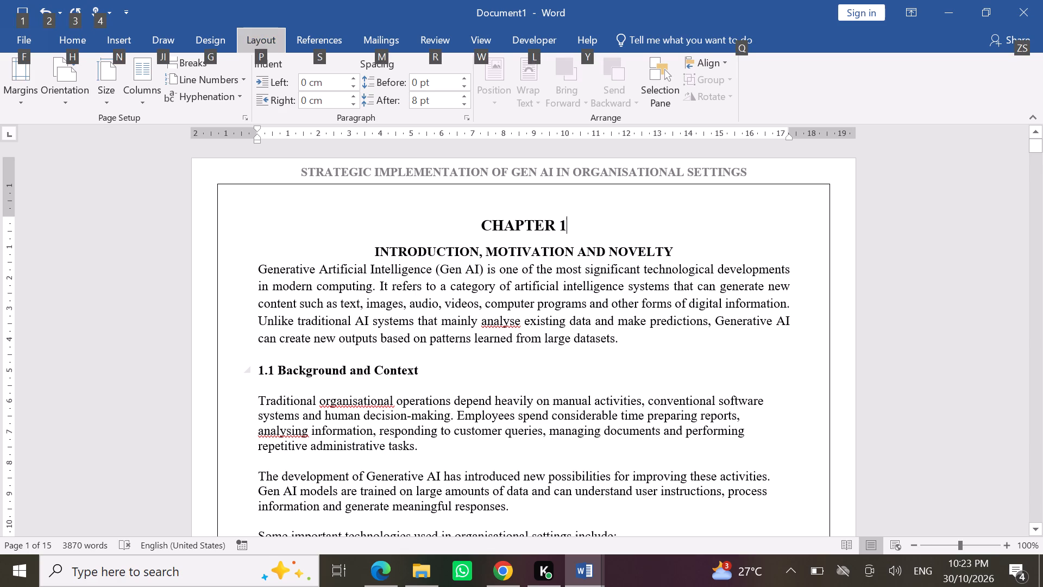
# Look through the first pages of Document1 to examine how the text, header and footer sit against the page border.
pyautogui.click(593, 379)
pyautogui.scroll(-7, 593, 379)
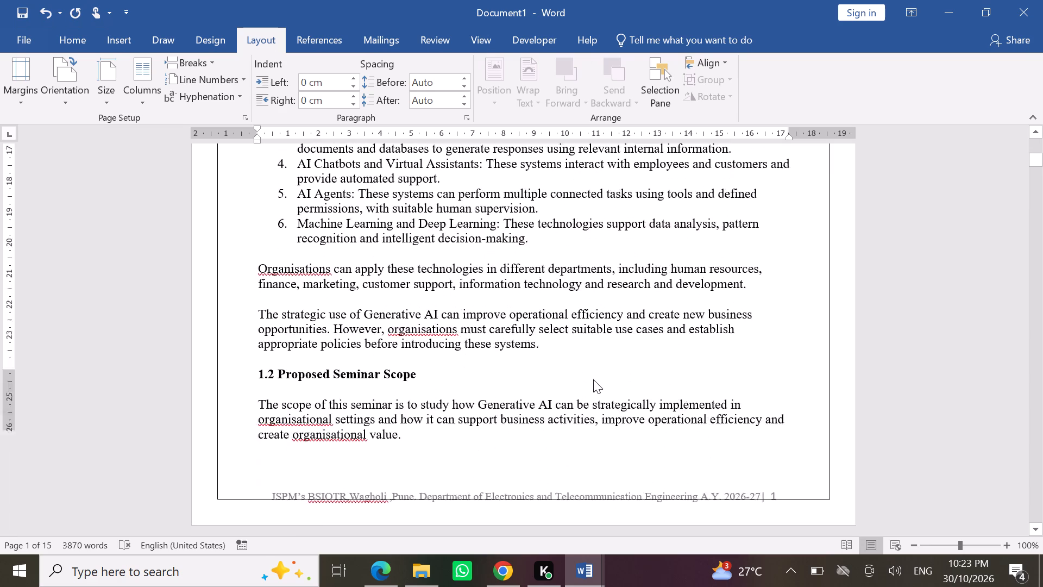
pyautogui.scroll(-4, 593, 379)
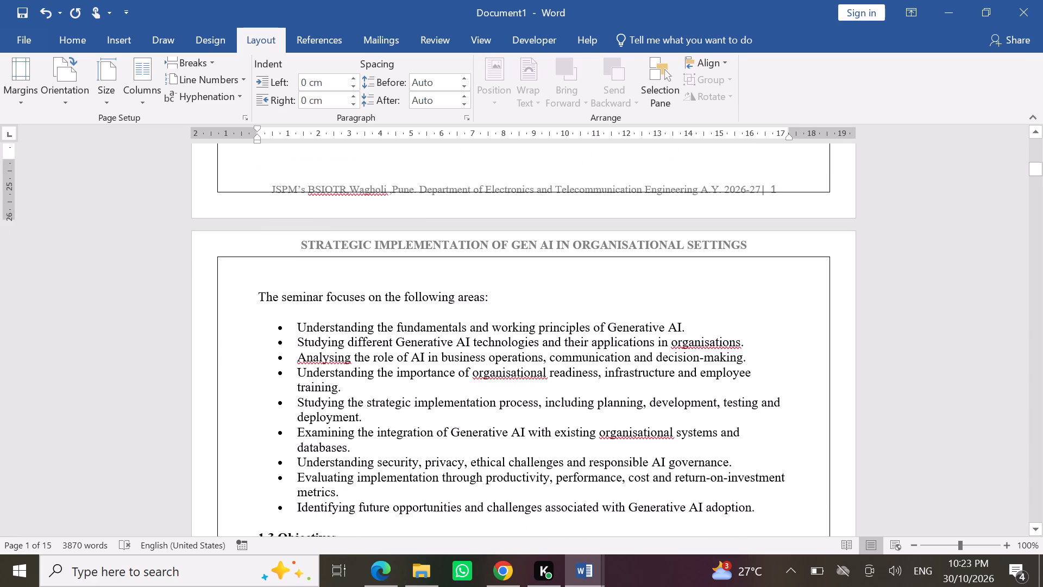
pyautogui.scroll(-3, 593, 379)
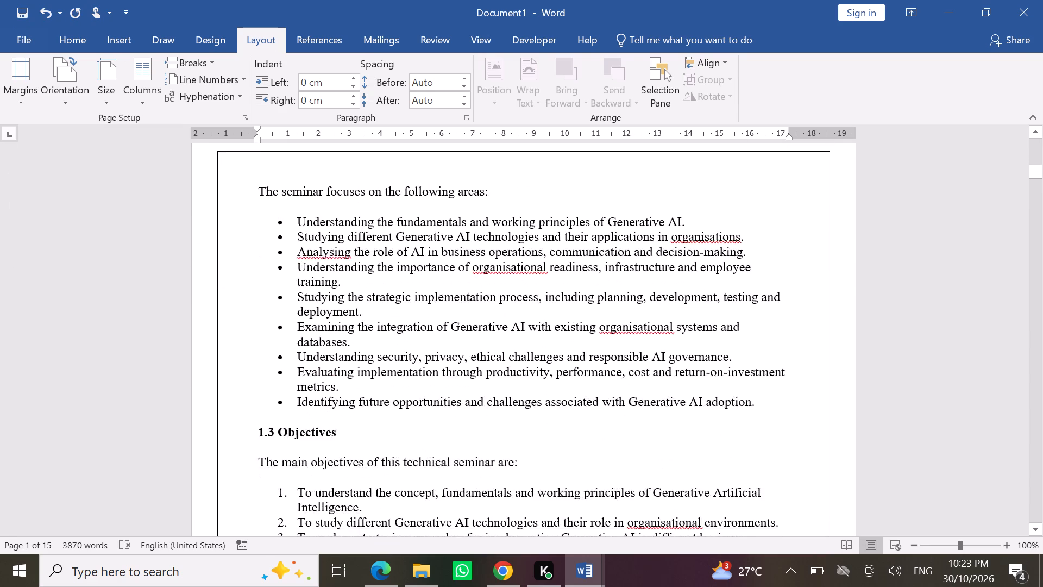
pyautogui.scroll(-5, 593, 379)
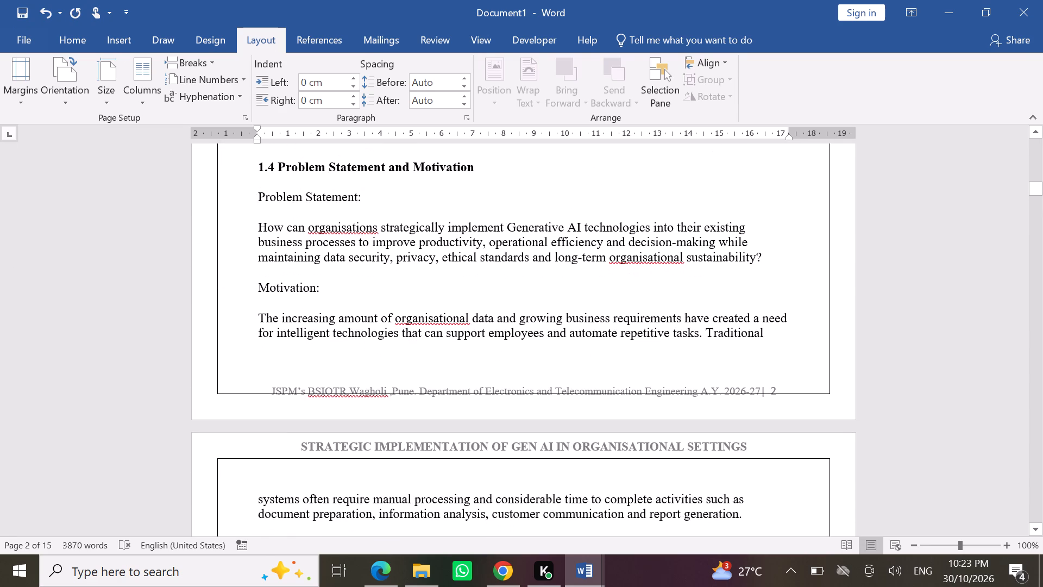
pyautogui.scroll(-1, 593, 379)
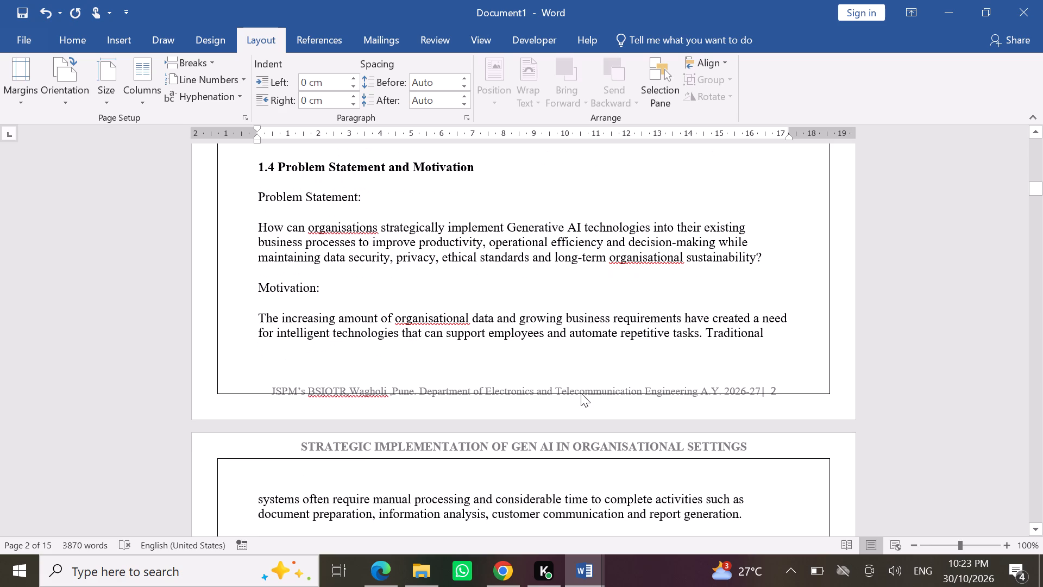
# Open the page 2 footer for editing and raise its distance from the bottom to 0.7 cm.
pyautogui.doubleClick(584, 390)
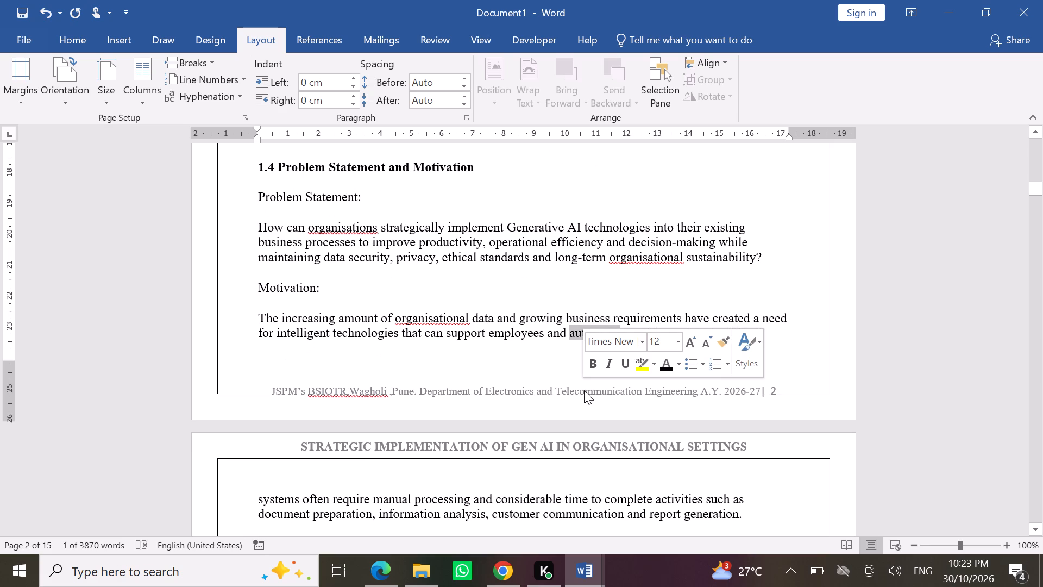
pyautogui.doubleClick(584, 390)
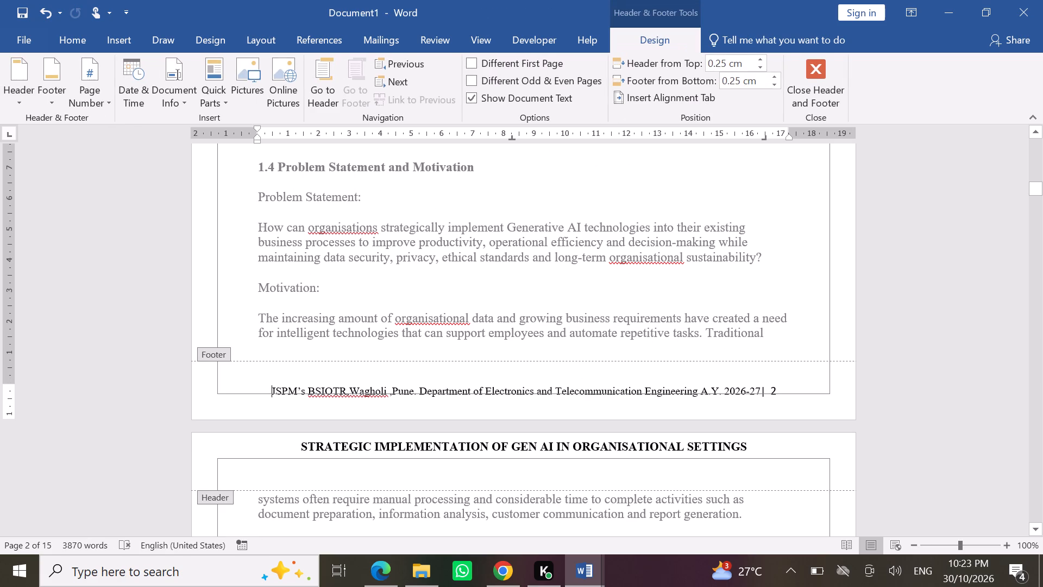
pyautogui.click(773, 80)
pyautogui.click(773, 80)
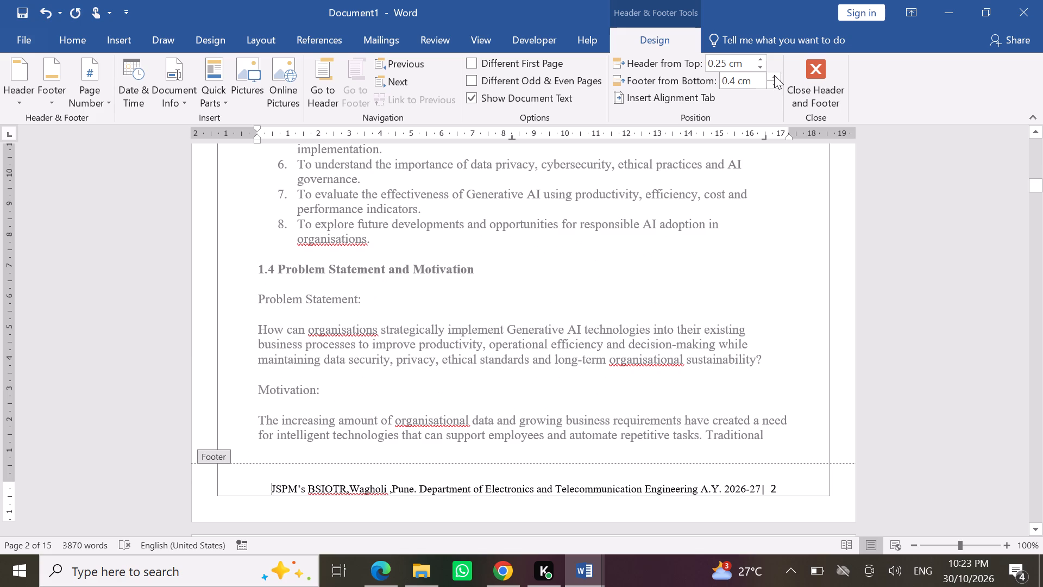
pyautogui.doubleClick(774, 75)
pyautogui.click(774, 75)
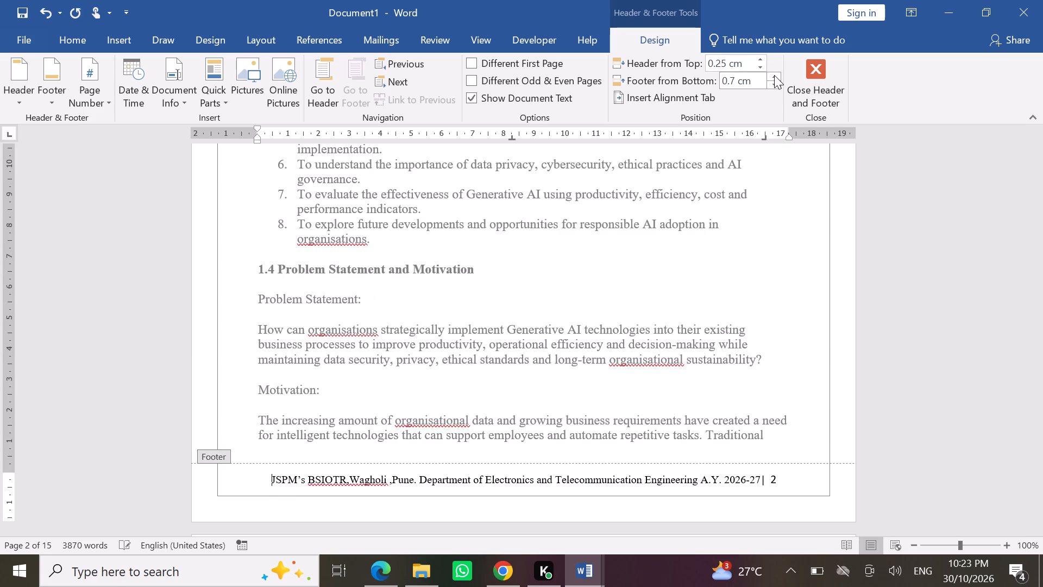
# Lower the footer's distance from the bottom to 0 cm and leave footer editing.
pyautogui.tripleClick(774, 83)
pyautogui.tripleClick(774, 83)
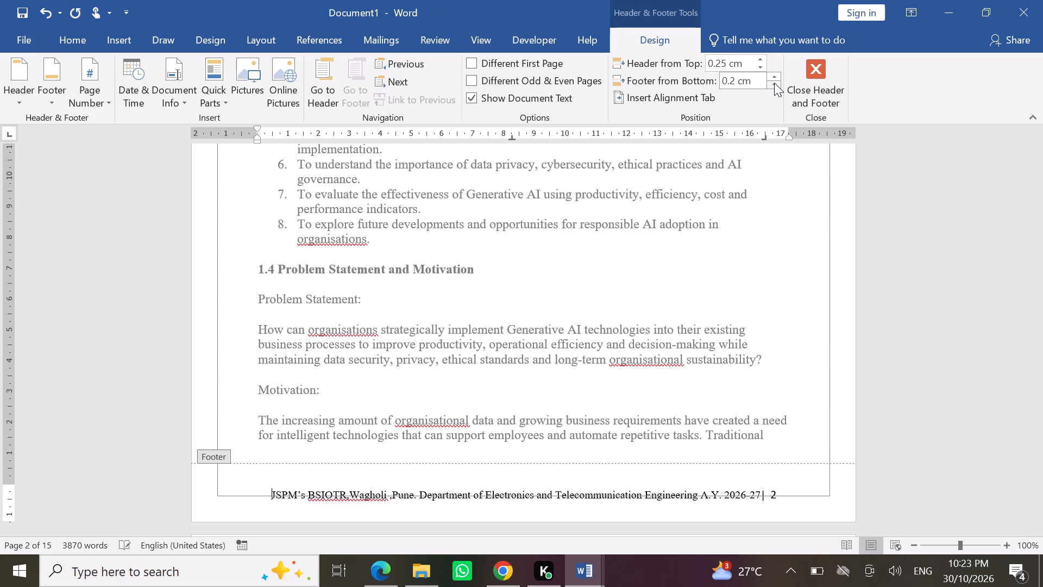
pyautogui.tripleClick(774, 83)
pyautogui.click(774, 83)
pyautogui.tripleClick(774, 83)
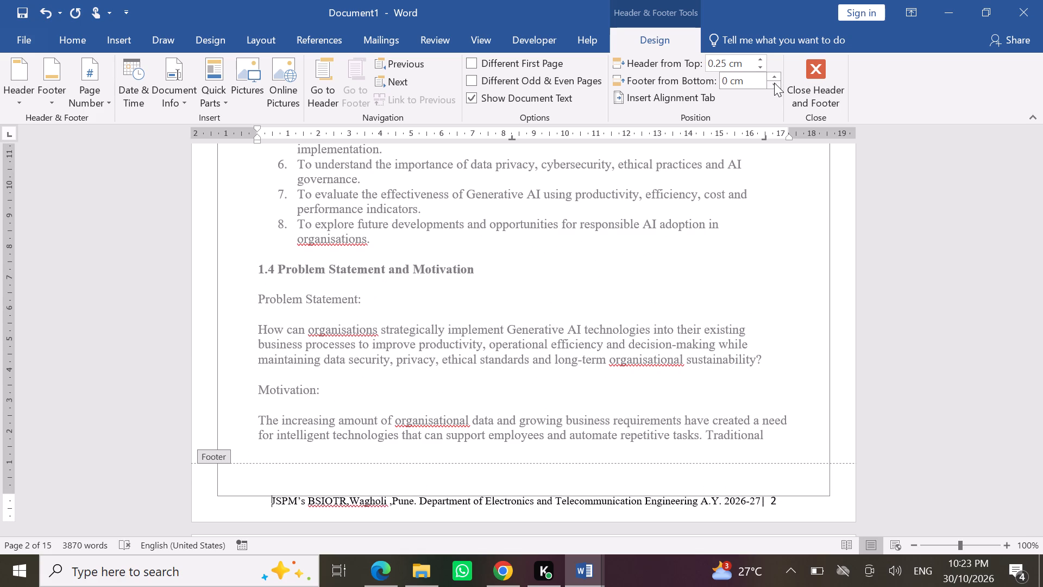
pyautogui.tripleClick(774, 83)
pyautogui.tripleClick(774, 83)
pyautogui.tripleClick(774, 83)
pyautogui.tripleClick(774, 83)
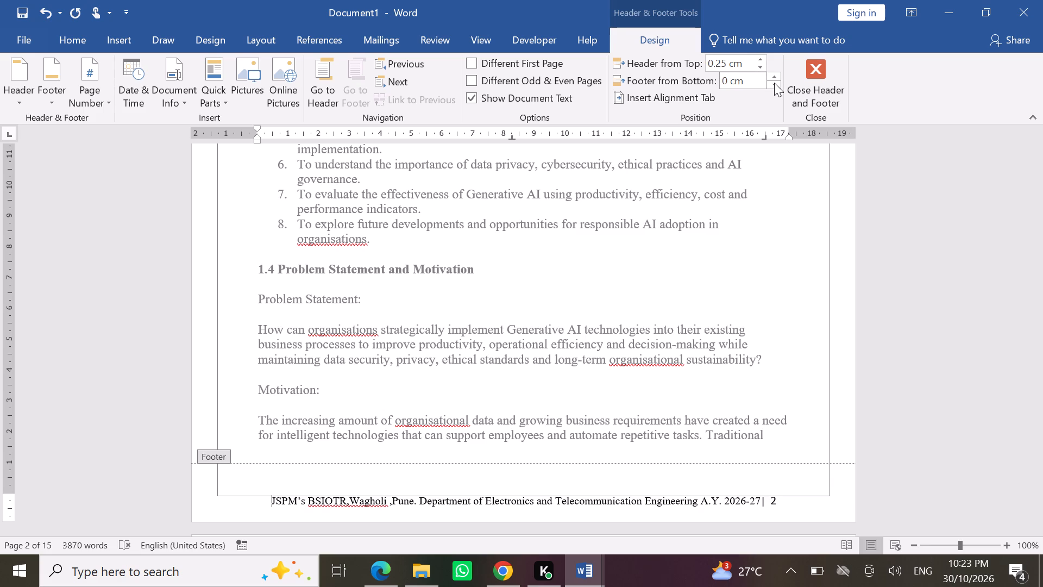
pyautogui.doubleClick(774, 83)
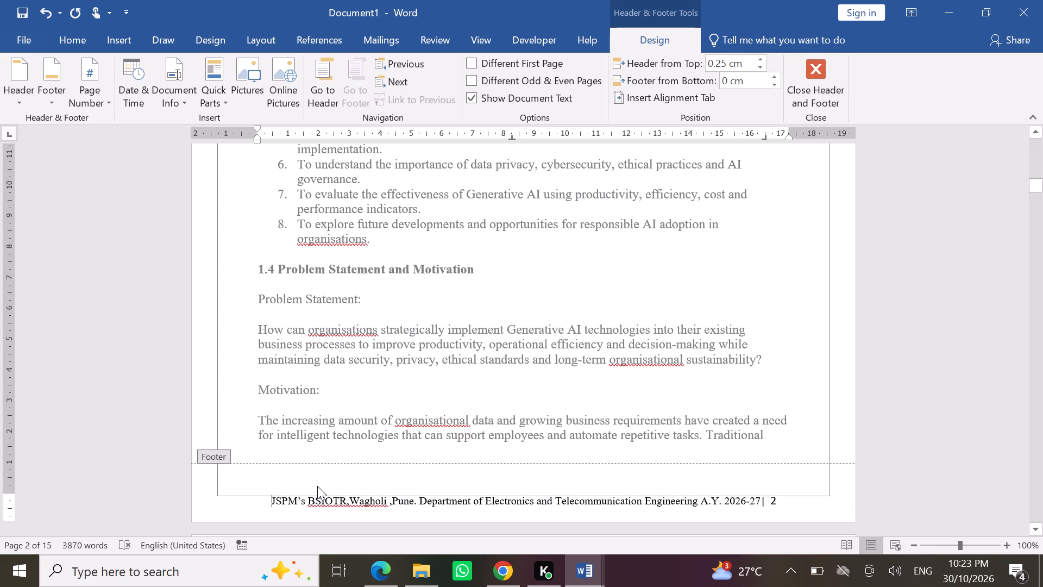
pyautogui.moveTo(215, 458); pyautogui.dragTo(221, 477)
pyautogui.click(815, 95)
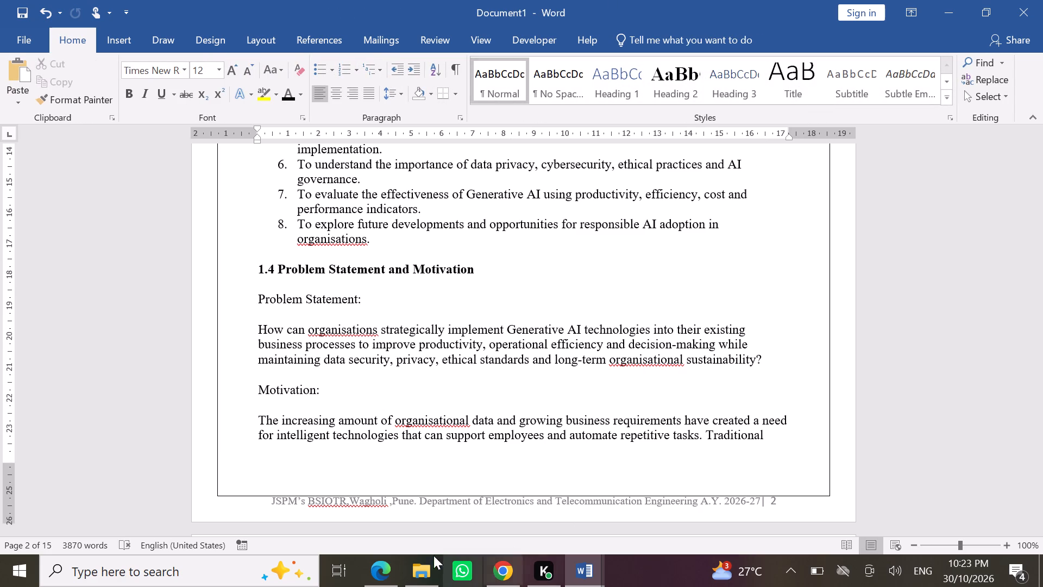
# Check the footer's placement in the PDF report in Edge and its distance from the bottom in the AI_in_LLM_Hallucinations Word document.
pyautogui.click(378, 562)
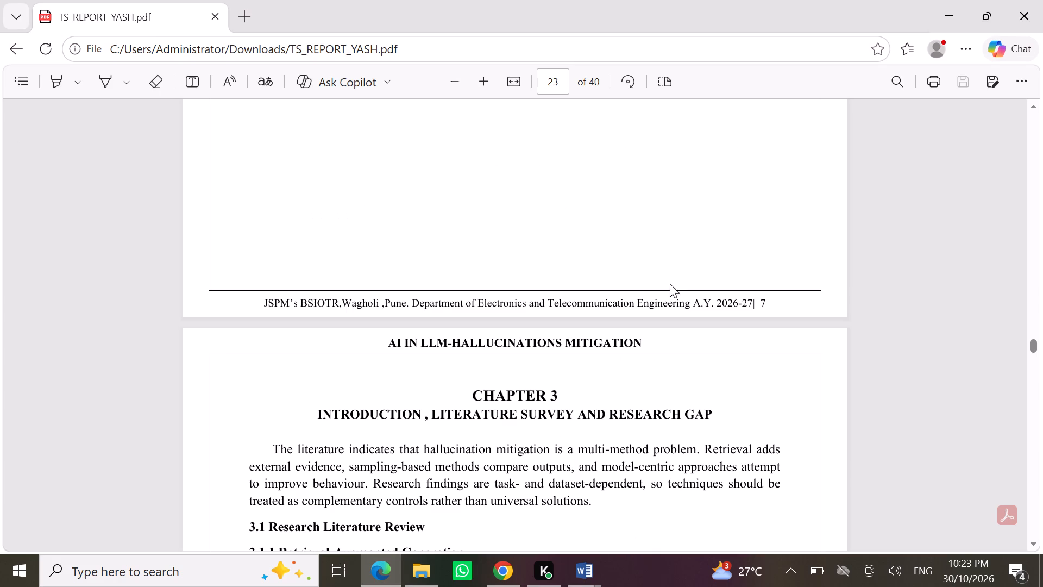
pyautogui.click(669, 305)
pyautogui.click(631, 511)
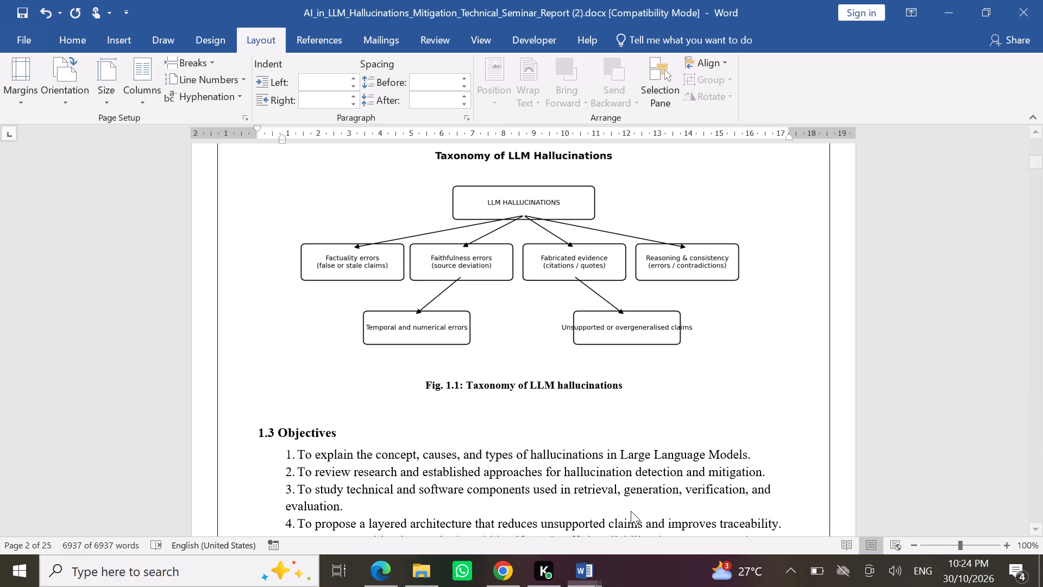
pyautogui.scroll(-7, 633, 416)
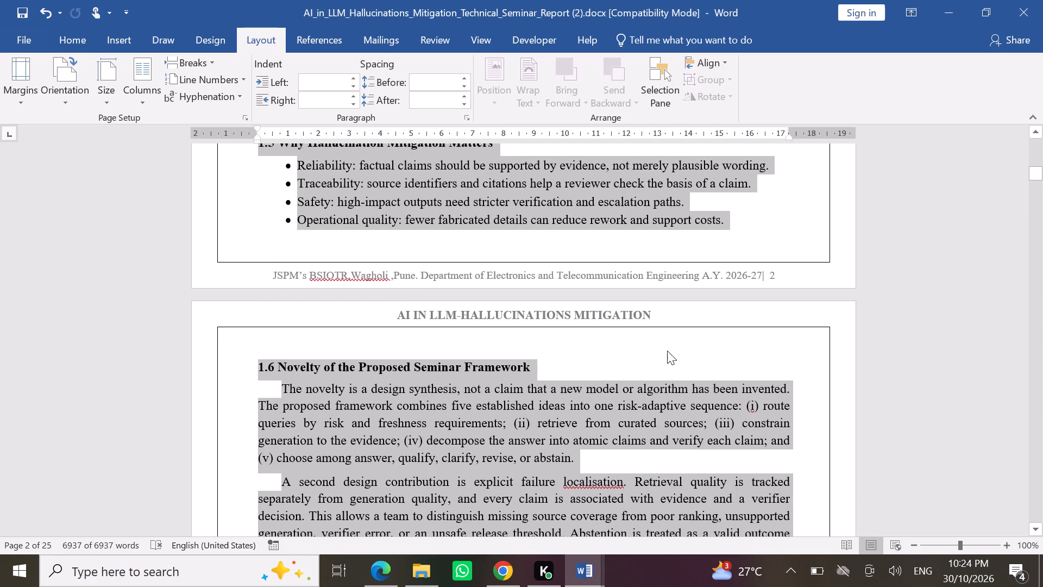
pyautogui.click(685, 330)
pyautogui.doubleClick(669, 273)
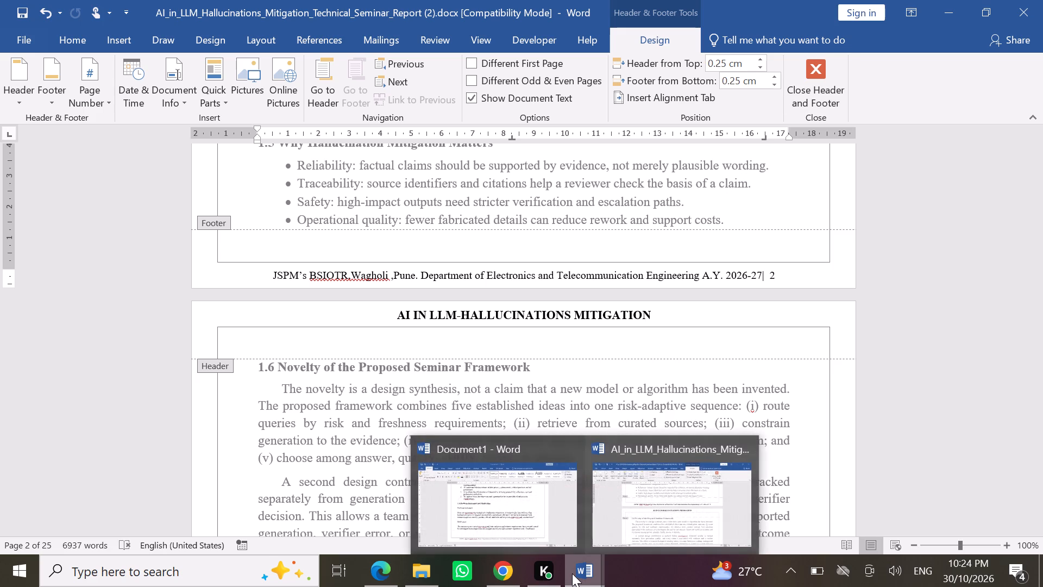
# Switch to Document1, set the footer's distance from the bottom to 0.25 cm and leave footer editing.
pyautogui.click(541, 529)
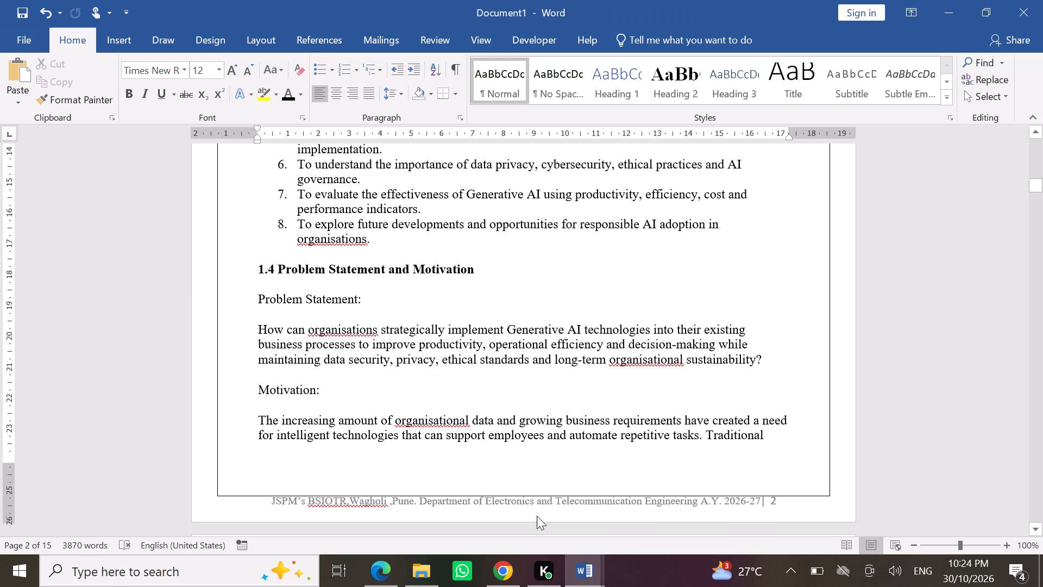
pyautogui.doubleClick(558, 501)
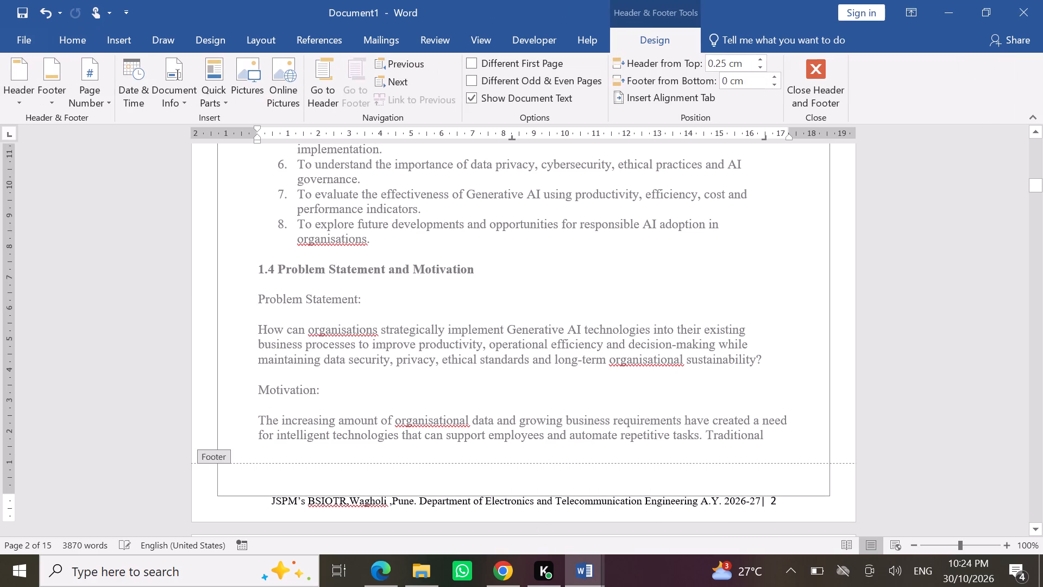
pyautogui.doubleClick(776, 76)
pyautogui.click(776, 76)
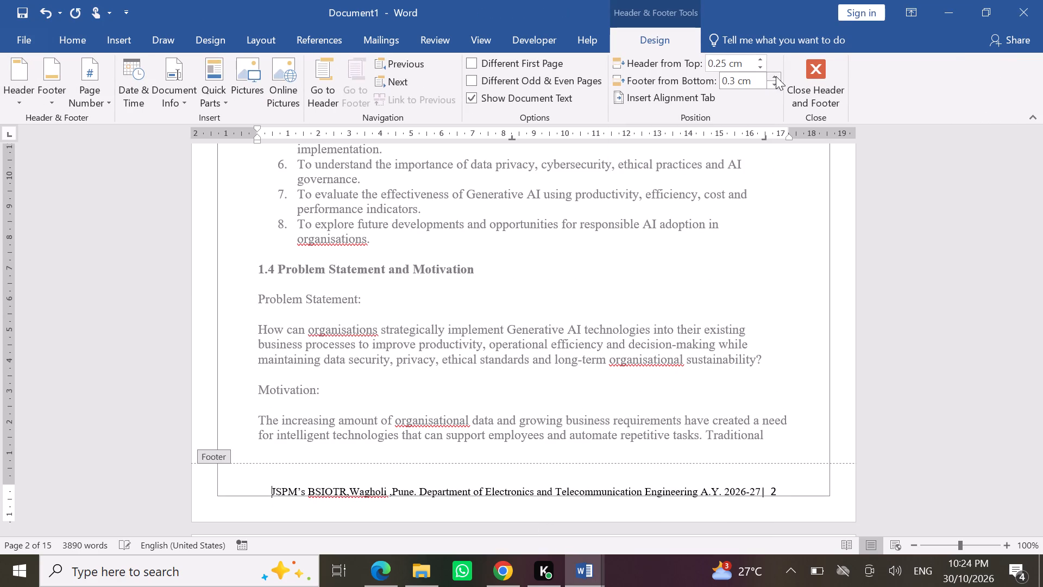
pyautogui.click(776, 76)
pyautogui.click(776, 76)
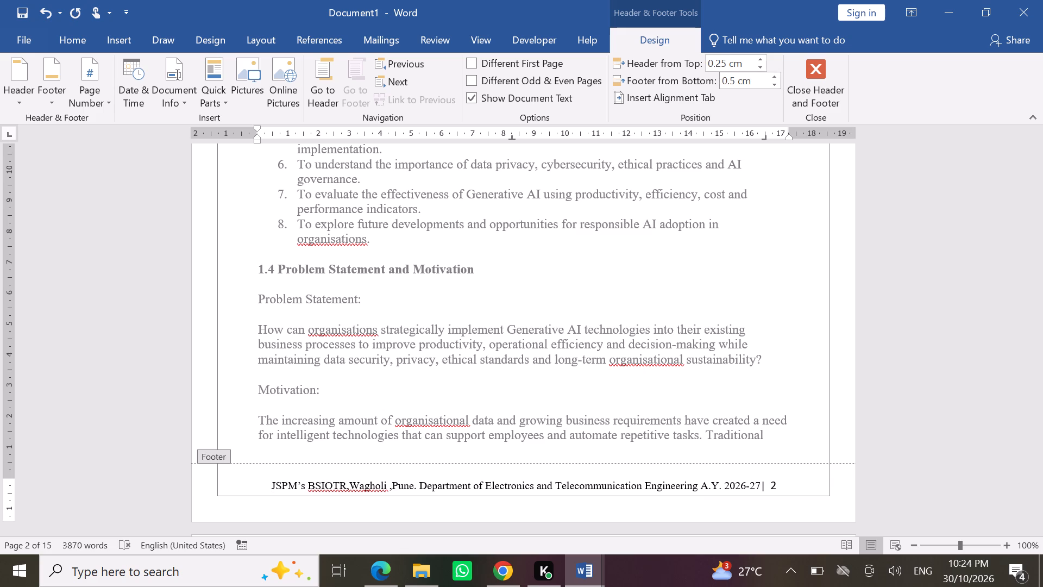
pyautogui.click(736, 78)
pyautogui.click(736, 78)
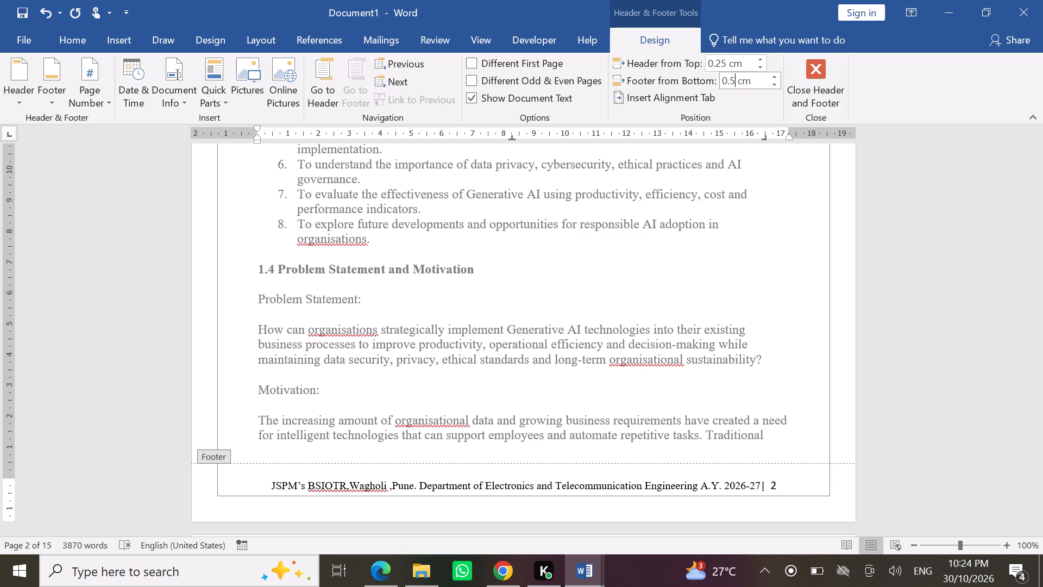
pyautogui.press('BackSpace')
pyautogui.write('25')
pyautogui.click(825, 82)
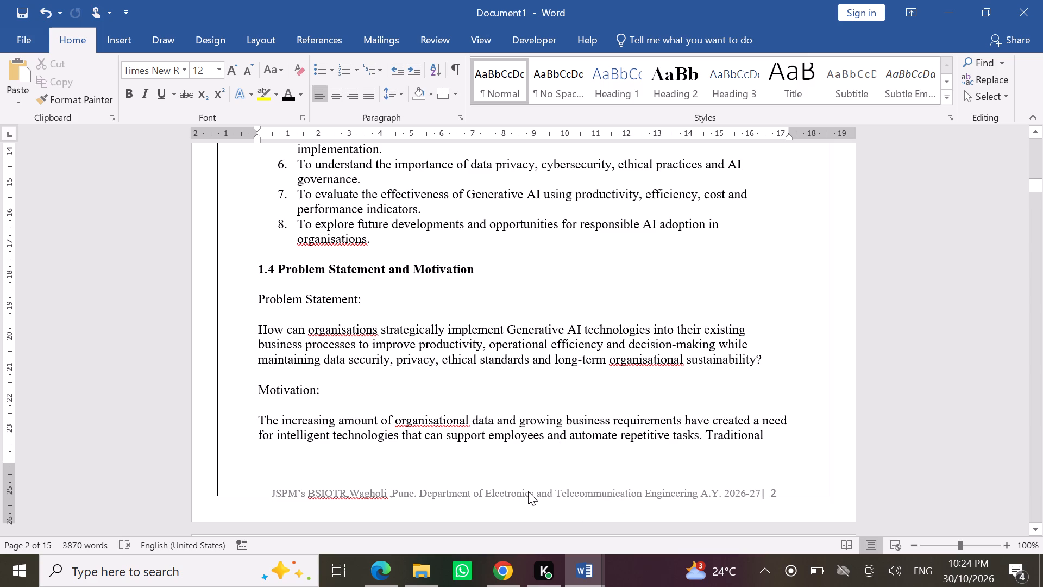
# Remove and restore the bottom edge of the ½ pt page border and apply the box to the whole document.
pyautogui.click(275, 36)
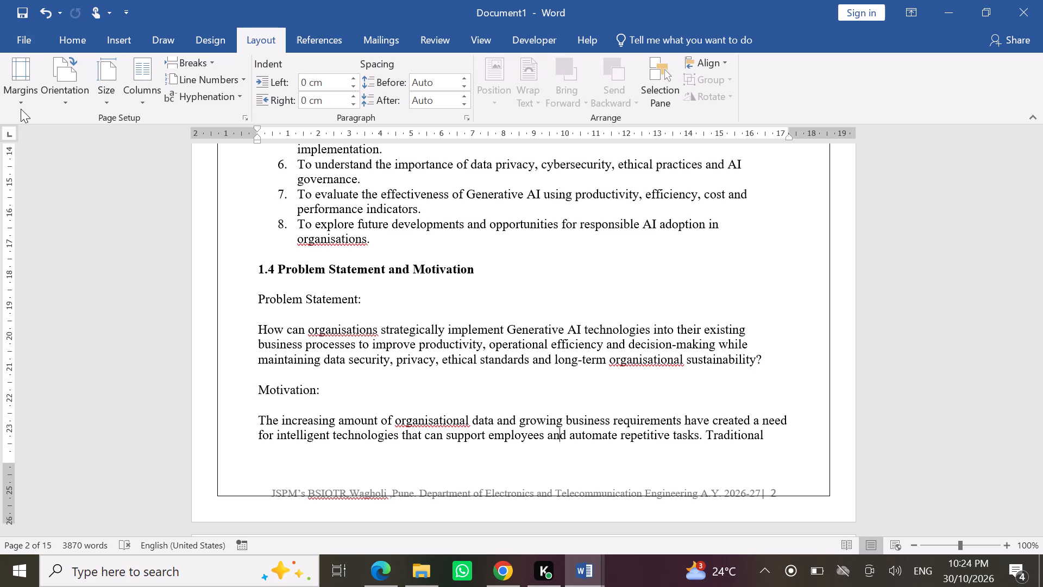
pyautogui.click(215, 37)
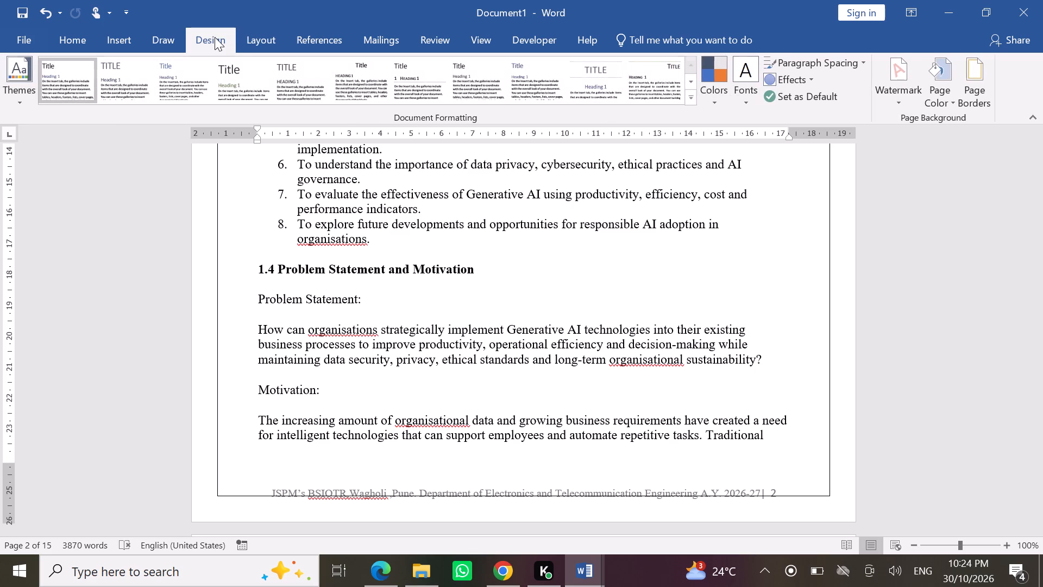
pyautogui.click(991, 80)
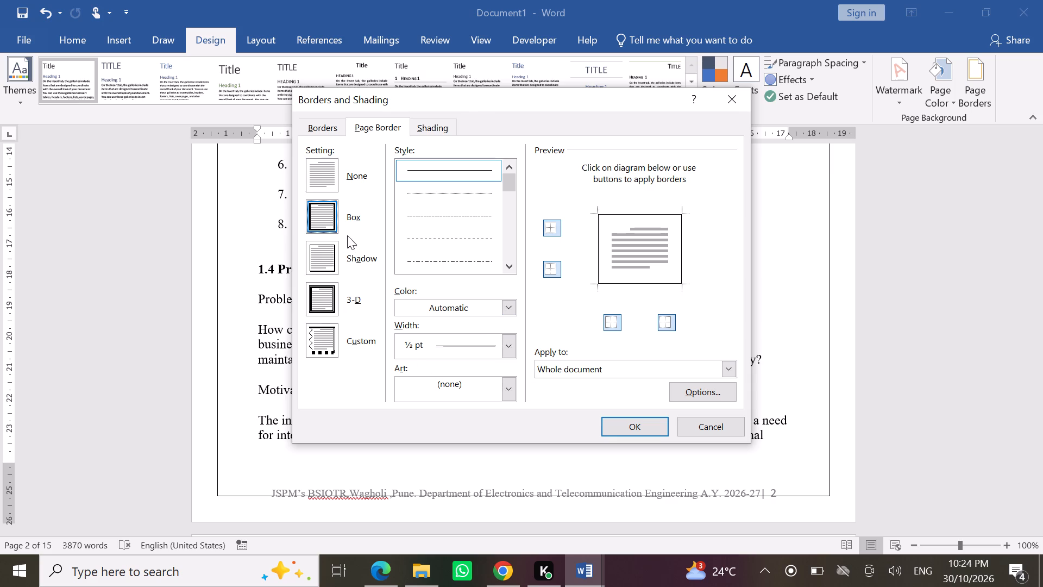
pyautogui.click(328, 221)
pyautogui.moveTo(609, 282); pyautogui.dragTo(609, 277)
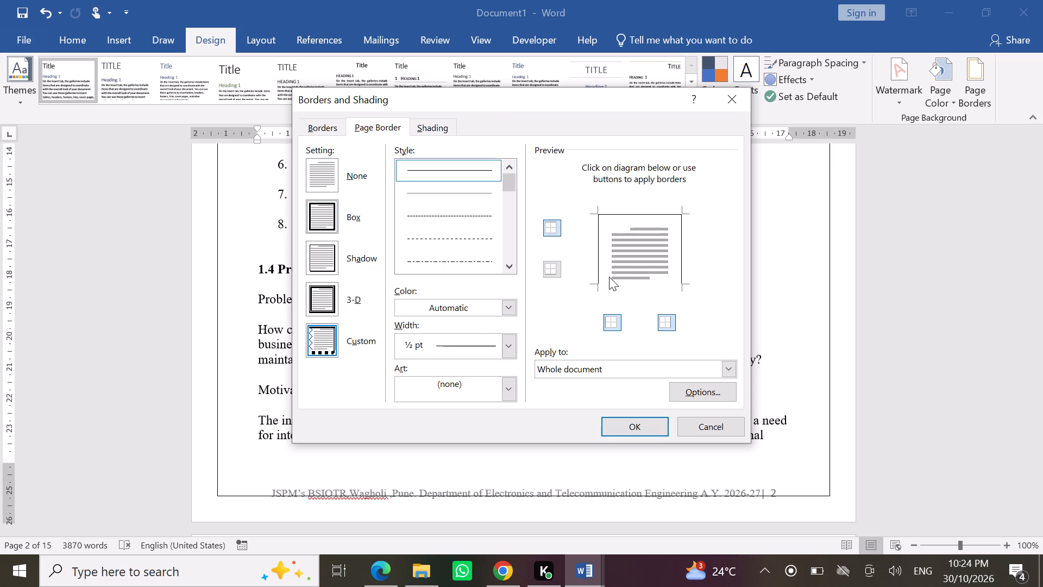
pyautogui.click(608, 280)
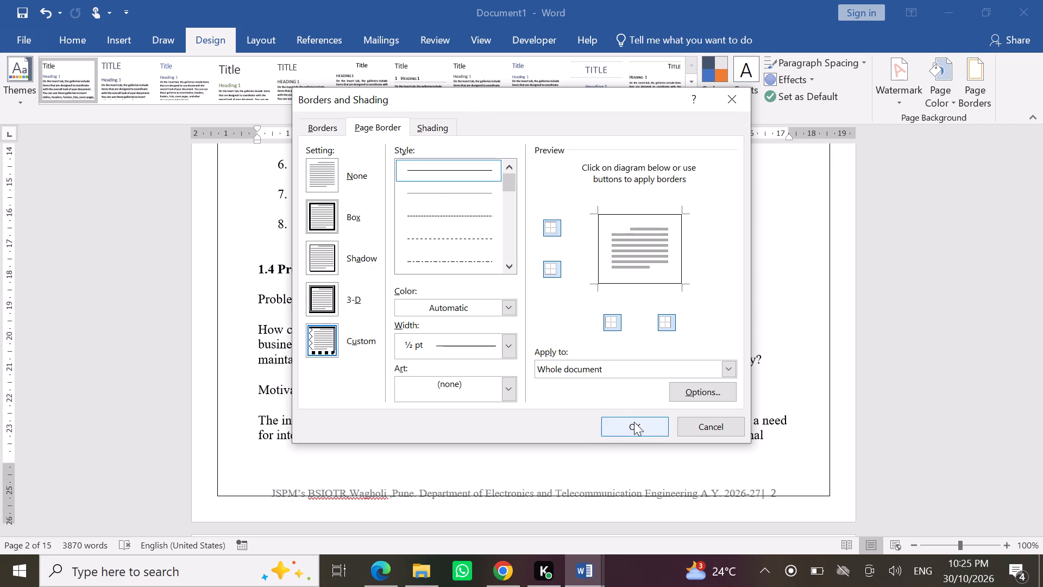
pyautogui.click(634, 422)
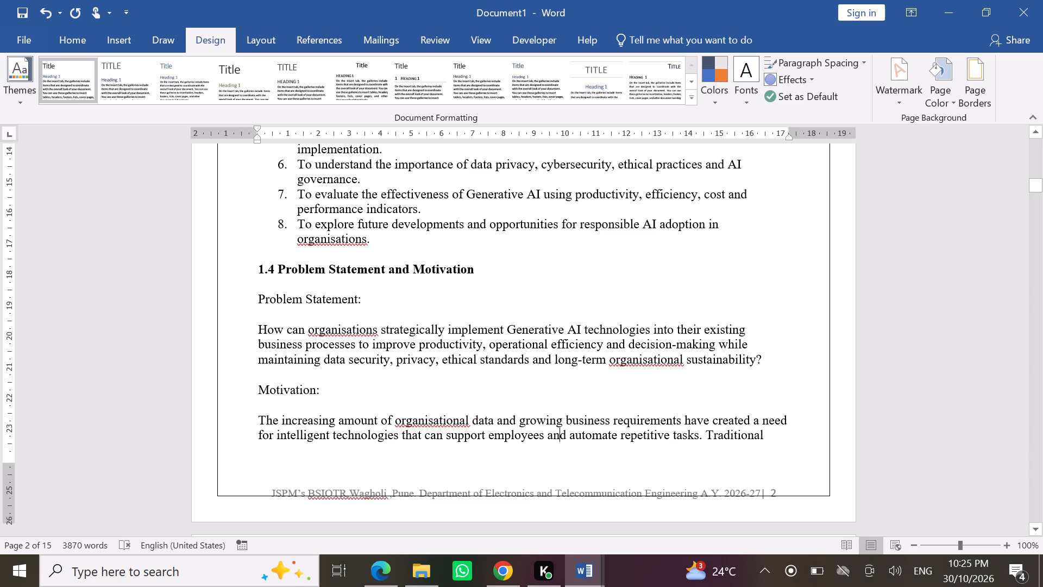
# Check the document's margins in the custom page setup.
pyautogui.click(249, 34)
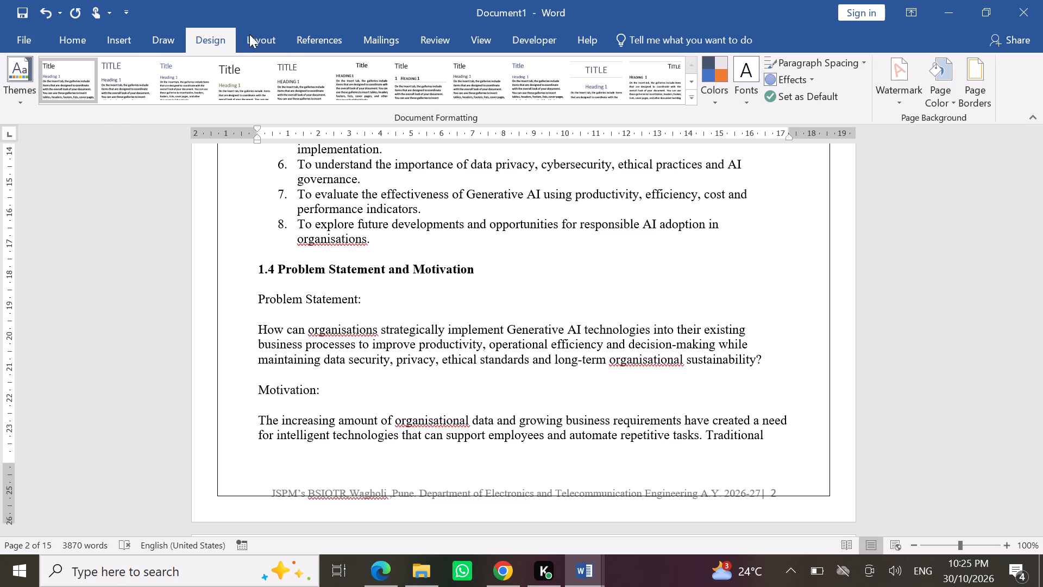
pyautogui.click(19, 95)
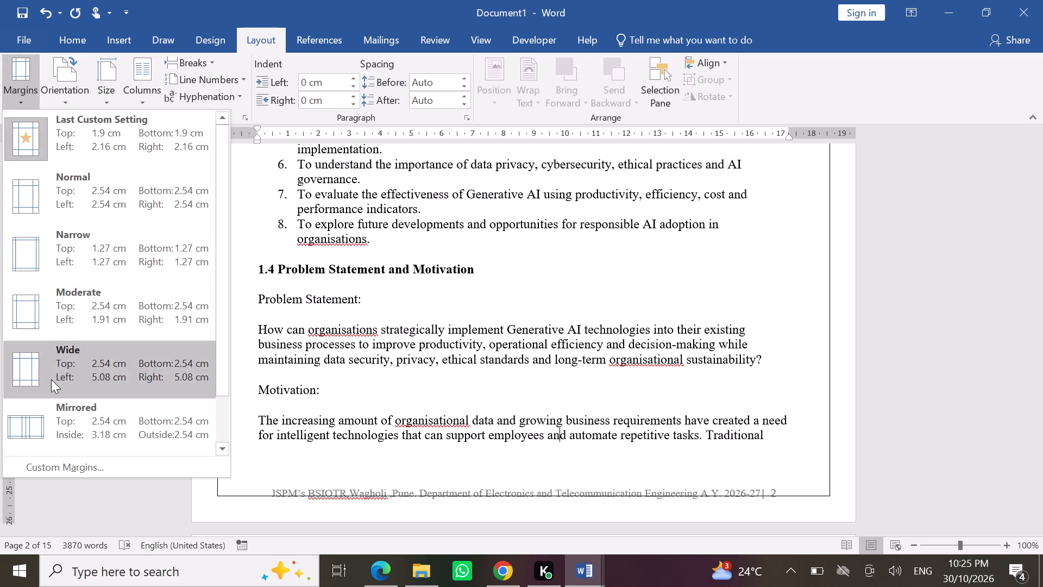
pyautogui.click(92, 461)
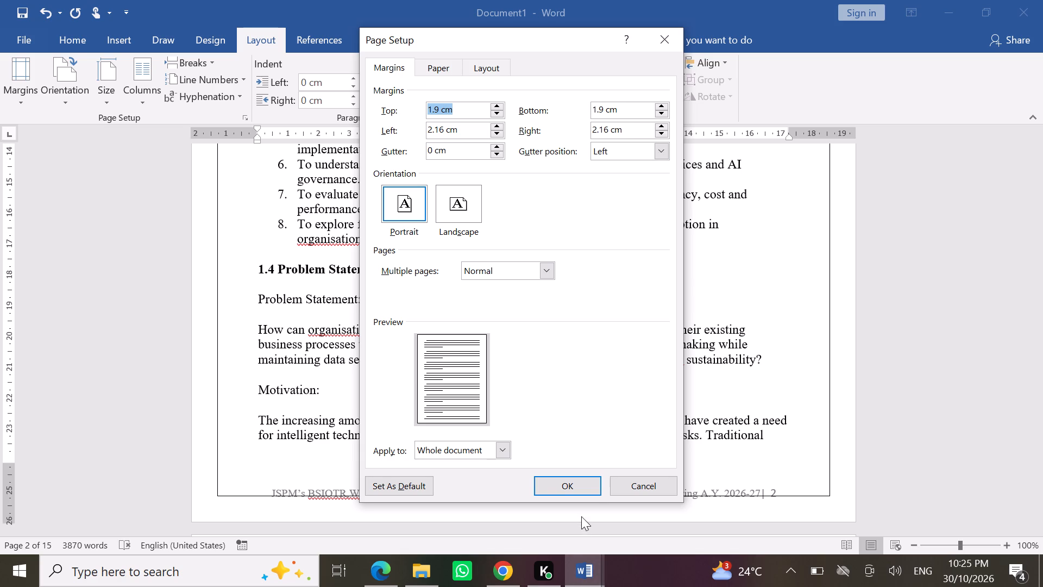
pyautogui.click(591, 483)
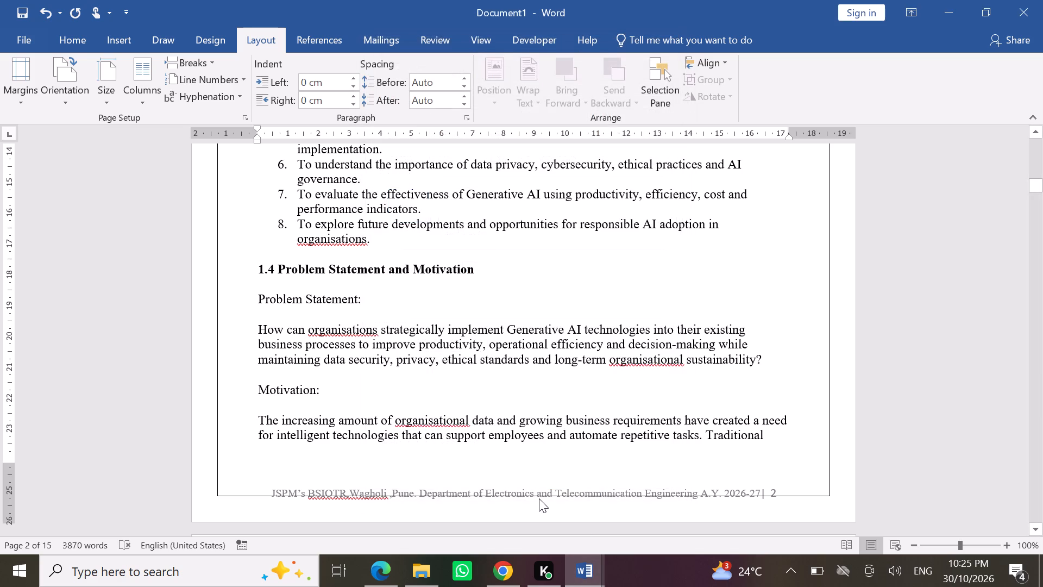
# Open the page 2 footer for editing and lower its distance from the bottom to 0 cm.
pyautogui.click(511, 494)
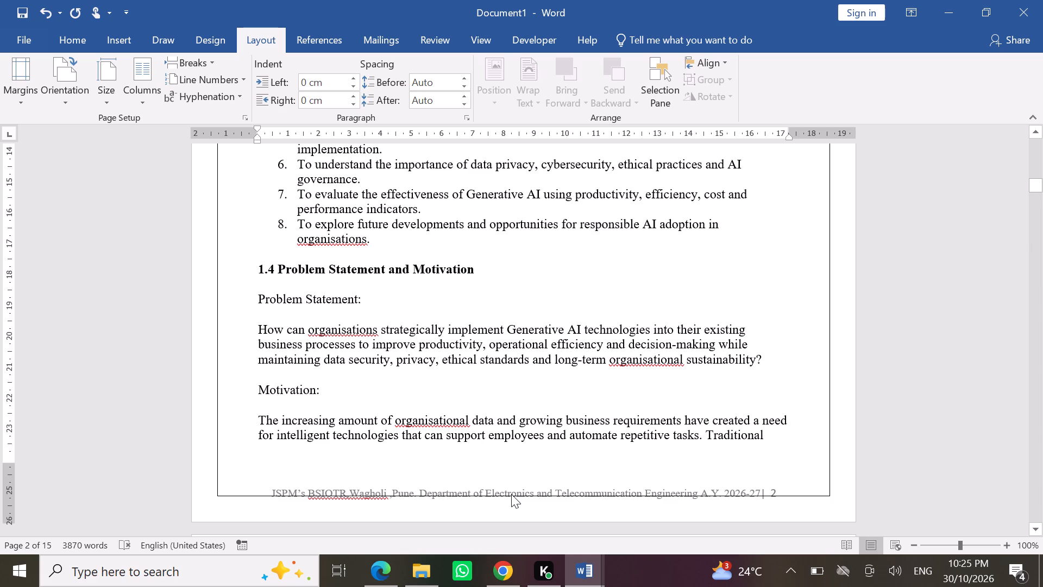
pyautogui.doubleClick(511, 494)
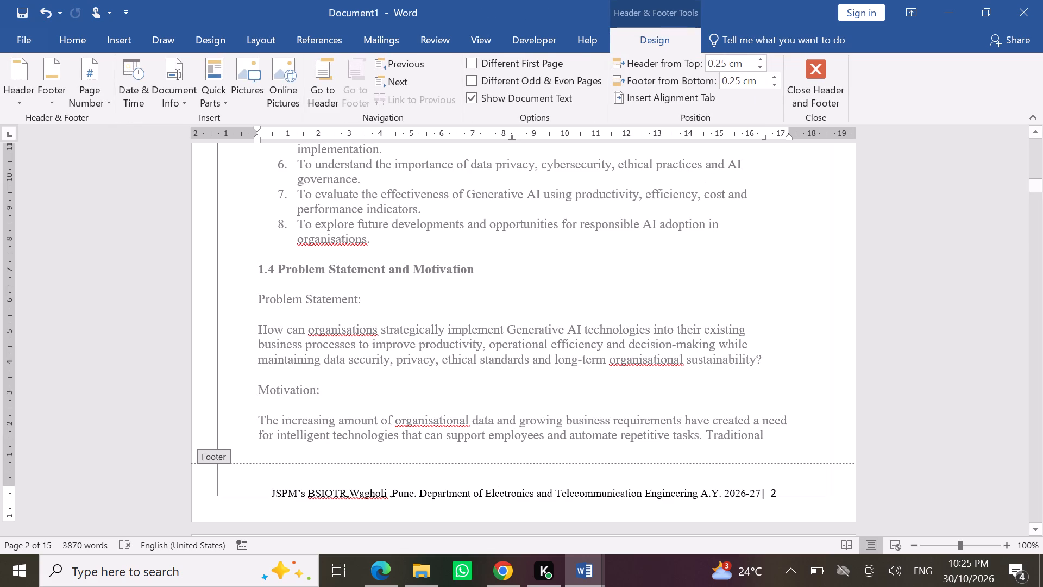
pyautogui.click(772, 82)
pyautogui.click(772, 82)
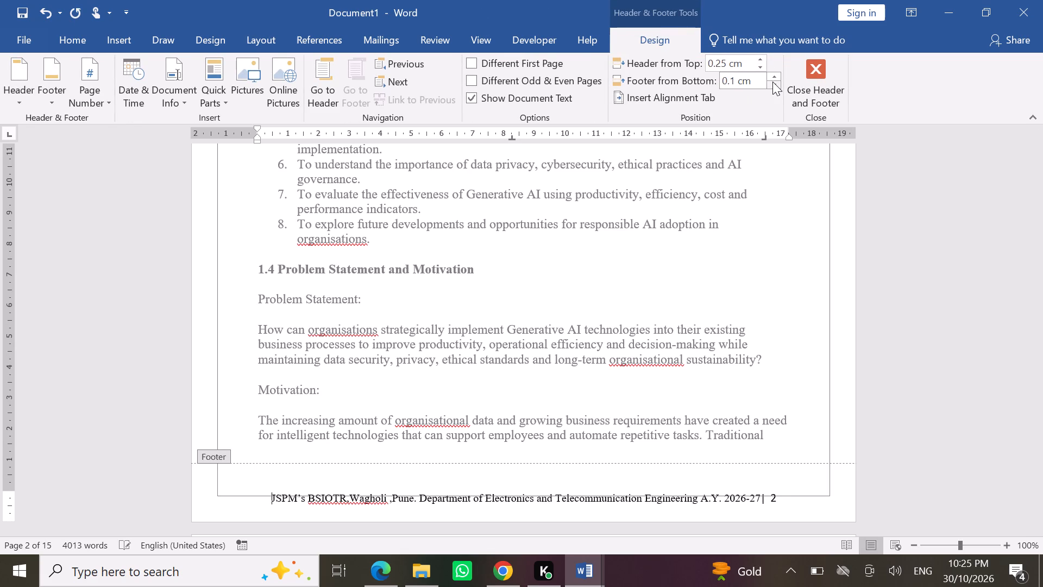
pyautogui.tripleClick(772, 82)
pyautogui.tripleClick(772, 82)
pyautogui.tripleClick(772, 82)
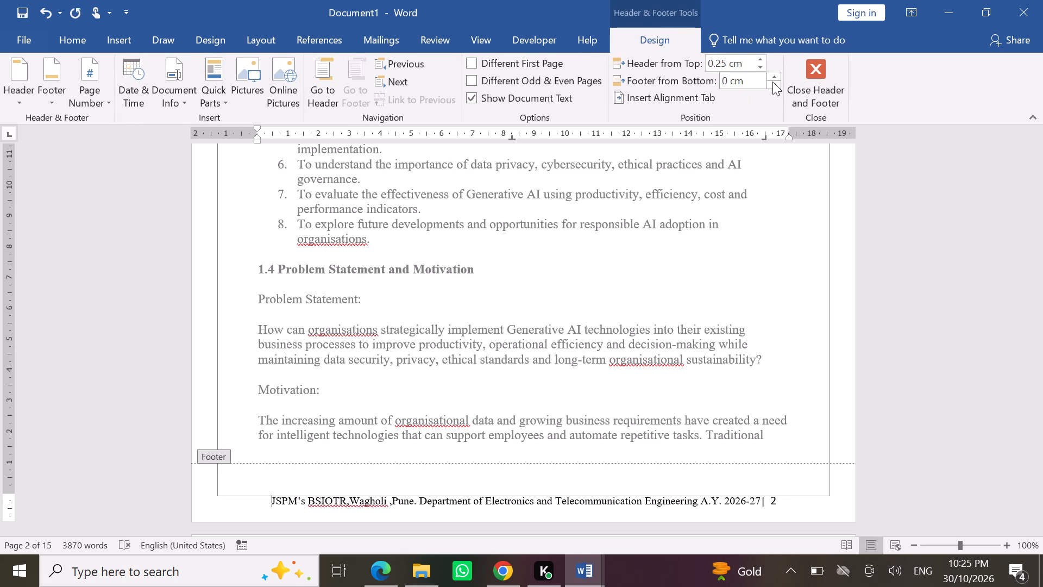
pyautogui.tripleClick(772, 82)
pyautogui.moveTo(772, 82); pyautogui.dragTo(393, 245)
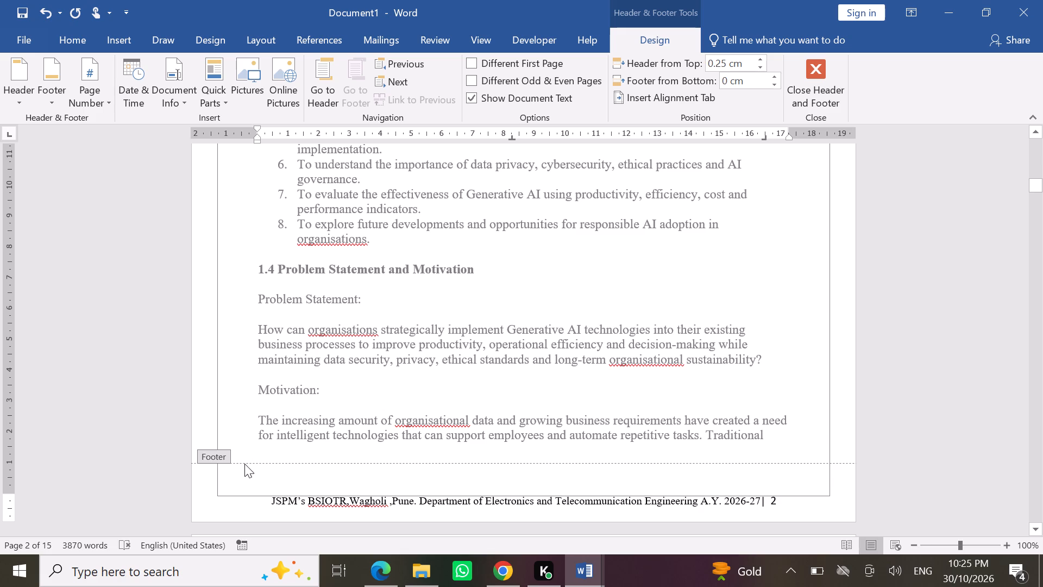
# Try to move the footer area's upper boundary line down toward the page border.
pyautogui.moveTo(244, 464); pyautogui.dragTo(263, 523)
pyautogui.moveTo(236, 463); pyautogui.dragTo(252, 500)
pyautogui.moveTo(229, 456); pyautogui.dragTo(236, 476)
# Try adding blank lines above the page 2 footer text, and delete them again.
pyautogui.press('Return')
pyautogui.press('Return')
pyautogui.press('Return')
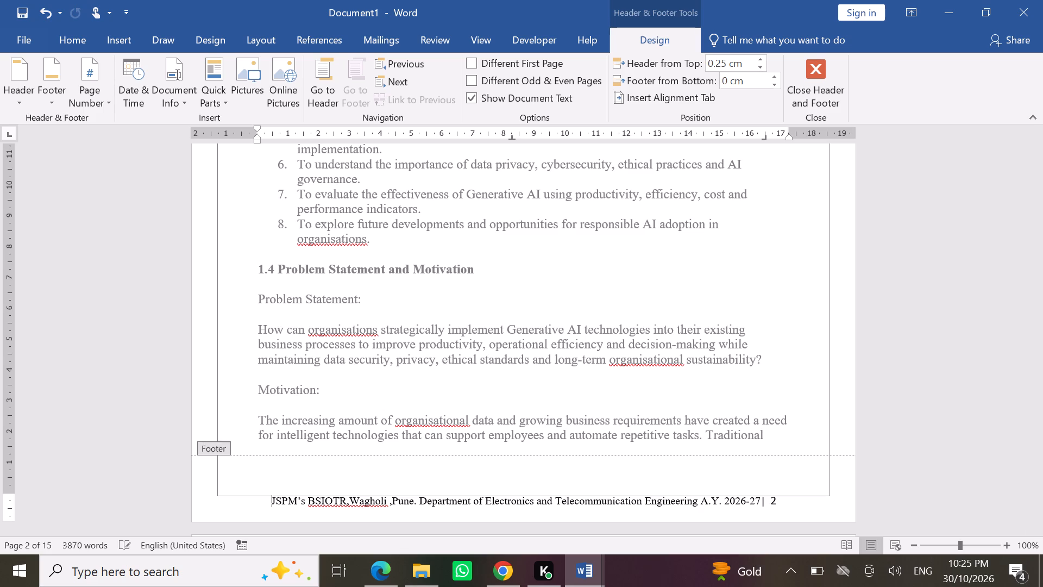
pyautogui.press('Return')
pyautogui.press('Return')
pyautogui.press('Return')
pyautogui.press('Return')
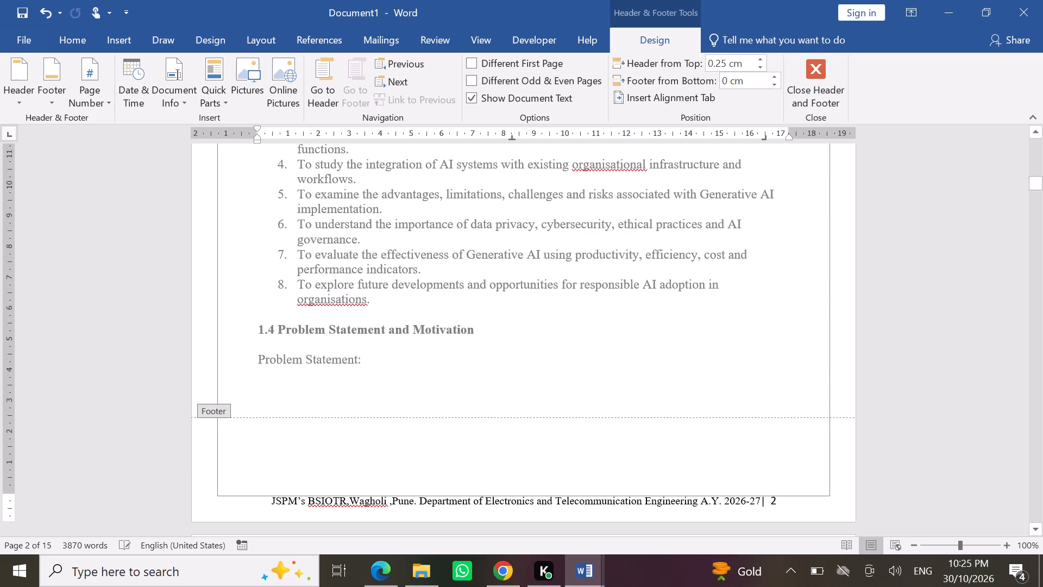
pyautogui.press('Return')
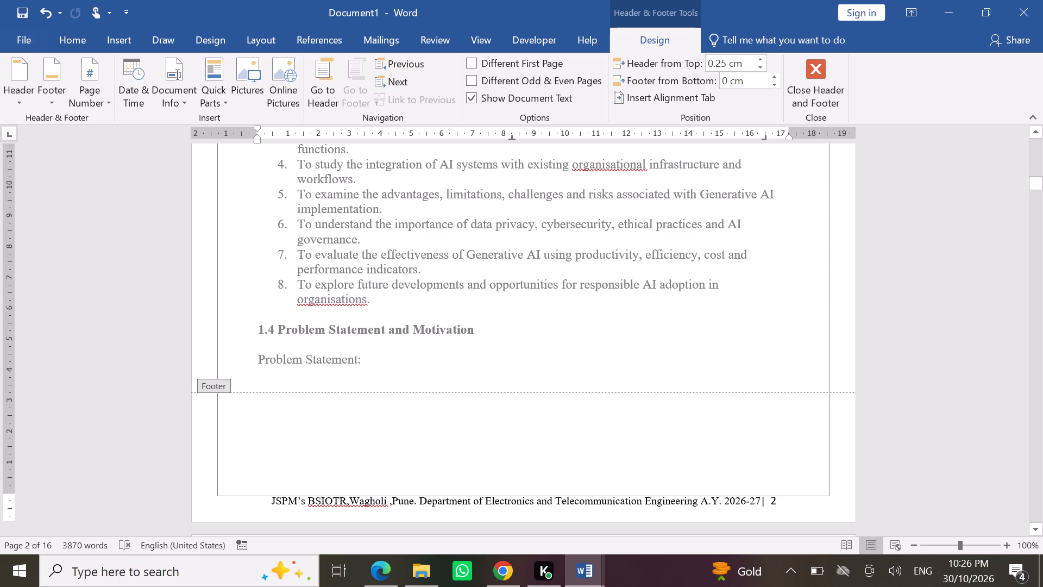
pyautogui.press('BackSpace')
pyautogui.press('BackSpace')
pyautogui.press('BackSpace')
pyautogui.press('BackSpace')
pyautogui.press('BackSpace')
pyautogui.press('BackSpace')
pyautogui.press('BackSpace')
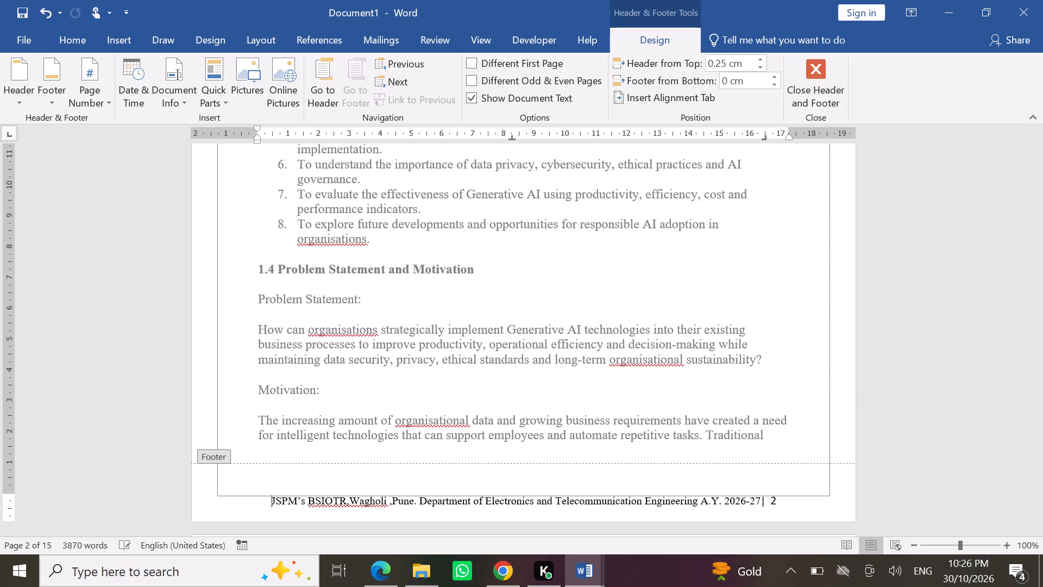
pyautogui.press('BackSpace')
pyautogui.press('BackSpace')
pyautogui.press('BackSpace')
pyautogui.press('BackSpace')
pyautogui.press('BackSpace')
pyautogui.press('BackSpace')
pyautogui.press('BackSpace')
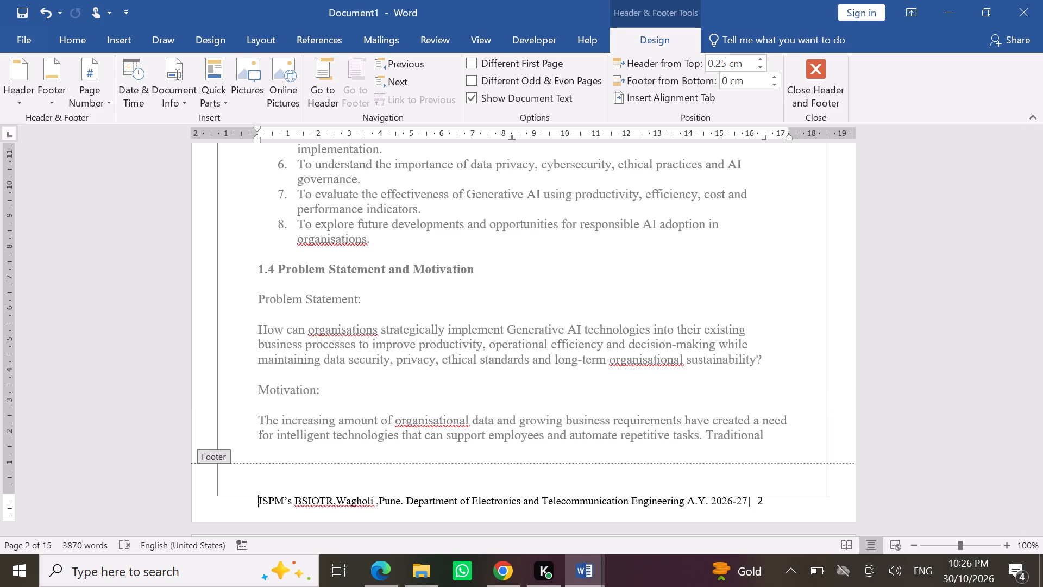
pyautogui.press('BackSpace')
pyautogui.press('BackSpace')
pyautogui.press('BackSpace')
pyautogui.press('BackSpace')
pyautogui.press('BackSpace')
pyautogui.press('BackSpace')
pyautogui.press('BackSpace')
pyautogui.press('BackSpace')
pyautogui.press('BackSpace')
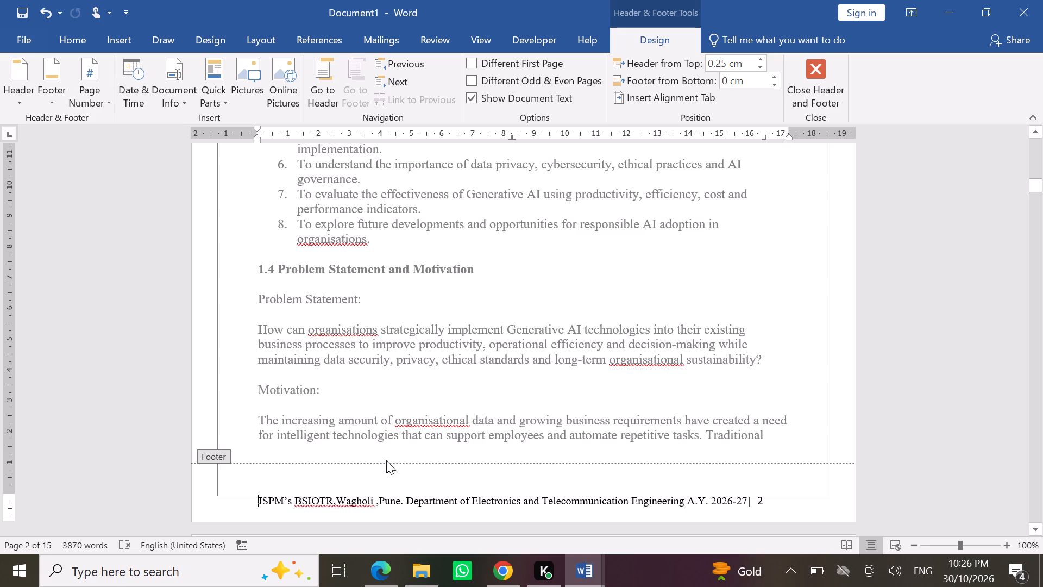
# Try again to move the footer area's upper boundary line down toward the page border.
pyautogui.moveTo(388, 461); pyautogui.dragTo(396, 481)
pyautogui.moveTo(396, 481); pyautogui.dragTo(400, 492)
# Format the whole page 2 footer line in Times New Roman, size 10, and centre it.
pyautogui.click(216, 499)
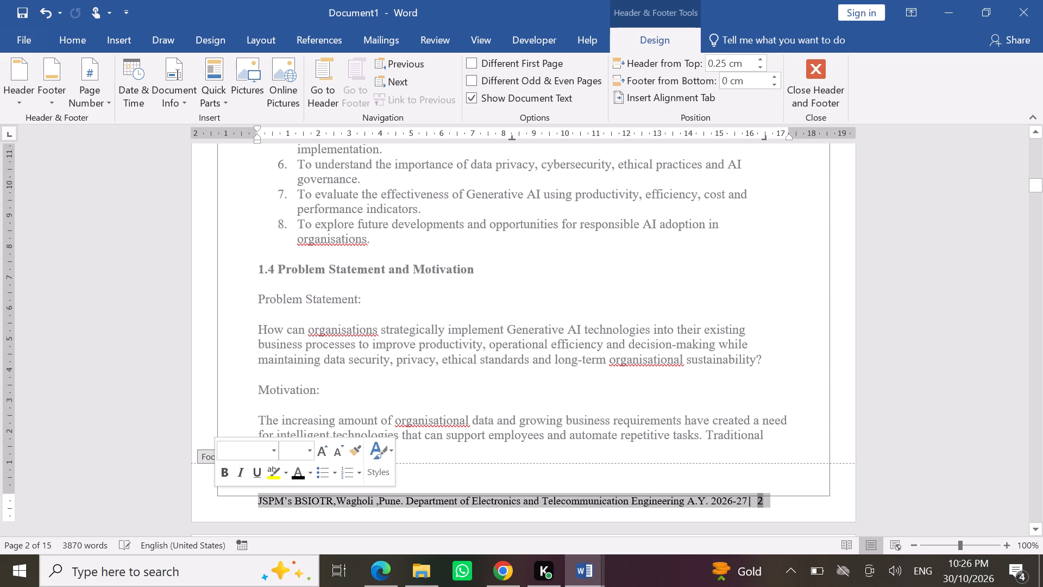
pyautogui.click(74, 35)
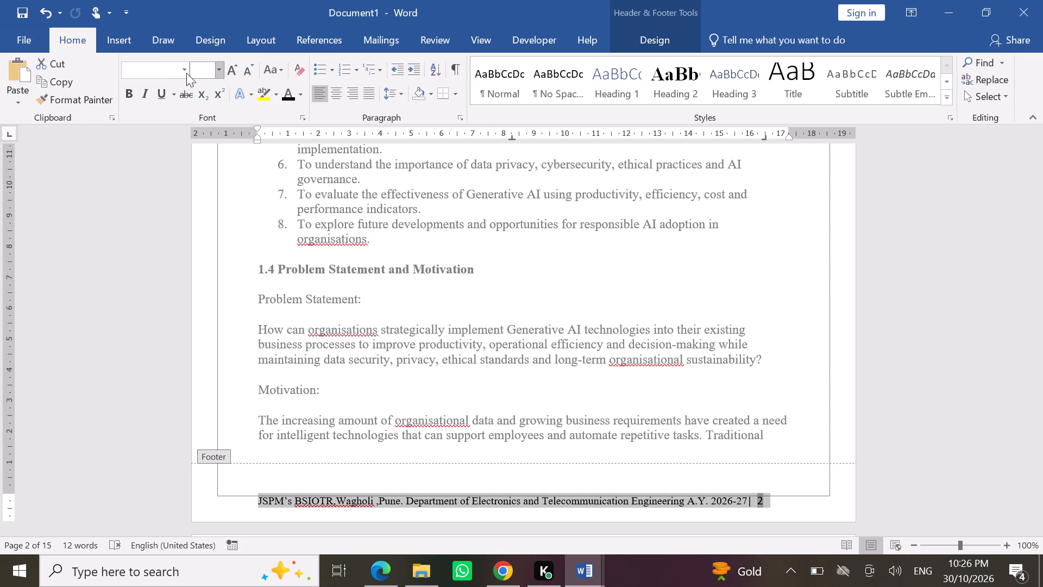
pyautogui.click(186, 72)
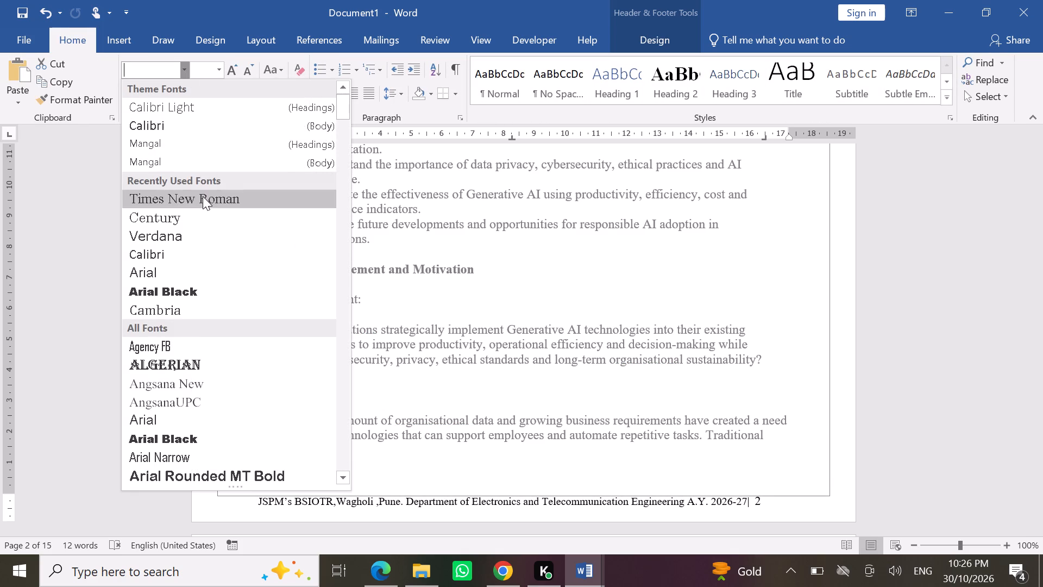
pyautogui.click(203, 196)
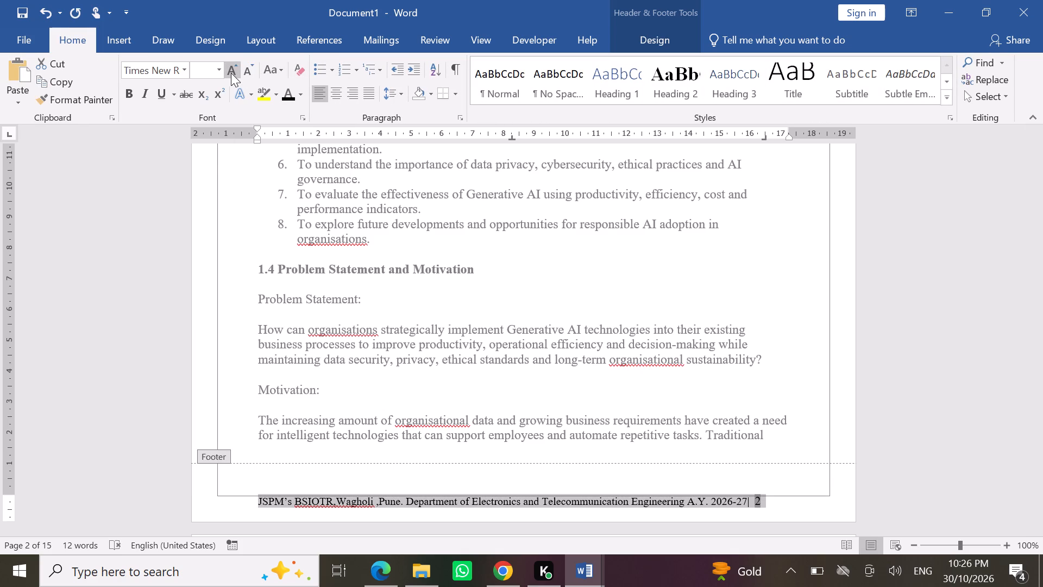
pyautogui.click(223, 69)
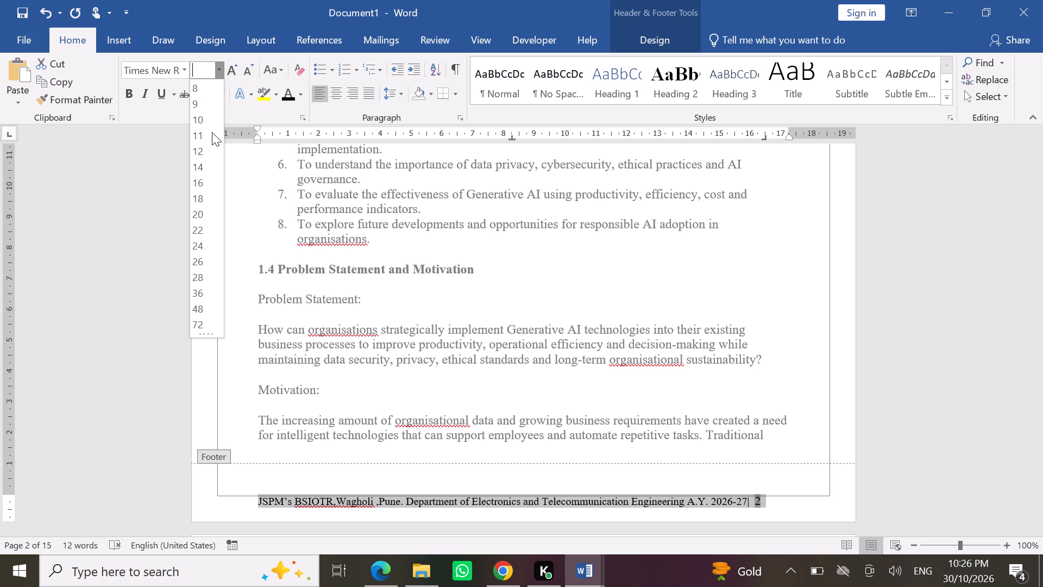
pyautogui.click(206, 122)
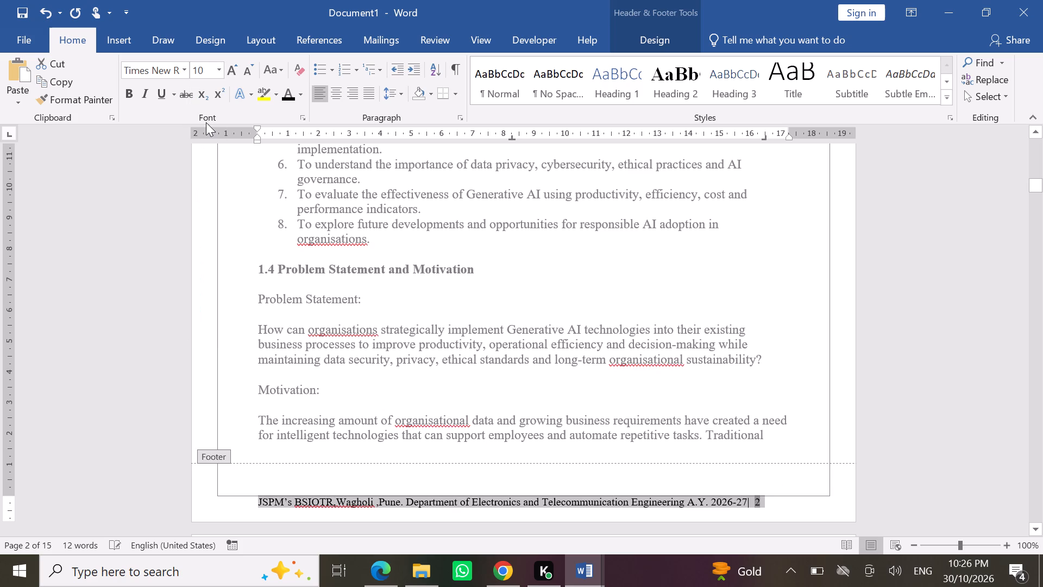
pyautogui.click(335, 95)
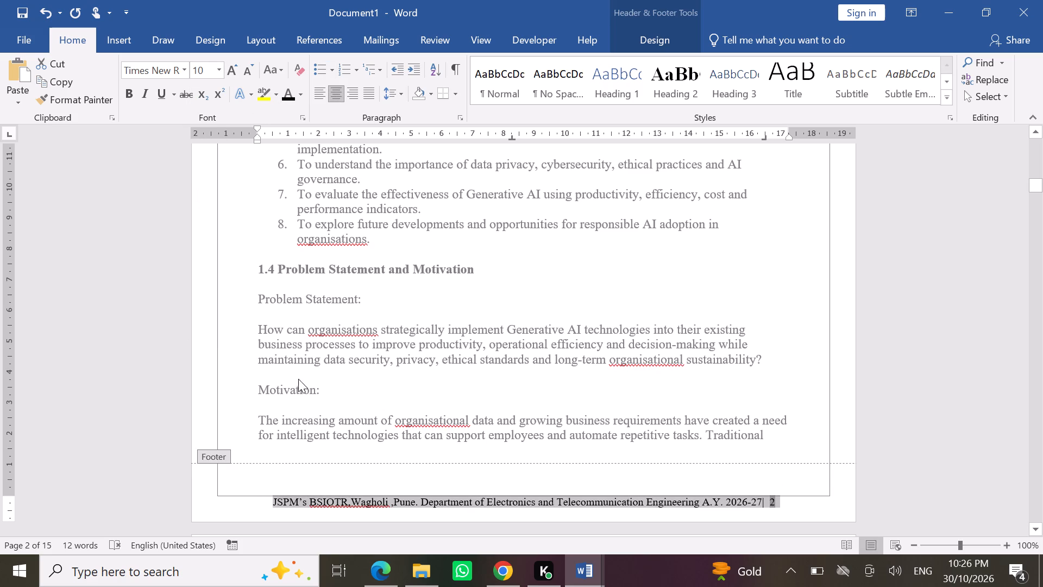
# Deselect the page 2 footer line and close footer editing to return to the report body.
pyautogui.click(252, 509)
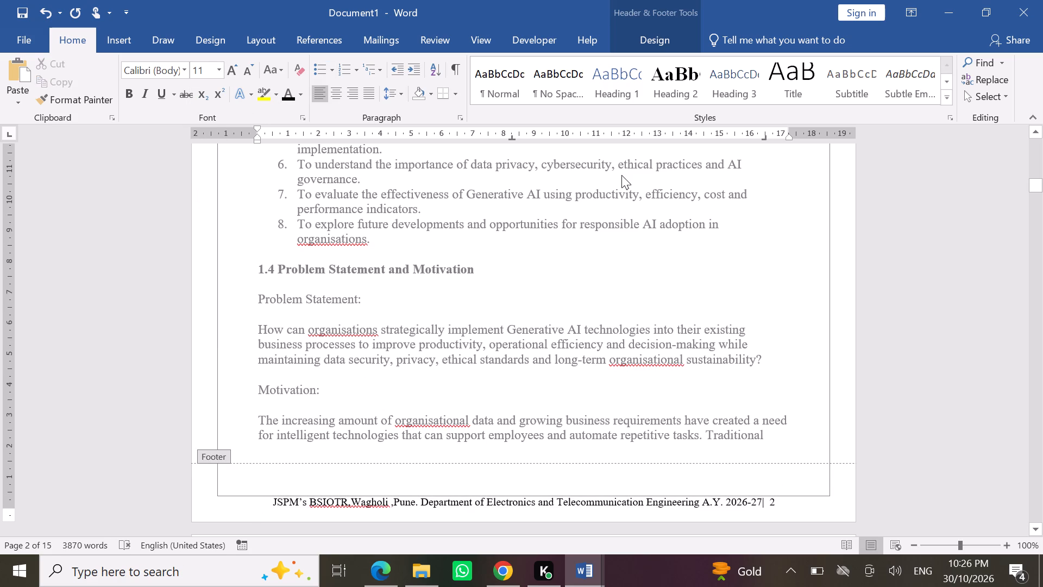
pyautogui.click(667, 32)
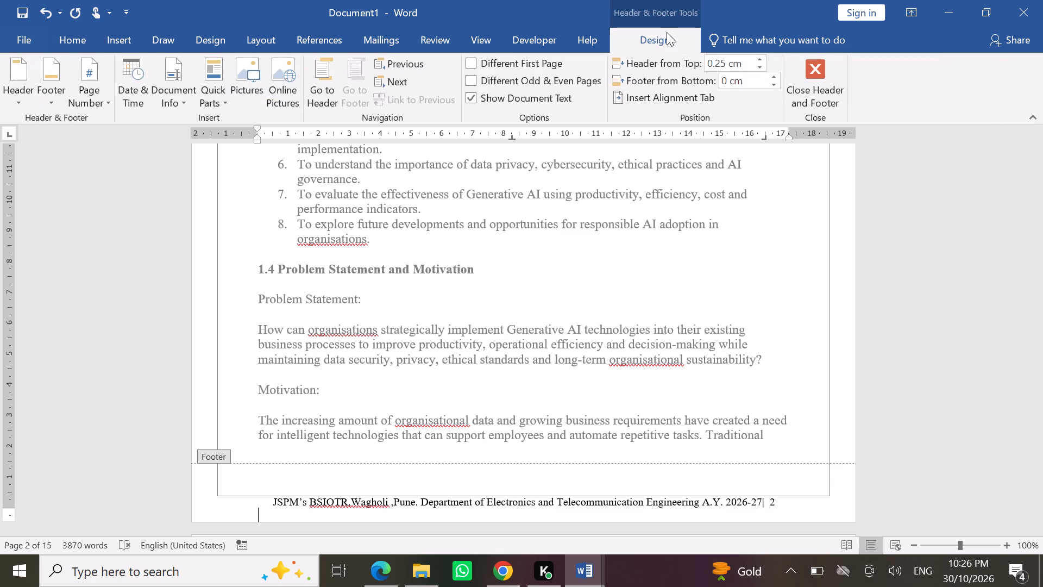
pyautogui.click(813, 83)
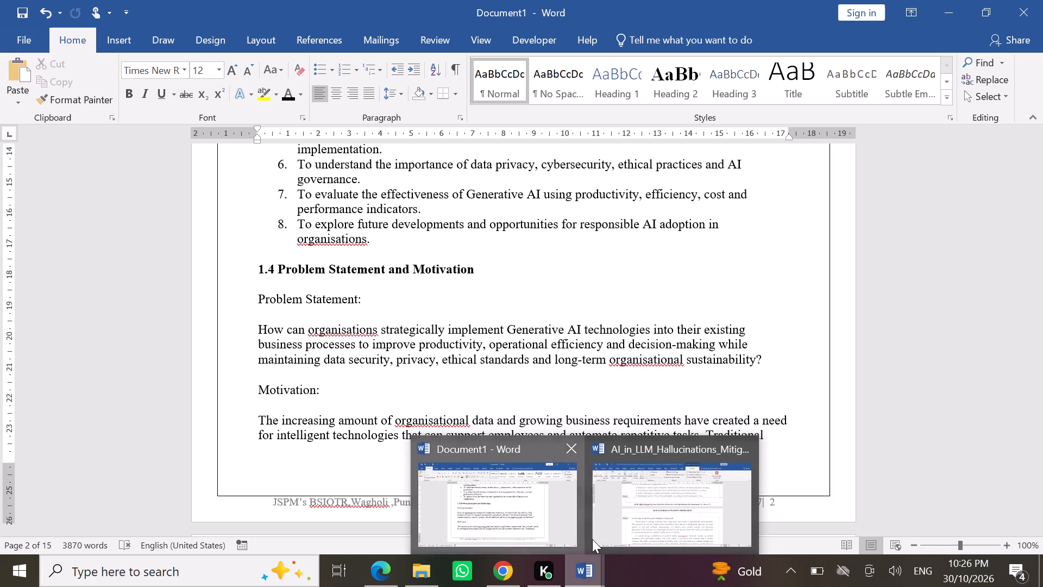
# Compare the page 2 footer's position and text with the footer in the AI_in_LLM_Hallucinations_Mitigation reference report.
pyautogui.click(612, 518)
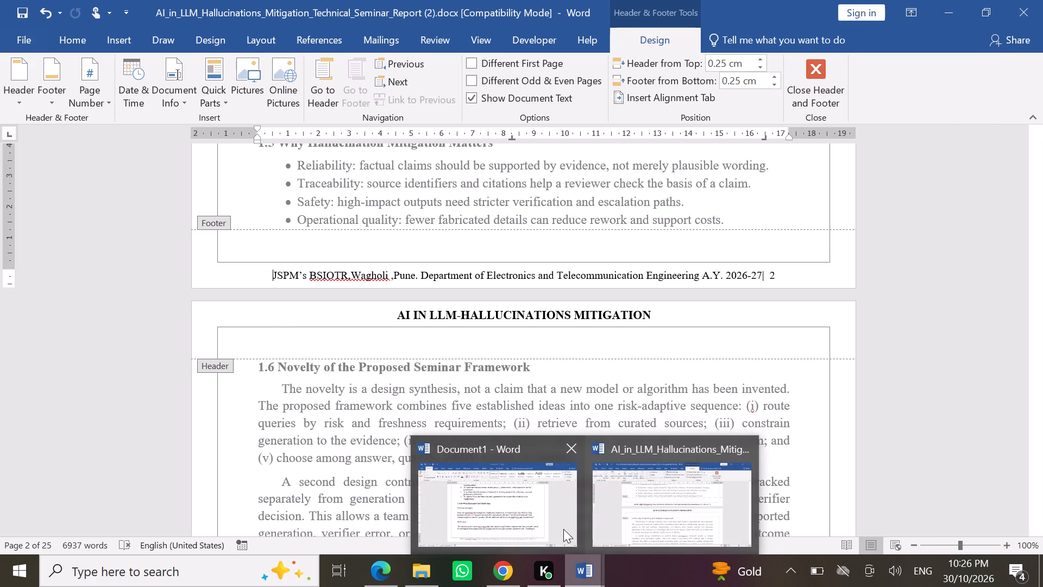
pyautogui.click(515, 496)
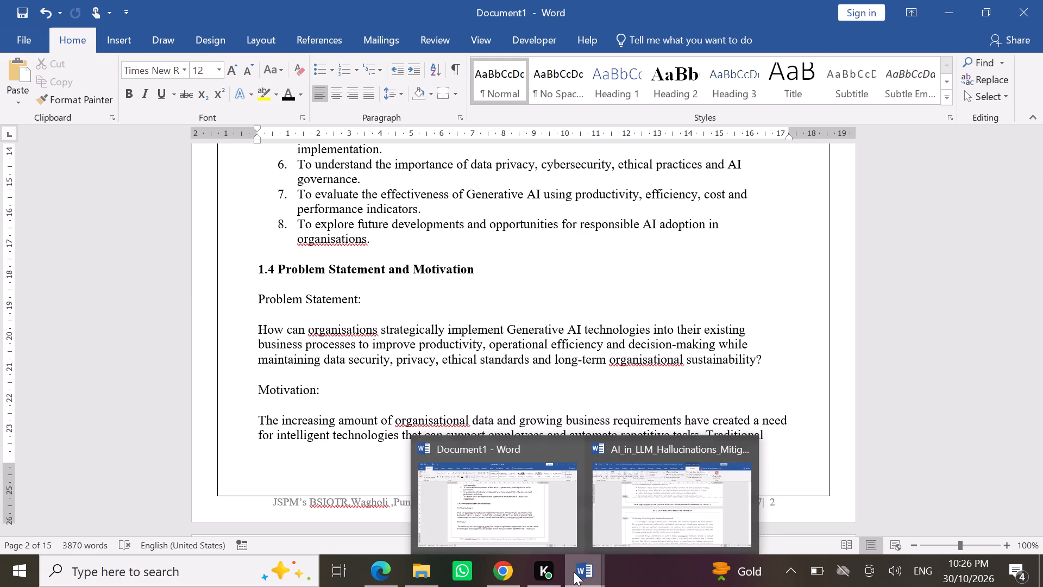
pyautogui.click(620, 524)
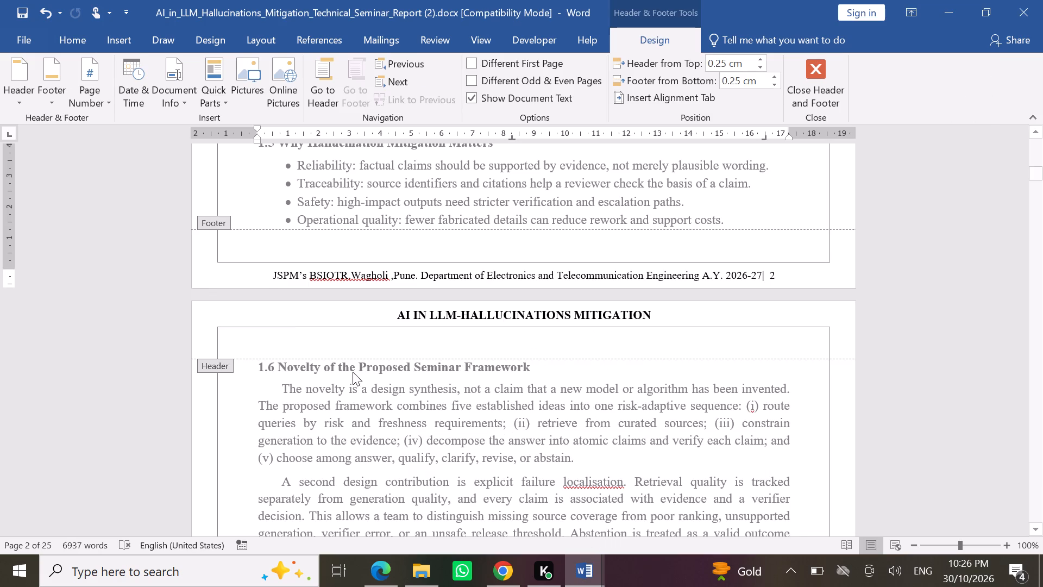
pyautogui.moveTo(257, 272); pyautogui.dragTo(436, 266)
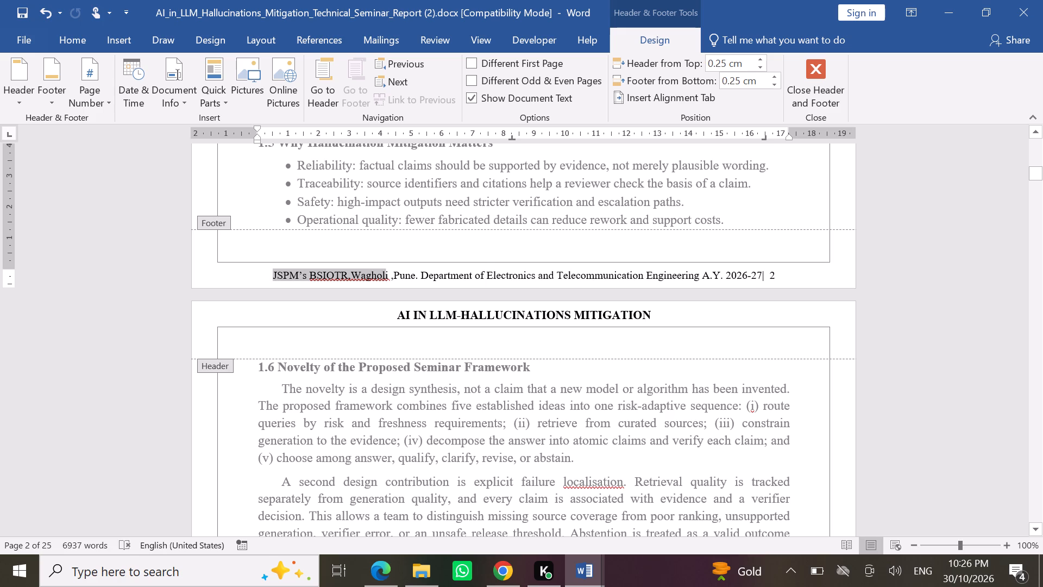
pyautogui.moveTo(436, 266); pyautogui.dragTo(500, 255)
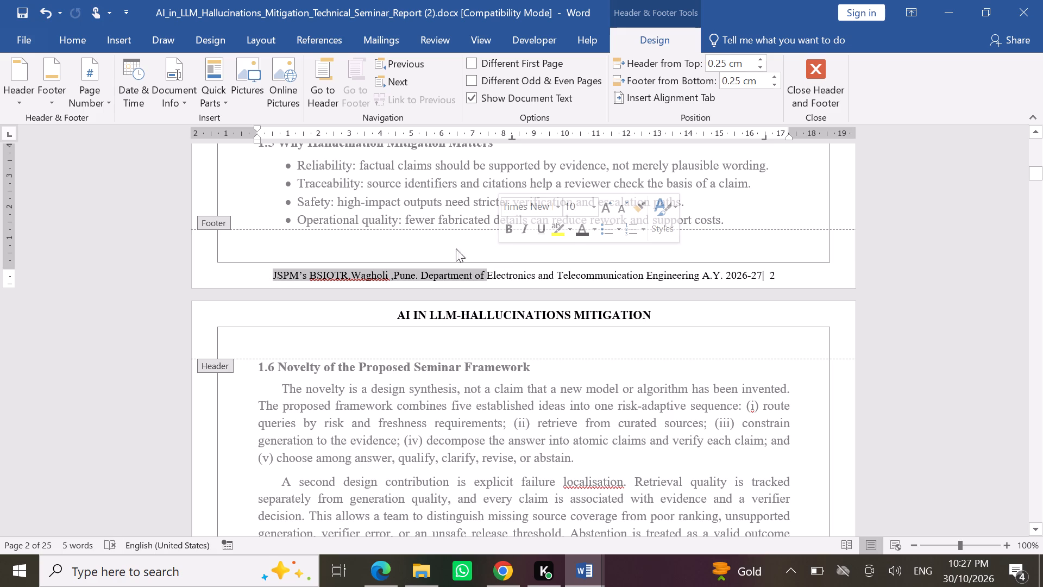
pyautogui.click(249, 284)
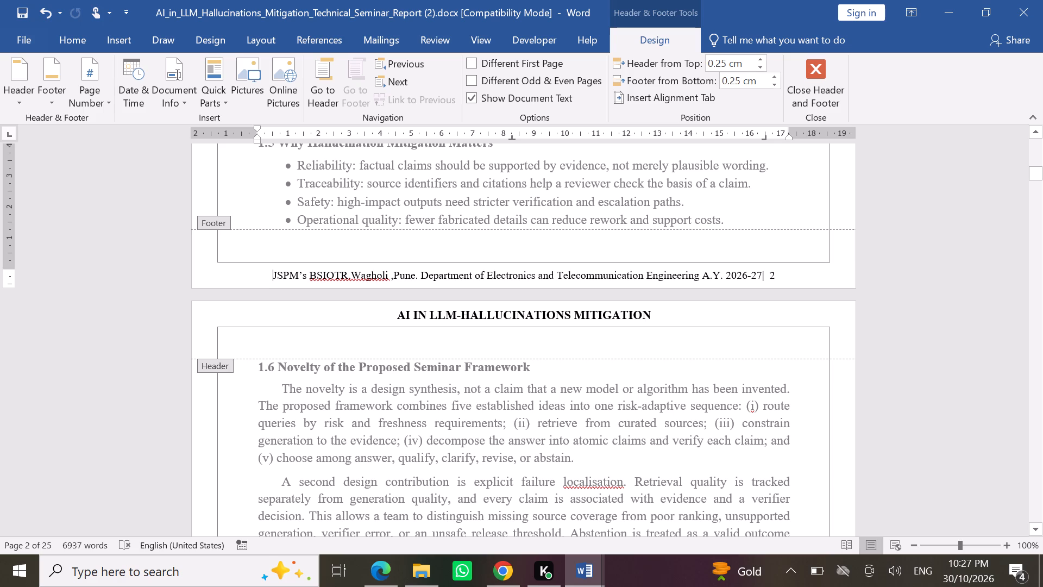
# In the reference report, set the page 2 footer's distance from the bottom to 0.4 cm.
pyautogui.click(246, 277)
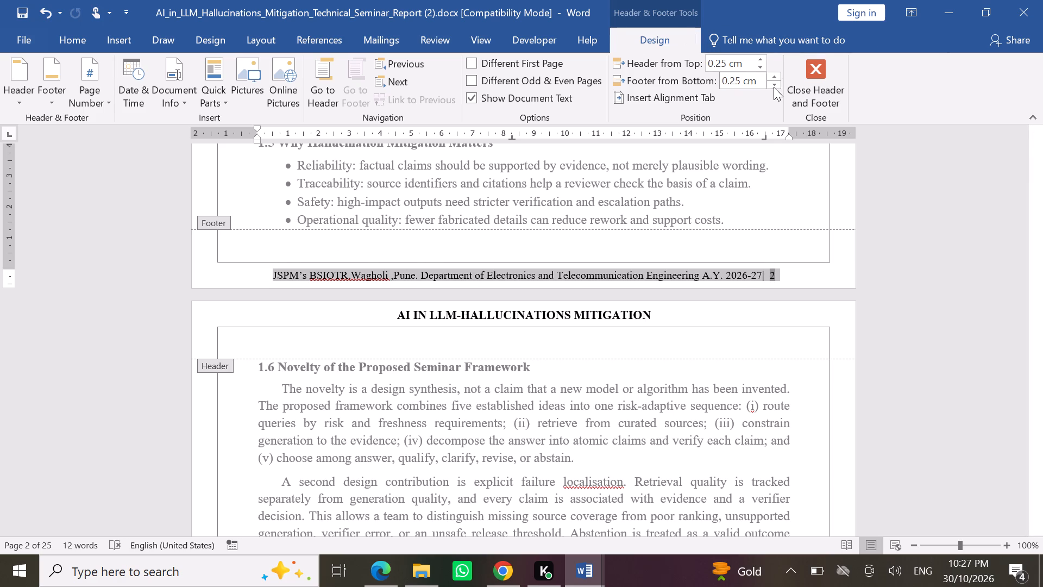
pyautogui.click(772, 88)
pyautogui.click(772, 88)
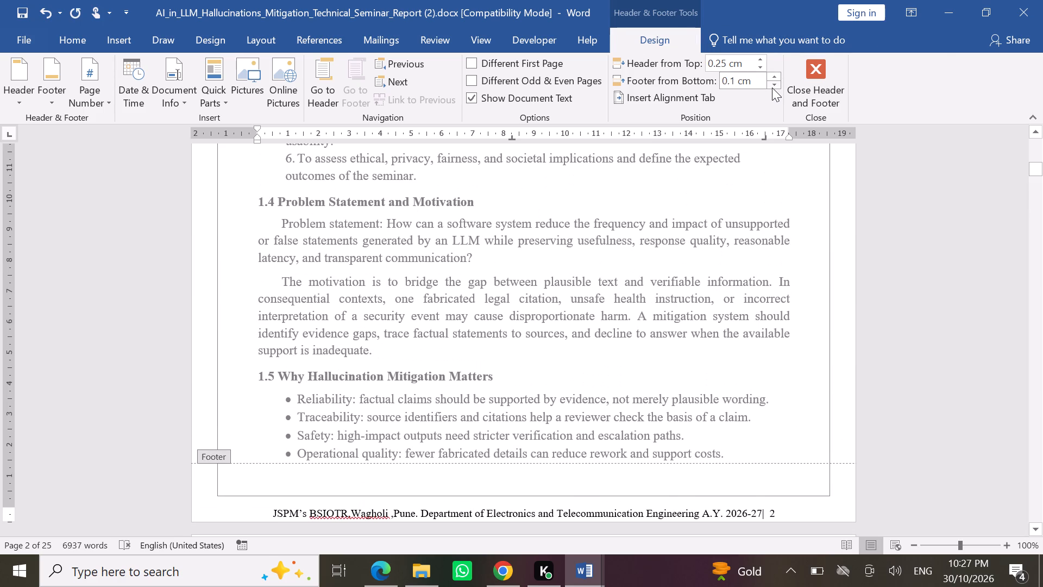
pyautogui.click(772, 88)
pyautogui.click(772, 88)
pyautogui.click(772, 74)
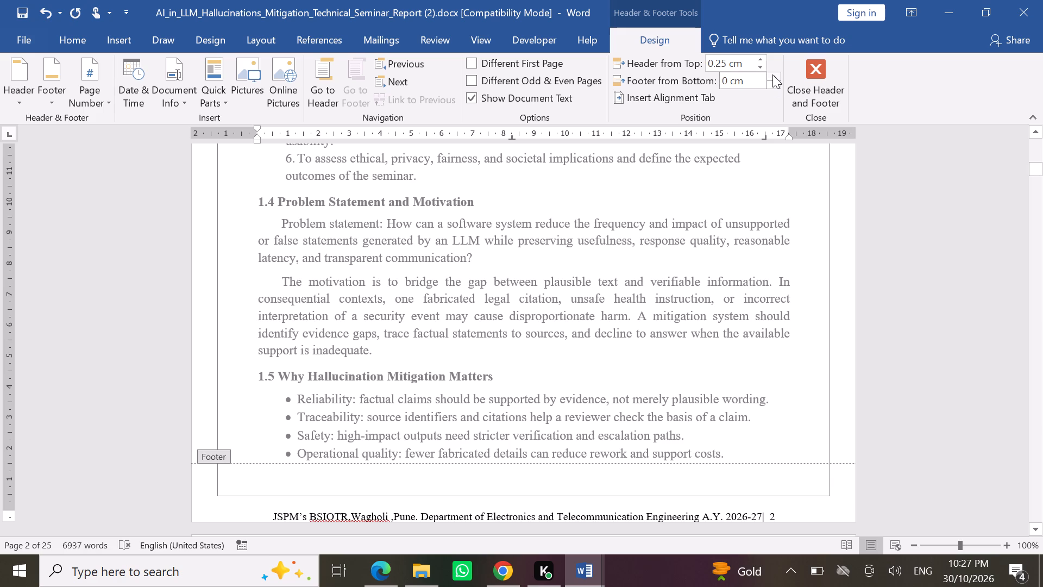
pyautogui.click(772, 74)
pyautogui.click(772, 74)
pyautogui.click(772, 74)
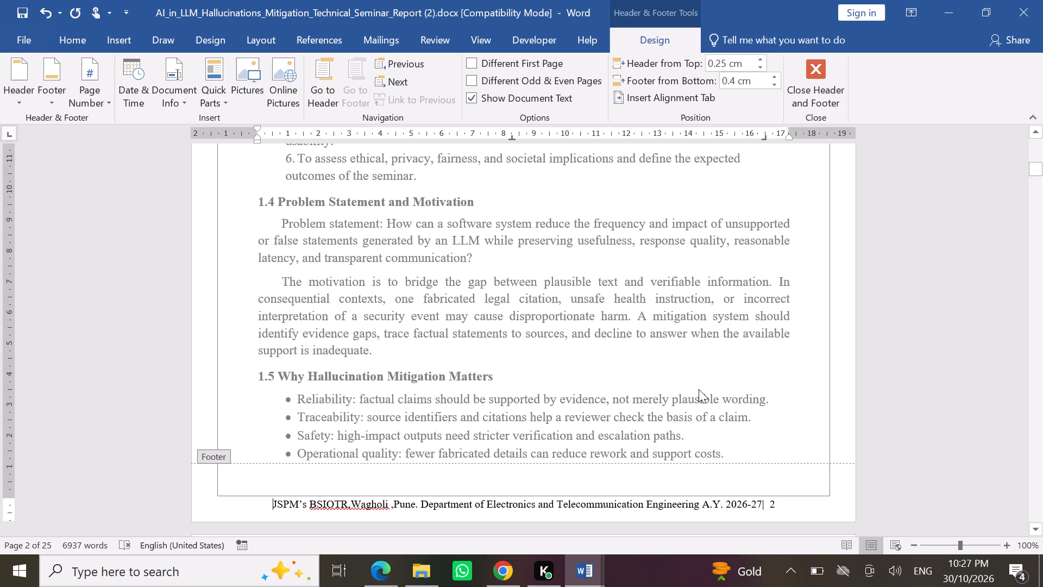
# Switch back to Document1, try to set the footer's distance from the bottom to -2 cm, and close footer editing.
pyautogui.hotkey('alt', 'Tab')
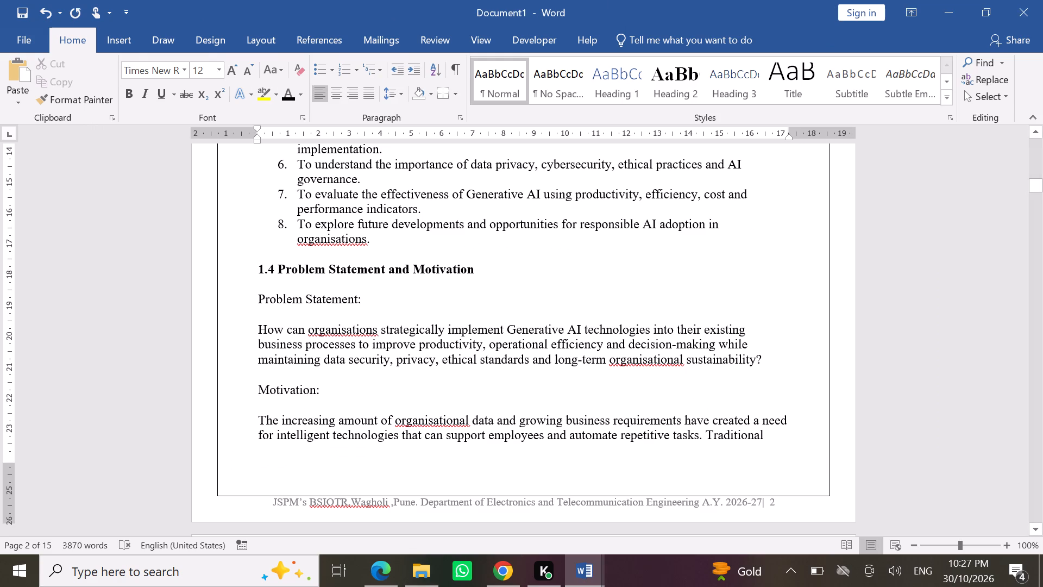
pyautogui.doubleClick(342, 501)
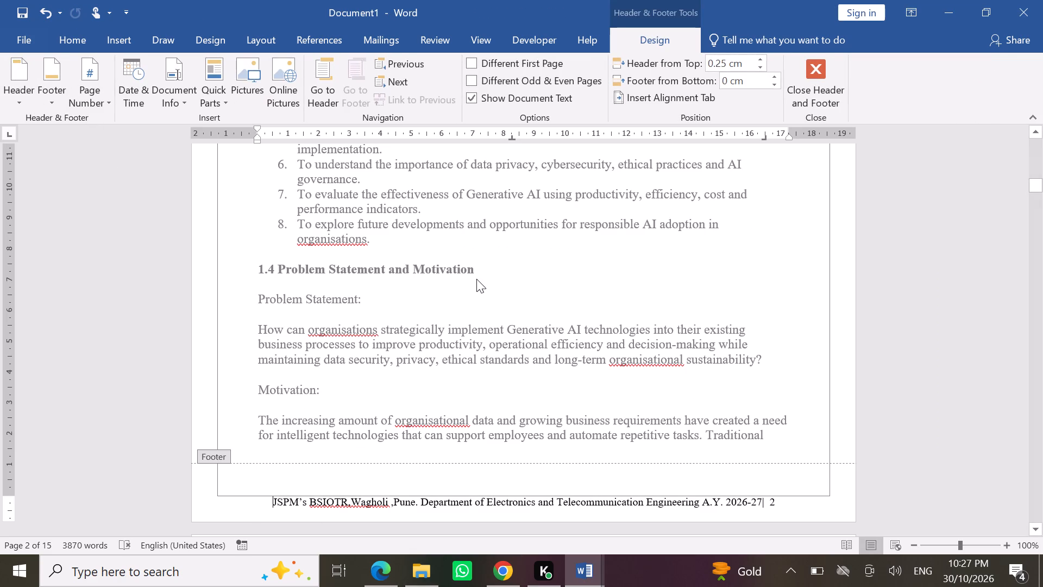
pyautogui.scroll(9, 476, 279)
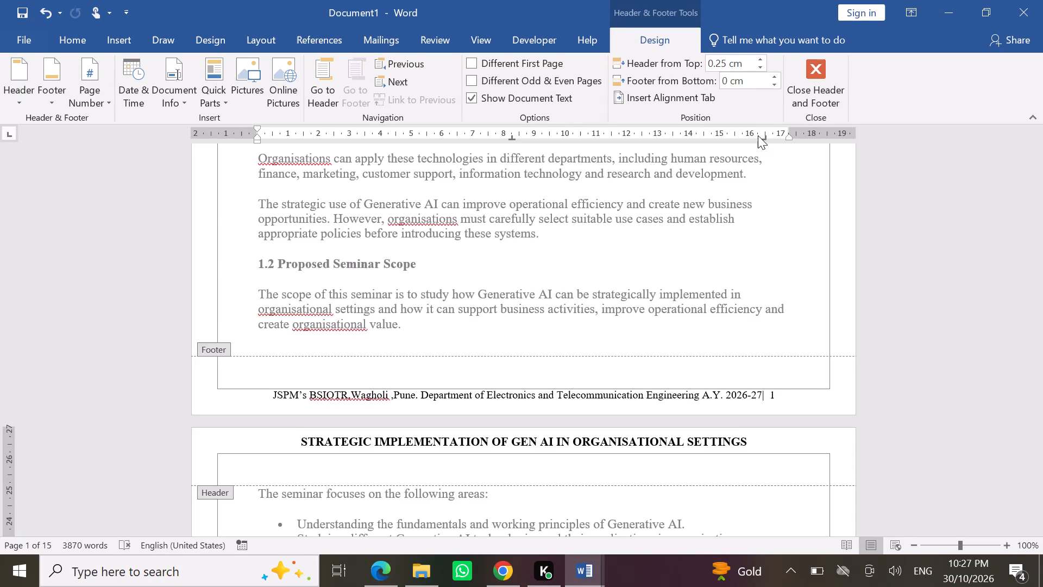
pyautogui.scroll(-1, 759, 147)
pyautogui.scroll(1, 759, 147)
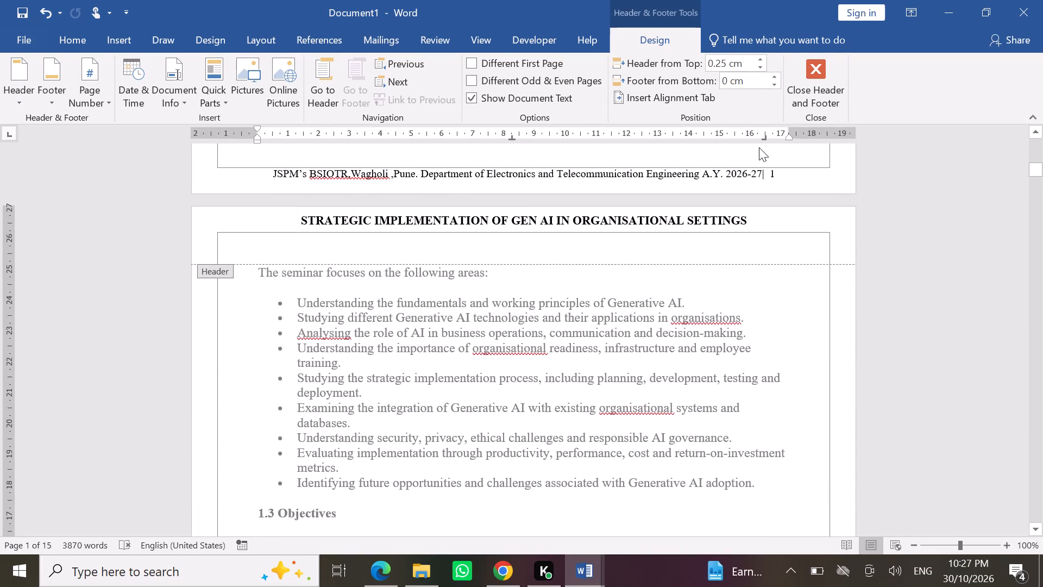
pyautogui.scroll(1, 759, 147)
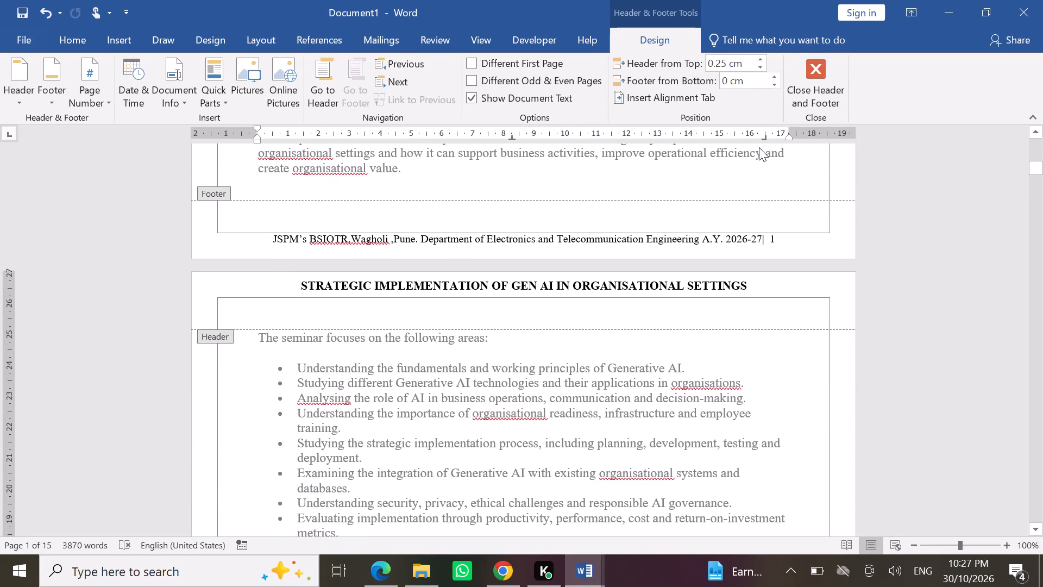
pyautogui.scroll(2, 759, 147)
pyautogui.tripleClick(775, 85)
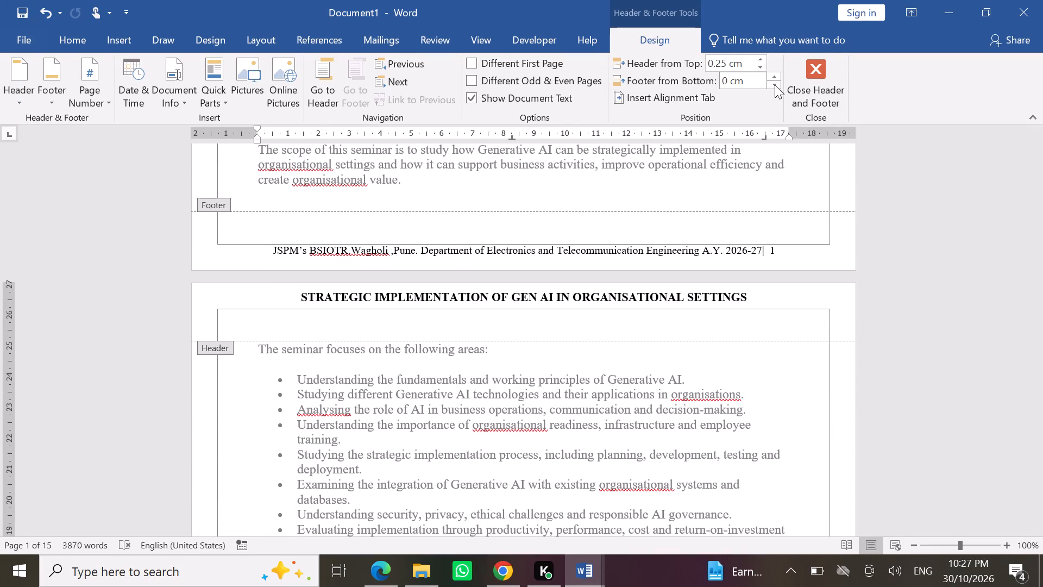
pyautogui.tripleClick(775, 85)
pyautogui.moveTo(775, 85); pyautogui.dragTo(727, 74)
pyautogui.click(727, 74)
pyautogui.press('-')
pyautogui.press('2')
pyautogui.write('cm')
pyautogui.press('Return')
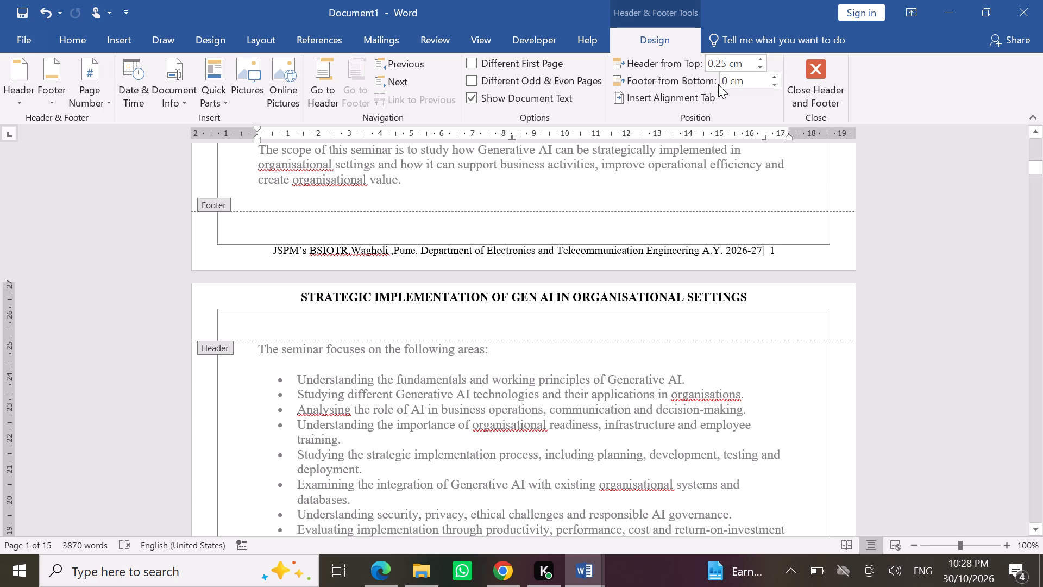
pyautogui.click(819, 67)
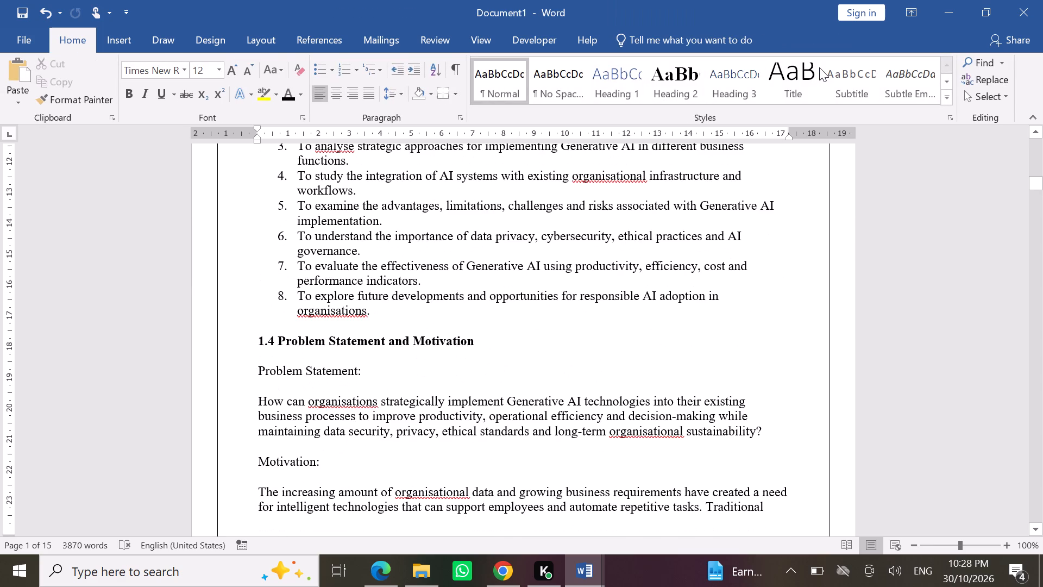
# Add three blank lines above the CHAPTER 2 heading at the end of page 5 to push it onto the following page.
pyautogui.scroll(-2, 675, 222)
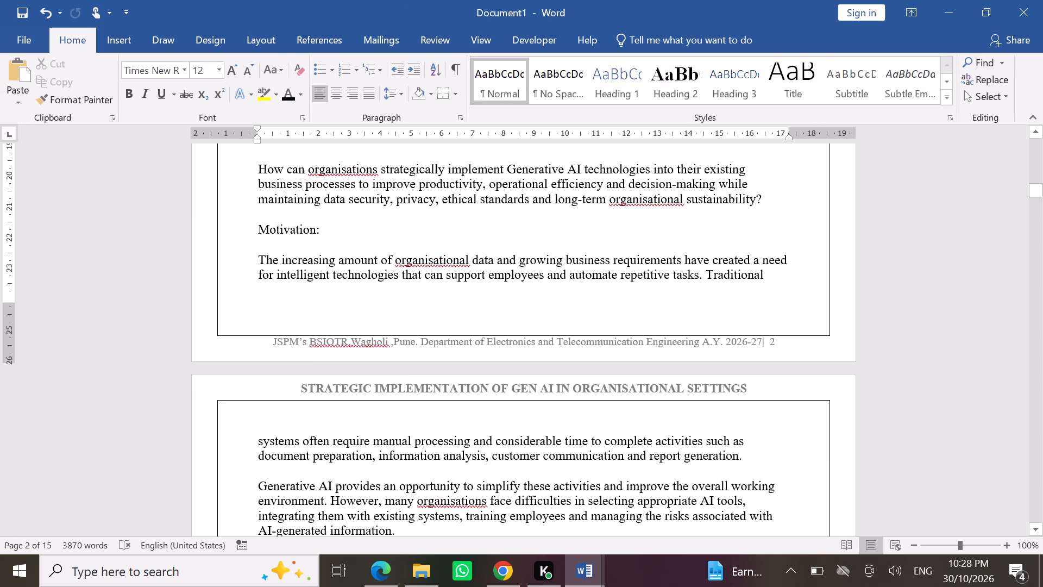
pyautogui.scroll(3, 675, 222)
pyautogui.scroll(-8, 675, 222)
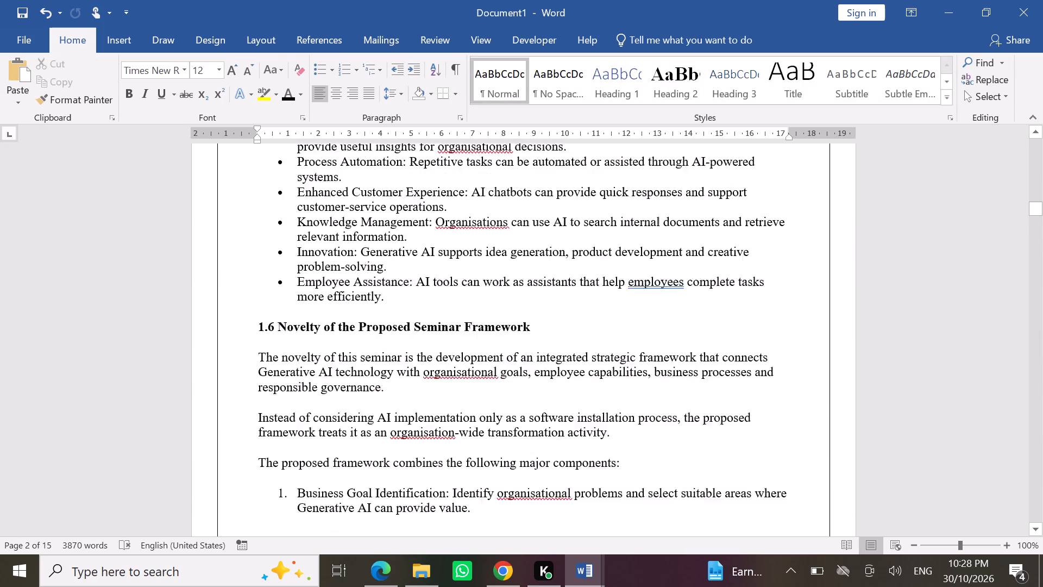
pyautogui.scroll(-8, 675, 222)
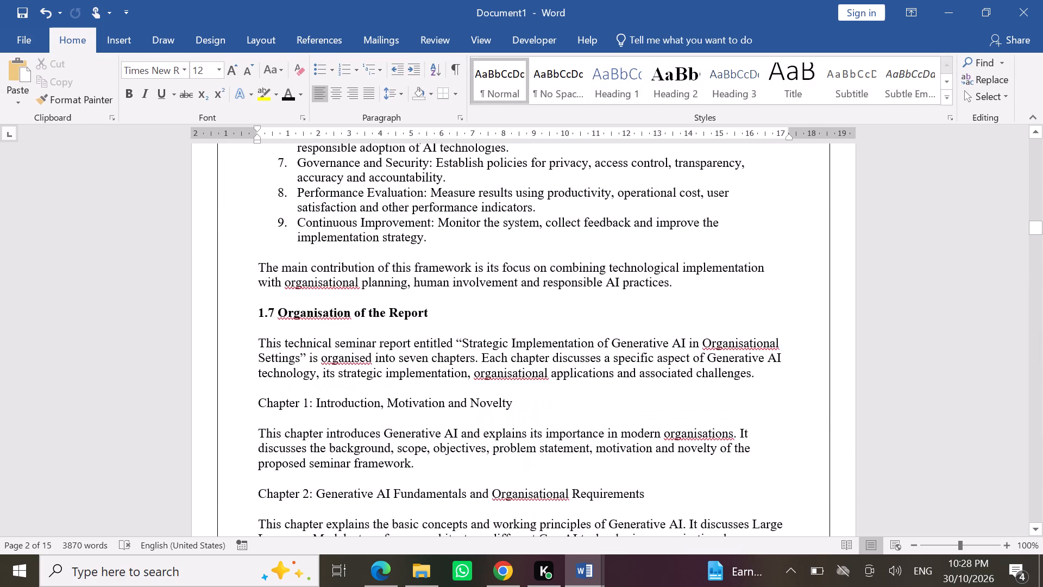
pyautogui.scroll(-8, 675, 222)
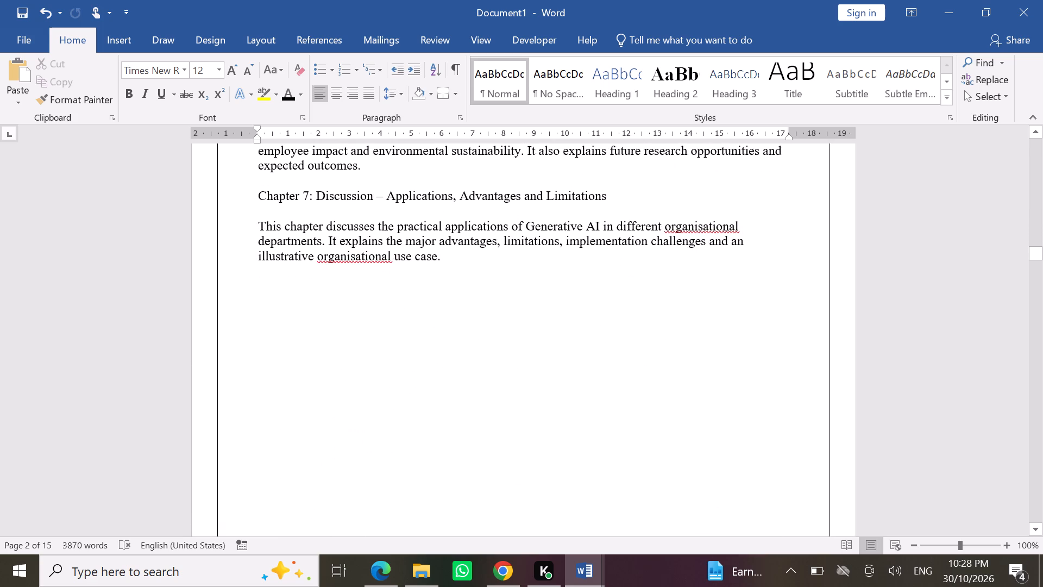
pyautogui.scroll(-3, 675, 222)
pyautogui.scroll(7, 675, 222)
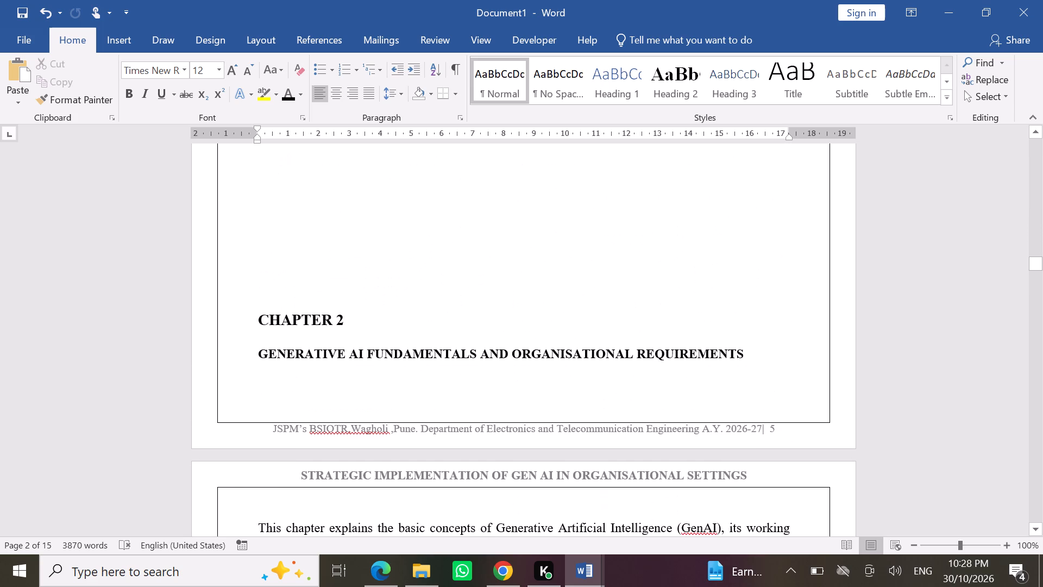
pyautogui.click(359, 270)
pyautogui.press('Return')
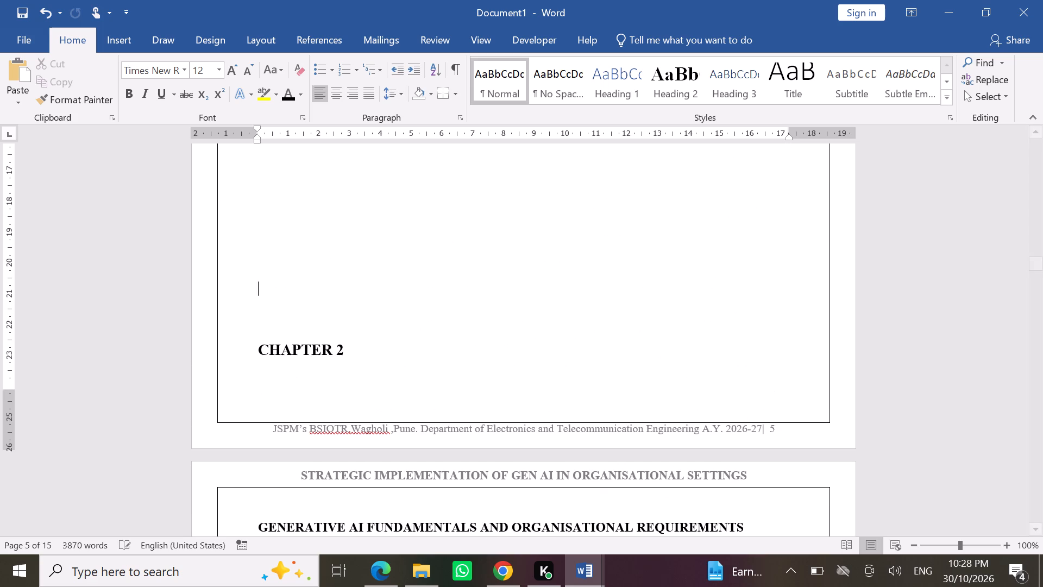
pyautogui.press('Return')
pyautogui.press('Return')
# Centre the CHAPTER 2 heading and its title, GENERATIVE AI FUNDAMENTALS AND ORGANISATIONAL REQUIREMENTS.
pyautogui.scroll(-1, 359, 270)
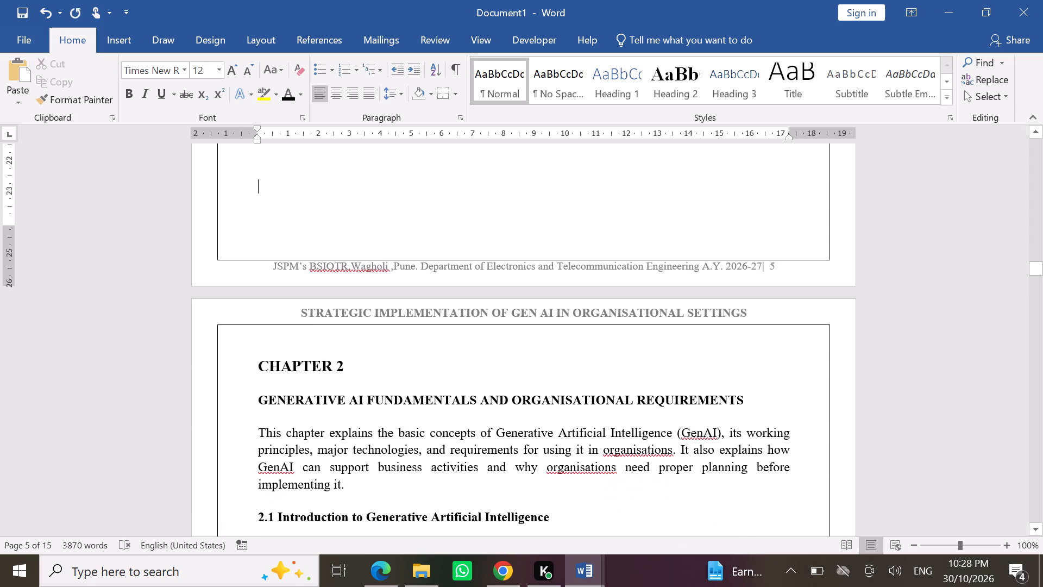
pyautogui.click(191, 365)
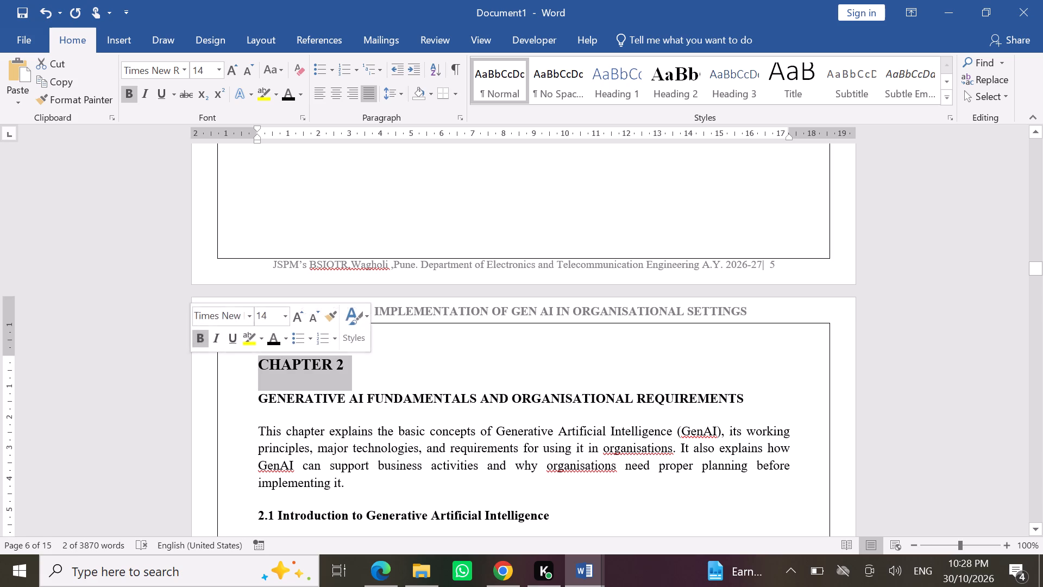
pyautogui.moveTo(218, 358); pyautogui.dragTo(232, 403)
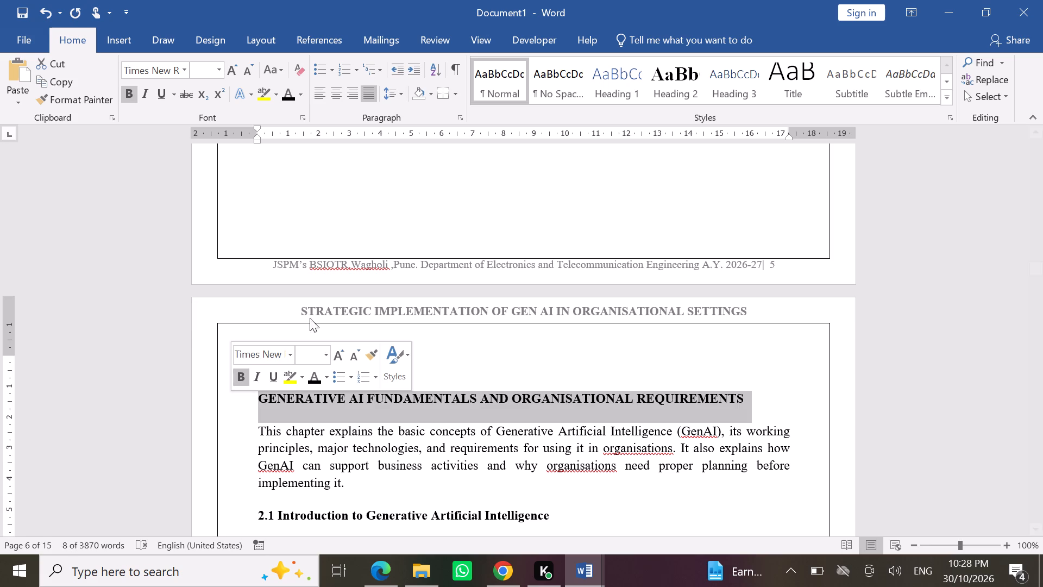
pyautogui.click(330, 92)
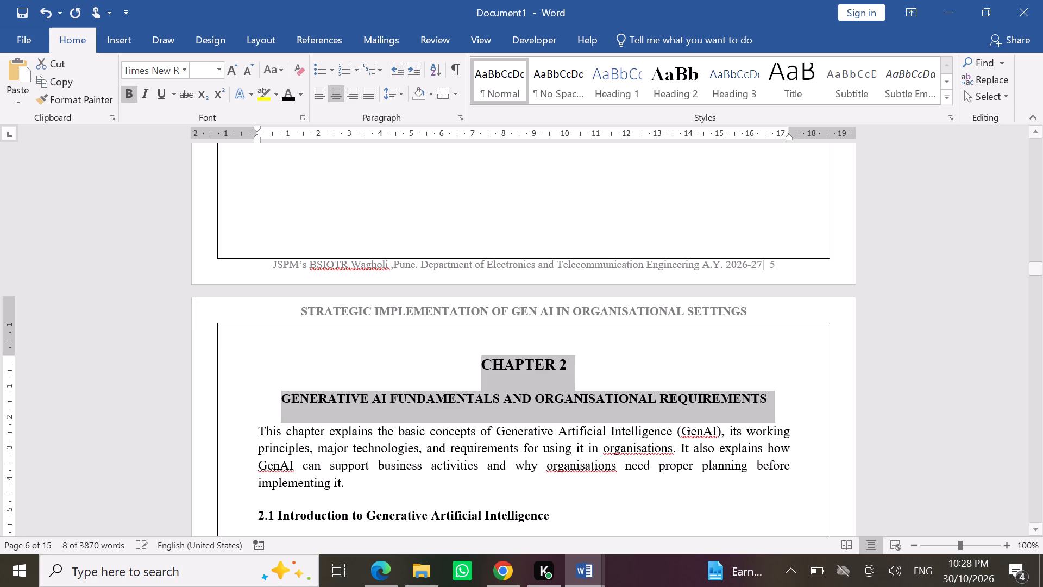
pyautogui.click(363, 327)
pyautogui.scroll(-3, 363, 327)
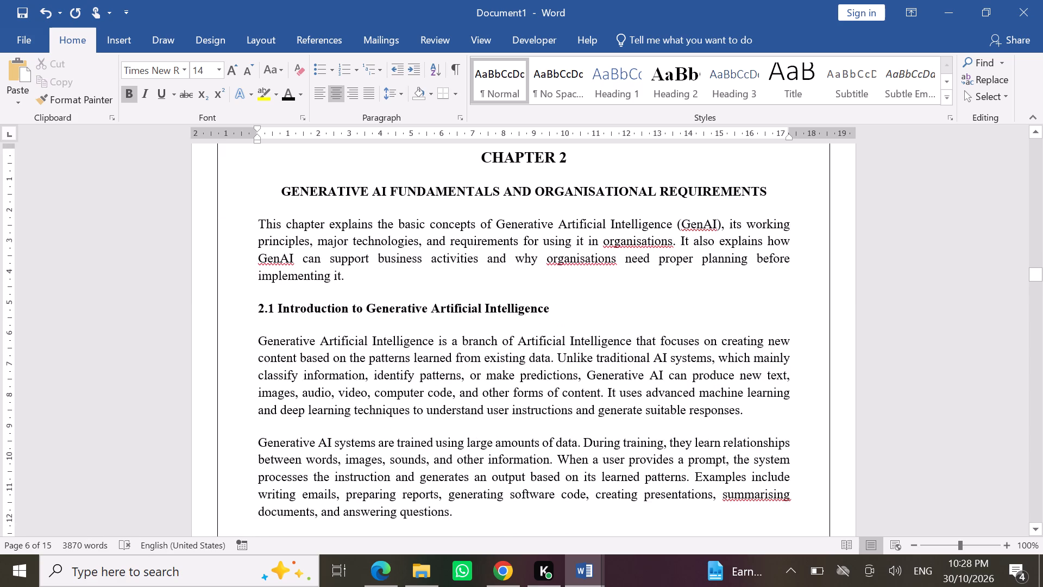
# Add five blank lines above the CHAPTER 3 heading at the end of page 10 to push it onto the following page.
pyautogui.scroll(-9, 363, 327)
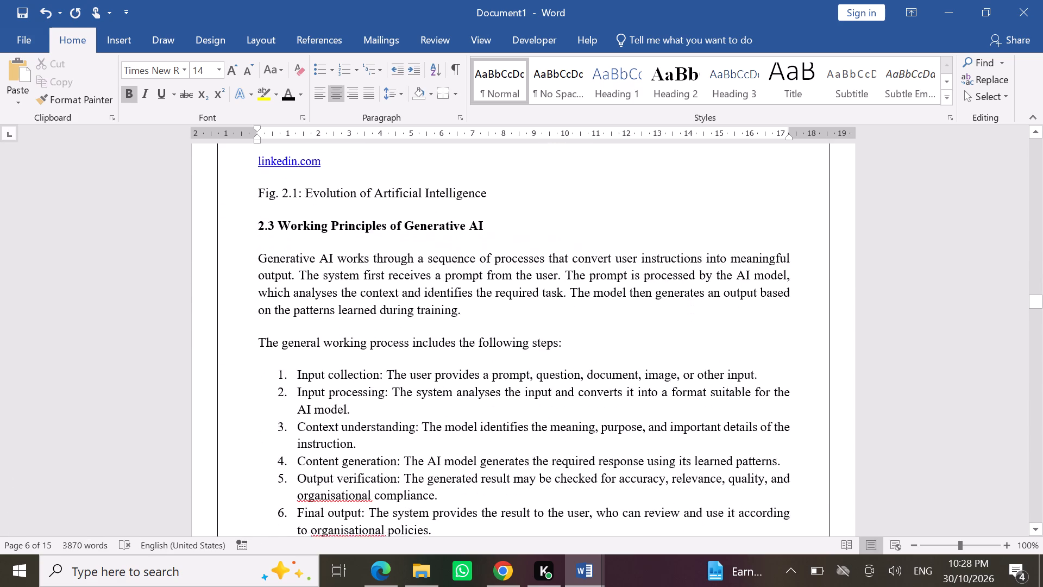
pyautogui.scroll(-8, 363, 327)
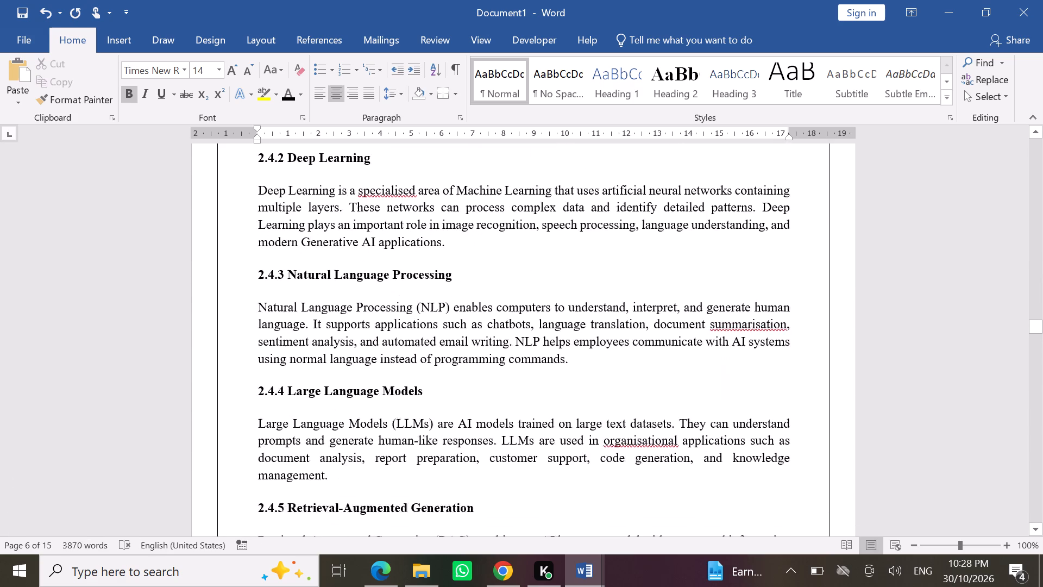
pyautogui.scroll(-9, 363, 327)
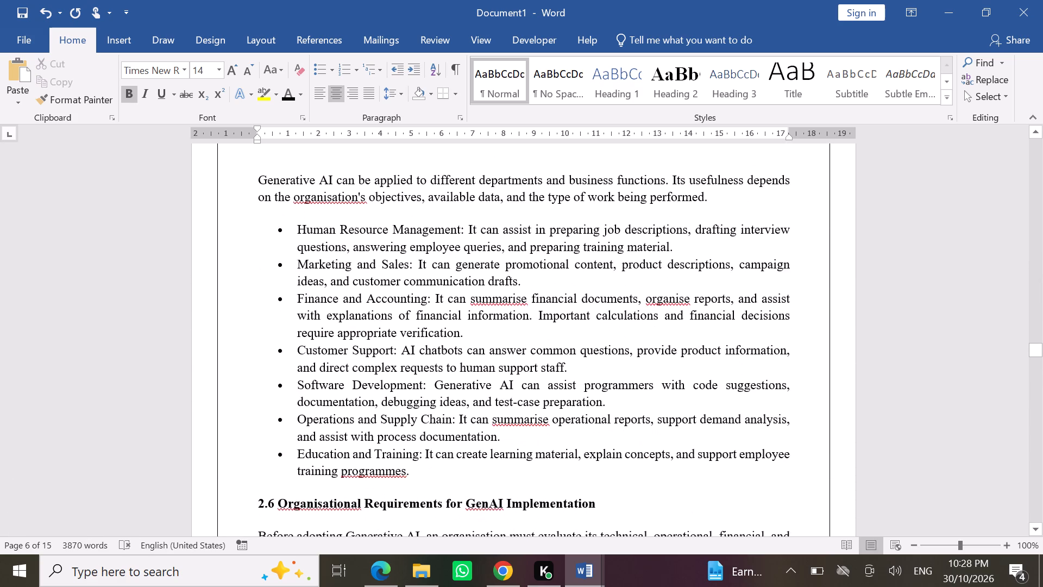
pyautogui.scroll(-10, 363, 327)
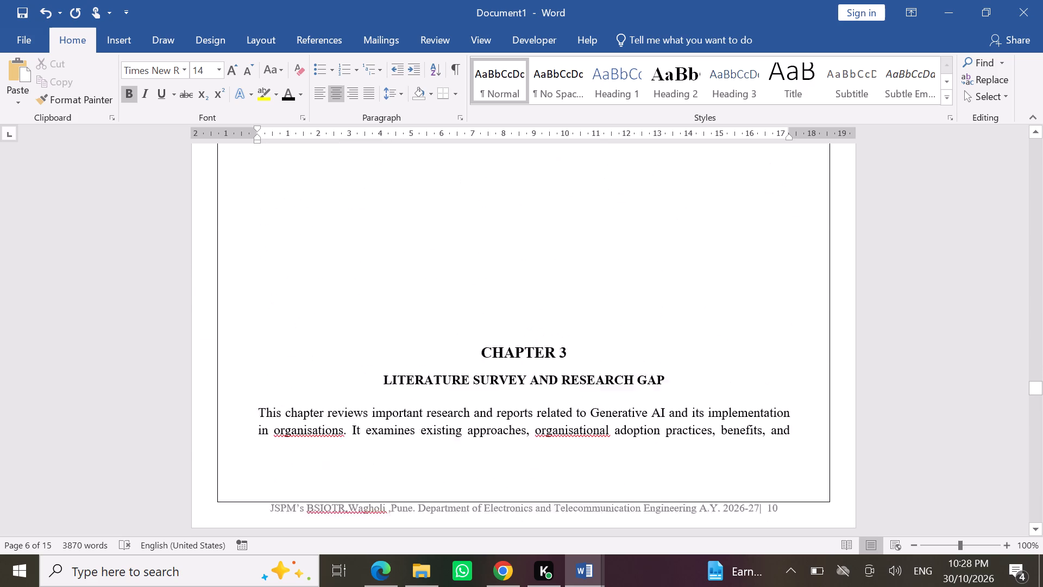
pyautogui.scroll(-2, 363, 327)
pyautogui.click(469, 199)
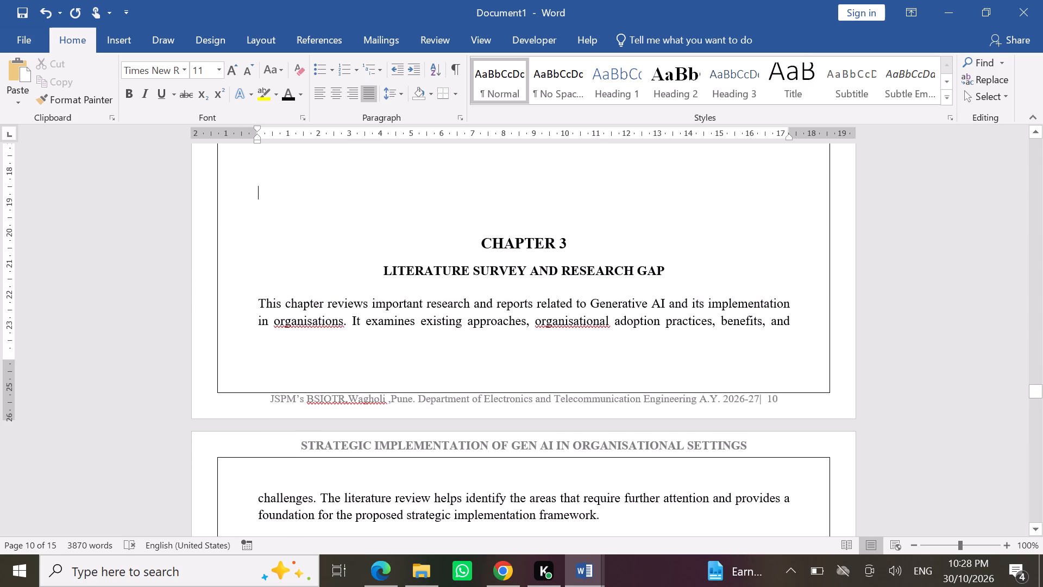
pyautogui.press('Return')
pyautogui.press('Return')
pyautogui.press('Return')
pyautogui.press('Return')
pyautogui.press('Return')
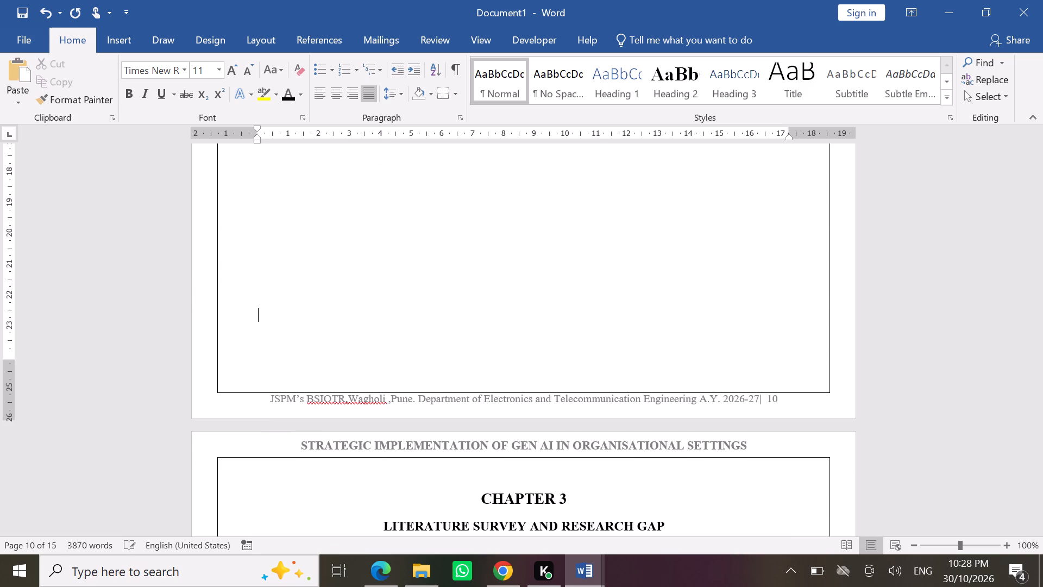
# Look through the Chapter 3 literature review sections and on towards the next chapter heading to check the page layout.
pyautogui.scroll(-2, 469, 199)
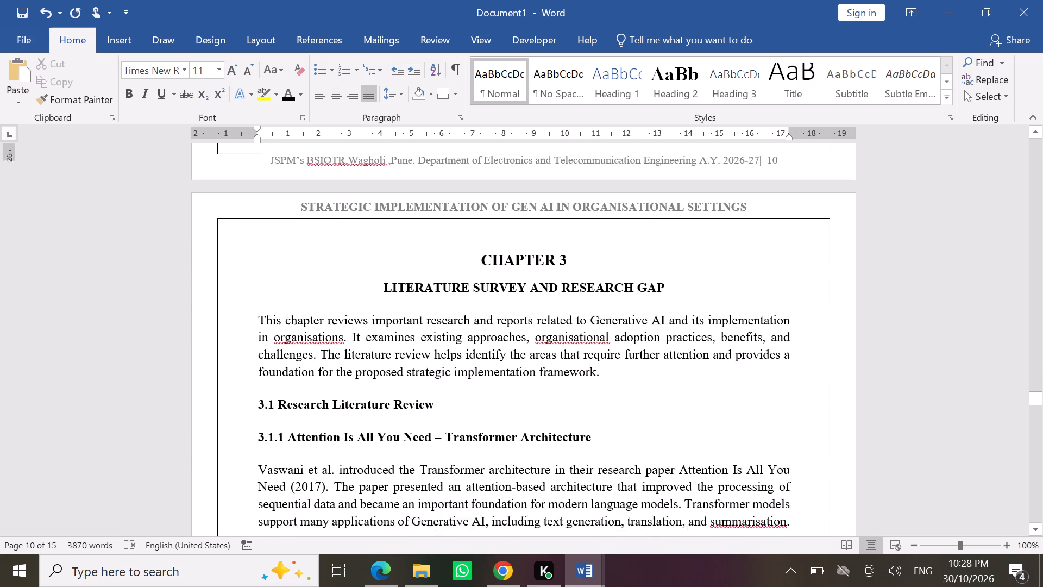
pyautogui.scroll(-5, 469, 199)
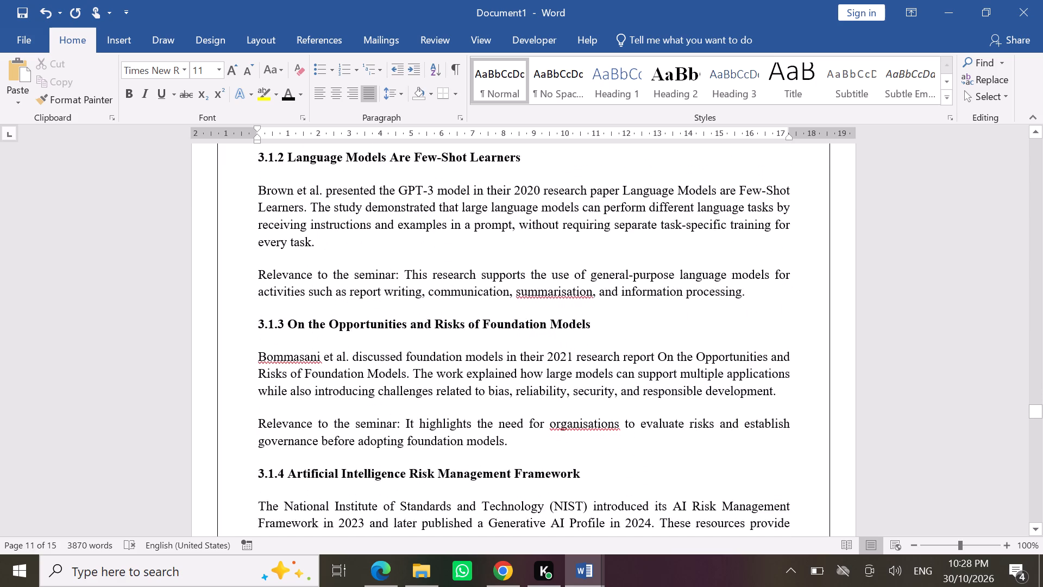
pyautogui.scroll(-5, 469, 199)
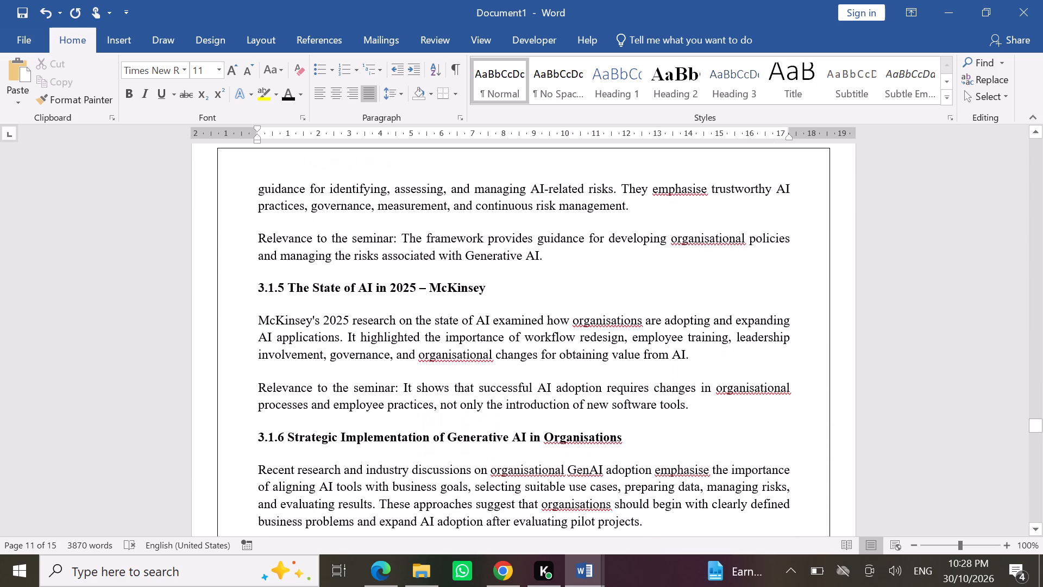
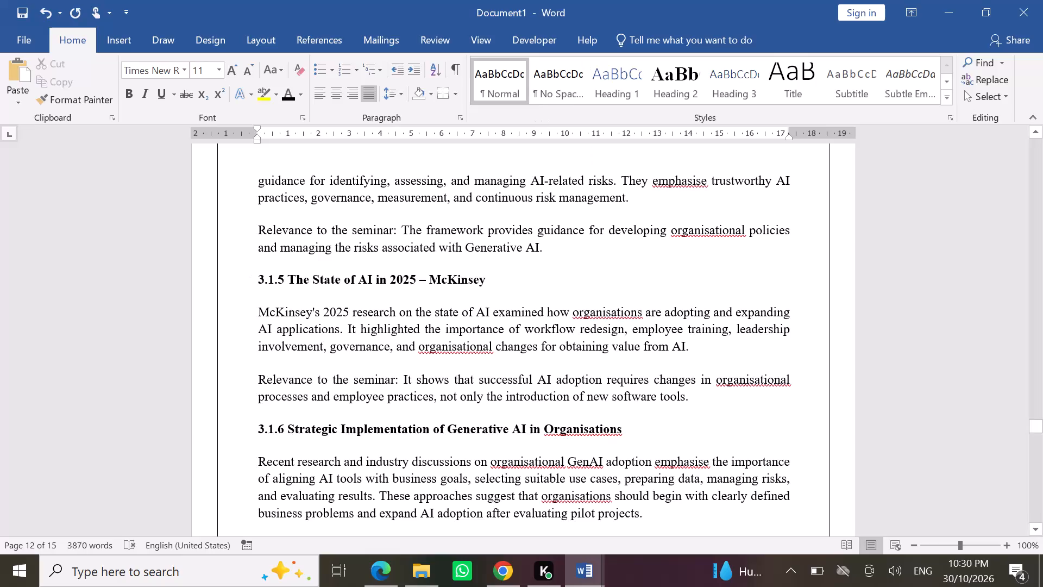
# Look through the remaining Chapter 3 sections, from 3.1.5 to the end of the 3.6 Summary, to check the page layout.
pyautogui.scroll(-1, 561, 344)
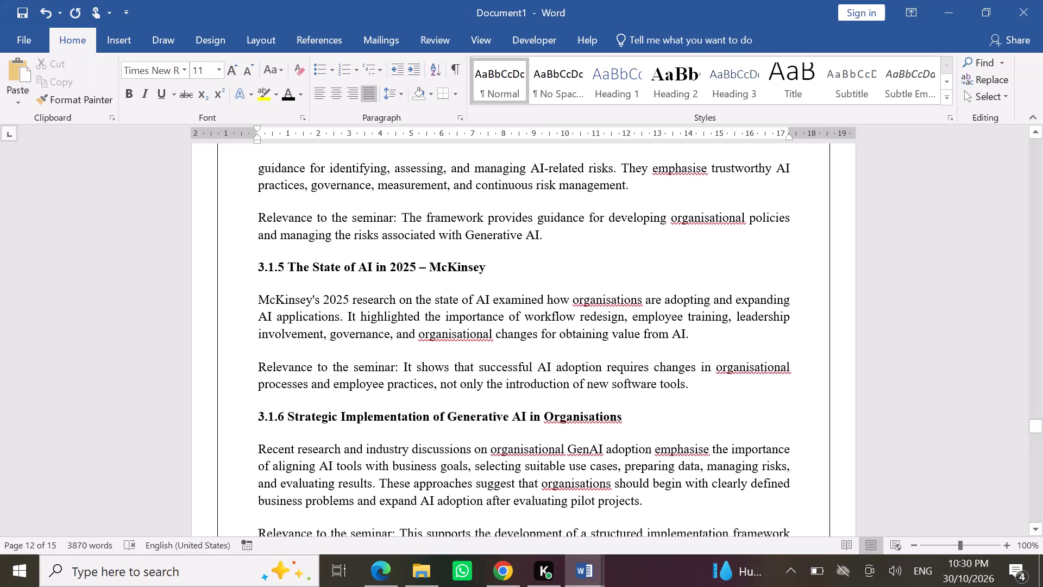
pyautogui.scroll(-4, 561, 344)
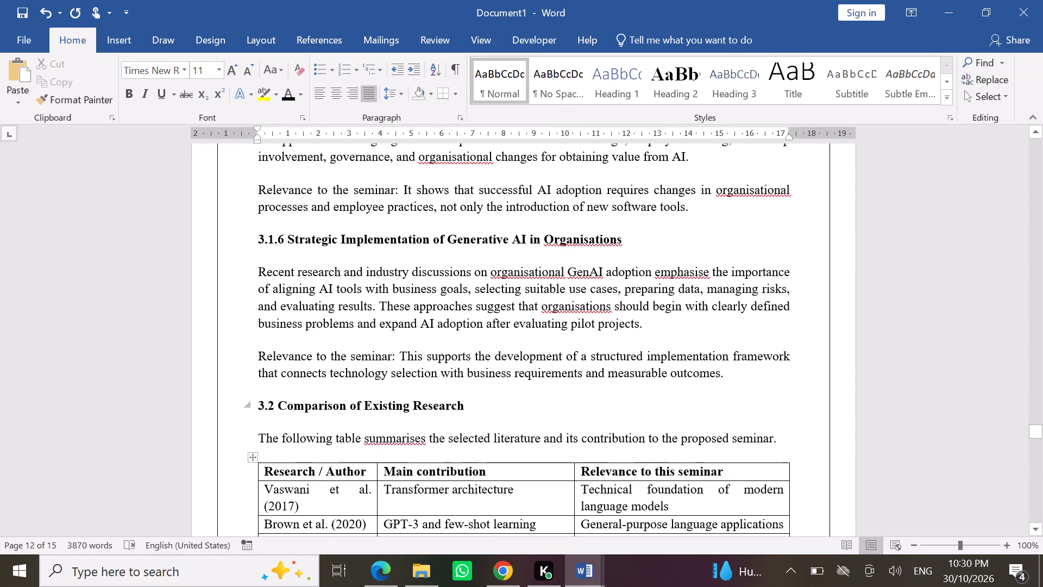
pyautogui.scroll(-6, 561, 344)
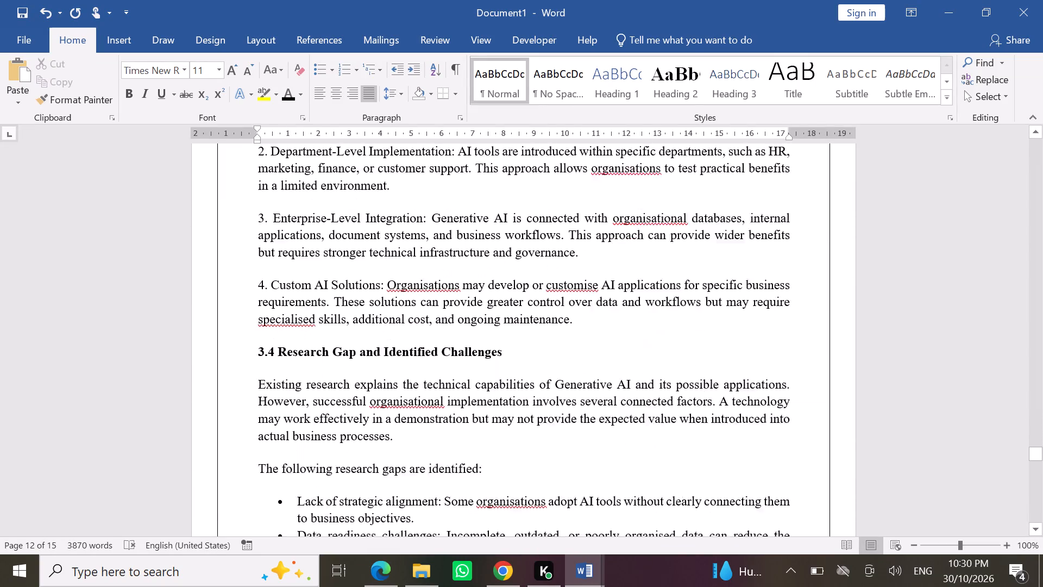
pyautogui.scroll(-6, 561, 344)
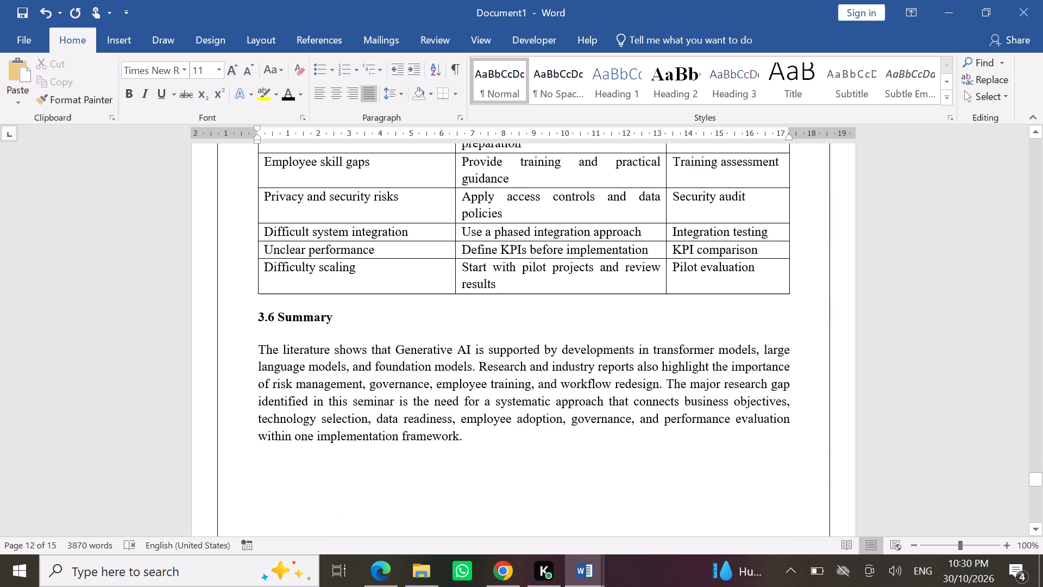
pyautogui.scroll(-5, 561, 344)
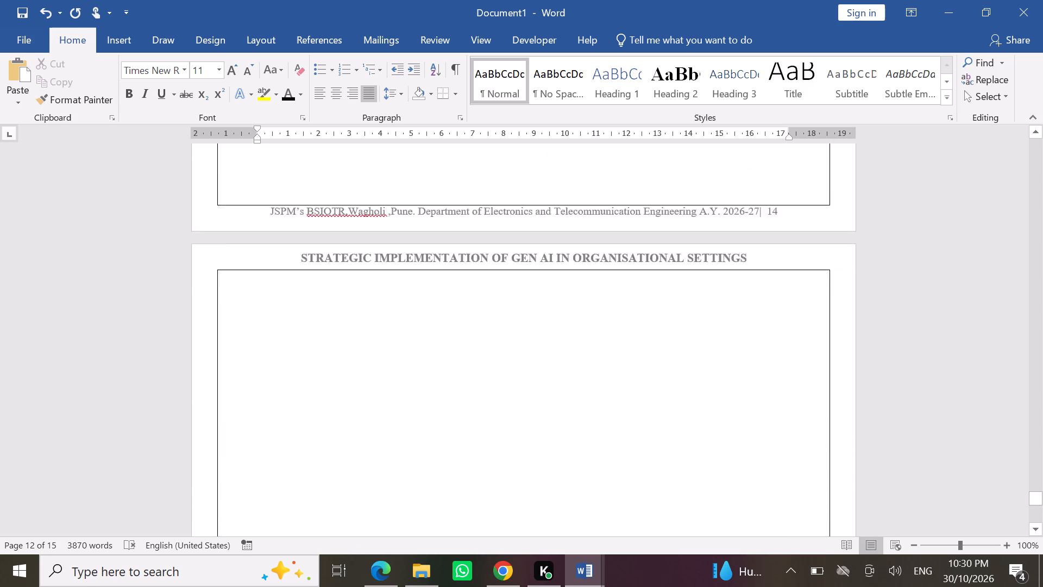
pyautogui.scroll(-3, 561, 344)
pyautogui.scroll(5, 561, 344)
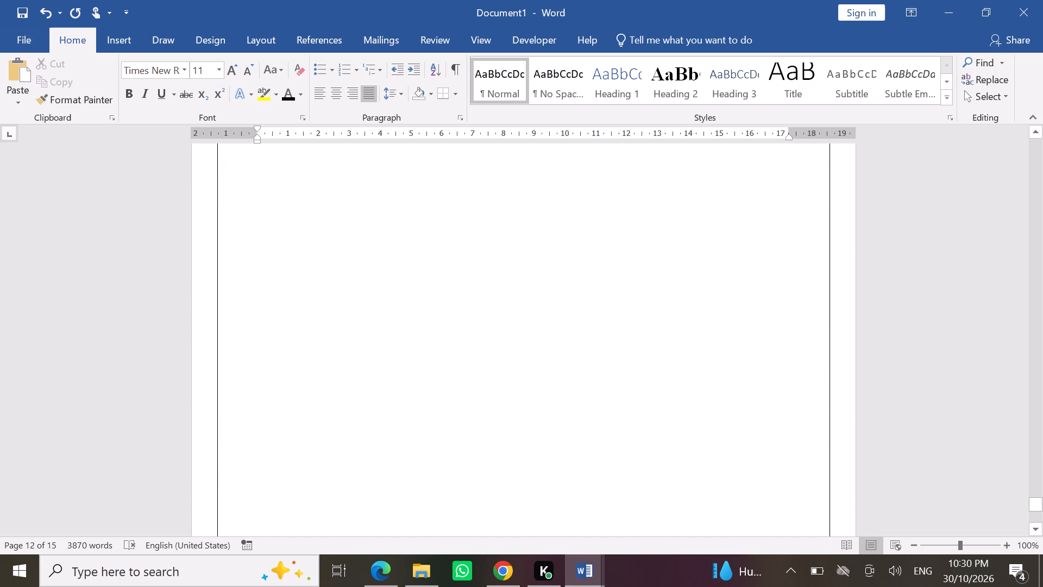
pyautogui.scroll(6, 561, 344)
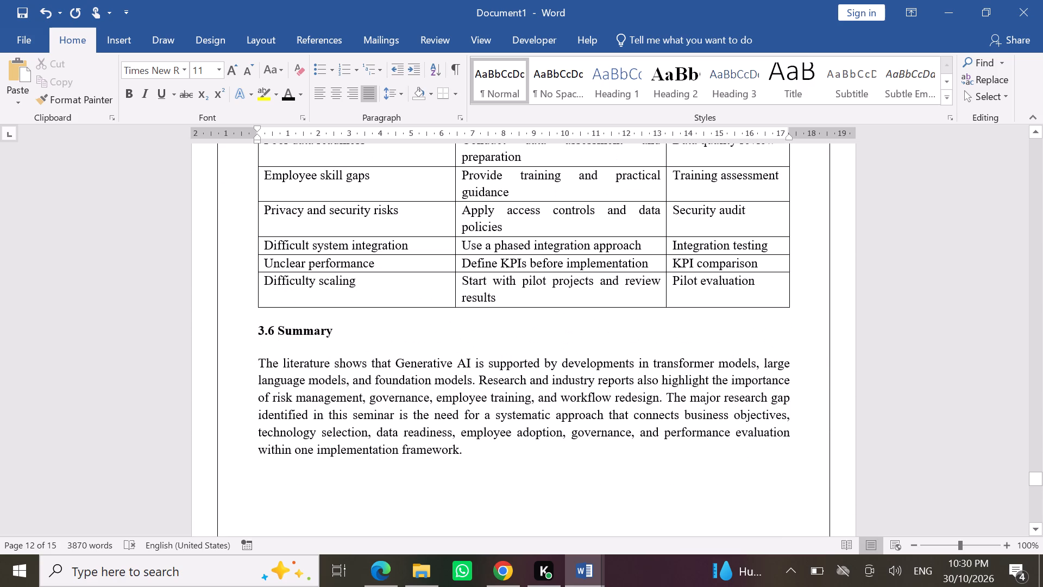
# Add blank lines below the 3.6 Summary paragraph on page 14 until the cursor reaches the top of page 15.
pyautogui.click(491, 471)
pyautogui.press('Return')
pyautogui.press('Return')
pyautogui.press('Return')
pyautogui.press('Return')
pyautogui.press('Return')
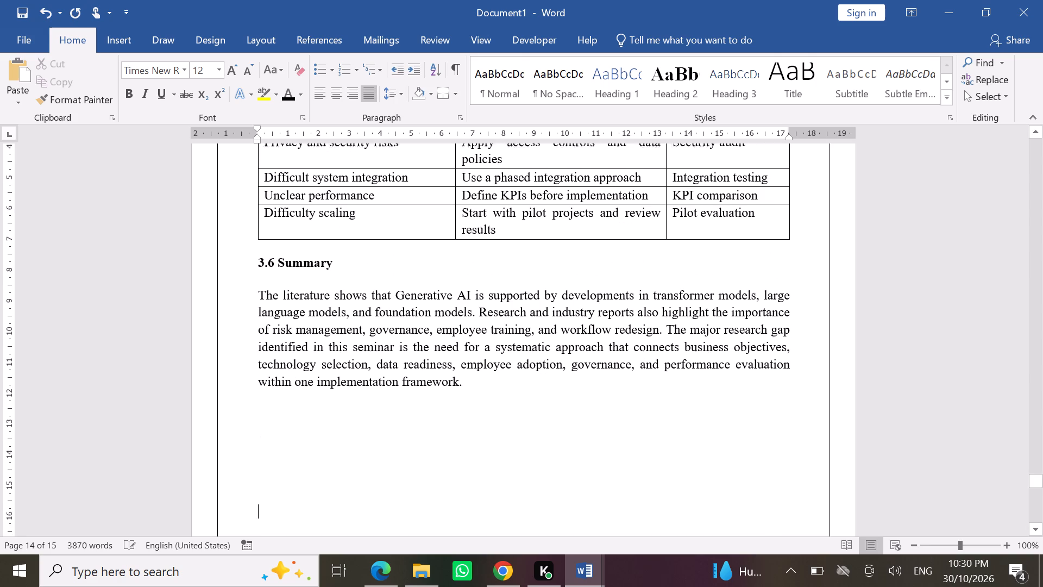
pyautogui.press('Return')
pyautogui.press('Return')
pyautogui.press('Return')
pyautogui.press('Return')
pyautogui.press('Return')
pyautogui.press('Return')
pyautogui.press('Return')
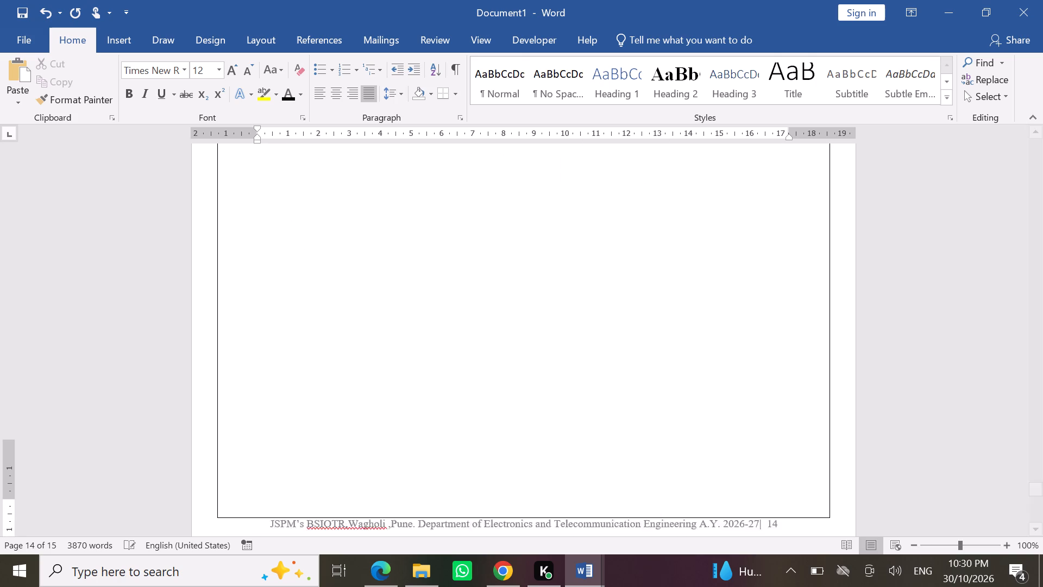
pyautogui.press('Return')
pyautogui.press('BackSpace')
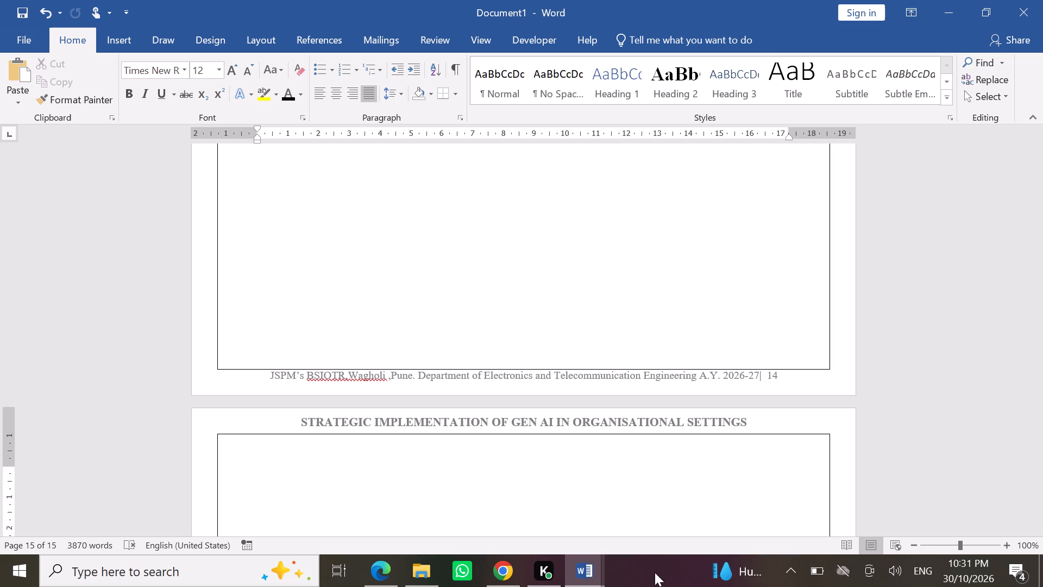
# Switch to Chrome and find the Chapter 4 heading in the ChatGPT report text.
pyautogui.click(507, 579)
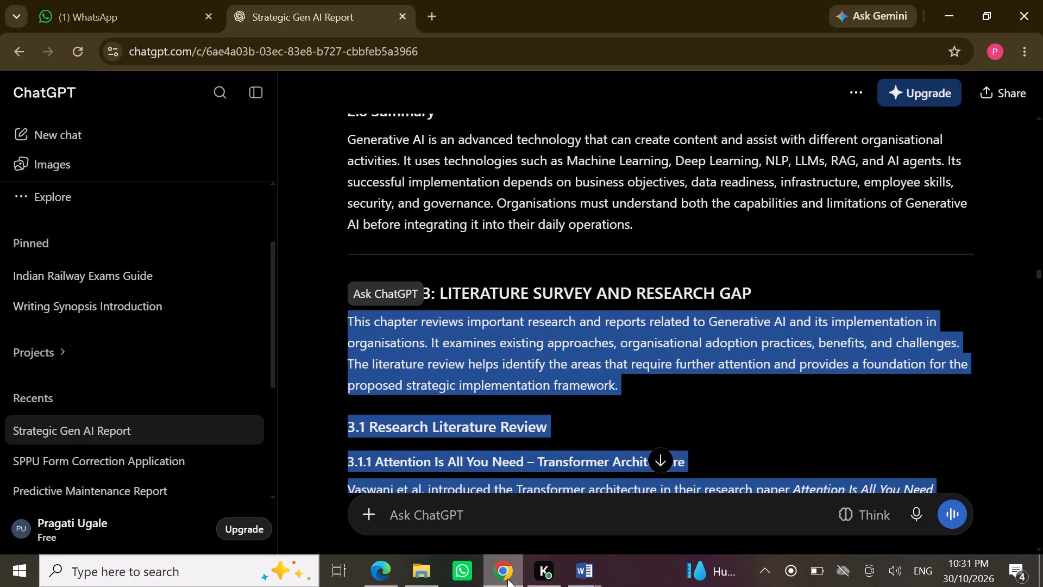
pyautogui.scroll(-9, 640, 388)
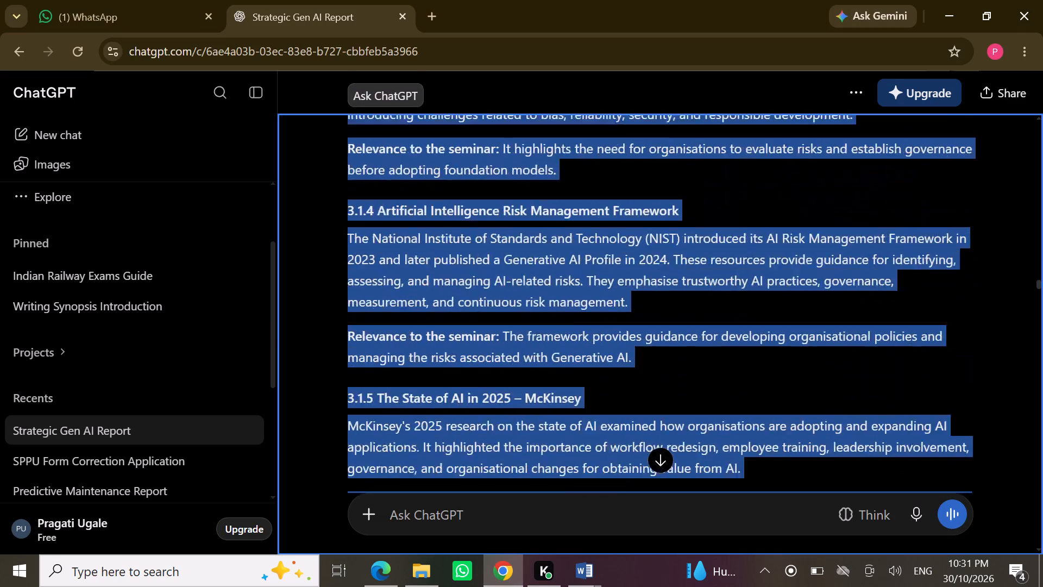
pyautogui.scroll(-12, 640, 388)
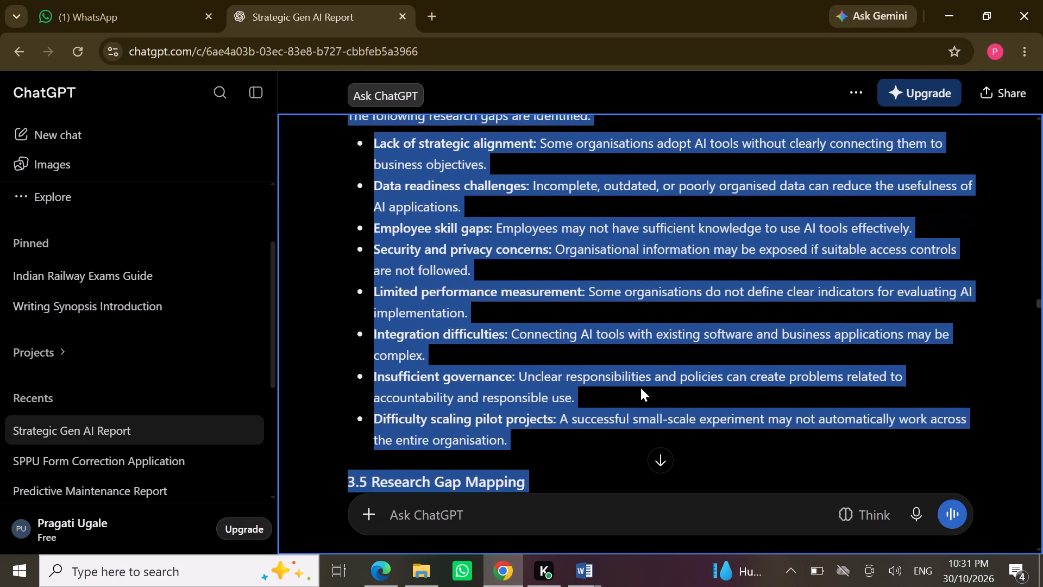
pyautogui.scroll(-8, 640, 388)
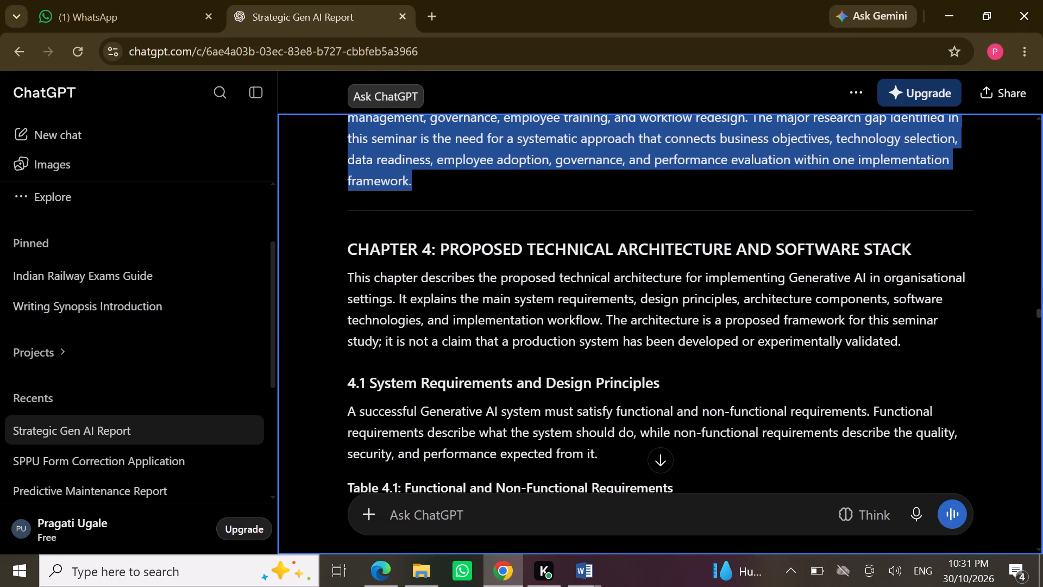
pyautogui.scroll(-1, 640, 388)
pyautogui.click(700, 472)
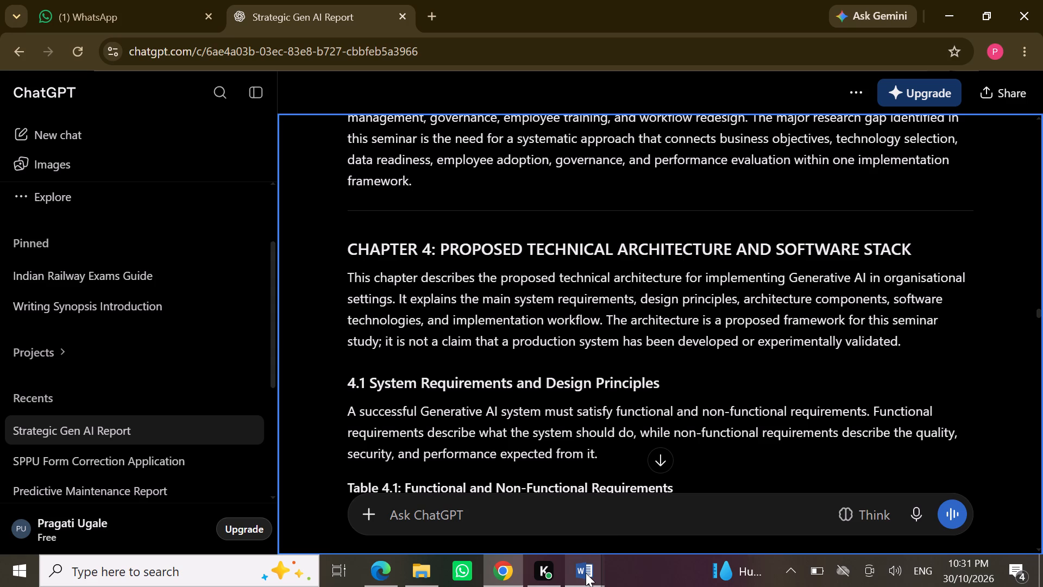
# Back in Word, enter the centred heading "Chapter 4" at the top of page 15 and make it bold, 14 pt.
pyautogui.click(556, 527)
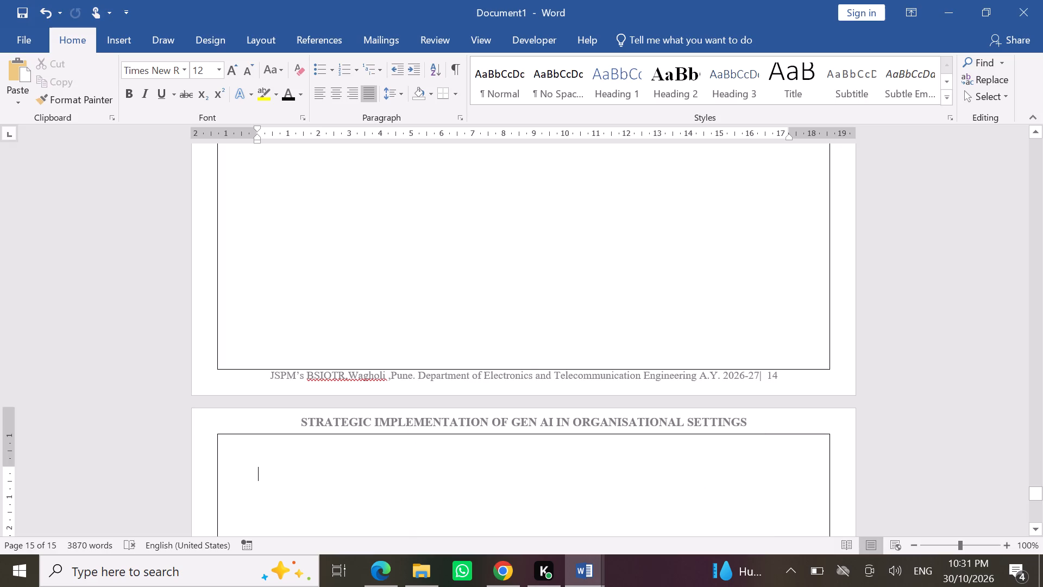
pyautogui.click(340, 97)
pyautogui.write('Chapter')
pyautogui.press('space')
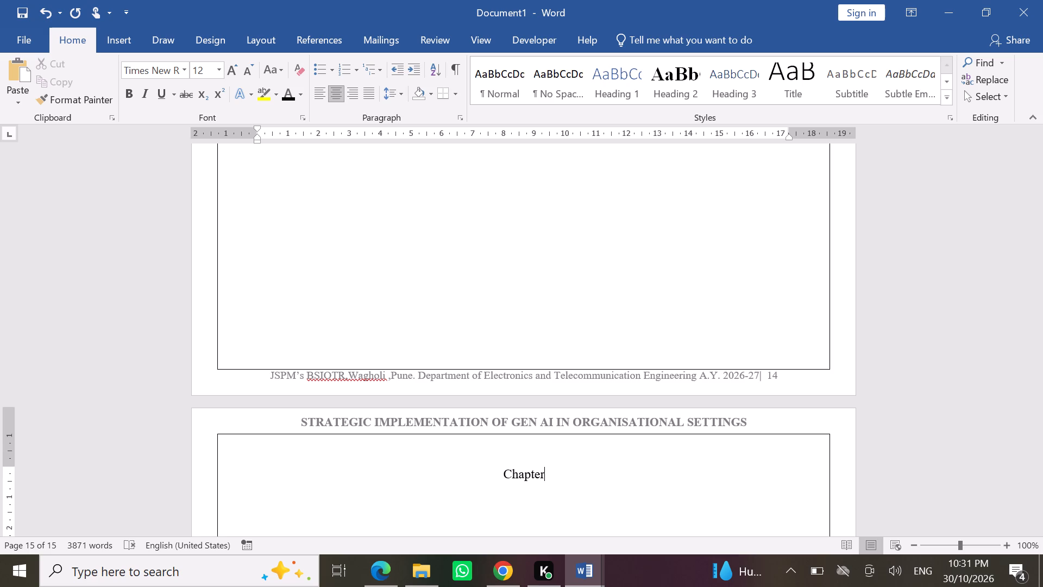
pyautogui.press('4')
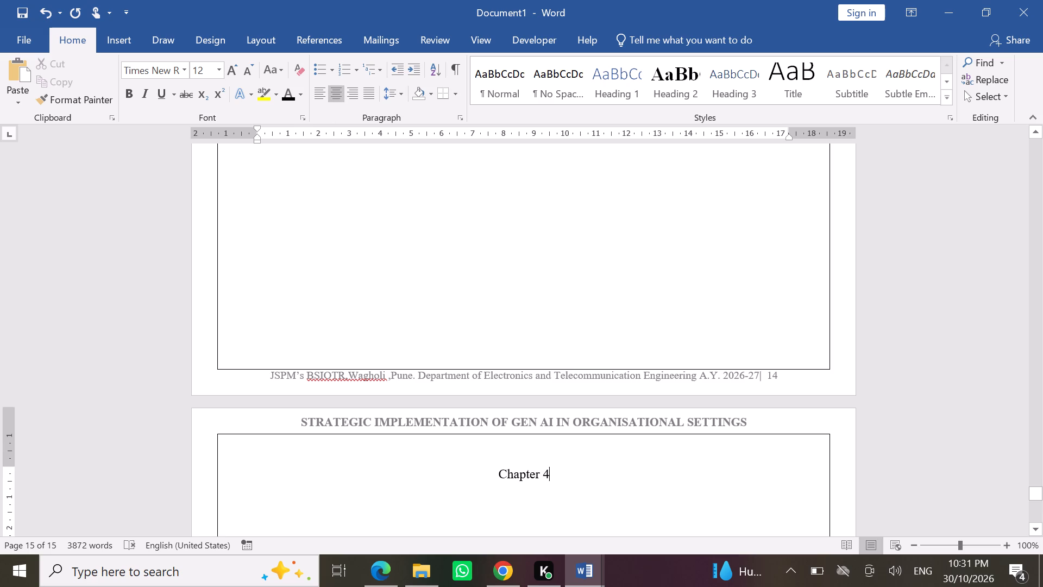
pyautogui.click(202, 469)
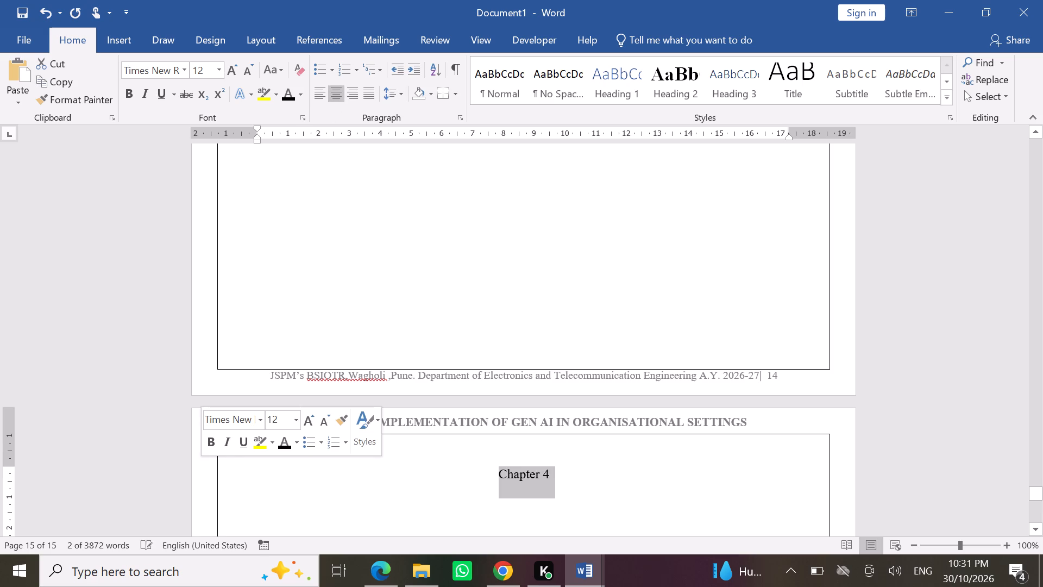
pyautogui.click(213, 438)
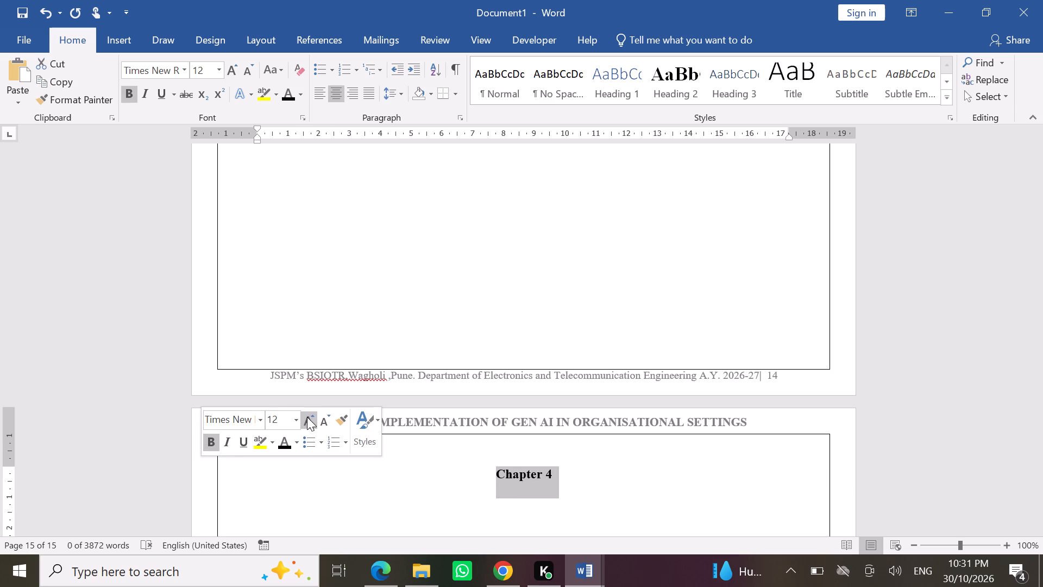
pyautogui.click(307, 417)
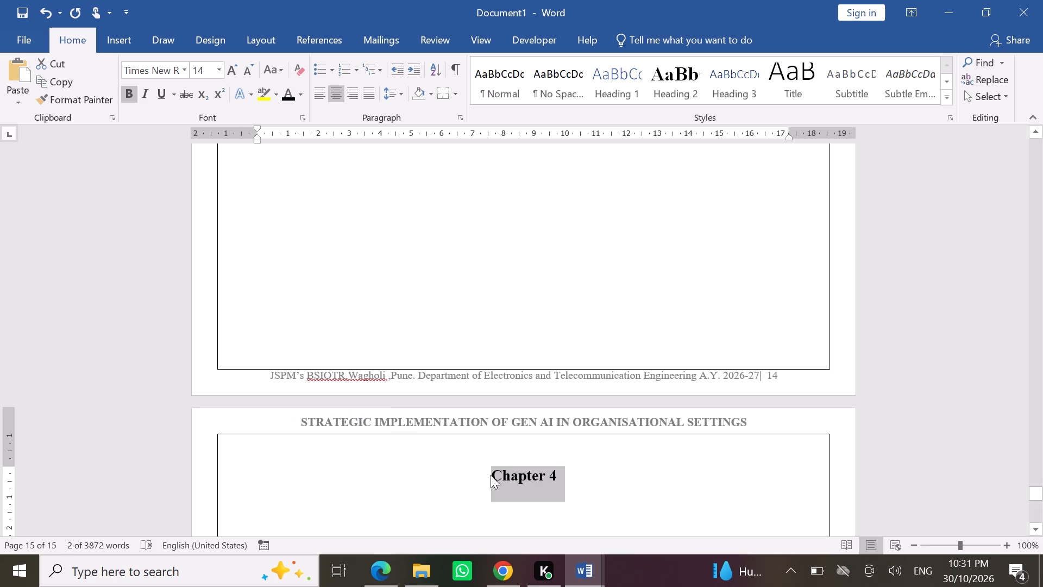
# Rewrite the word "Chapter" in the new heading in capitals as CHAPTER.
pyautogui.click(545, 471)
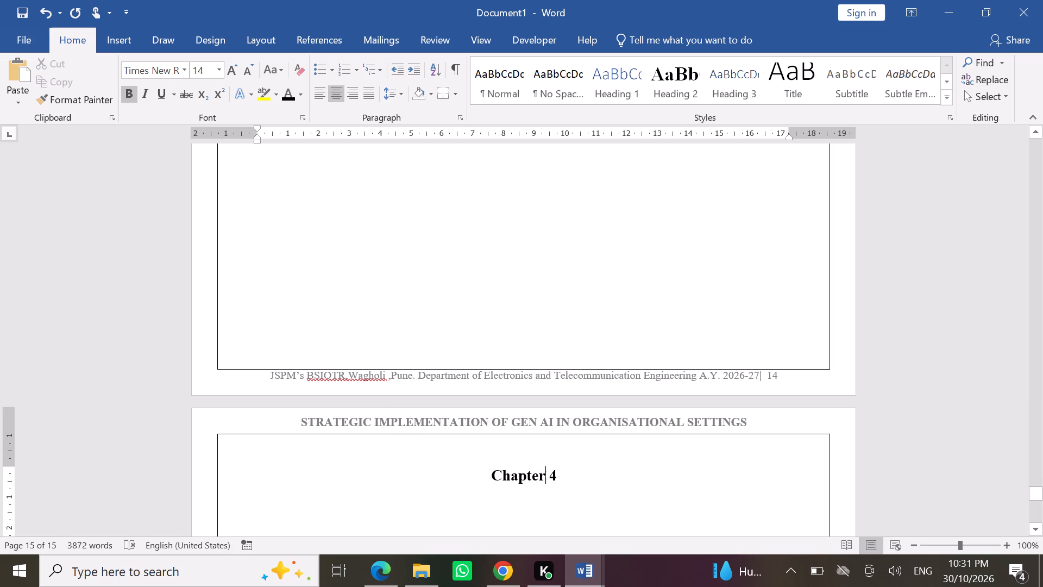
pyautogui.press('BackSpace')
pyautogui.press('BackSpace')
pyautogui.press('BackSpace')
pyautogui.press('BackSpace')
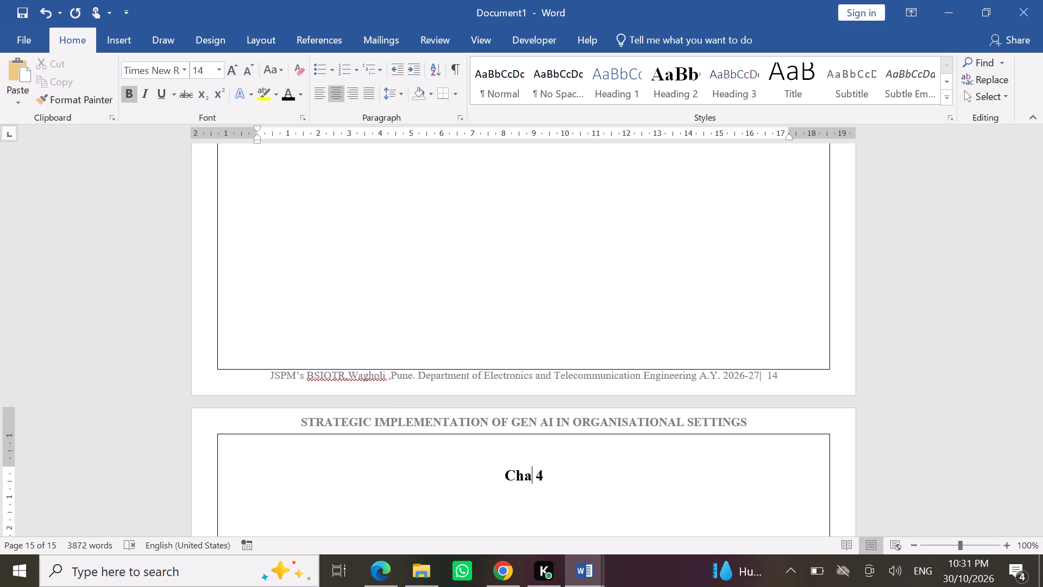
pyautogui.press('BackSpace')
pyautogui.press('BackSpace')
pyautogui.write('HAPTER')
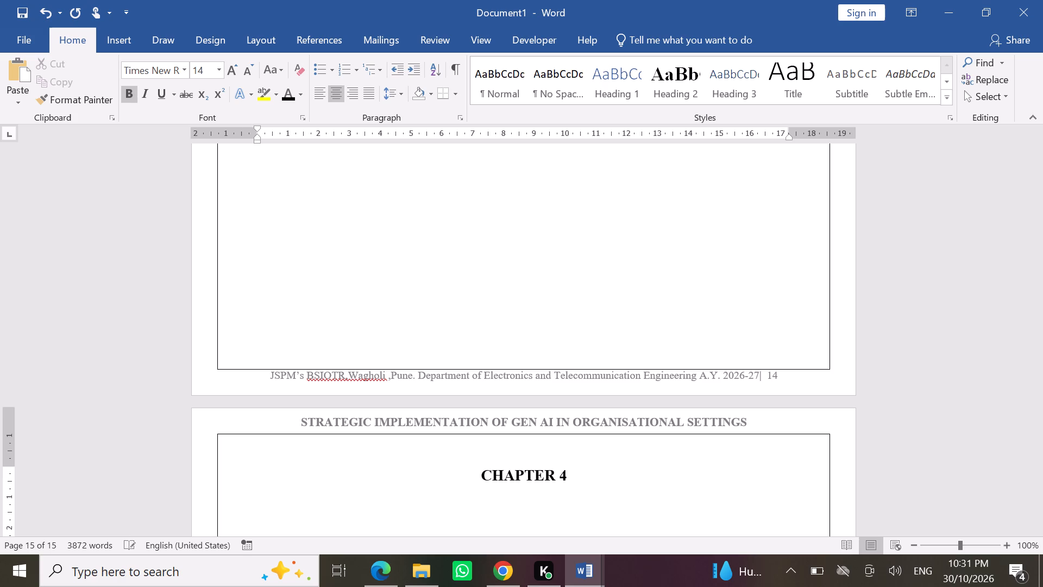
# Copy the title PROPOSED TECHNICAL ARCHITECTURE AND SOFTWARE STACK from ChatGPT in Chrome onto a new line below CHAPTER 4 in Word.
pyautogui.click(581, 480)
pyautogui.press('Return')
pyautogui.hotkey('alt', 'Tab')
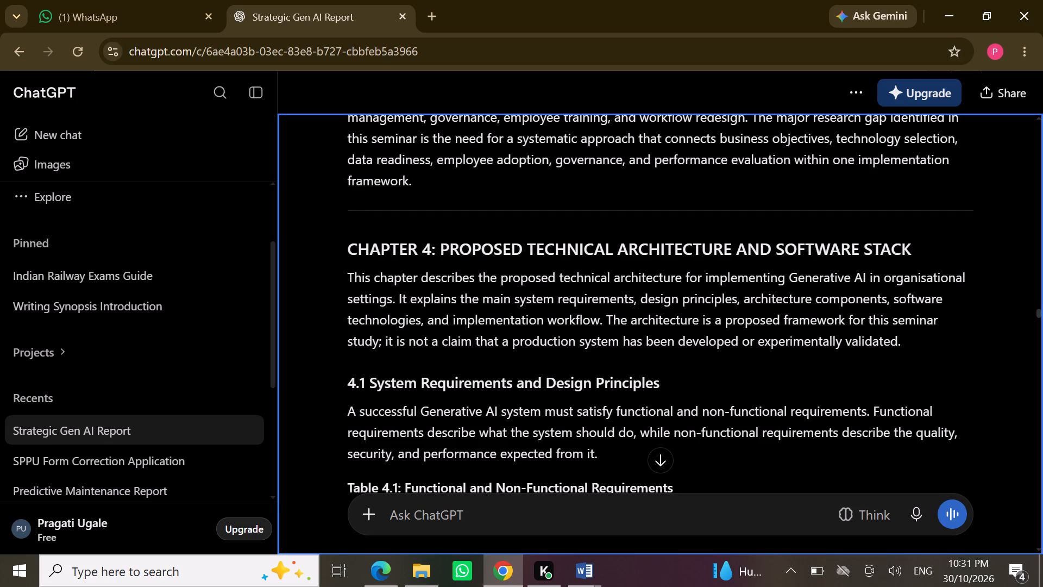
pyautogui.moveTo(443, 242); pyautogui.dragTo(768, 177)
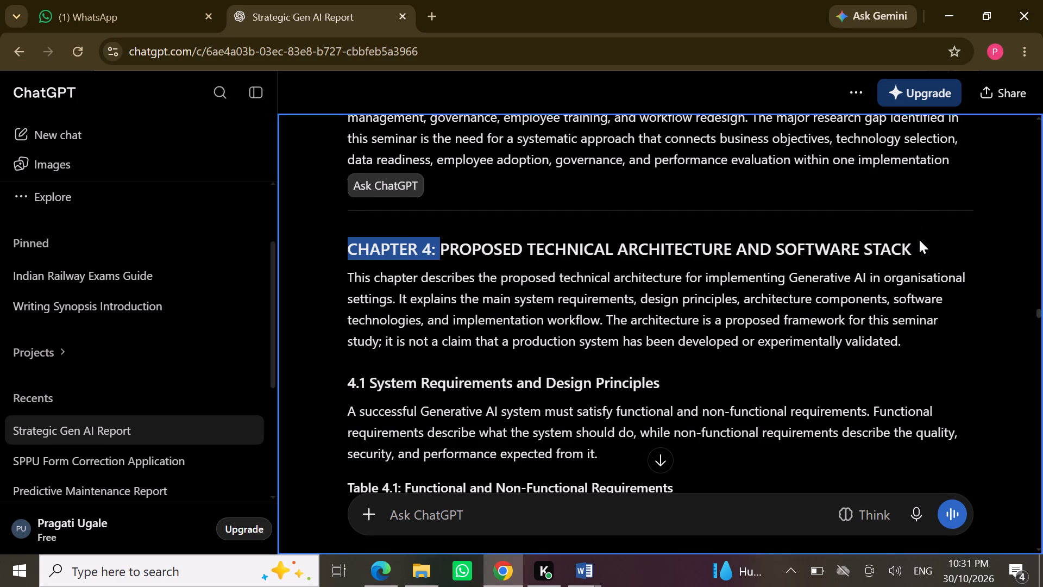
pyautogui.moveTo(914, 244); pyautogui.dragTo(441, 233)
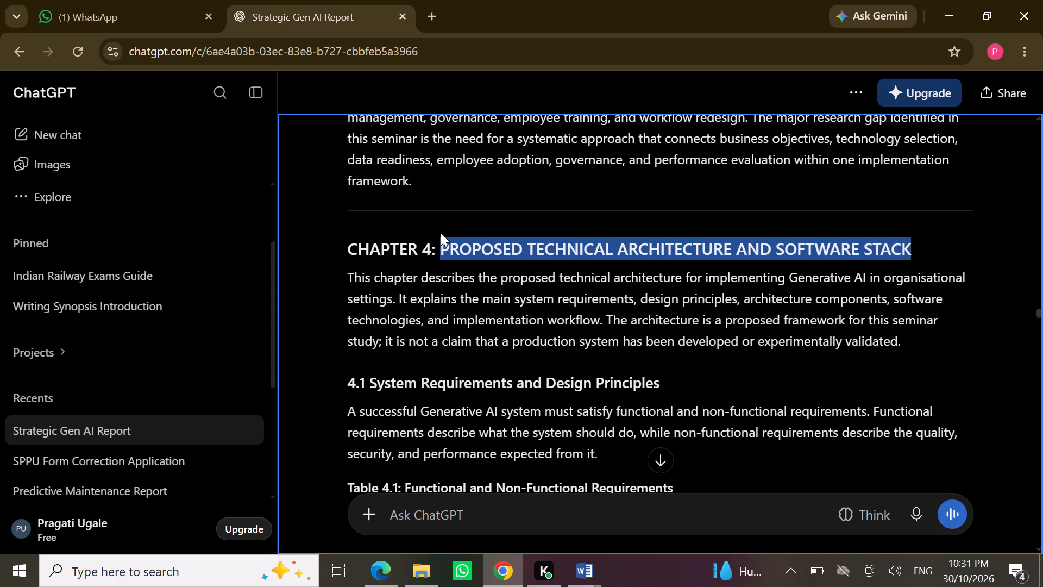
pyautogui.moveTo(441, 233); pyautogui.dragTo(437, 233)
pyautogui.hotkey('ctrl', 'c')
pyautogui.hotkey('alt', 'Tab')
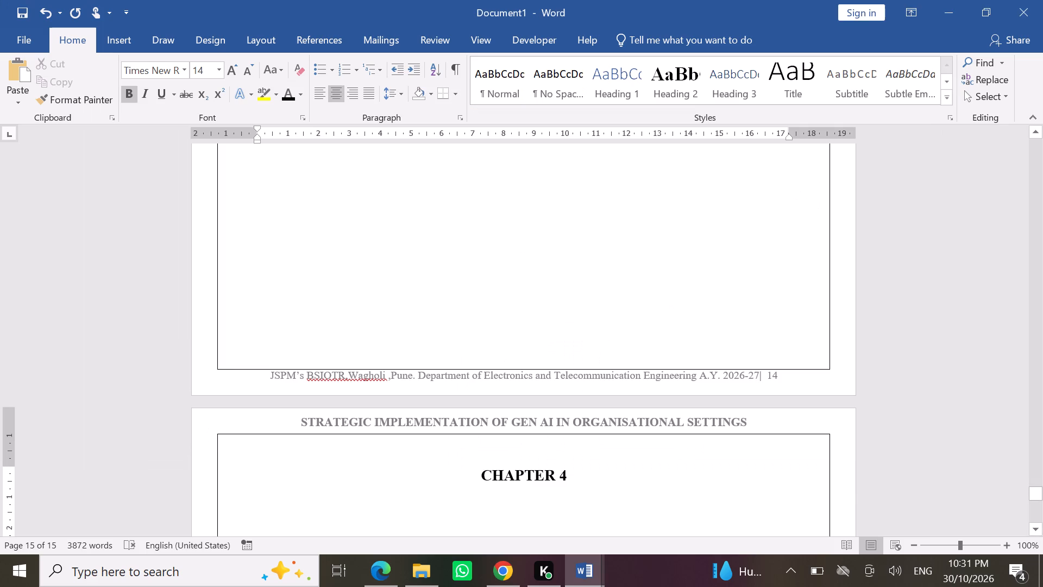
pyautogui.hotkey('ctrl', 'v')
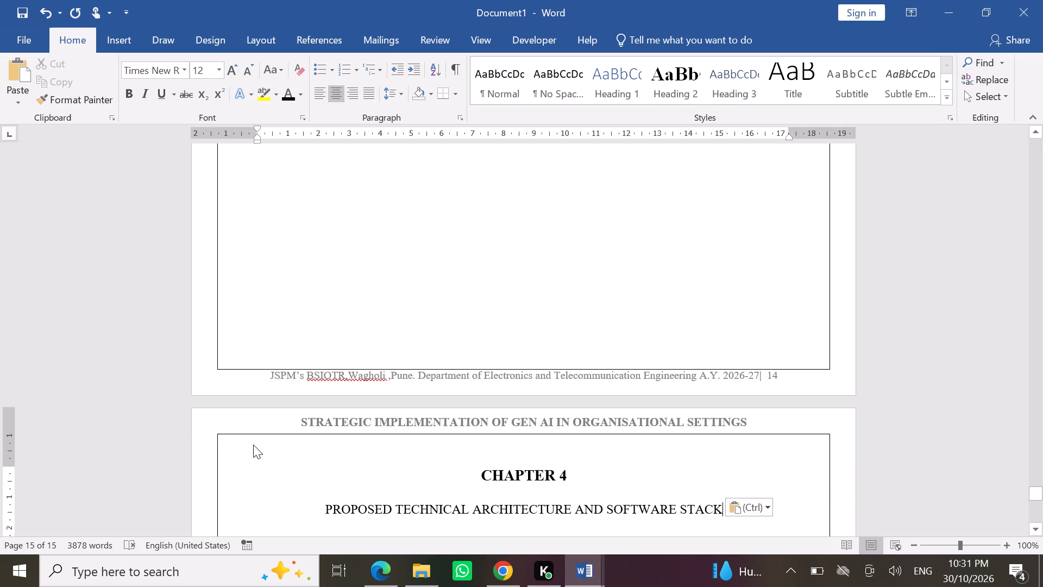
# Make the Chapter 4 title line, PROPOSED TECHNICAL ARCHITECTURE AND SOFTWARE STACK, bold.
pyautogui.click(195, 507)
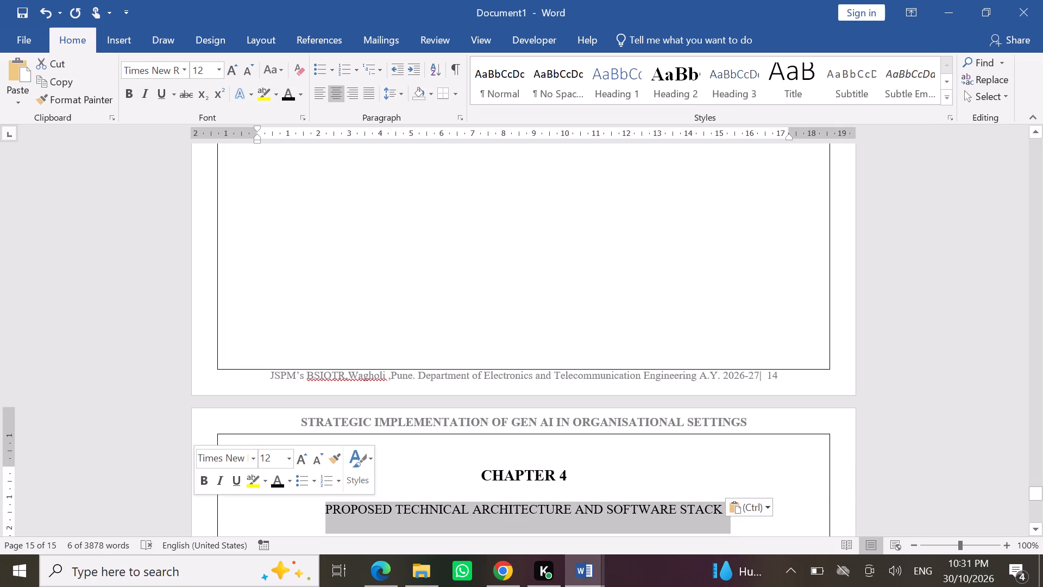
pyautogui.click(209, 480)
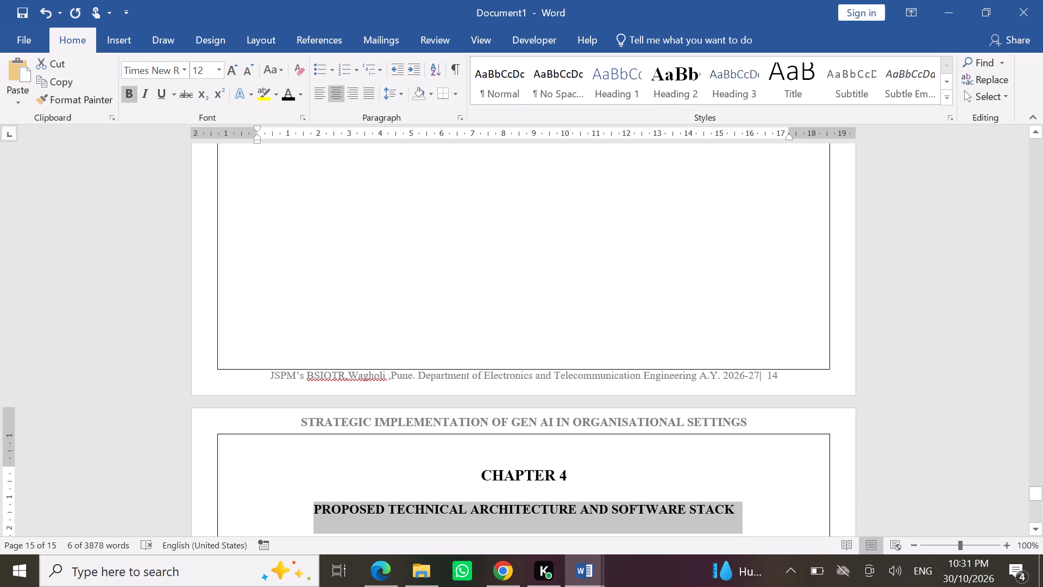
pyautogui.click(614, 464)
pyautogui.scroll(-1, 614, 464)
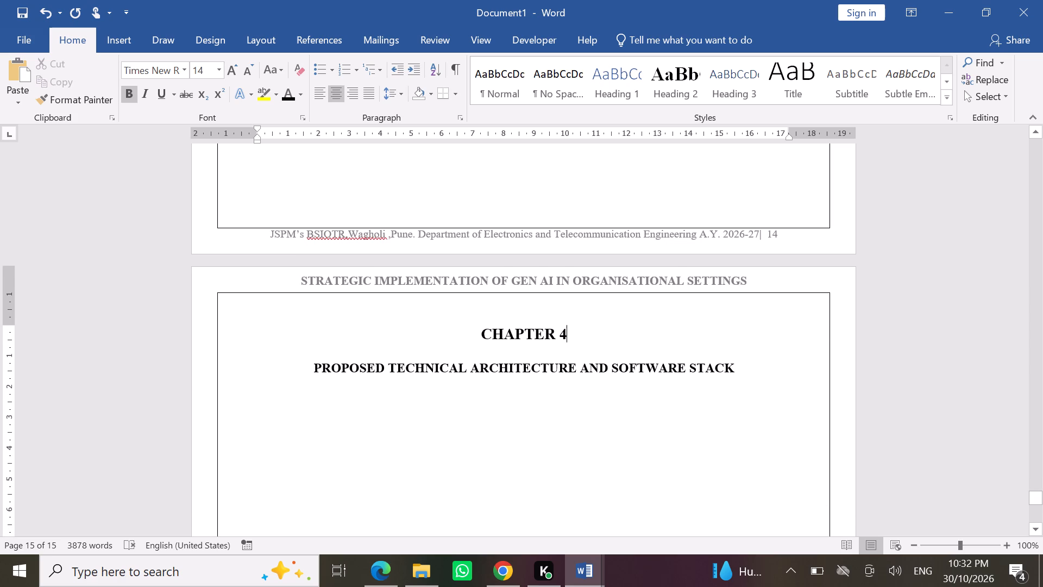
# Add a new line below the title PROPOSED TECHNICAL ARCHITECTURE AND SOFTWARE STACK.
pyautogui.click(761, 371)
pyautogui.press('Return')
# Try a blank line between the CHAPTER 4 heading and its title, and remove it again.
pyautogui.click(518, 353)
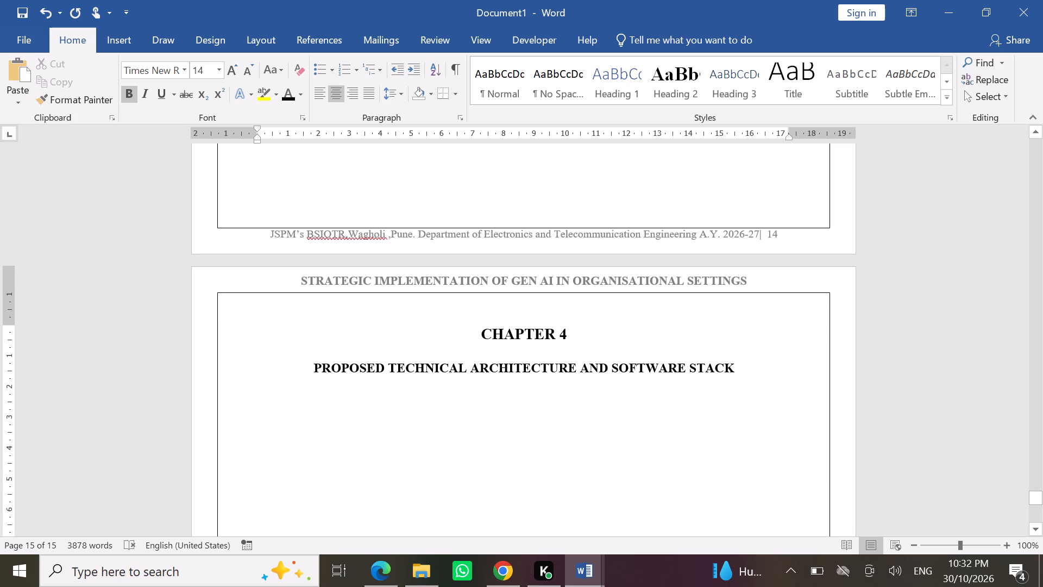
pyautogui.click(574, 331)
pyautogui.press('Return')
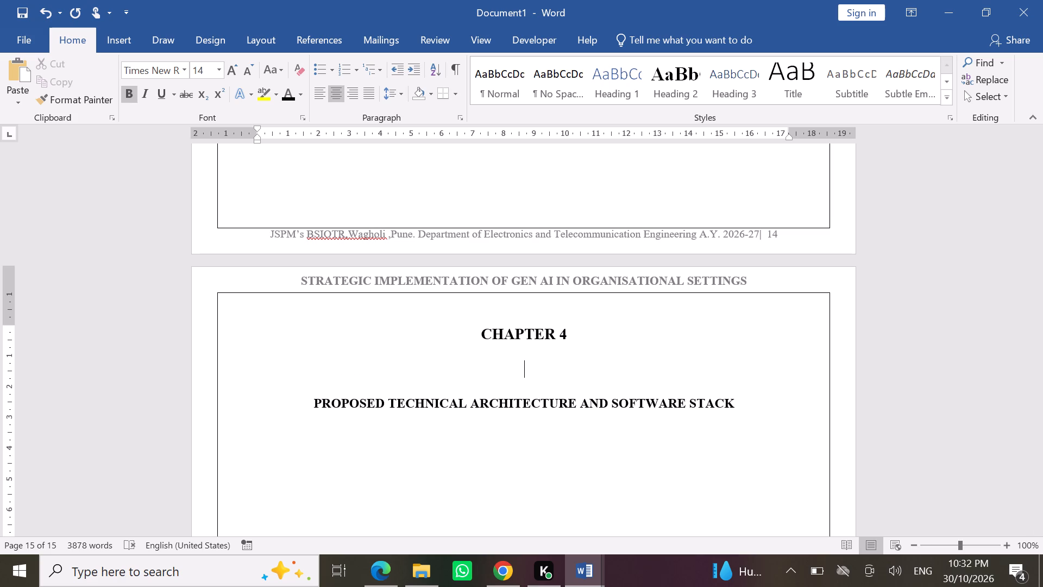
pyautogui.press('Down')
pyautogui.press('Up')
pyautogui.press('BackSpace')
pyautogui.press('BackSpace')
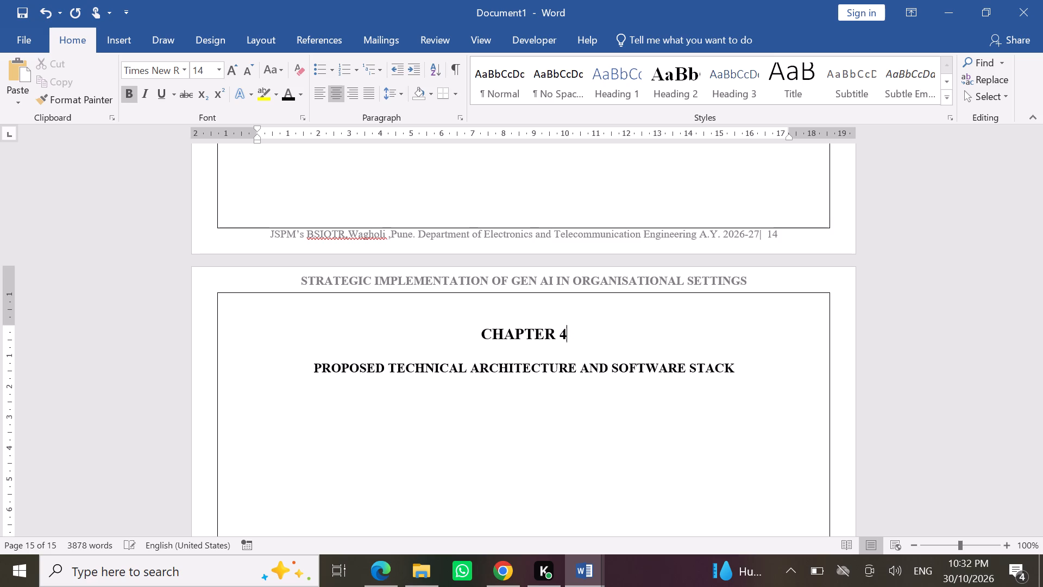
# Review the Chapter 3 opening page and its sections for heading and text layout, ending back at the Chapter 4 page.
pyautogui.scroll(4, 574, 331)
pyautogui.click(574, 331)
pyautogui.scroll(8, 574, 331)
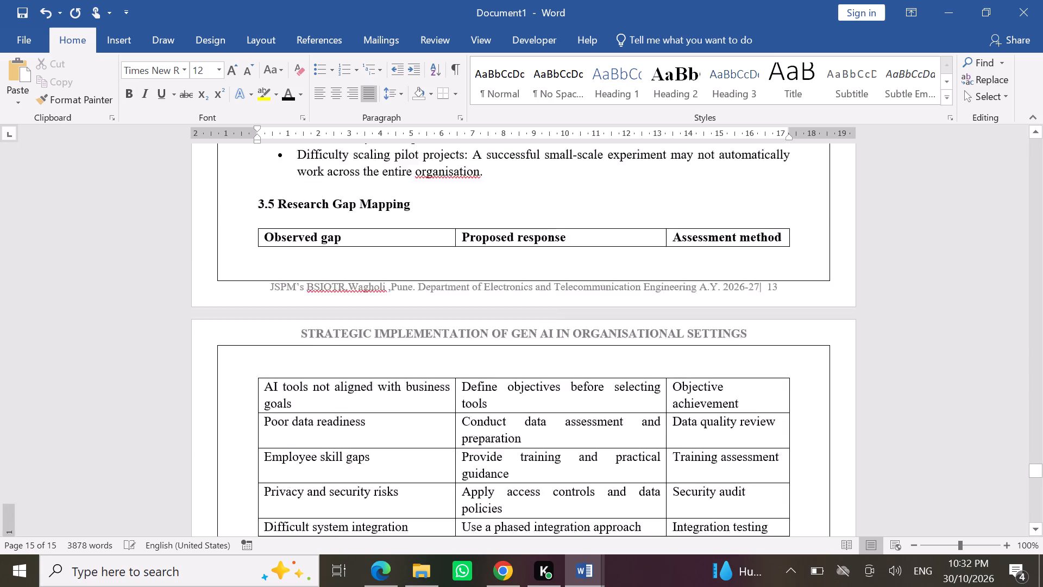
pyautogui.scroll(7, 574, 331)
pyautogui.scroll(-4, 574, 331)
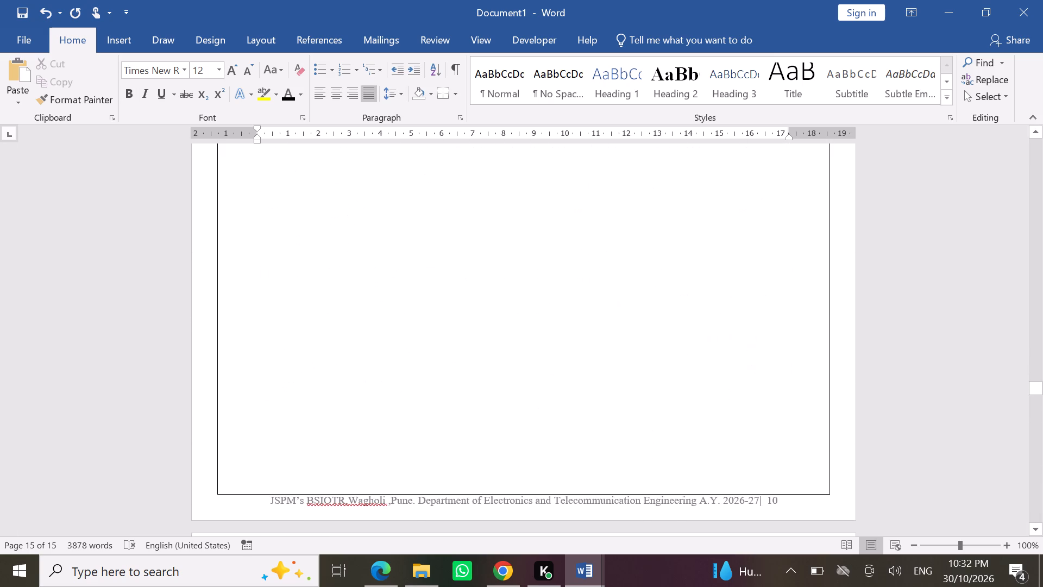
pyautogui.scroll(-5, 574, 331)
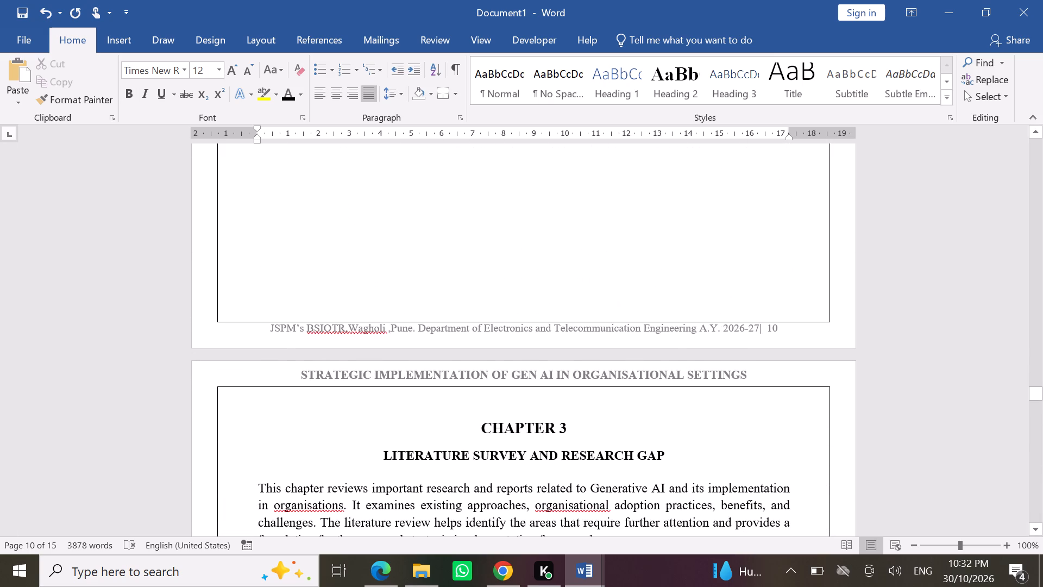
pyautogui.scroll(-17, 574, 331)
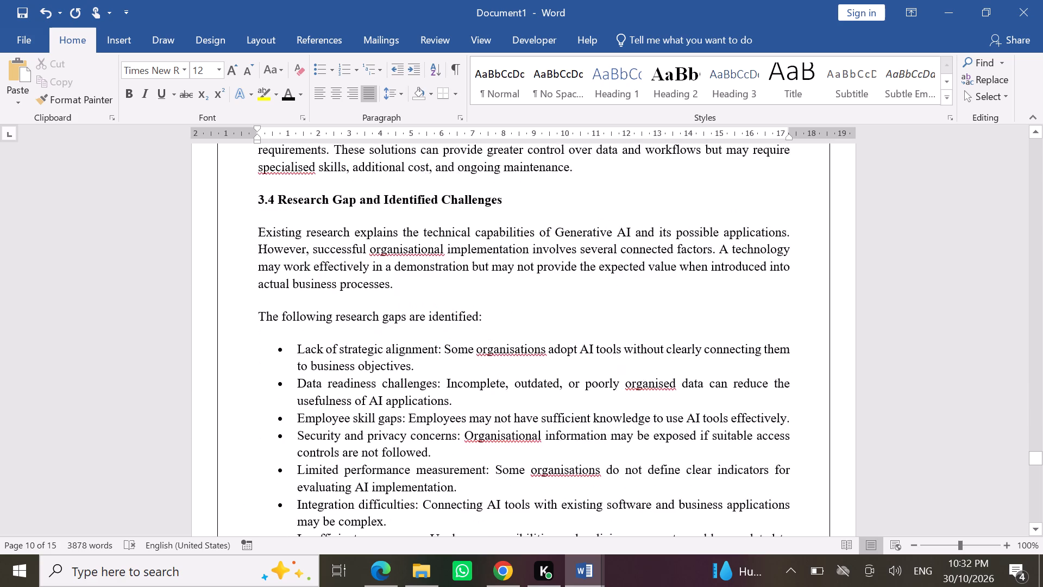
pyautogui.scroll(-9, 574, 331)
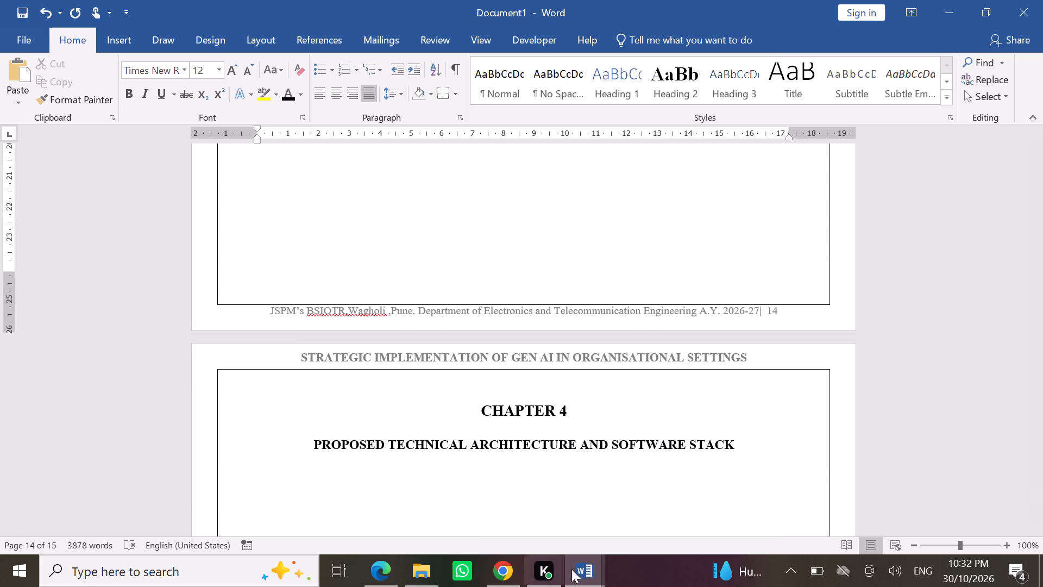
# In ChatGPT in Chrome, copy the Chapter 4 text from its introductory paragraph through the end of 4.7 Summary.
pyautogui.click(500, 570)
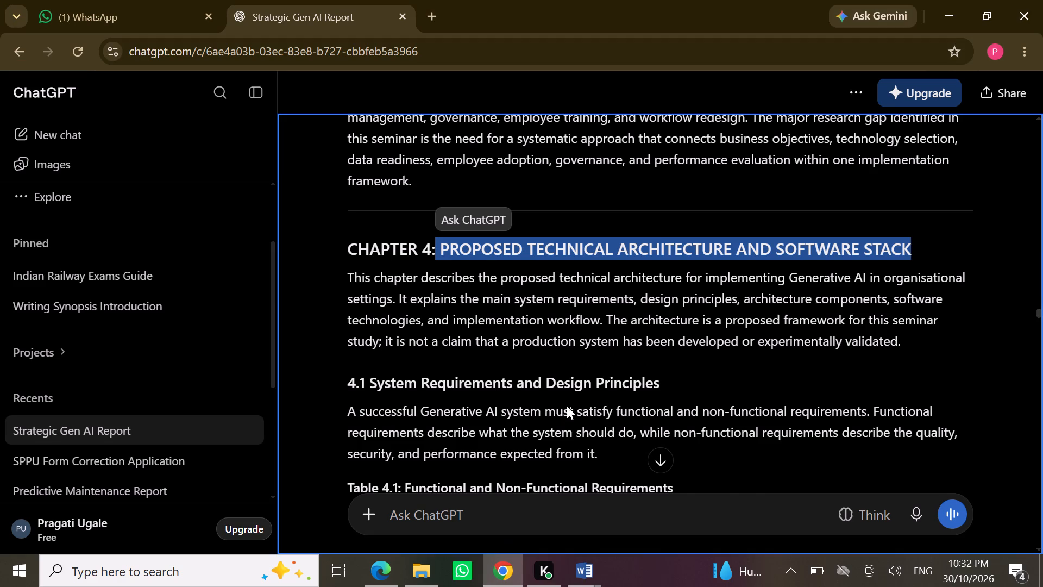
pyautogui.scroll(-8, 567, 405)
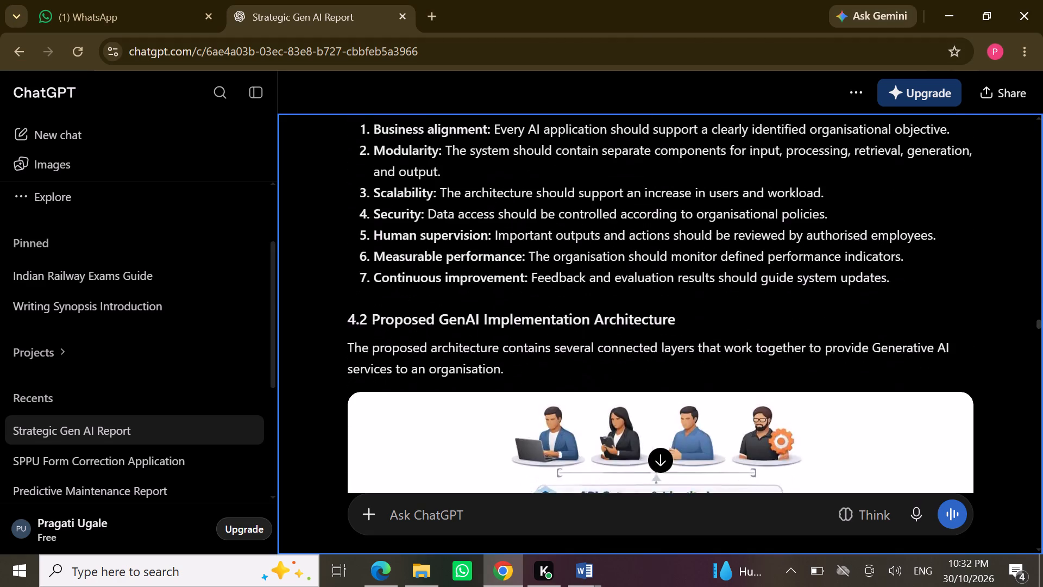
pyautogui.scroll(-10, 567, 405)
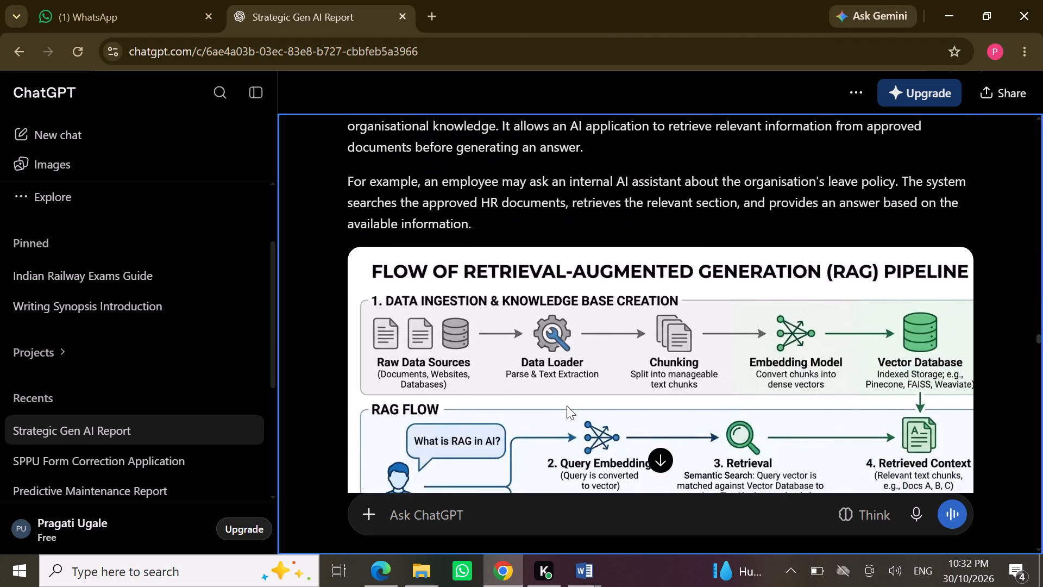
pyautogui.scroll(-9, 567, 405)
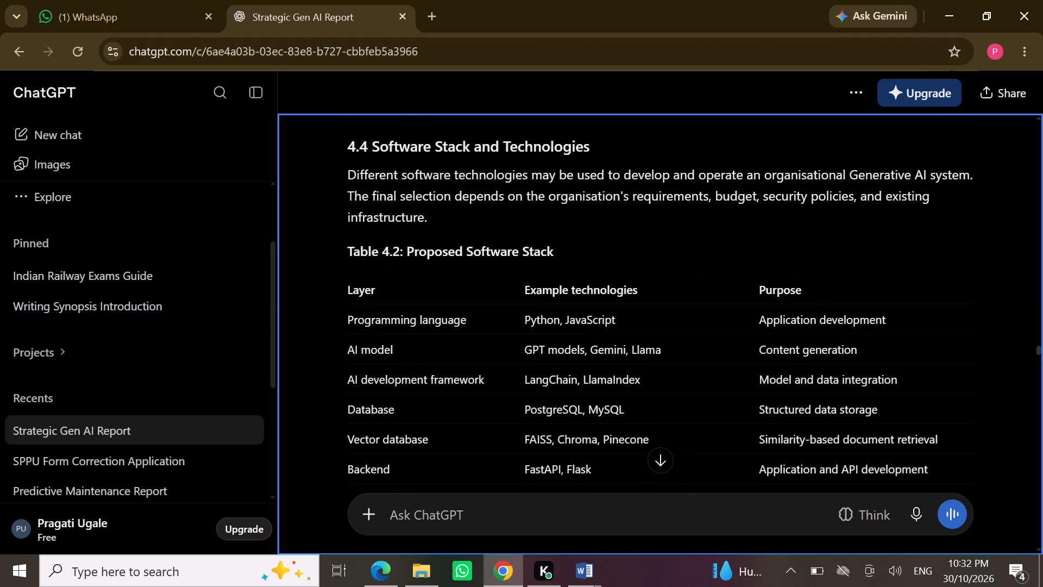
pyautogui.scroll(-9, 567, 405)
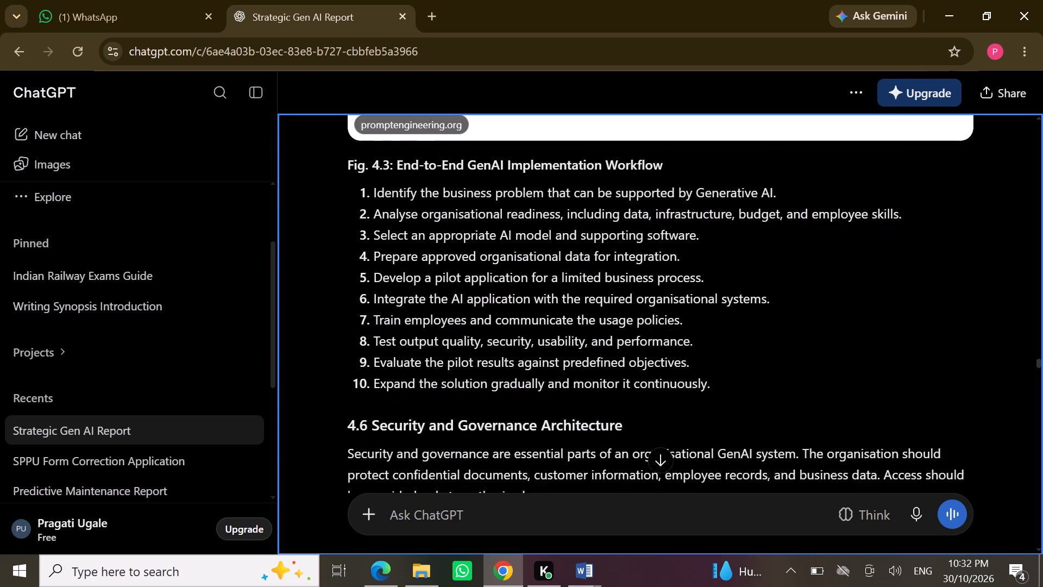
pyautogui.scroll(-4, 567, 405)
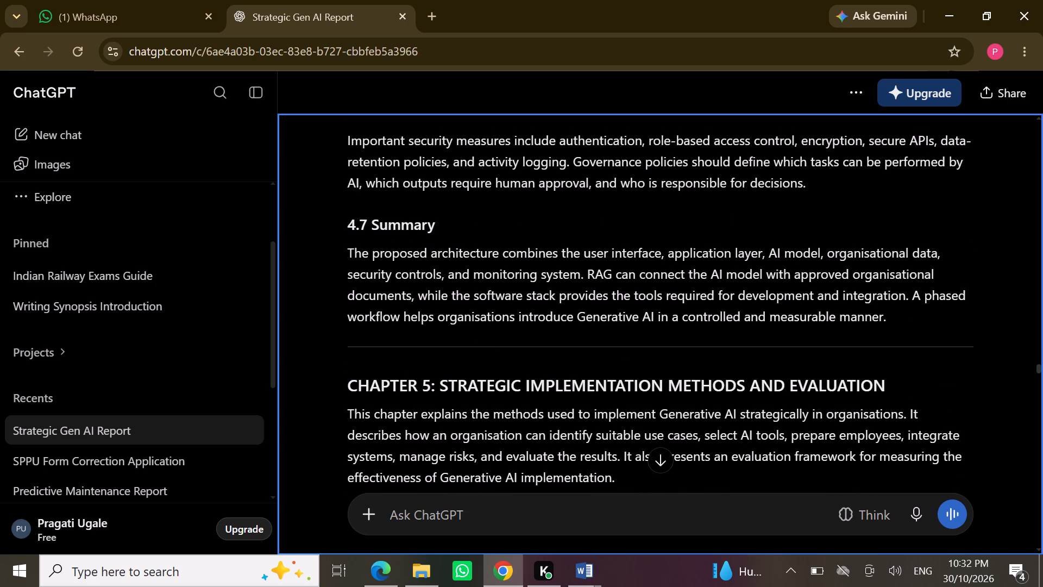
pyautogui.moveTo(887, 315); pyautogui.dragTo(672, 311)
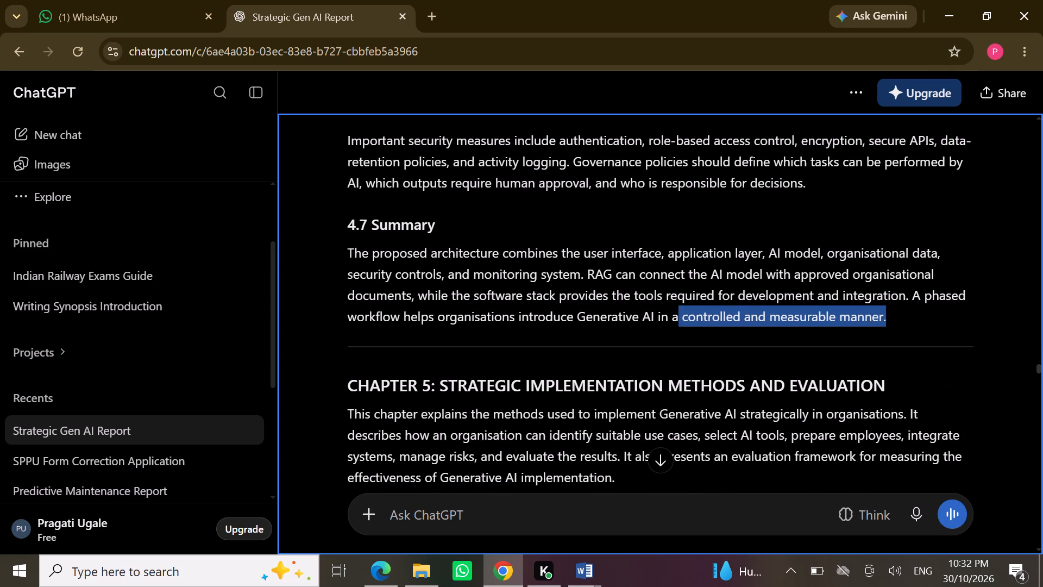
pyautogui.moveTo(672, 311); pyautogui.dragTo(378, 119)
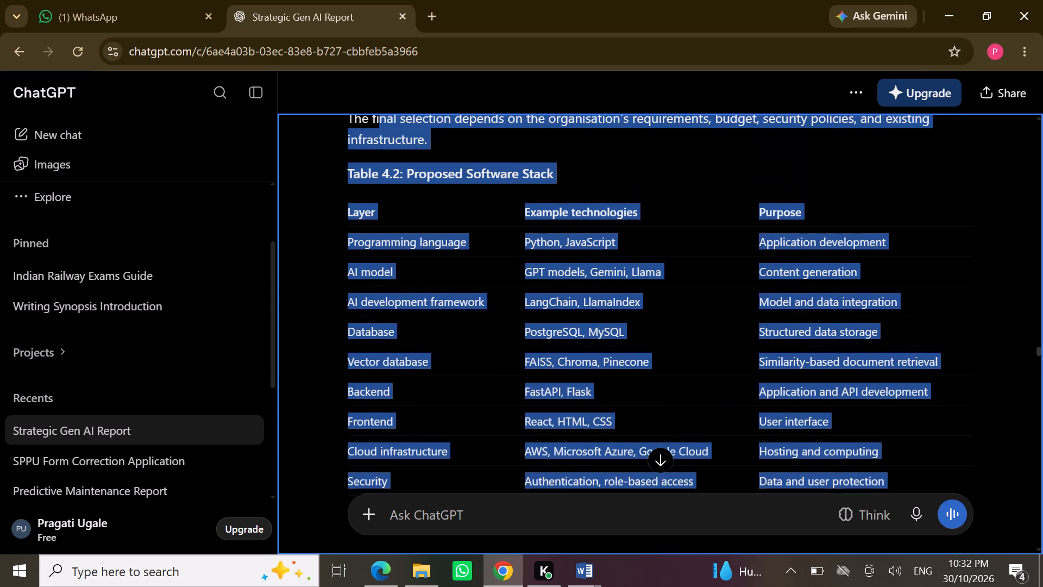
pyautogui.moveTo(378, 119); pyautogui.dragTo(379, 154)
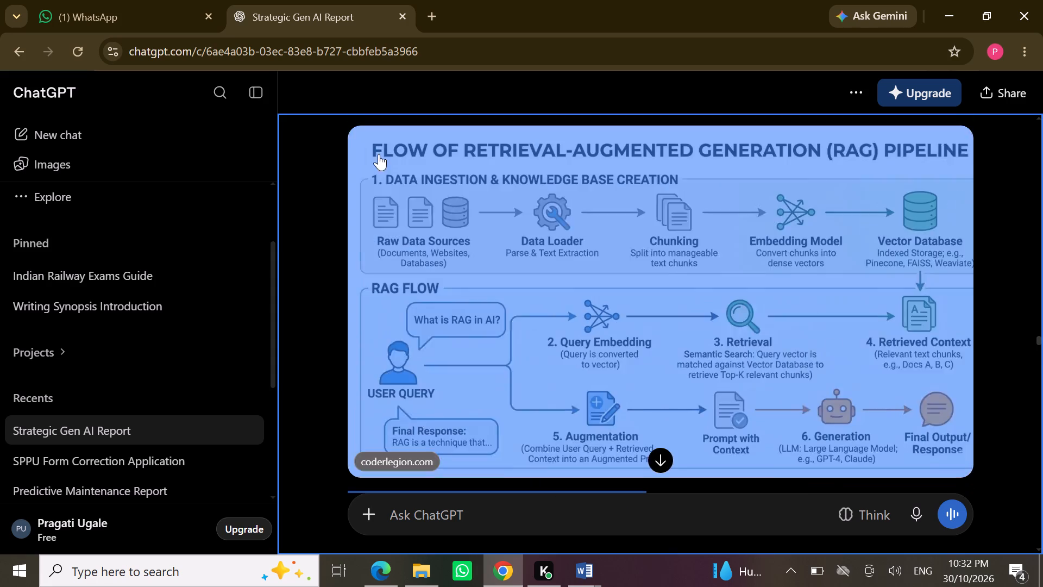
pyautogui.moveTo(379, 154); pyautogui.dragTo(400, 113)
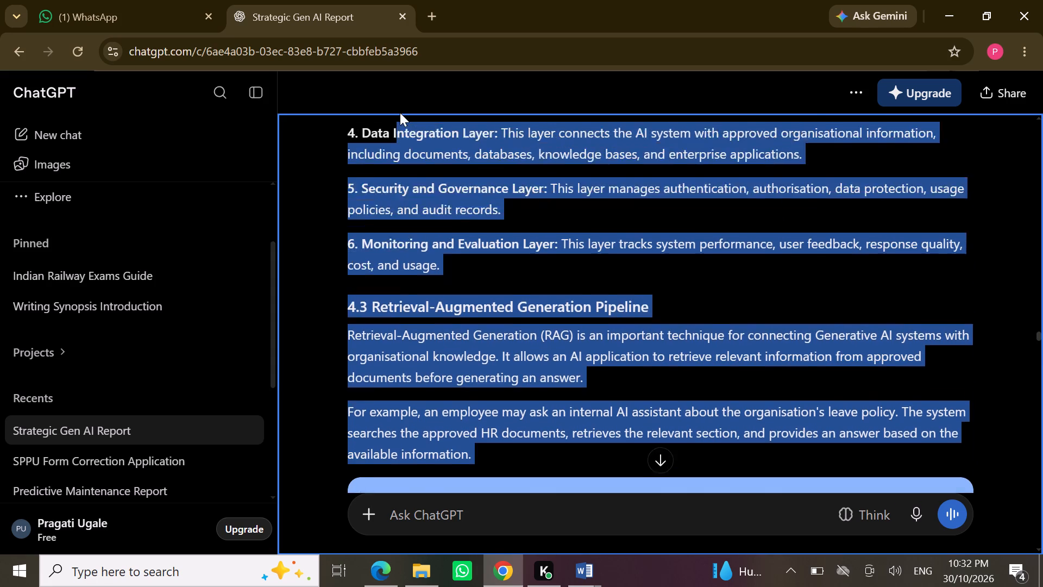
pyautogui.moveTo(400, 113); pyautogui.dragTo(375, 110)
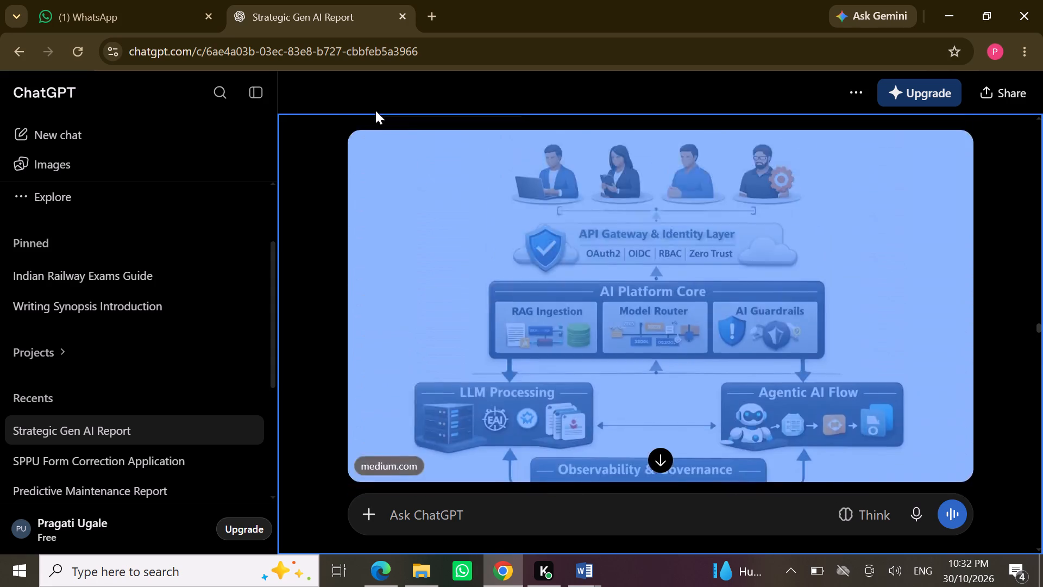
pyautogui.moveTo(375, 110); pyautogui.dragTo(366, 113)
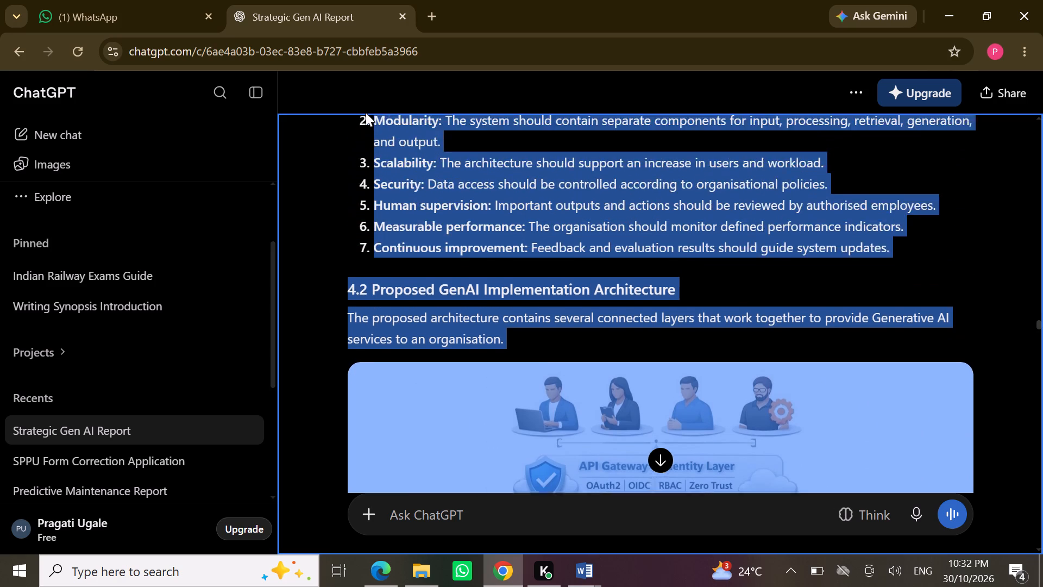
pyautogui.moveTo(366, 113); pyautogui.dragTo(359, 192)
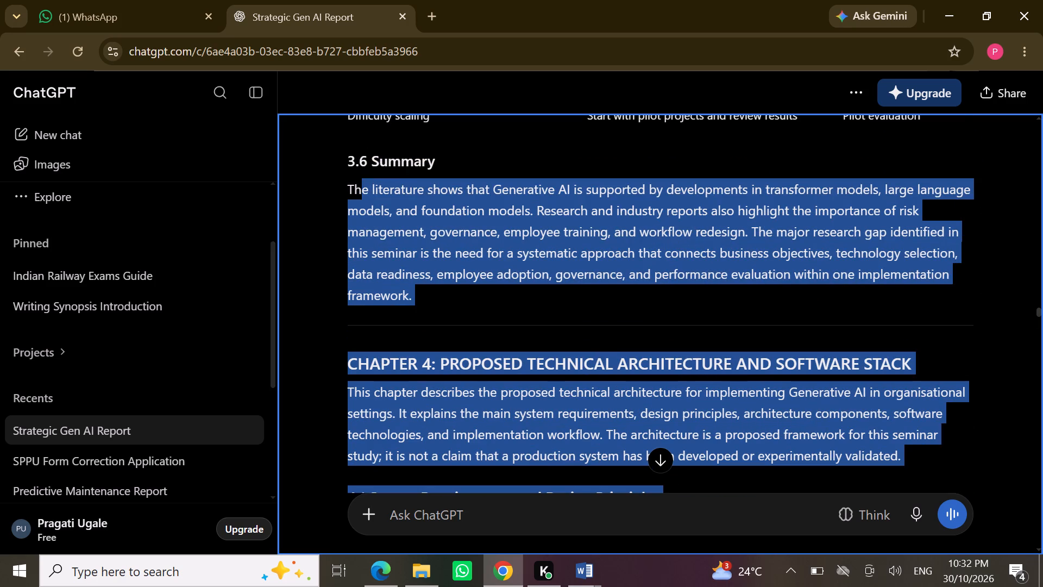
pyautogui.moveTo(359, 192); pyautogui.dragTo(338, 383)
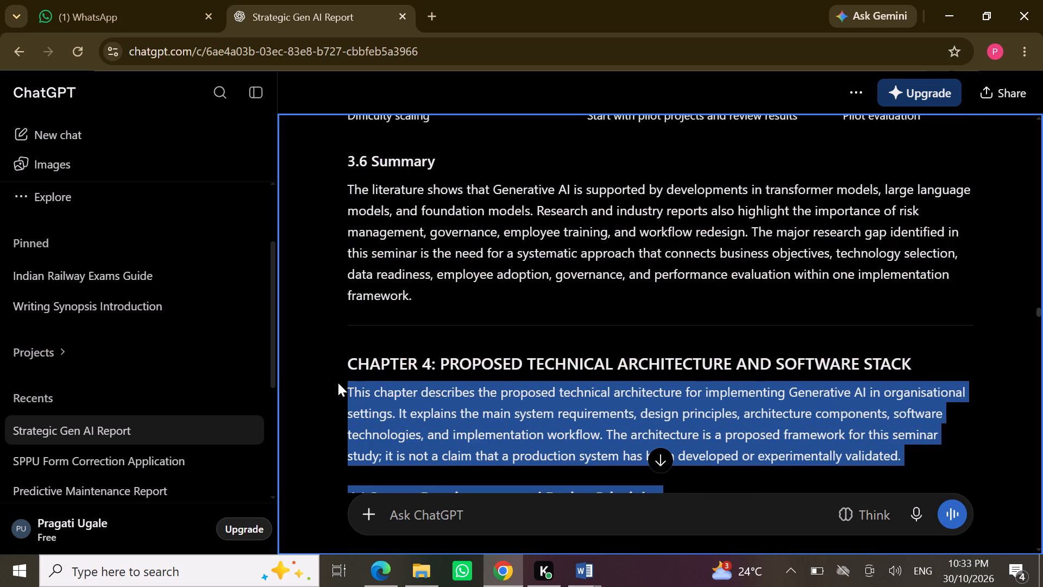
pyautogui.hotkey('ctrl', 'c')
# Back in Word, paste the copied Chapter 4 text on a new justified line below the chapter title.
pyautogui.hotkey('alt', 'Tab')
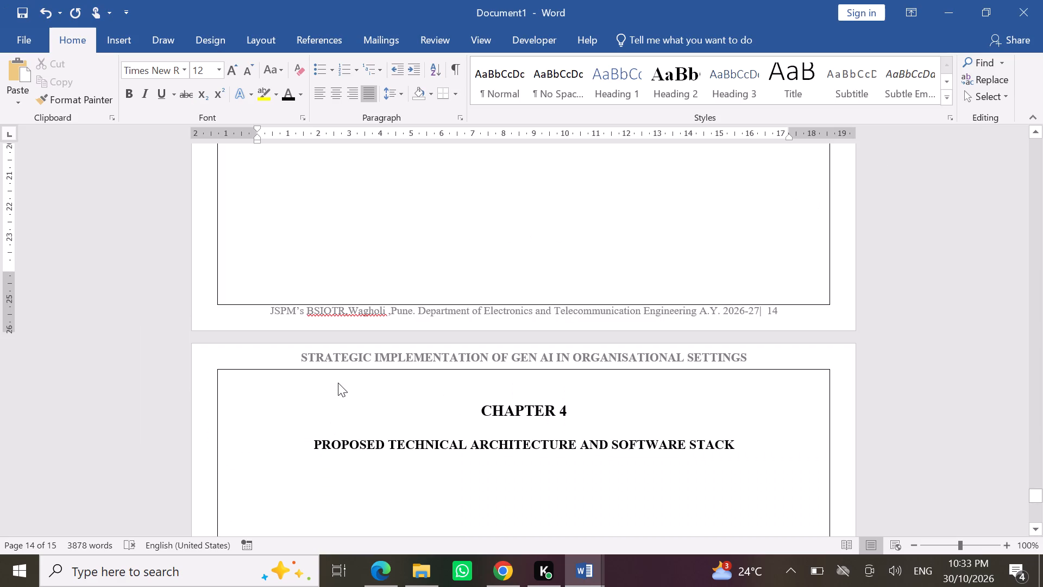
pyautogui.click(742, 441)
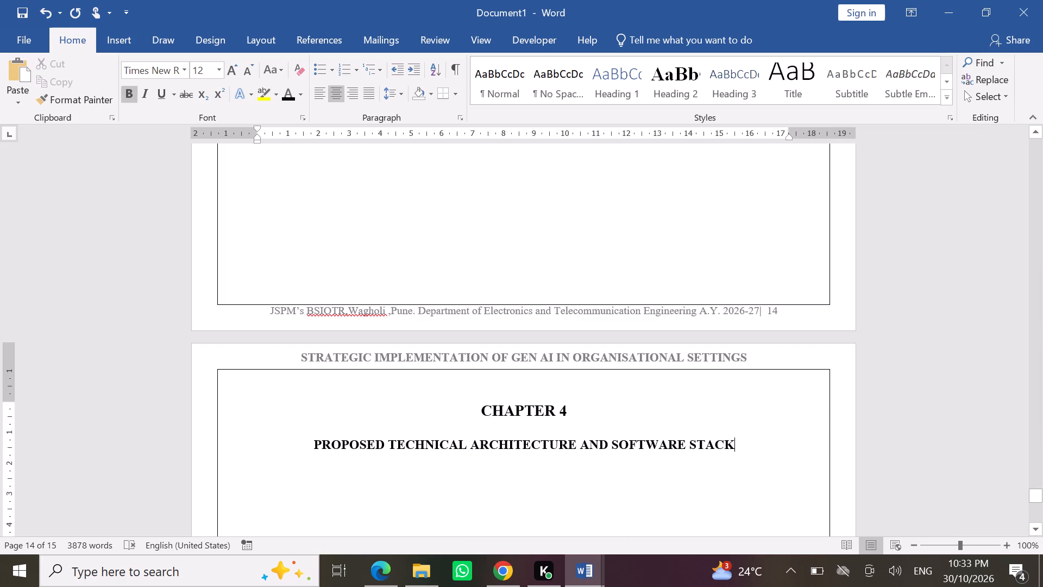
pyautogui.press('Return')
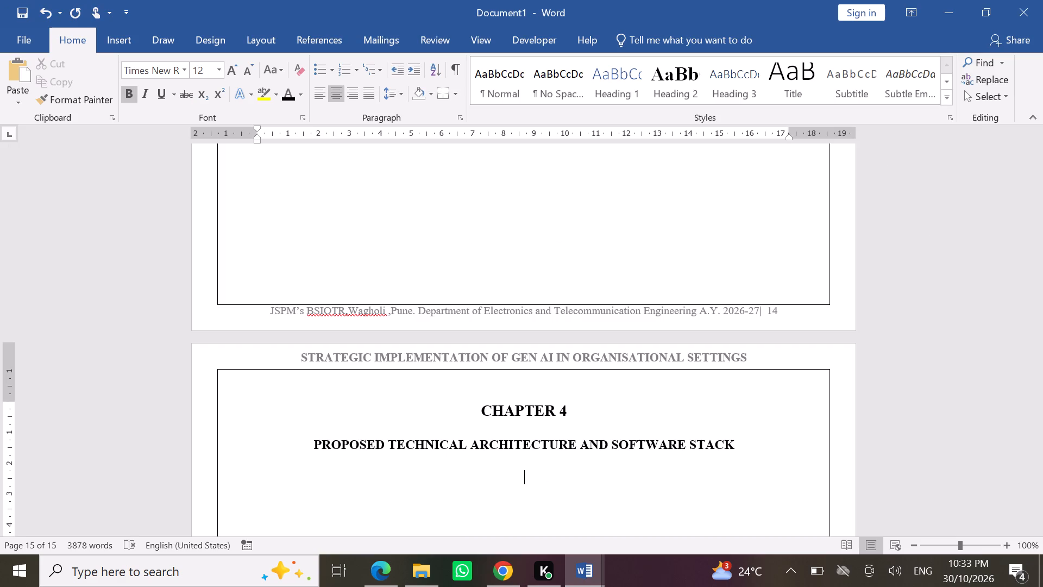
pyautogui.click(365, 89)
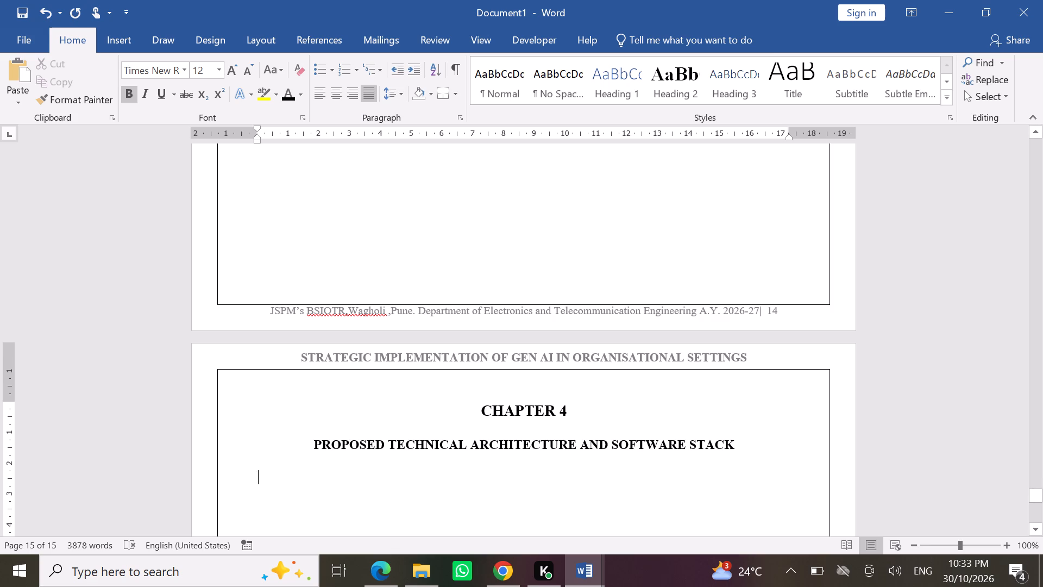
pyautogui.hotkey('ctrl', 'v')
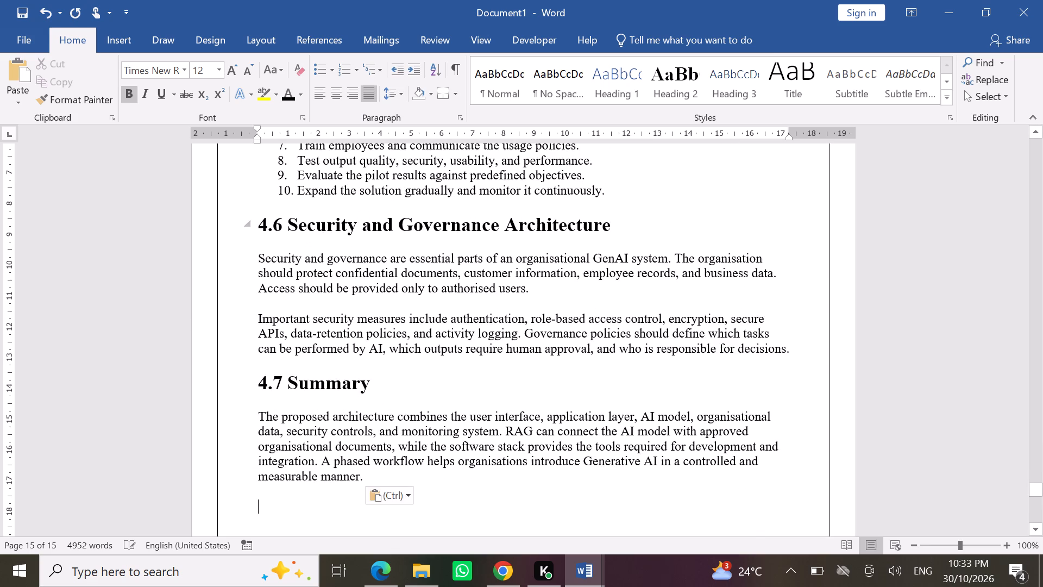
# Justify the paragraph under the 4.7 Summary heading.
pyautogui.scroll(-1, 548, 283)
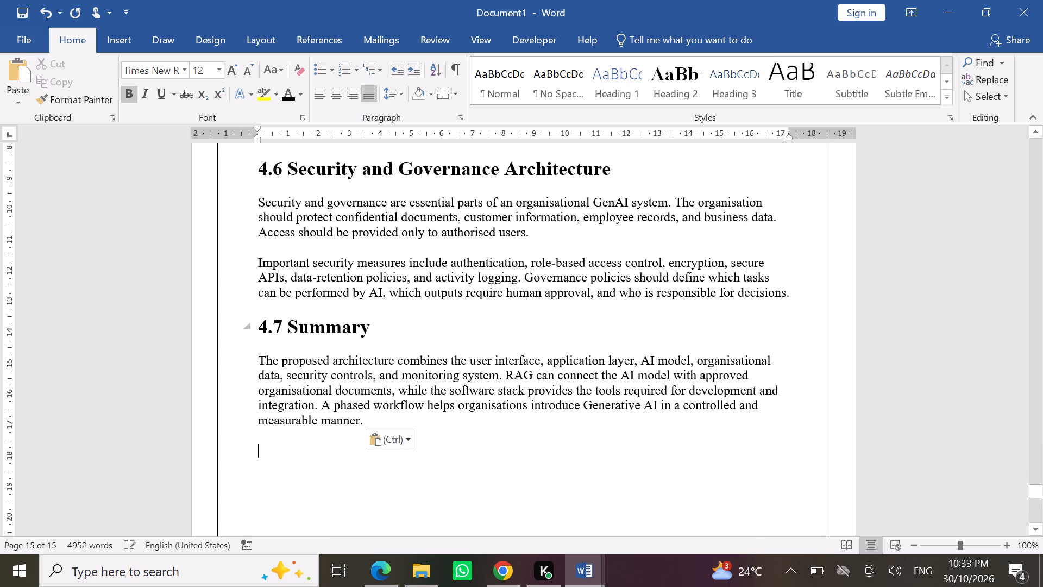
pyautogui.moveTo(232, 356); pyautogui.dragTo(242, 419)
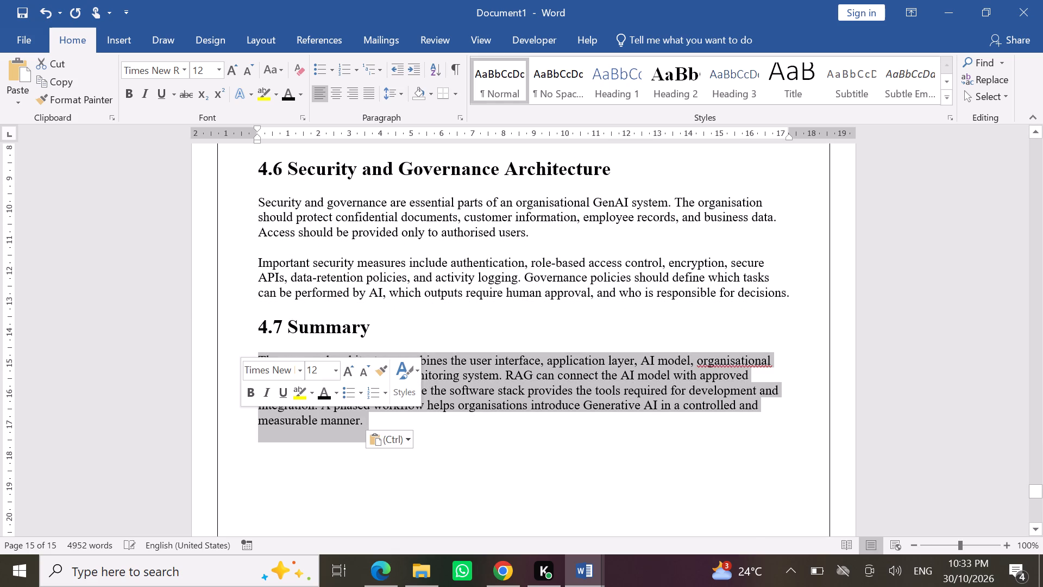
pyautogui.click(371, 86)
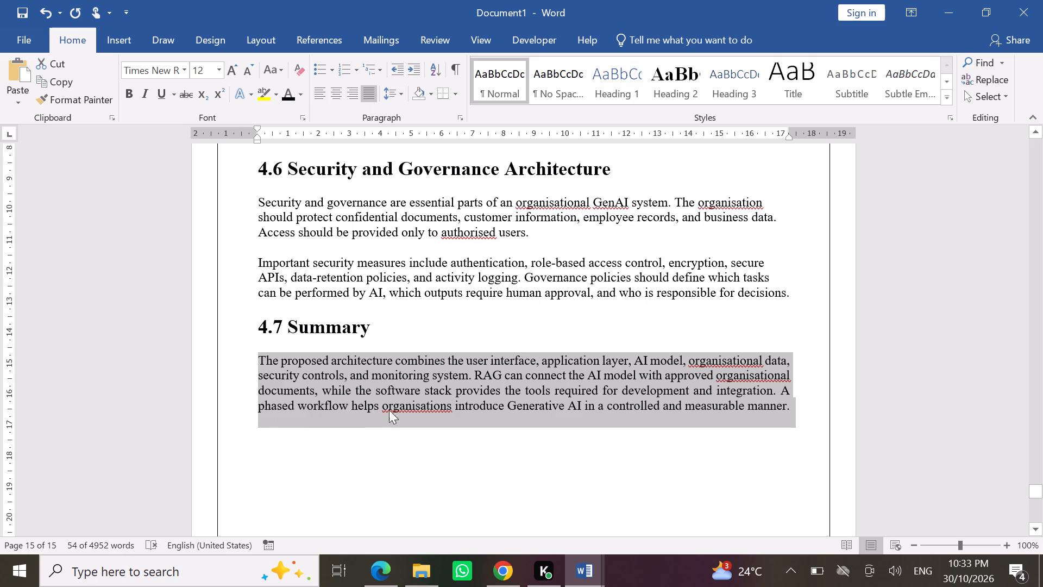
pyautogui.click(397, 451)
# Reduce the 4.7 Summary heading to 12 pt.
pyautogui.click(206, 324)
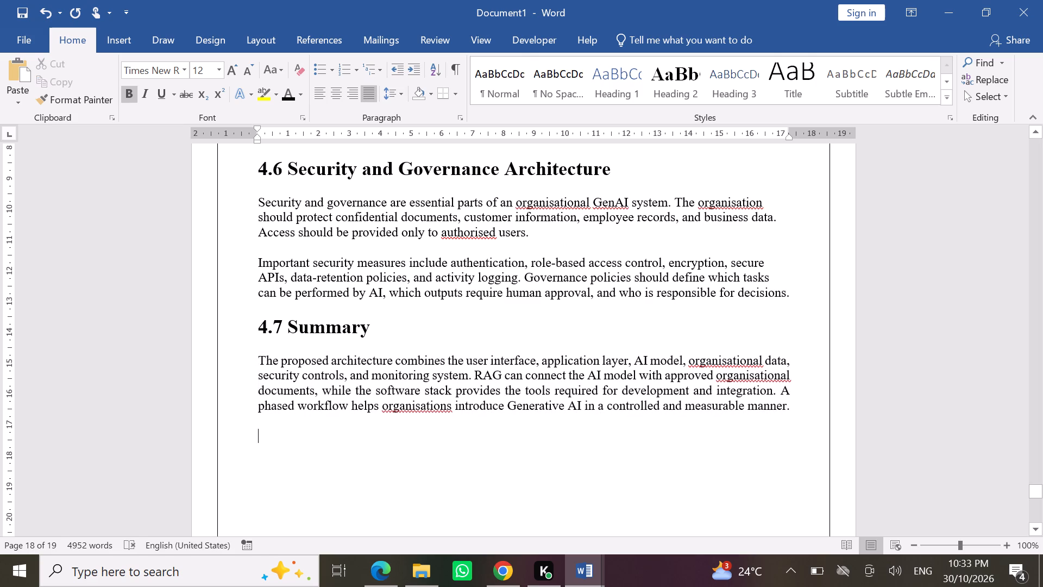
pyautogui.doubleClick(324, 275)
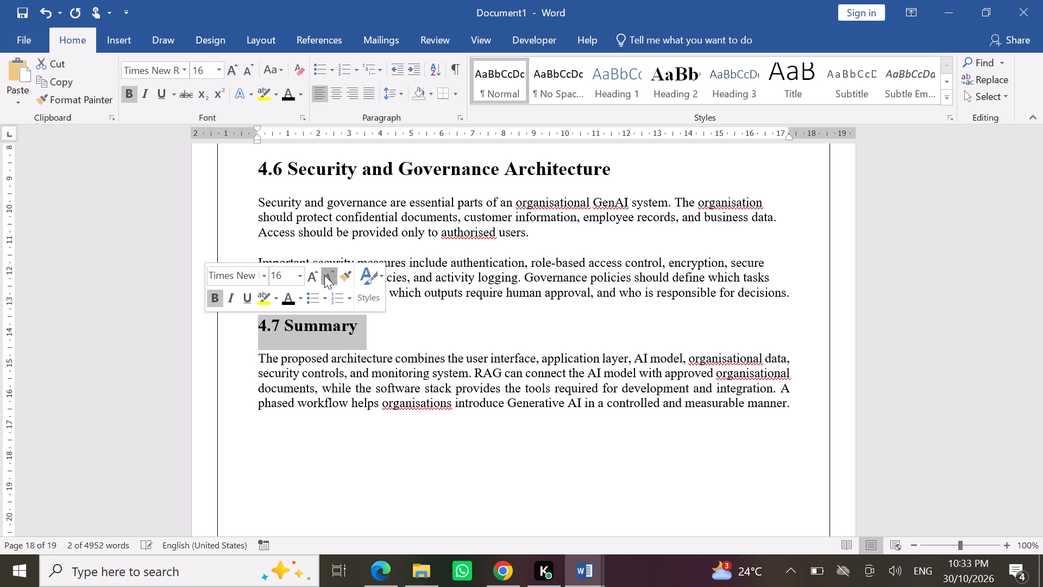
pyautogui.click(324, 275)
pyautogui.click(409, 318)
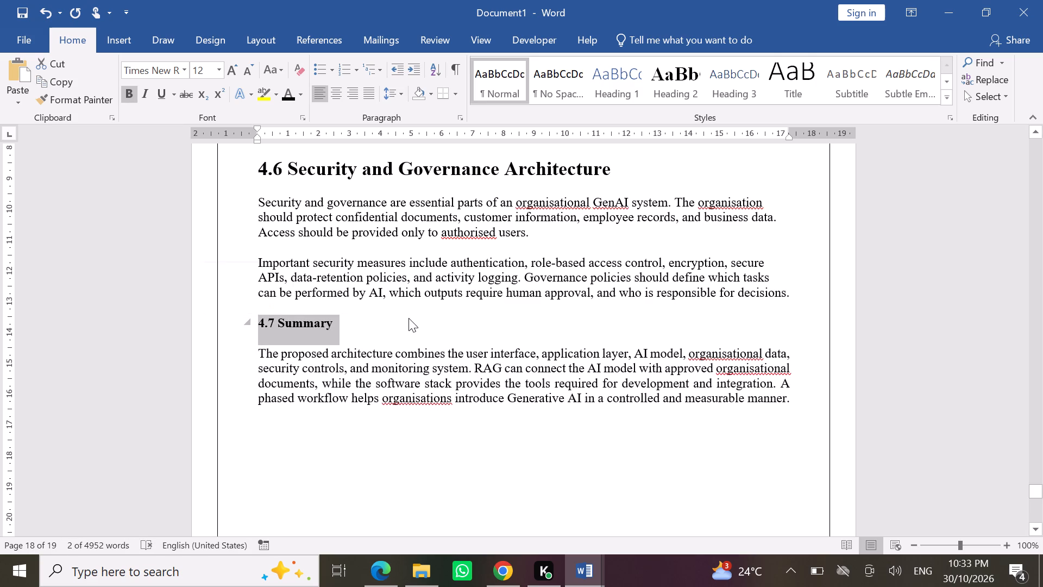
# Reduce the 4.6 Security and Governance Architecture heading to 12 pt.
pyautogui.scroll(1, 409, 318)
pyautogui.click(217, 267)
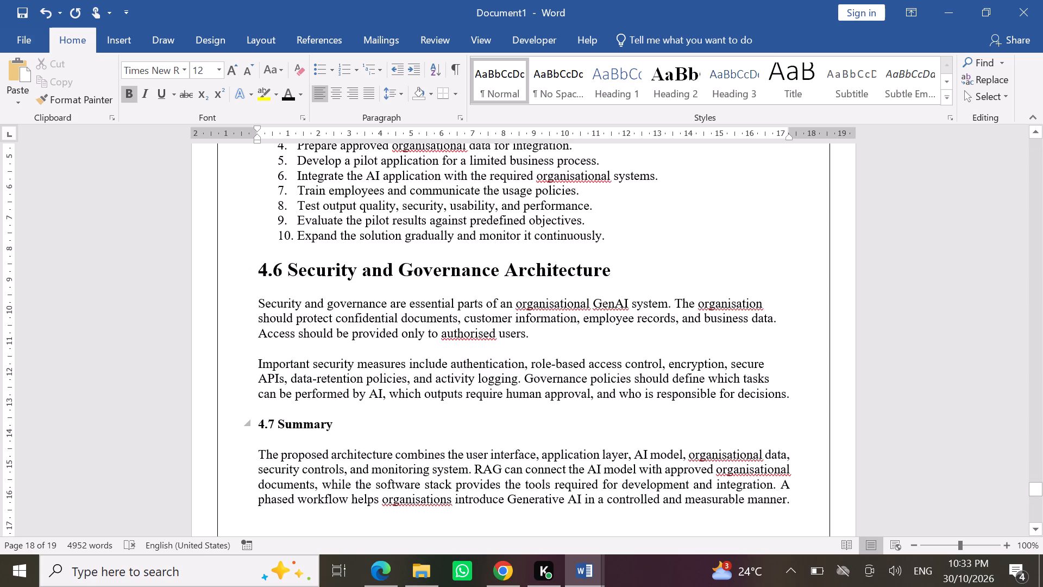
pyautogui.doubleClick(347, 227)
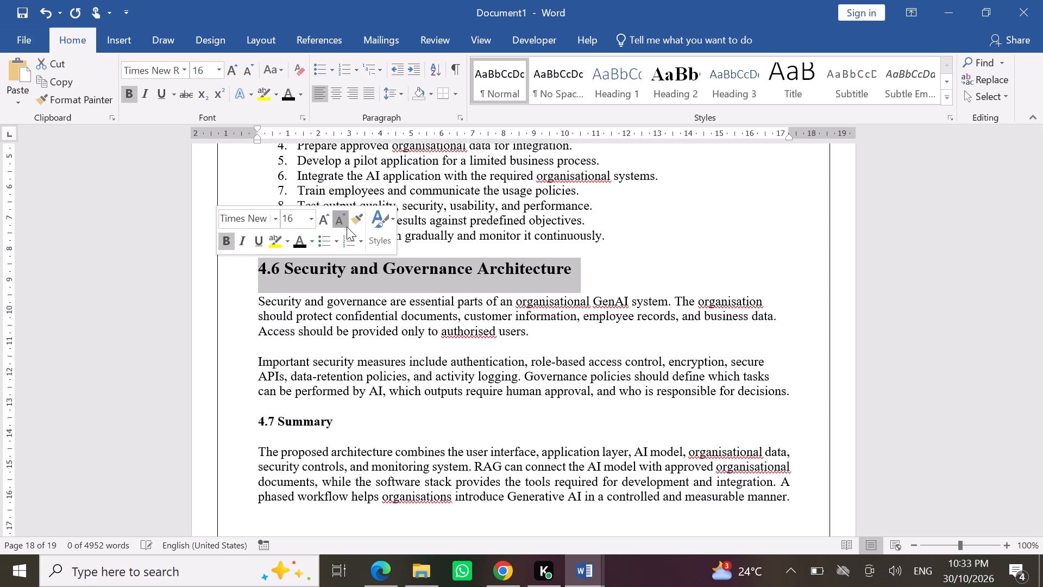
pyautogui.click(347, 227)
# Reduce the 4.5 End-to-End Implementation Workflow heading to 12 pt.
pyautogui.scroll(1, 366, 324)
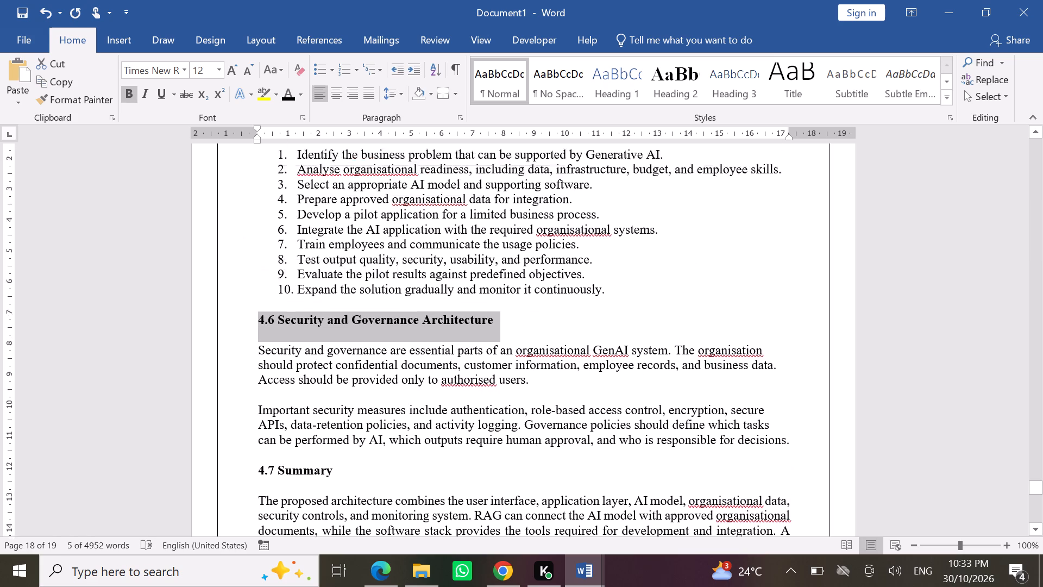
pyautogui.scroll(4, 366, 324)
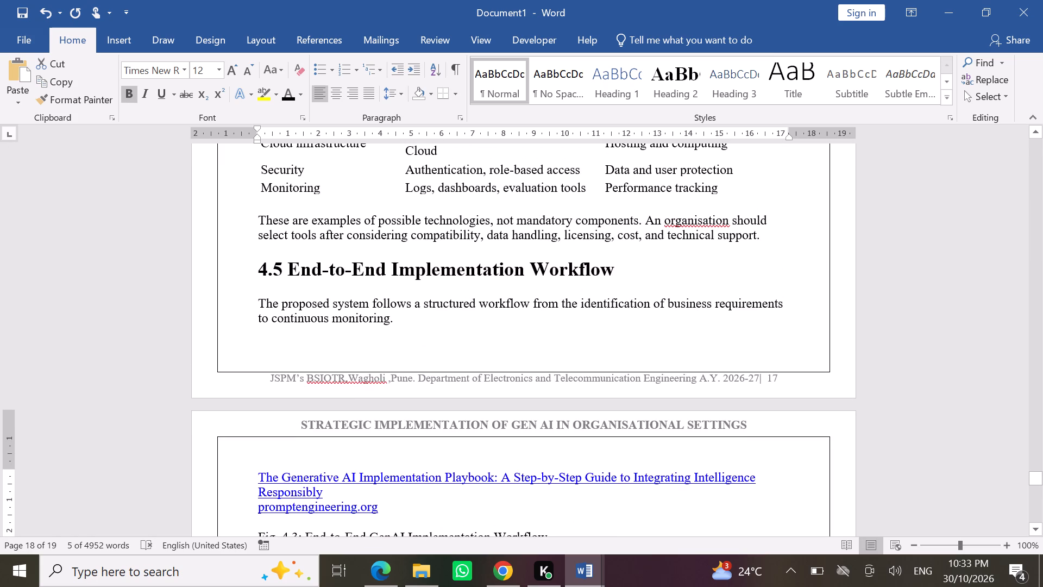
pyautogui.click(217, 267)
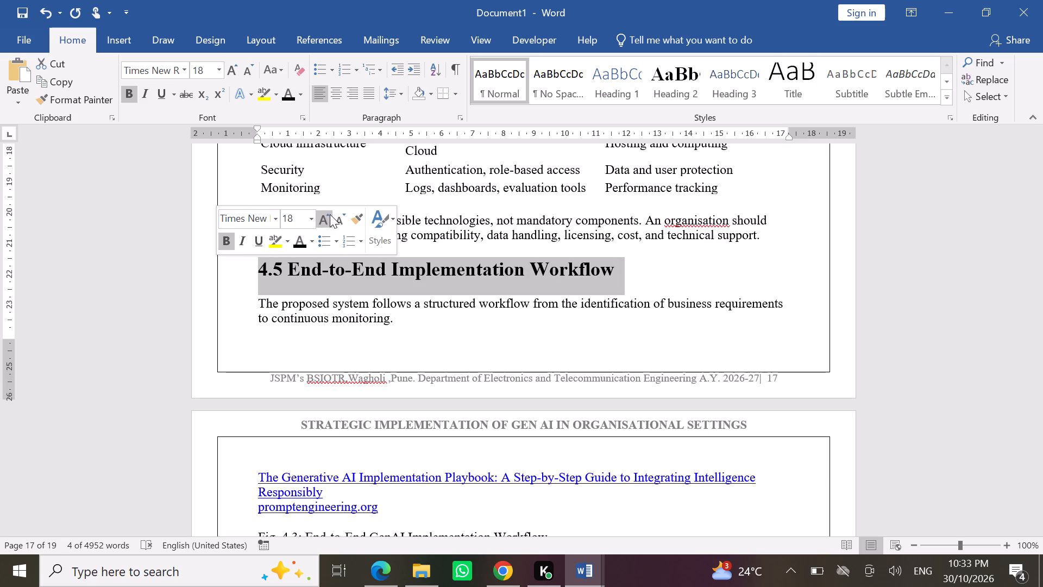
pyautogui.tripleClick(338, 218)
pyautogui.click(338, 218)
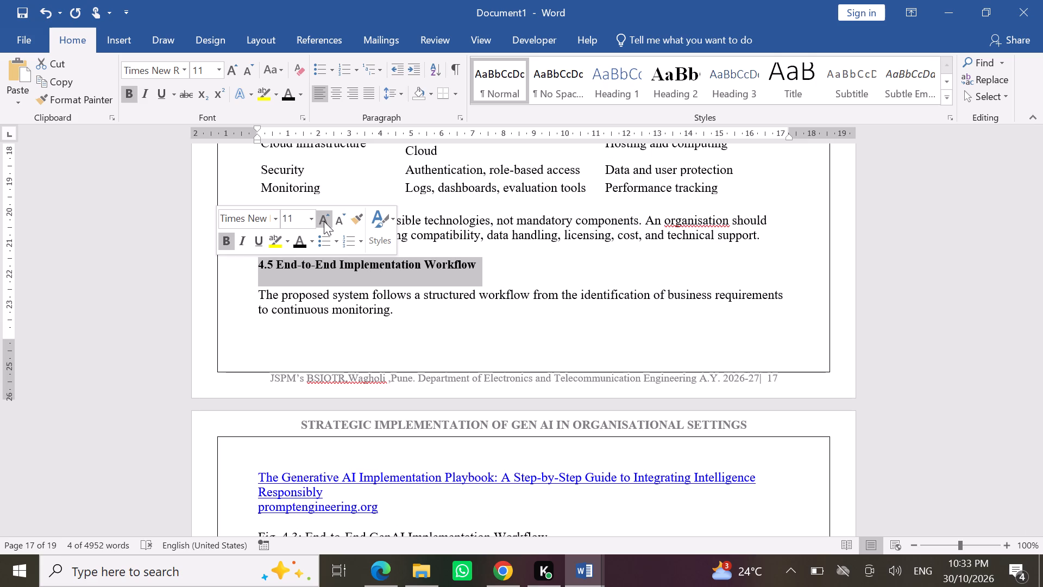
pyautogui.click(324, 221)
# Reduce the 4.4 Software Stack and Technologies heading to 12 pt.
pyautogui.scroll(4, 351, 293)
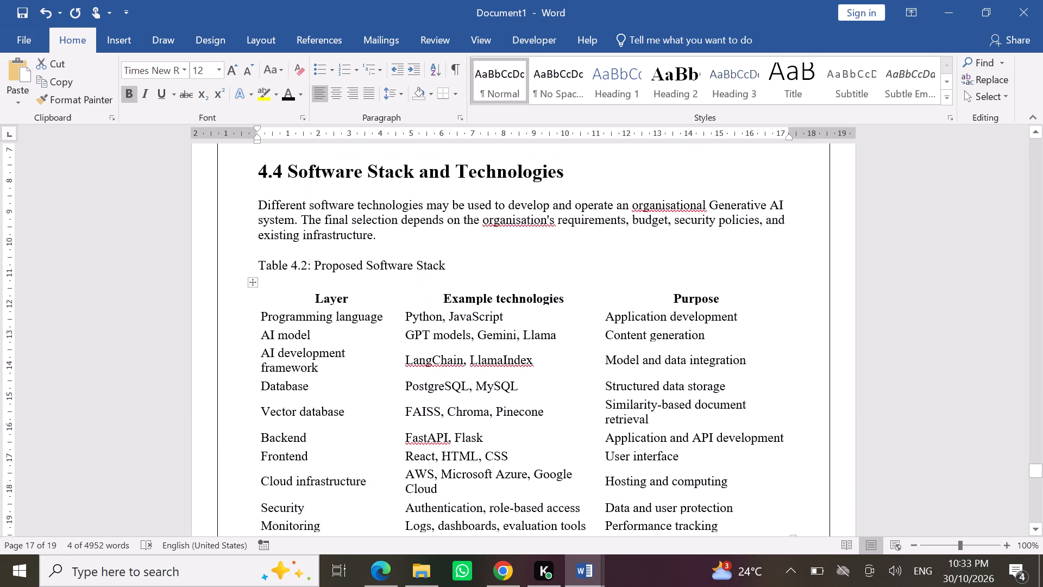
pyautogui.scroll(1, 351, 293)
pyautogui.click(212, 260)
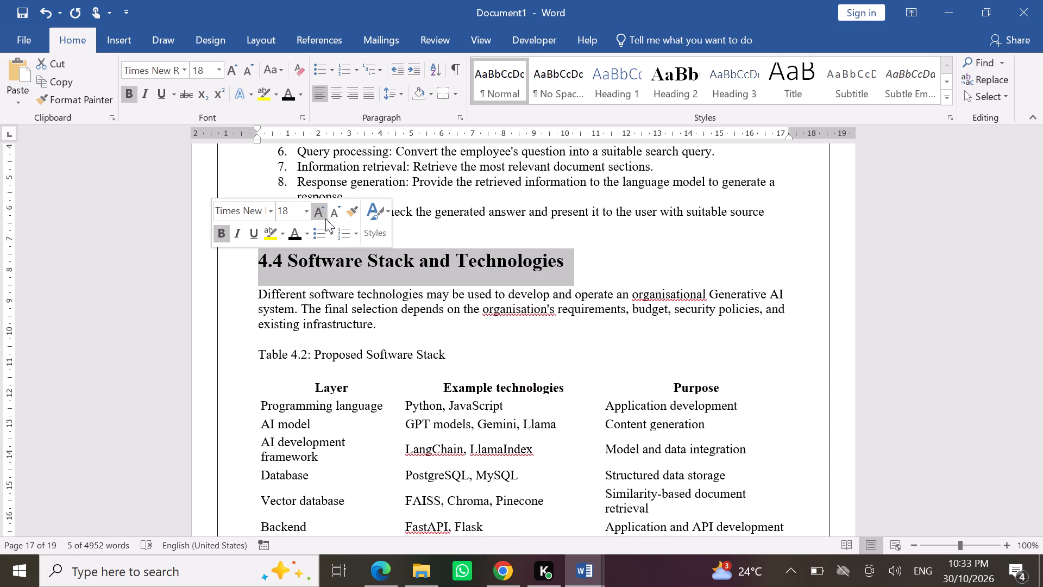
pyautogui.doubleClick(336, 218)
pyautogui.click(336, 218)
# Reduce the 4.3 Retrieval-Augmented Generation Pipeline heading to 12 pt.
pyautogui.scroll(1, 336, 218)
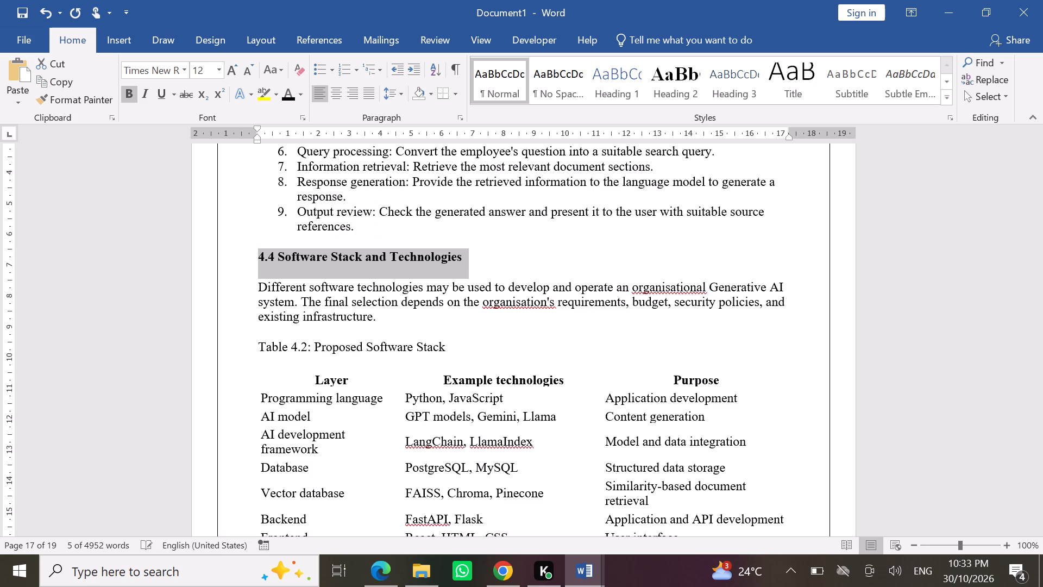
pyautogui.scroll(5, 336, 218)
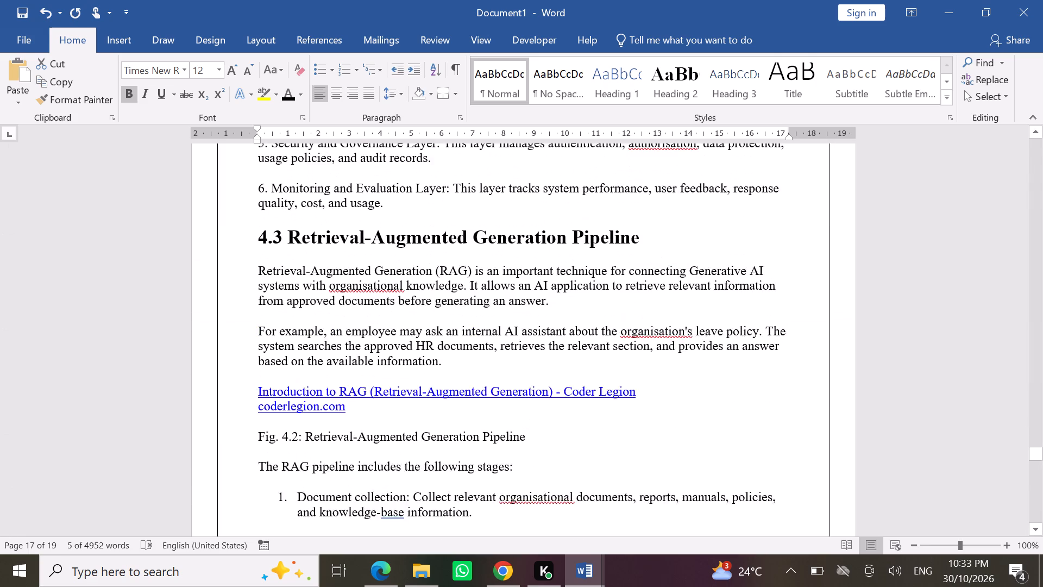
pyautogui.scroll(2, 336, 218)
pyautogui.click(229, 391)
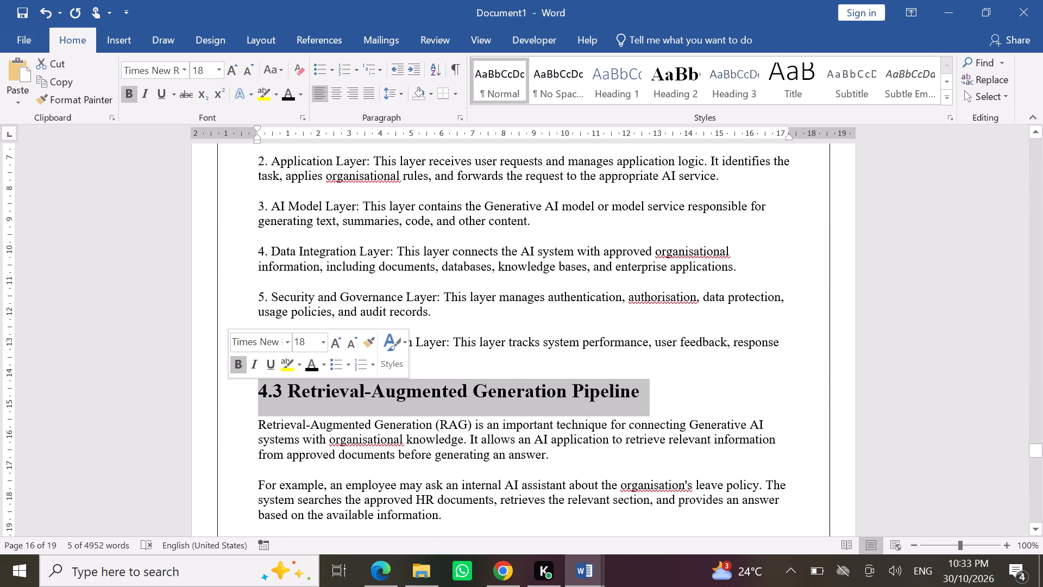
pyautogui.doubleClick(344, 346)
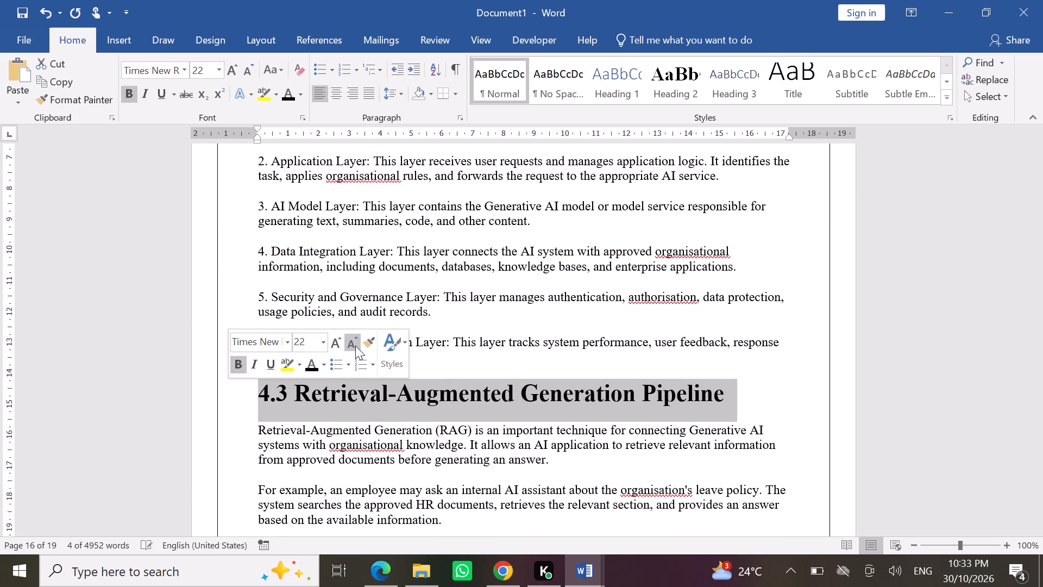
pyautogui.tripleClick(355, 346)
pyautogui.click(355, 346)
pyautogui.click(355, 346)
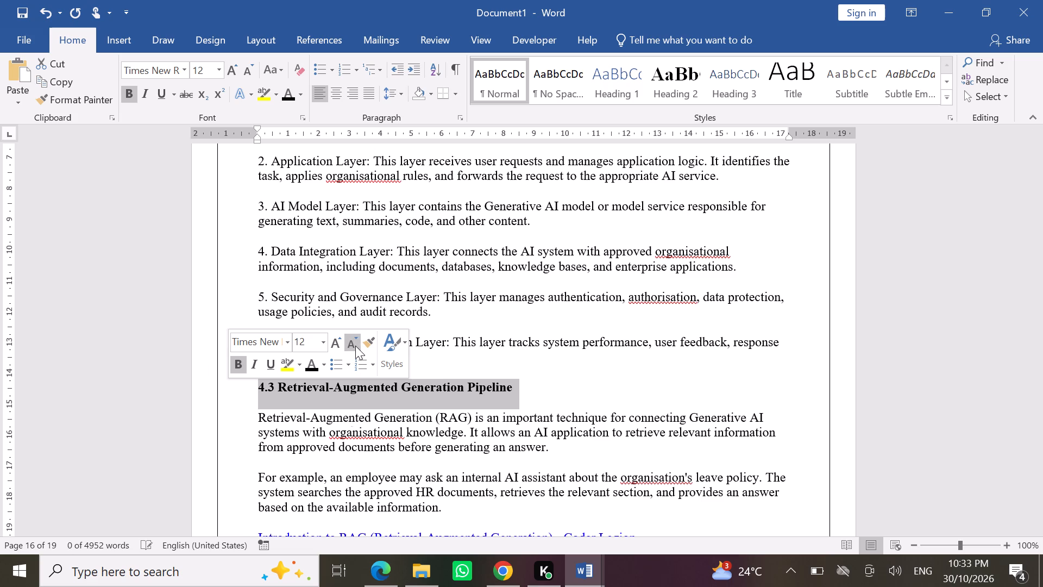
# Reduce the 4.2 Proposed GenAI Implementation Architecture heading to 12 pt.
pyautogui.scroll(6, 342, 438)
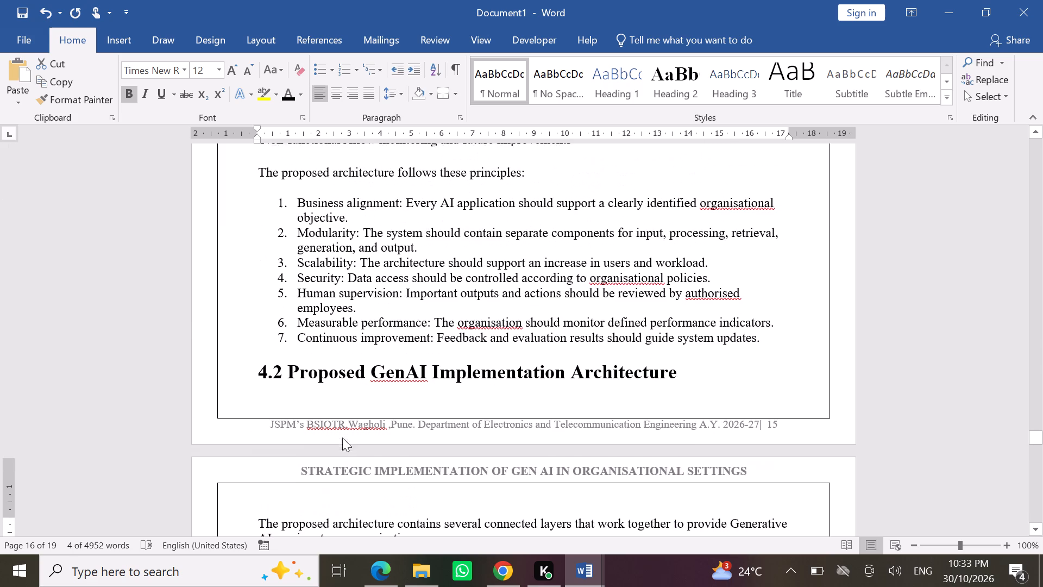
pyautogui.click(228, 378)
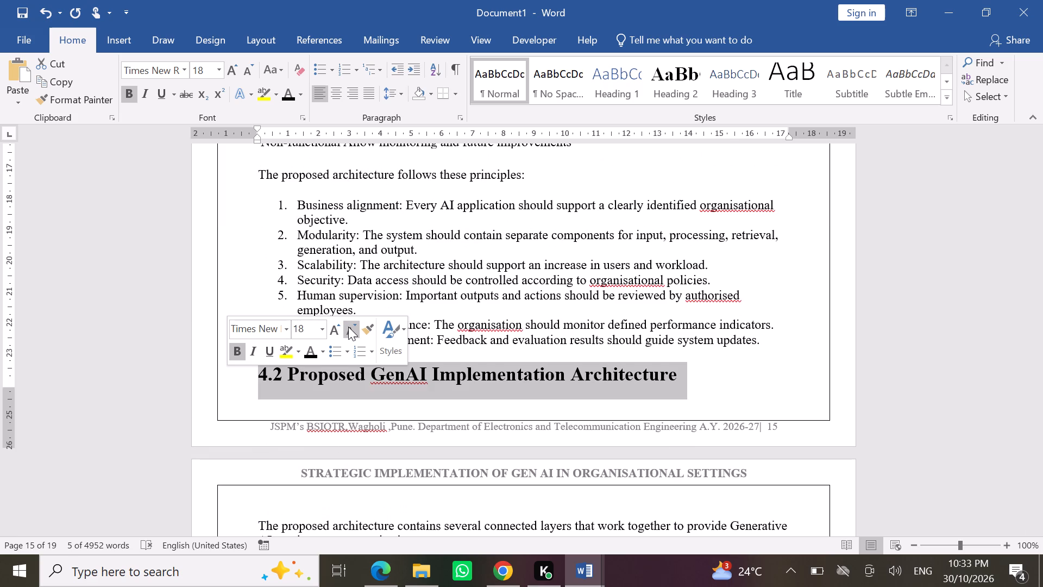
pyautogui.tripleClick(349, 327)
pyautogui.click(313, 413)
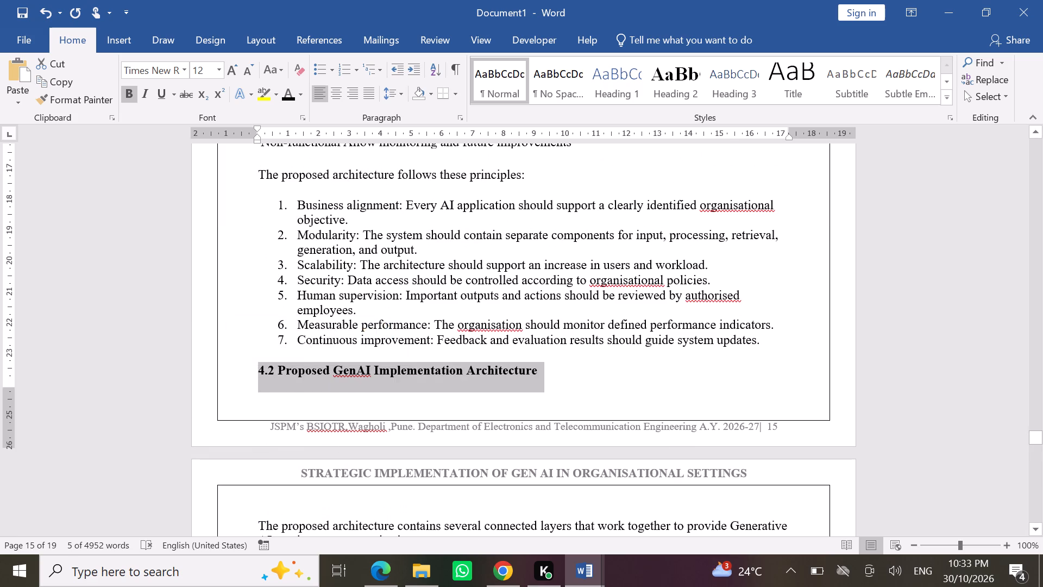
# Reduce the 4.1 System Requirements and Design Principles heading to 12 pt.
pyautogui.scroll(6, 313, 413)
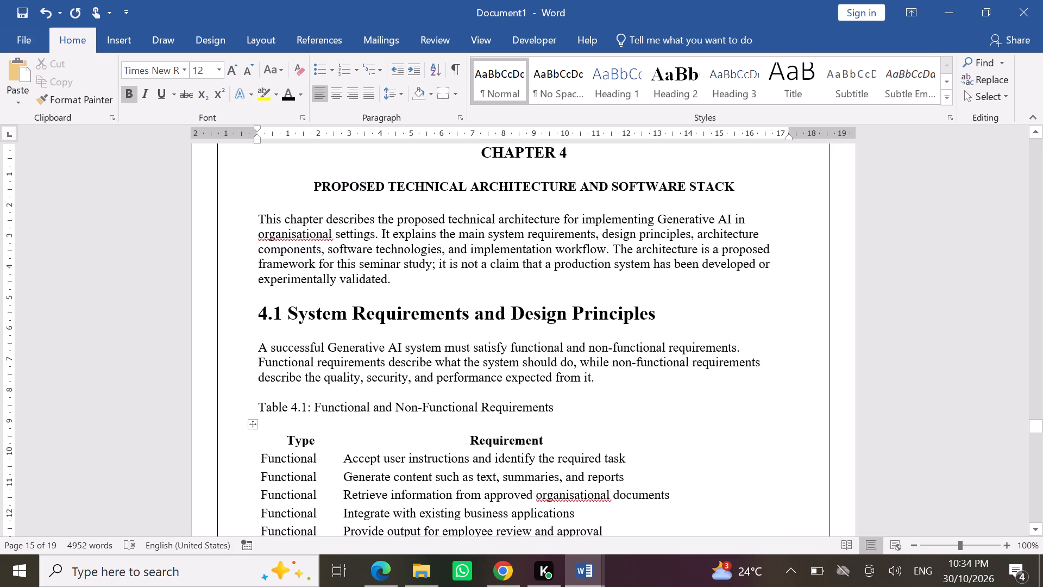
pyautogui.click(230, 319)
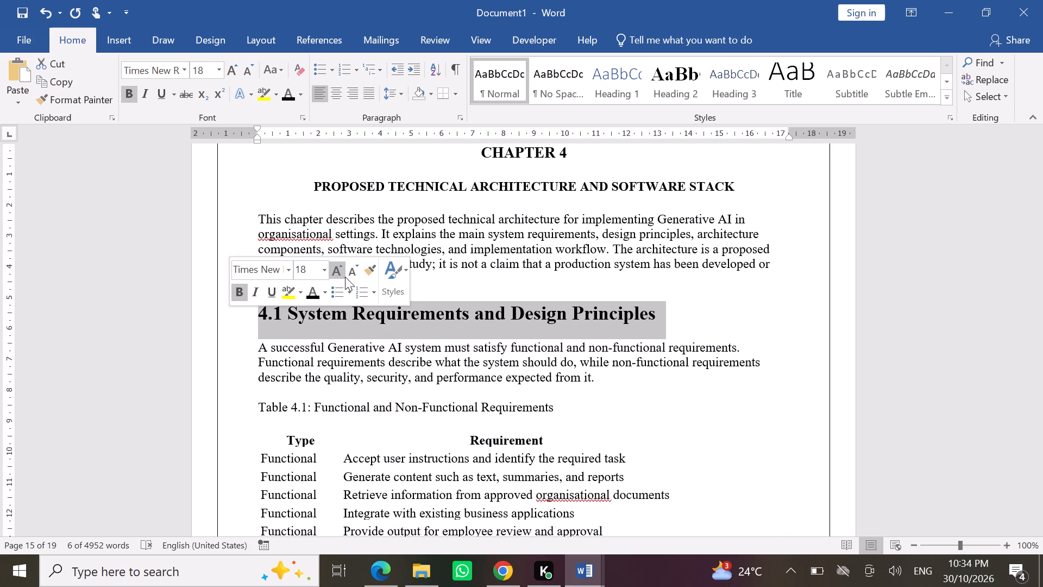
pyautogui.tripleClick(345, 277)
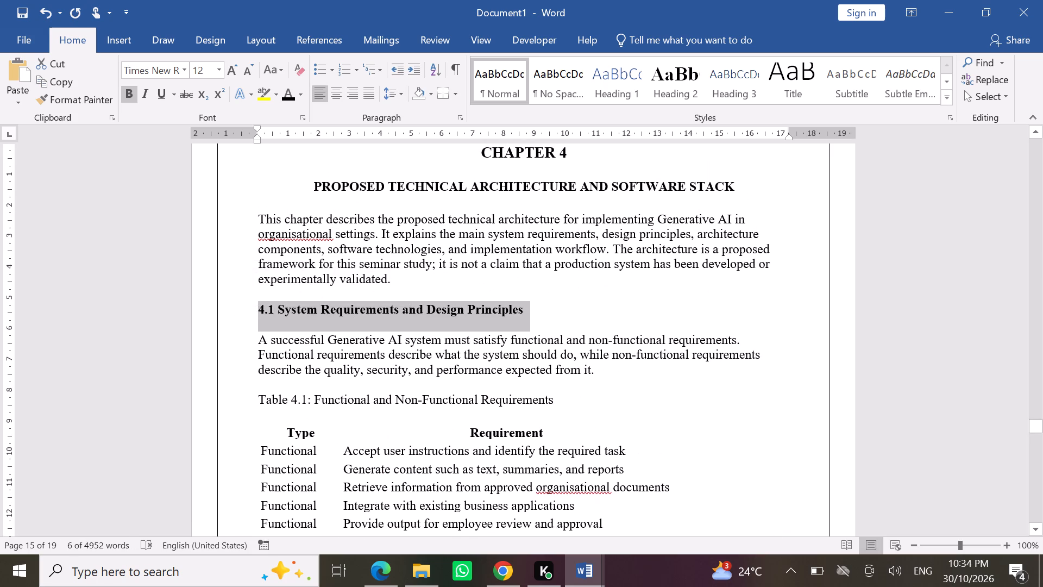
# Apply the plain grid table style with borders around every cell to all of Table 4.1, Functional and Non-Functional Requirements.
pyautogui.moveTo(243, 423); pyautogui.dragTo(254, 552)
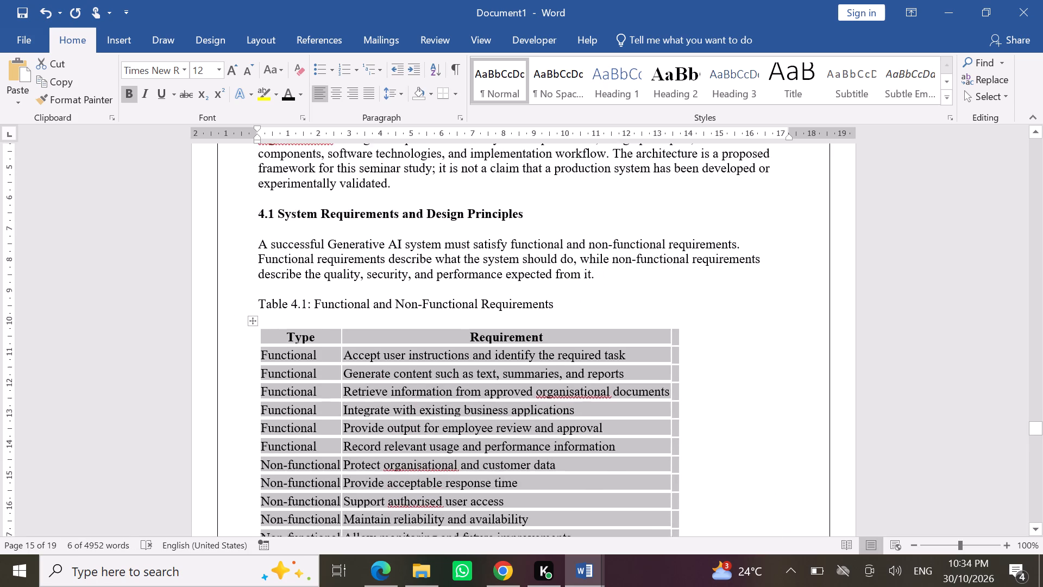
pyautogui.moveTo(254, 552); pyautogui.dragTo(267, 496)
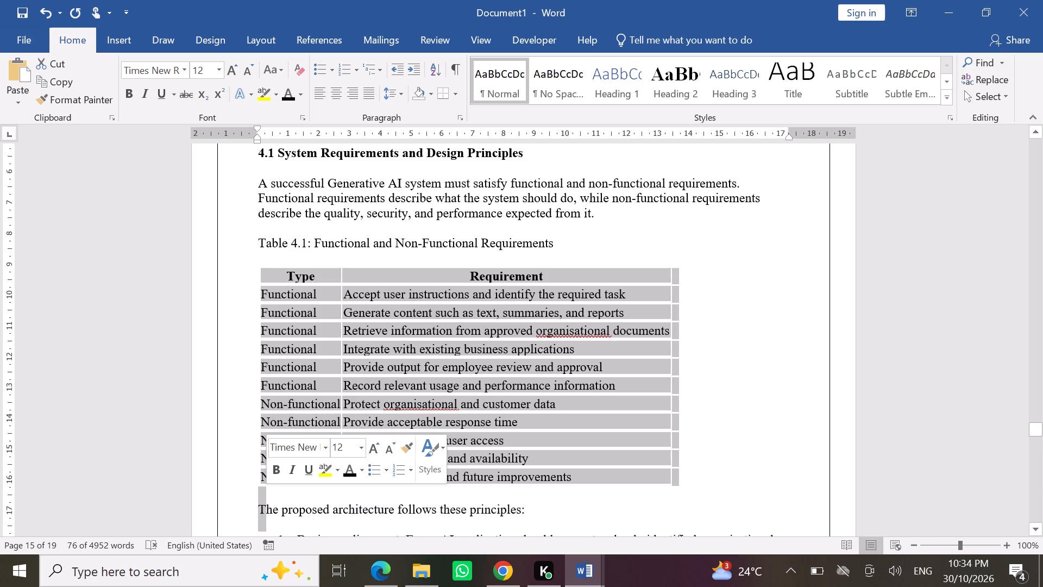
pyautogui.click(250, 498)
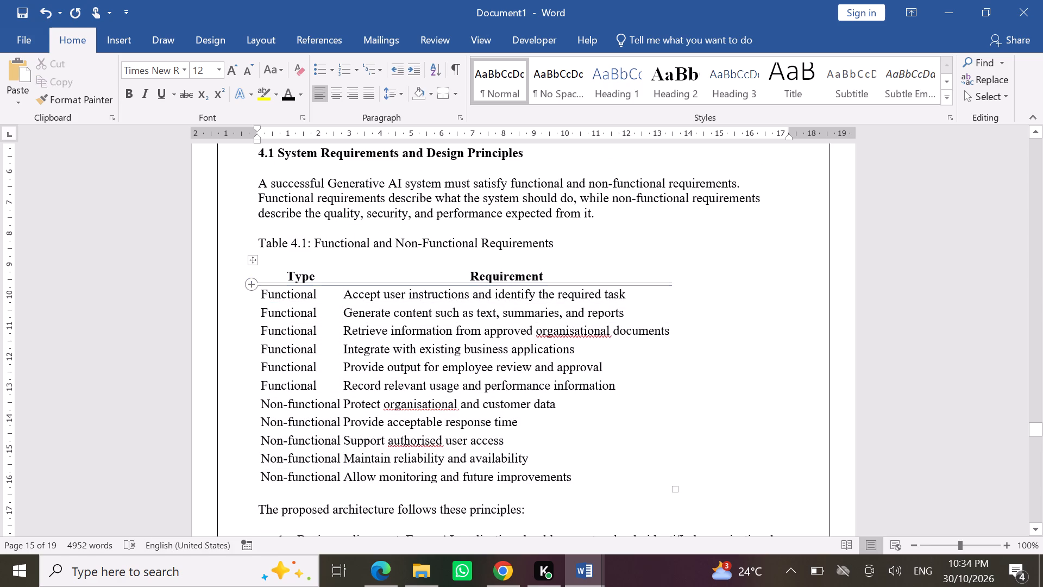
pyautogui.moveTo(235, 278); pyautogui.dragTo(254, 490)
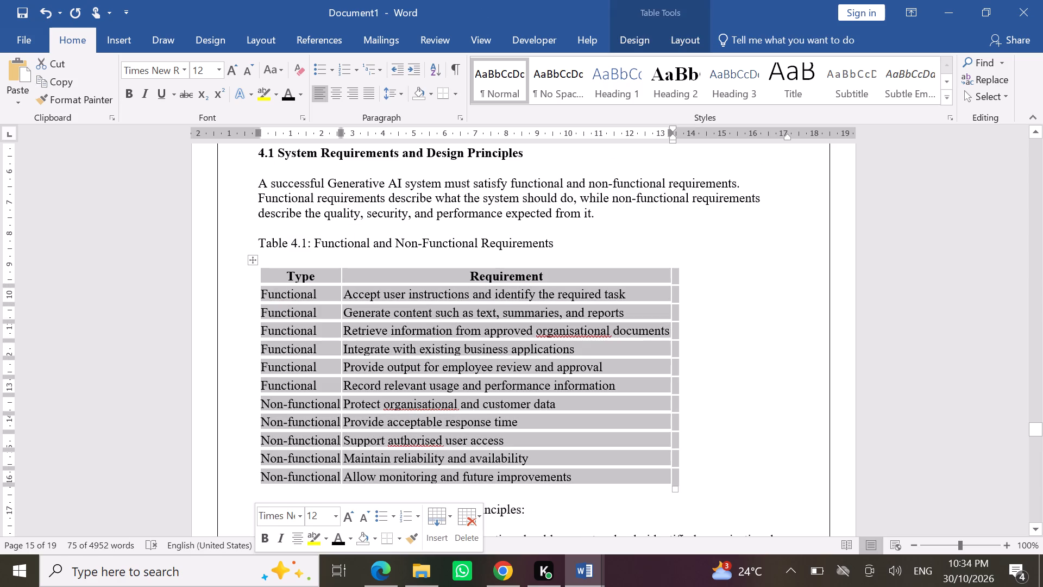
pyautogui.click(620, 35)
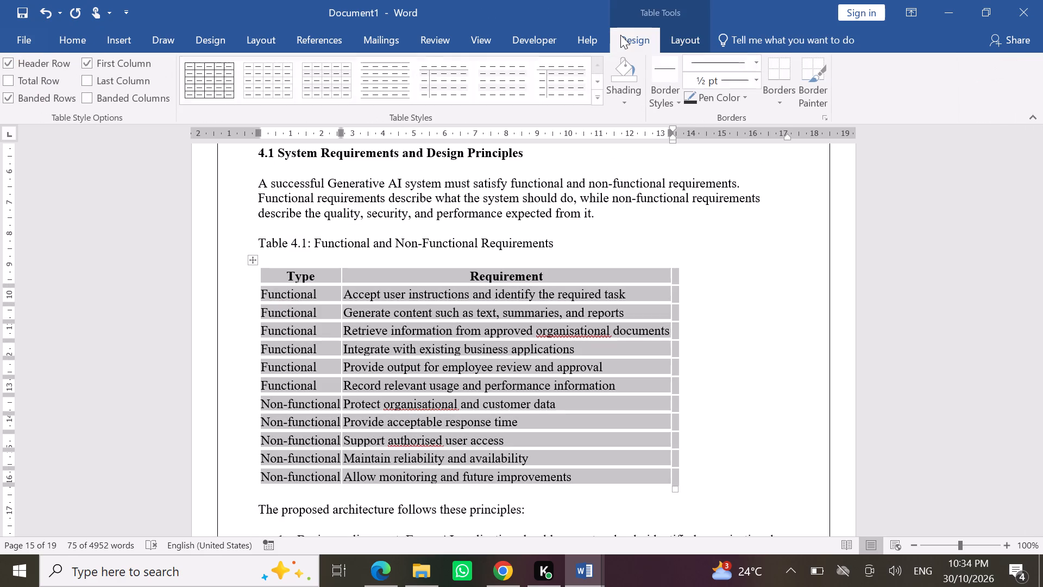
pyautogui.click(213, 77)
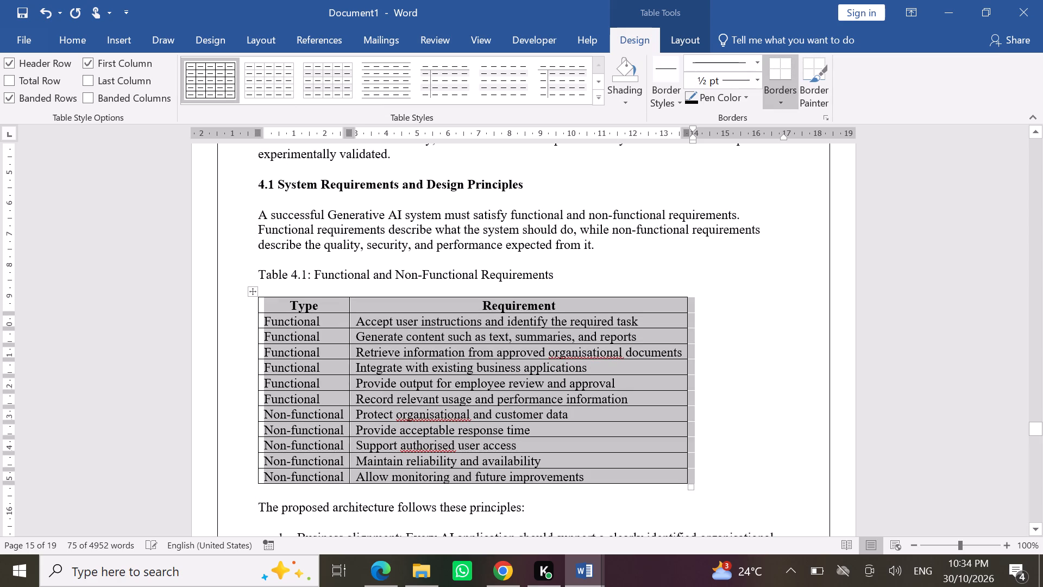
pyautogui.click(712, 266)
# Apply the same plain grid table style with borders around every cell to all of Table 4.2, Proposed Software Stack.
pyautogui.scroll(3, 712, 266)
pyautogui.scroll(-1, 712, 266)
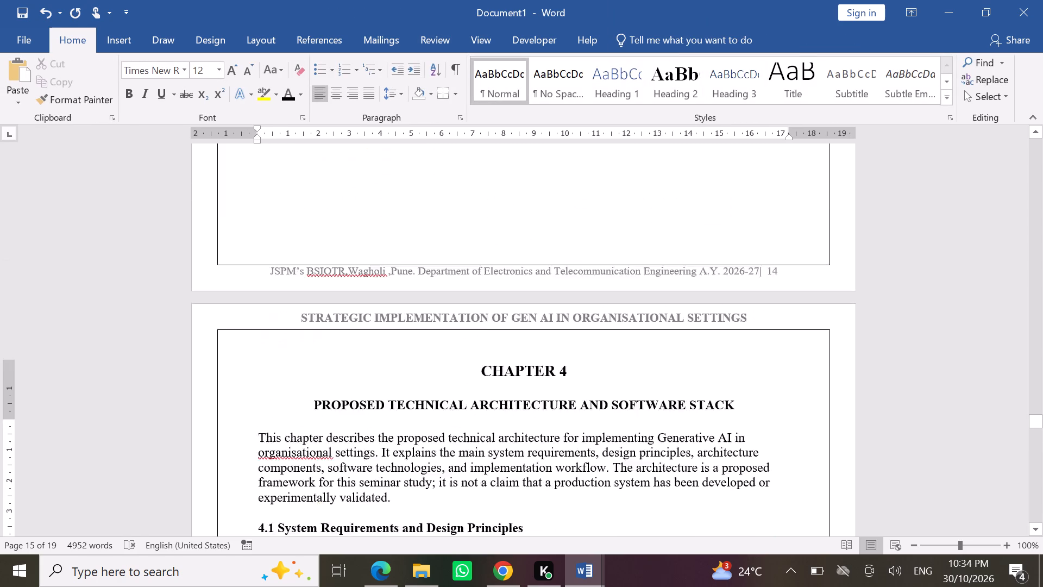
pyautogui.scroll(-5, 712, 266)
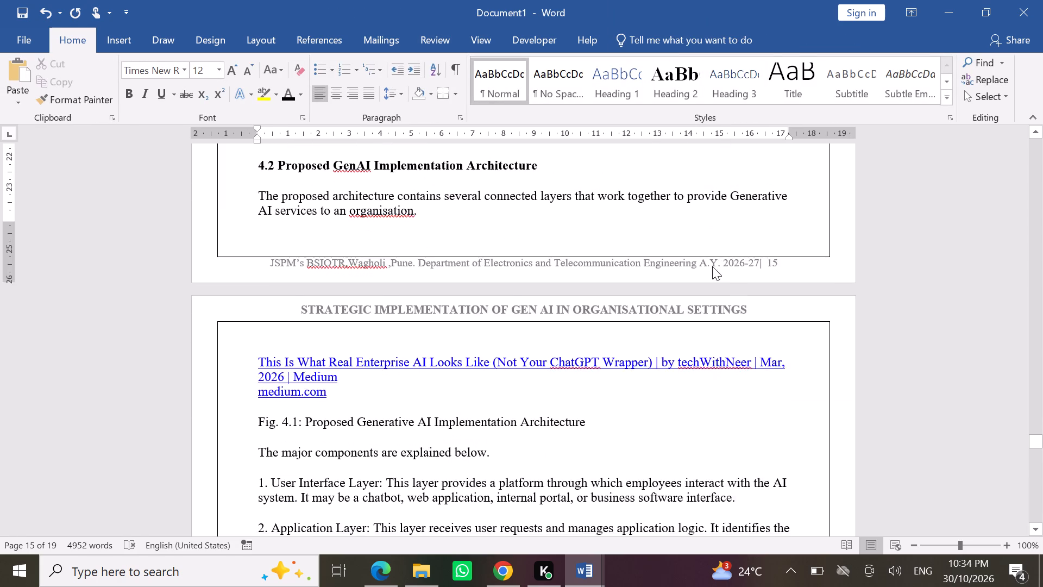
pyautogui.scroll(-8, 712, 266)
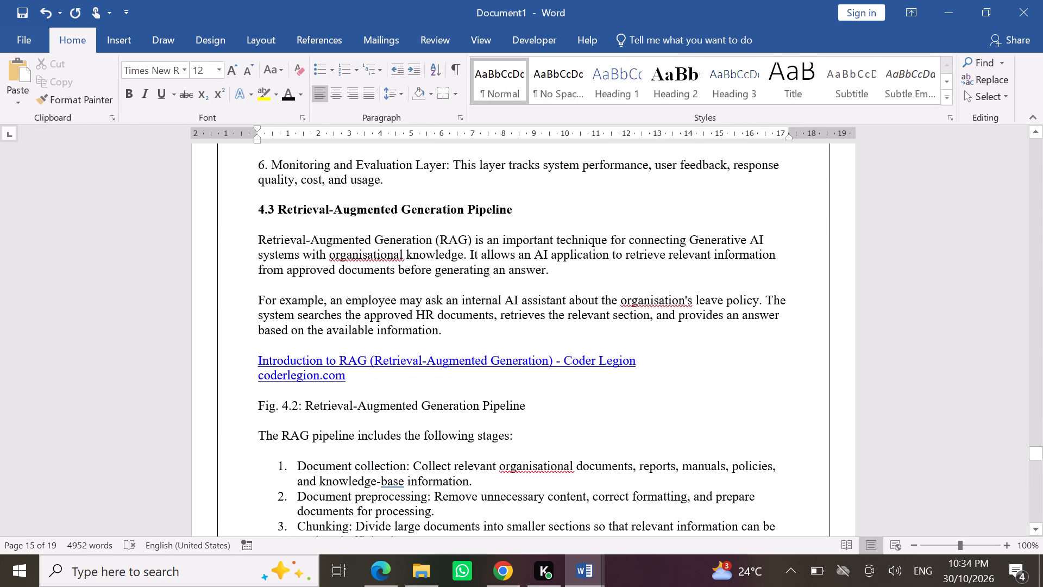
pyautogui.scroll(-8, 712, 266)
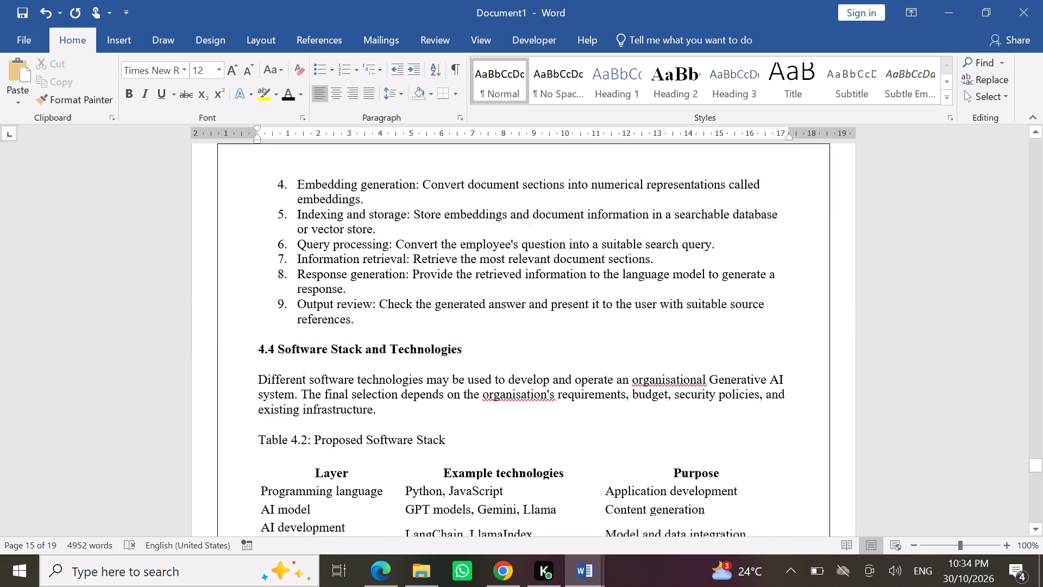
pyautogui.scroll(-2, 712, 266)
pyautogui.scroll(-1, 438, 367)
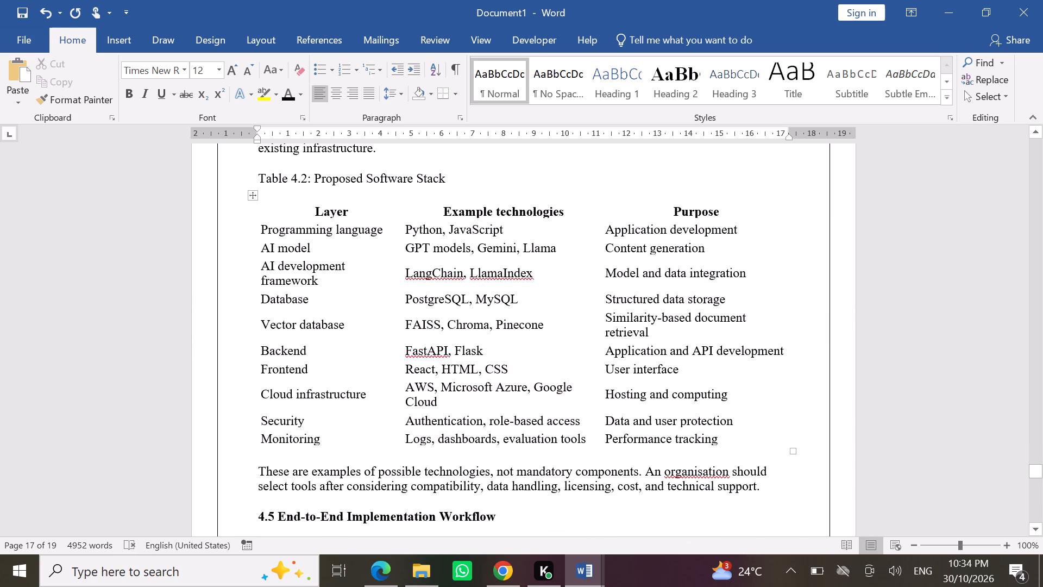
pyautogui.moveTo(229, 203); pyautogui.dragTo(245, 435)
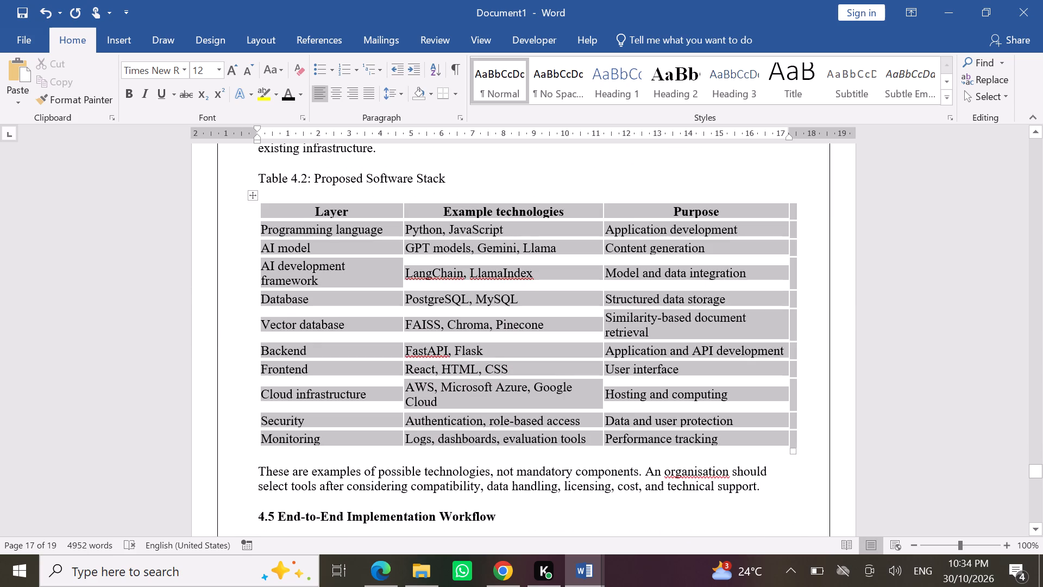
pyautogui.moveTo(245, 435); pyautogui.dragTo(246, 441)
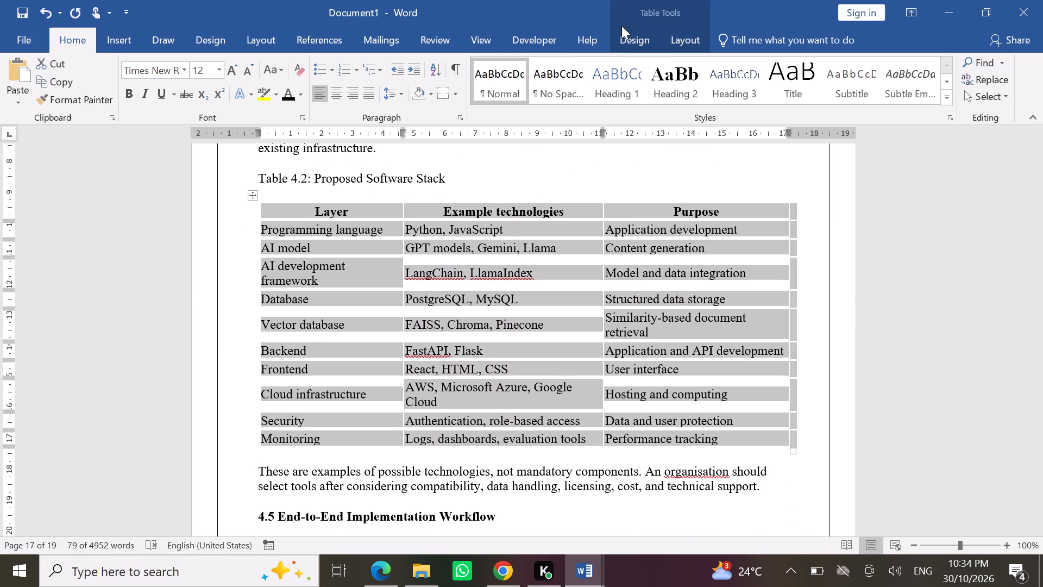
pyautogui.click(638, 31)
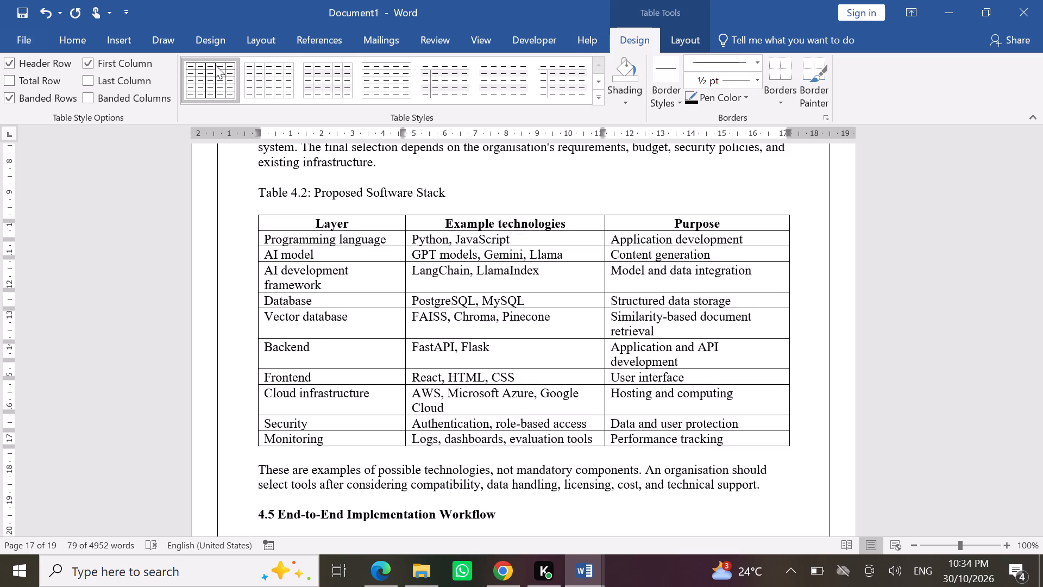
pyautogui.click(215, 65)
pyautogui.click(240, 325)
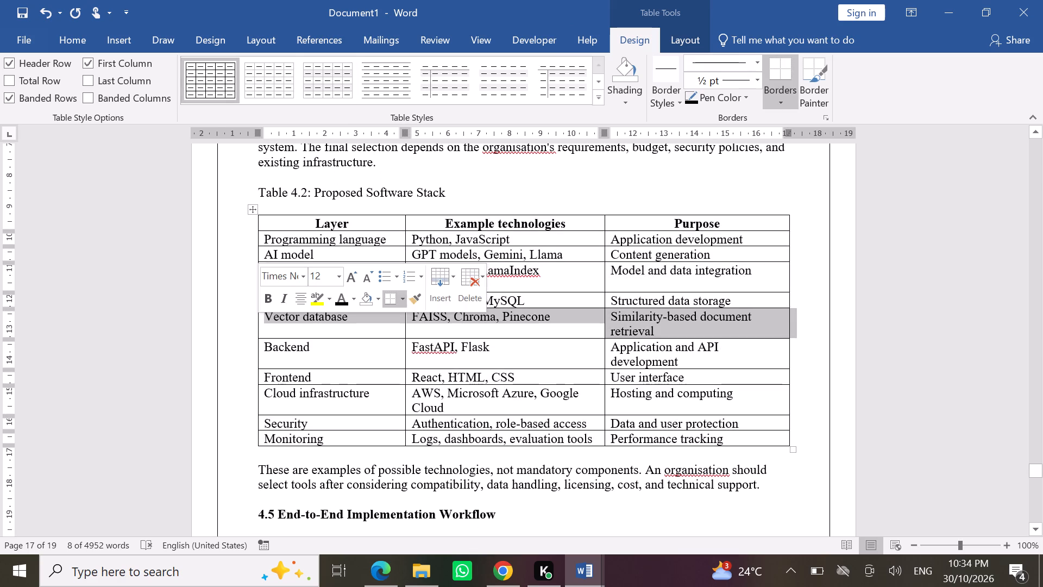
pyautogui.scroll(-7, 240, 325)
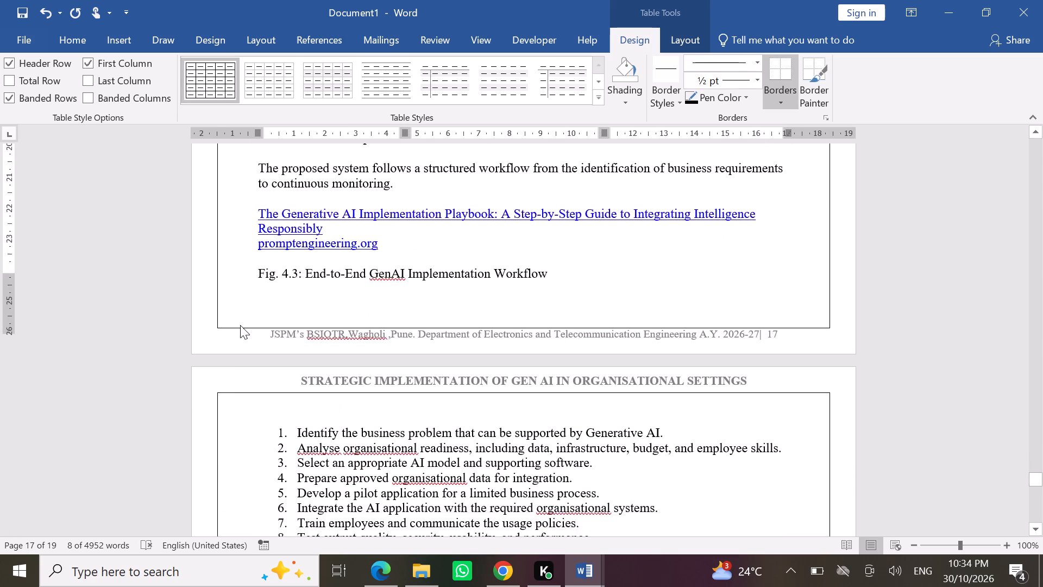
# Add blank lines below the 4.7 Summary paragraph until the insertion point reaches the top of a new page.
pyautogui.scroll(-4, 240, 325)
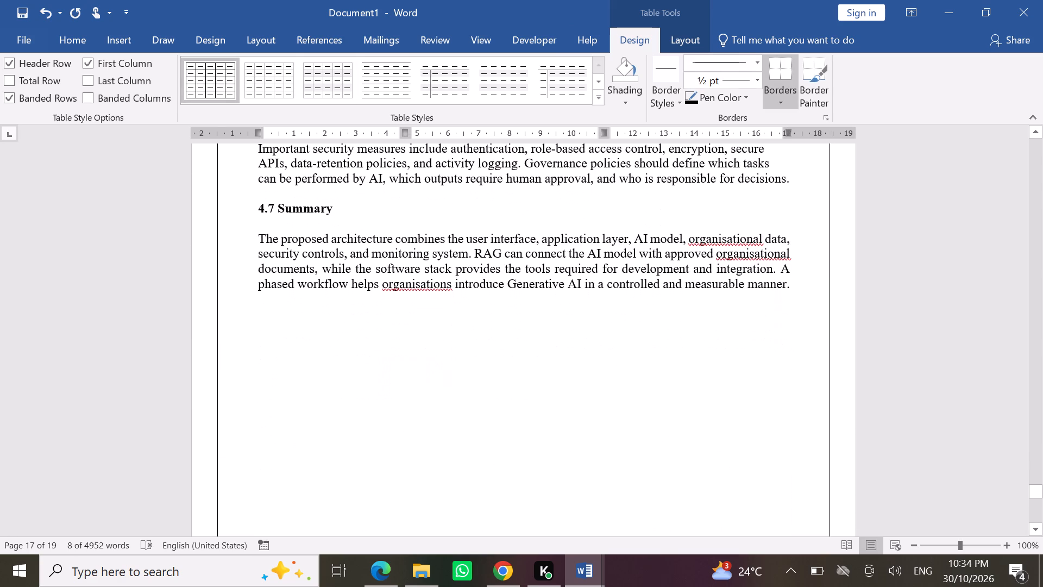
pyautogui.click(386, 309)
pyautogui.press('Return')
pyautogui.press('Return')
pyautogui.press('Return')
pyautogui.press('Return')
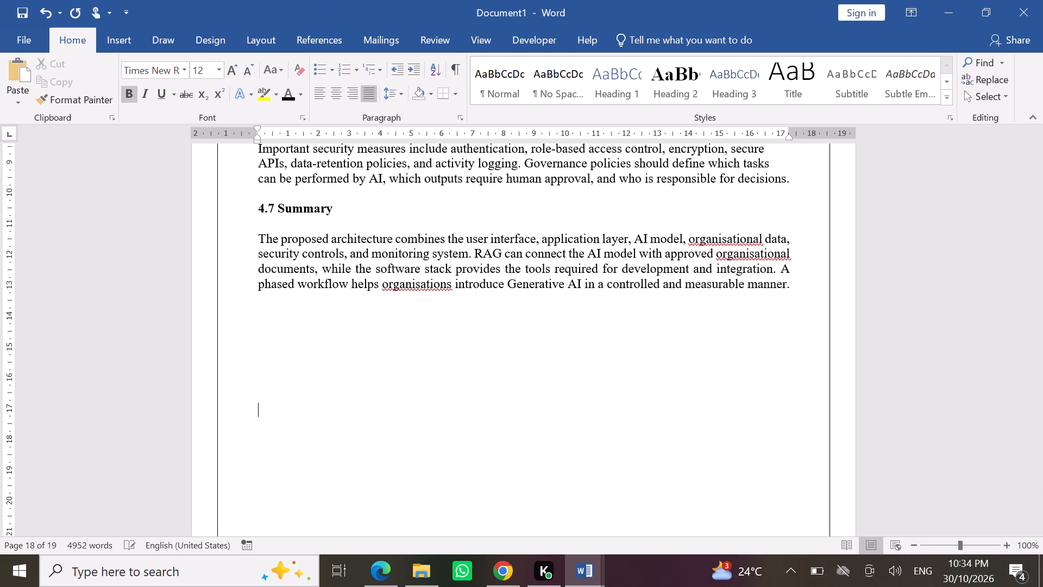
pyautogui.press('Return')
pyautogui.press('Return')
pyautogui.press('Return')
pyautogui.press('Return')
pyautogui.press('Return')
pyautogui.press('Return')
pyautogui.press('Return')
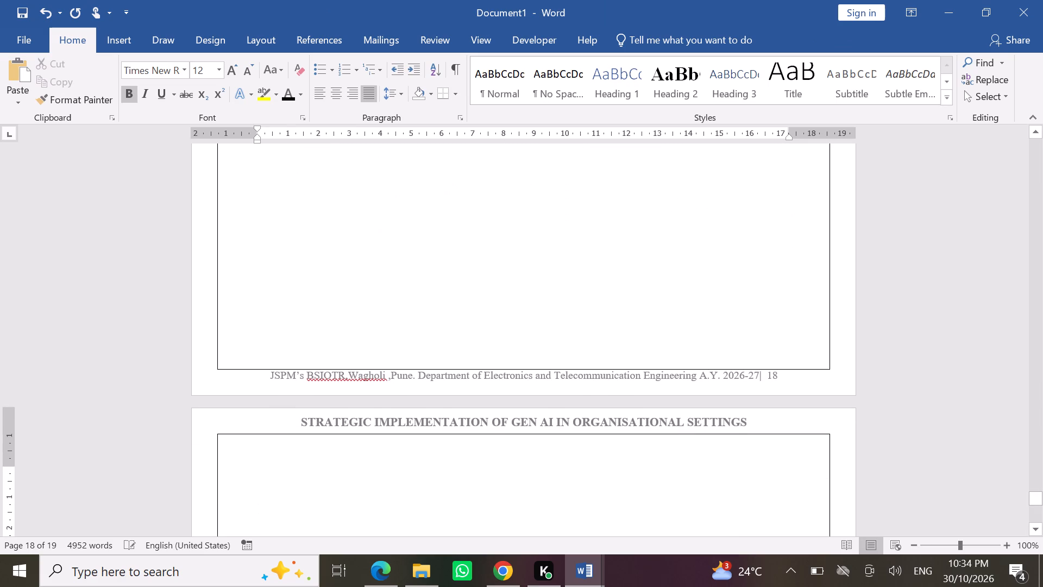
pyautogui.press('BackSpace')
pyautogui.press('BackSpace')
pyautogui.press('Return')
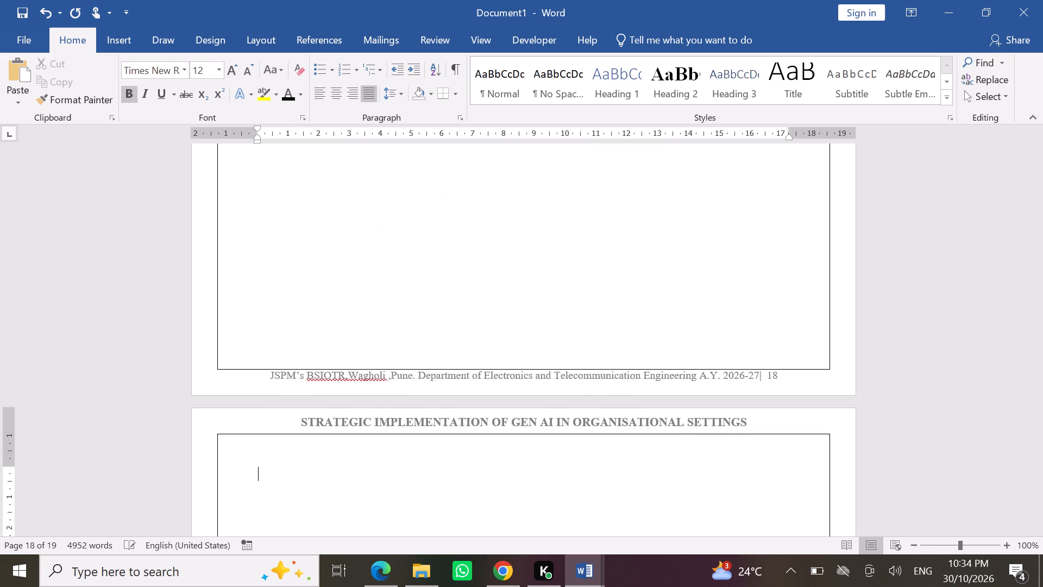
# Switch to the ChatGPT report in Chrome and copy the Chapter 5 title, STRATEGIC IMPLEMENTATION METHODS AND EVALUATION, without the chapter number.
pyautogui.hotkey('alt', 'Tab')
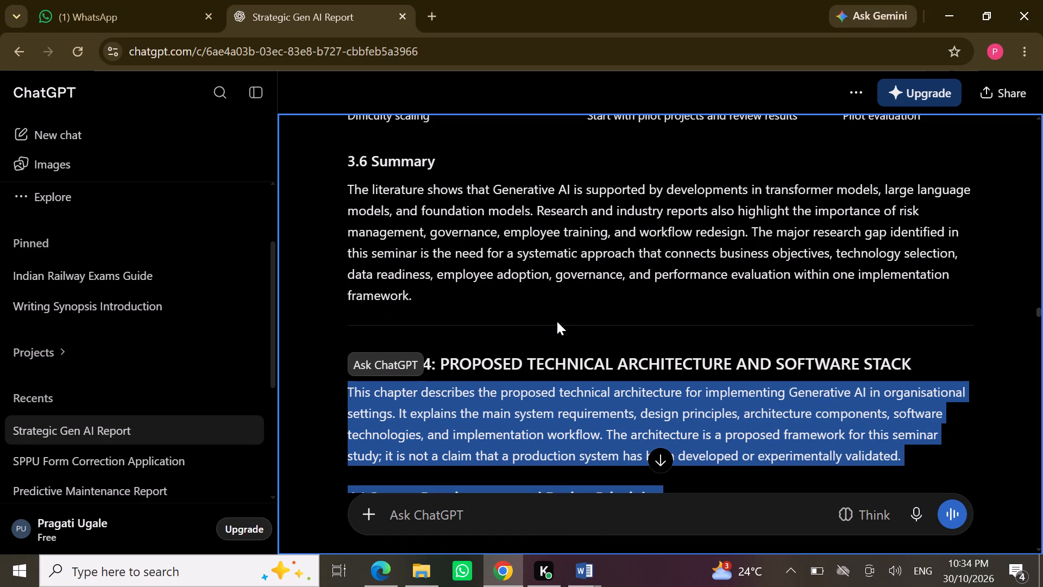
pyautogui.click(557, 321)
pyautogui.scroll(-8, 557, 321)
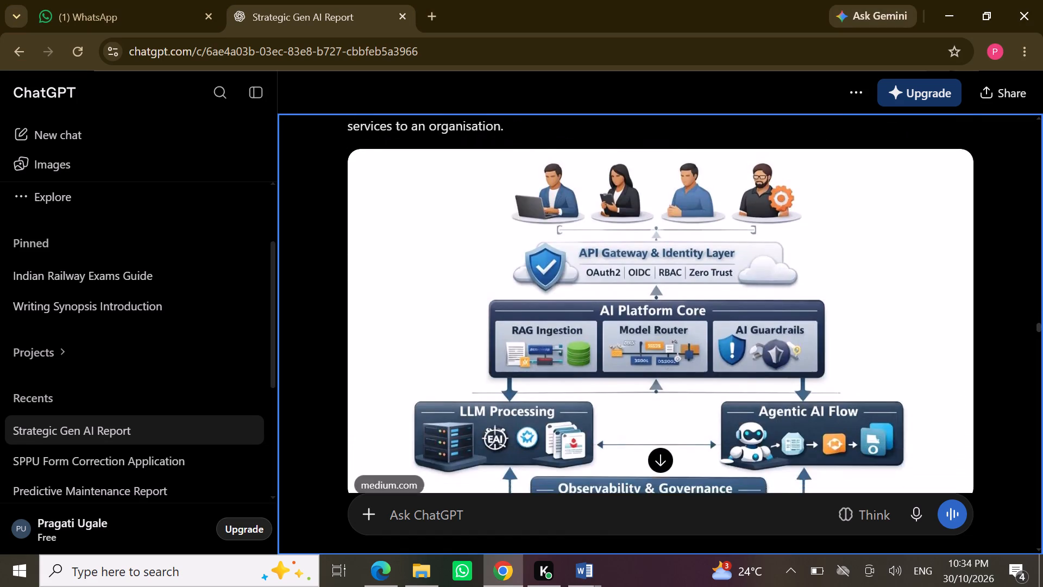
pyautogui.scroll(-11, 557, 321)
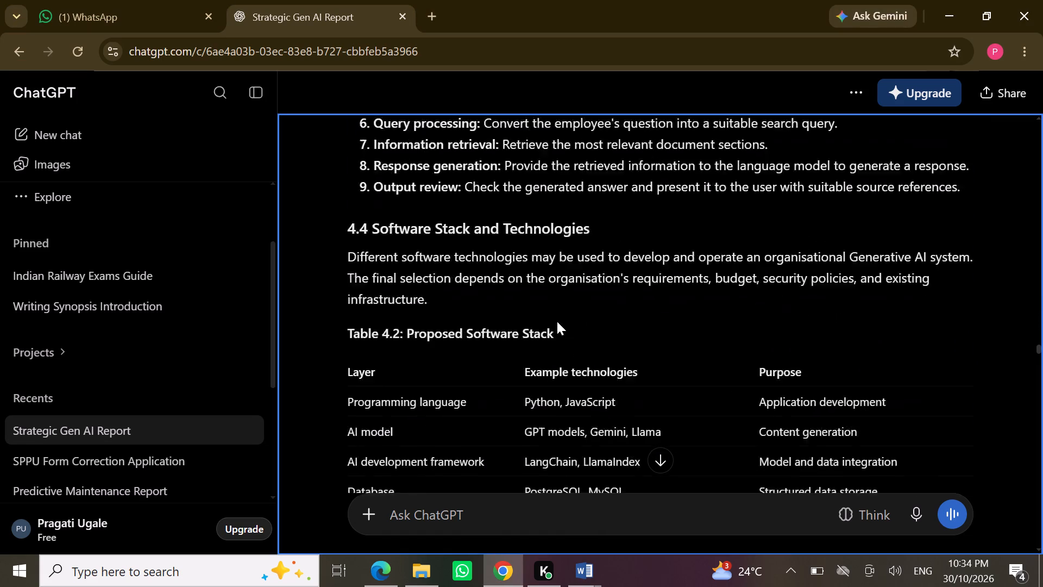
pyautogui.scroll(-11, 557, 321)
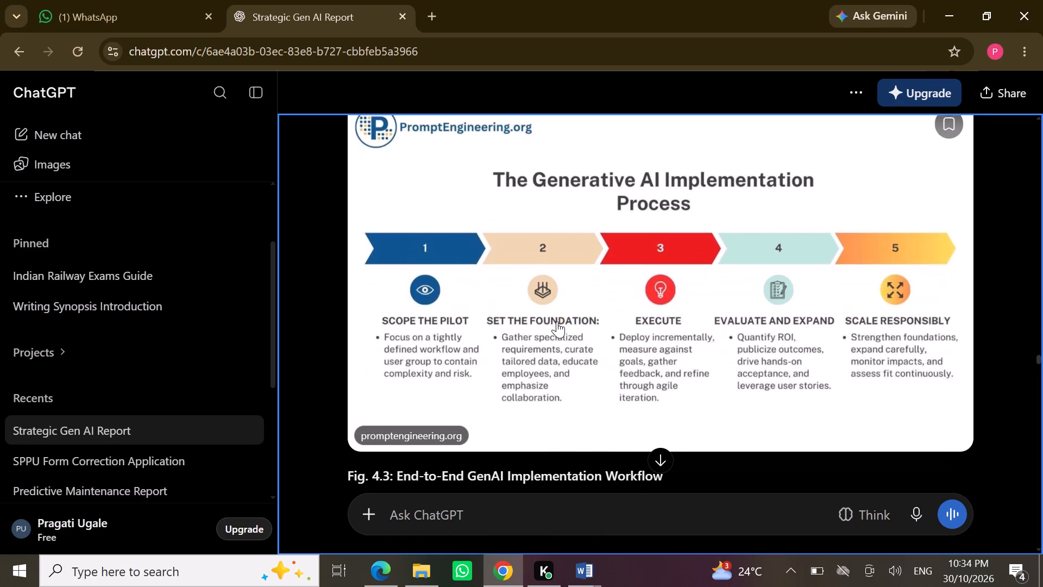
pyautogui.scroll(-10, 557, 321)
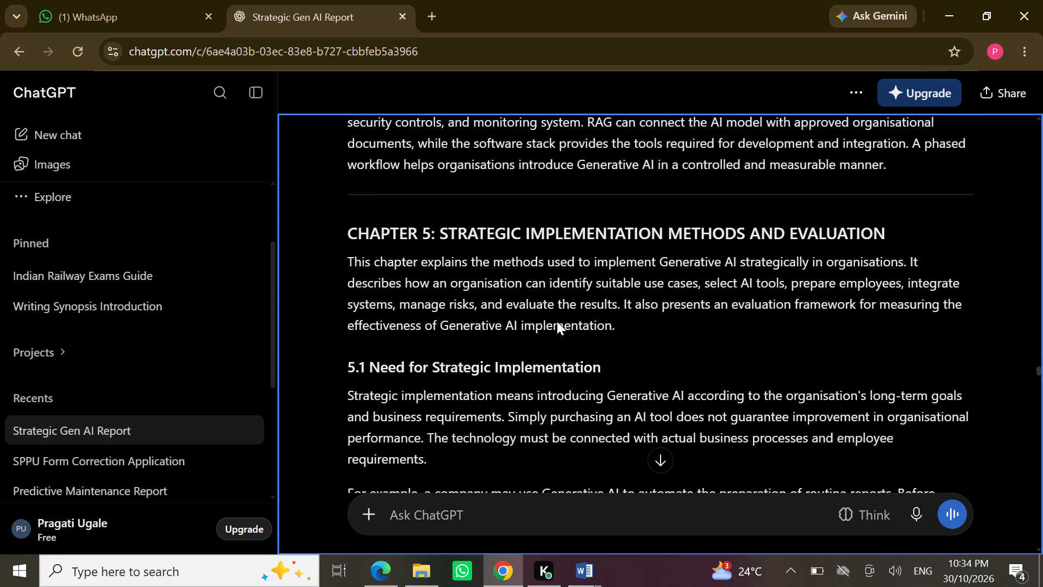
pyautogui.scroll(-4, 557, 321)
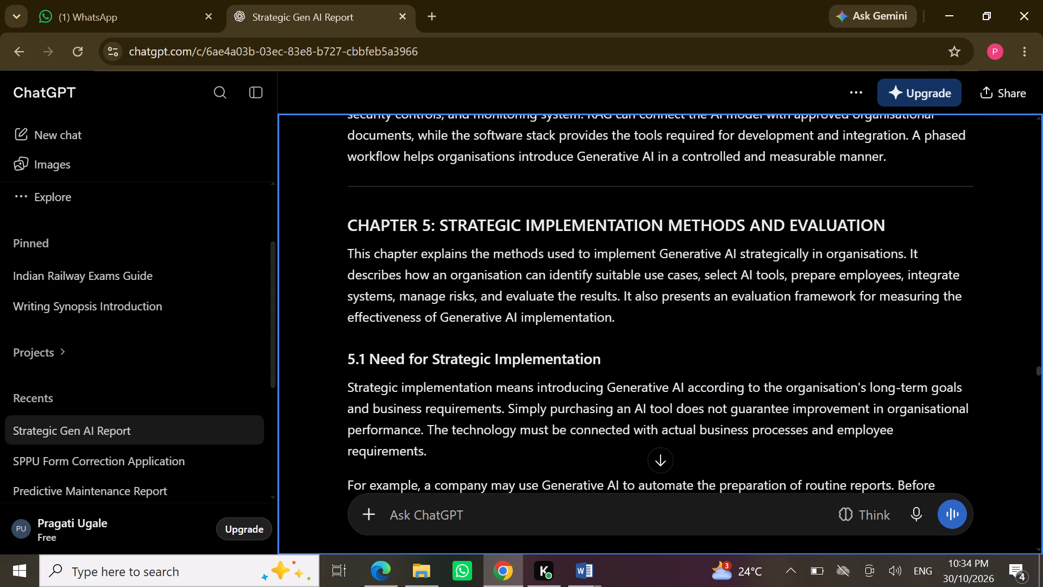
pyautogui.moveTo(442, 221); pyautogui.dragTo(746, 199)
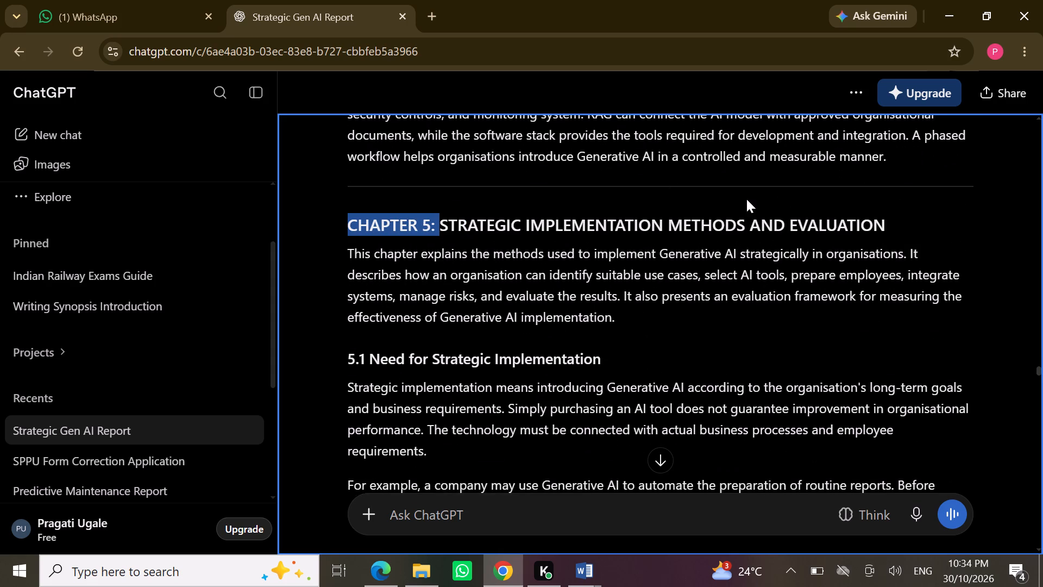
pyautogui.moveTo(889, 217); pyautogui.dragTo(655, 236)
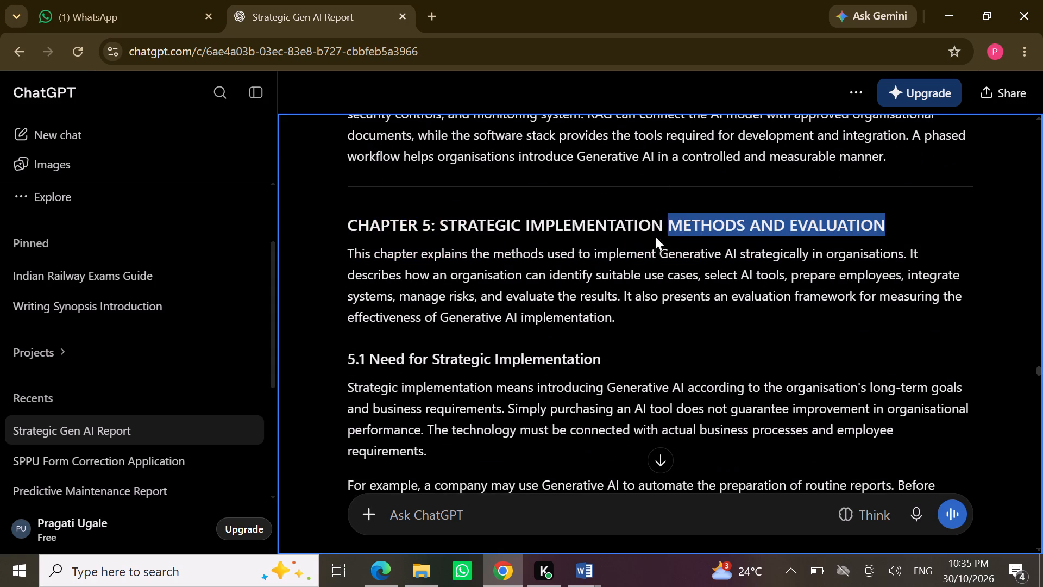
pyautogui.moveTo(655, 236); pyautogui.dragTo(438, 218)
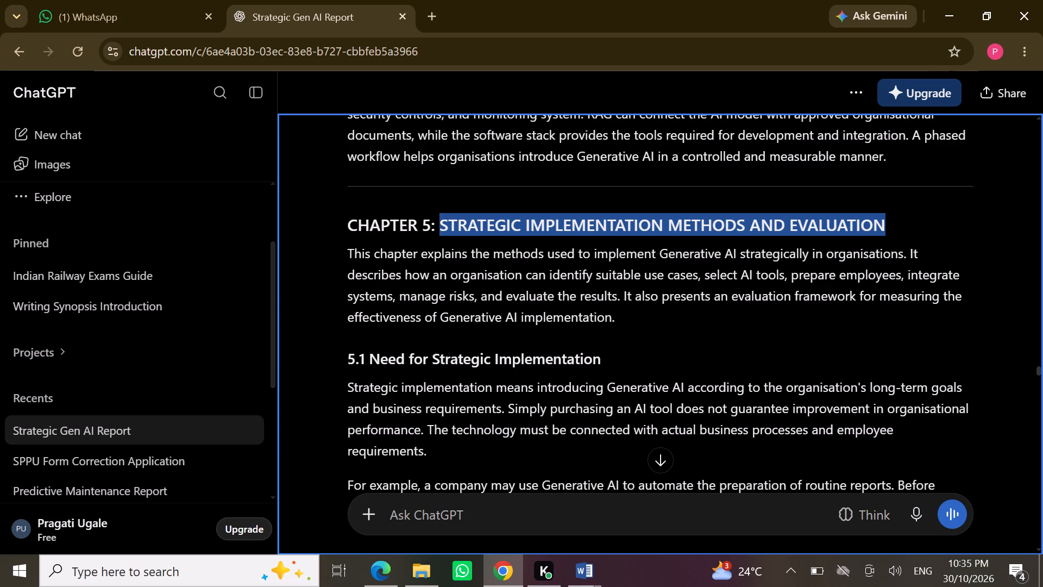
pyautogui.hotkey('ctrl', 'c')
# Back in the Word document, add a centred, bold 14 pt heading CHAPTER 5 at the top of the new page.
pyautogui.hotkey('alt', 'Tab')
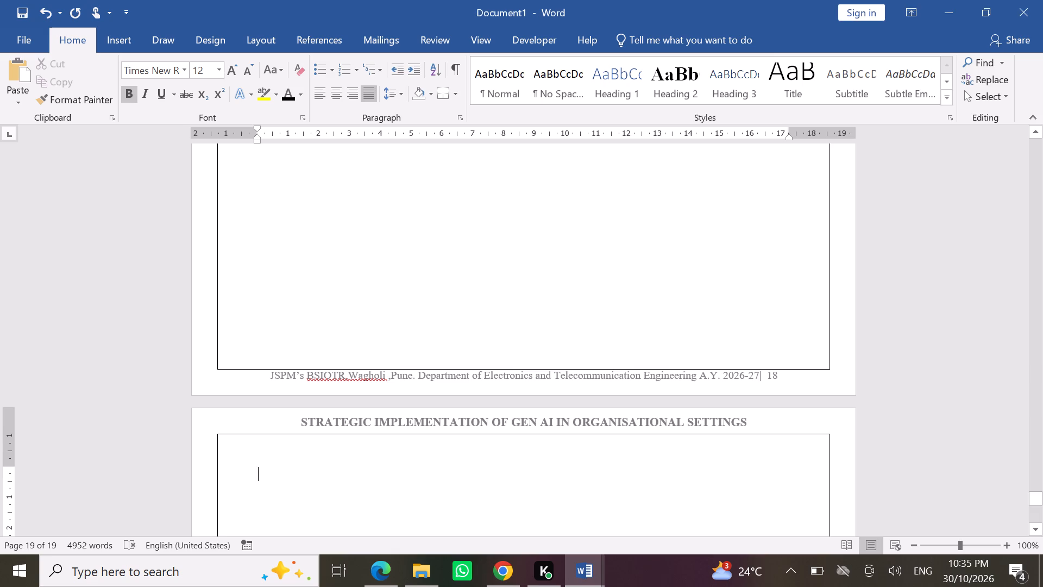
pyautogui.click(340, 95)
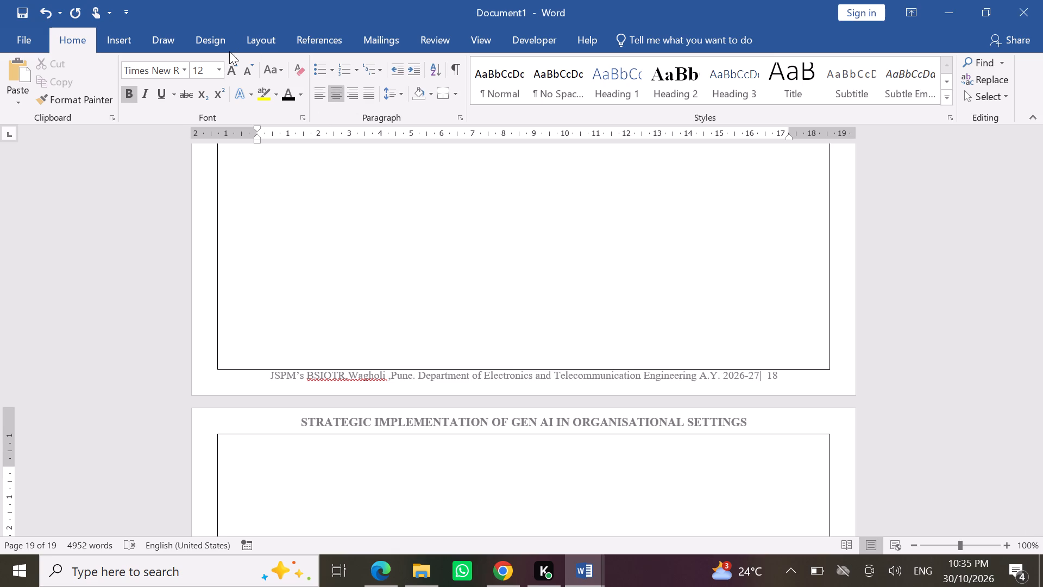
pyautogui.click(233, 65)
pyautogui.hotkey('shift', 'c')
pyautogui.write('HA')
pyautogui.press('p')
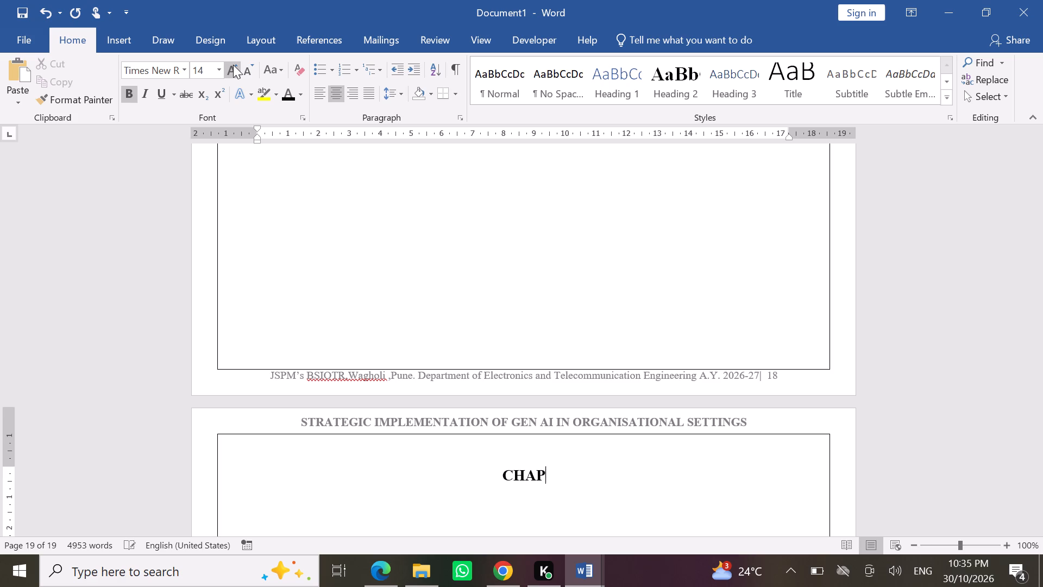
pyautogui.press('e')
pyautogui.press('BackSpace')
pyautogui.write('TER')
pyautogui.press('5')
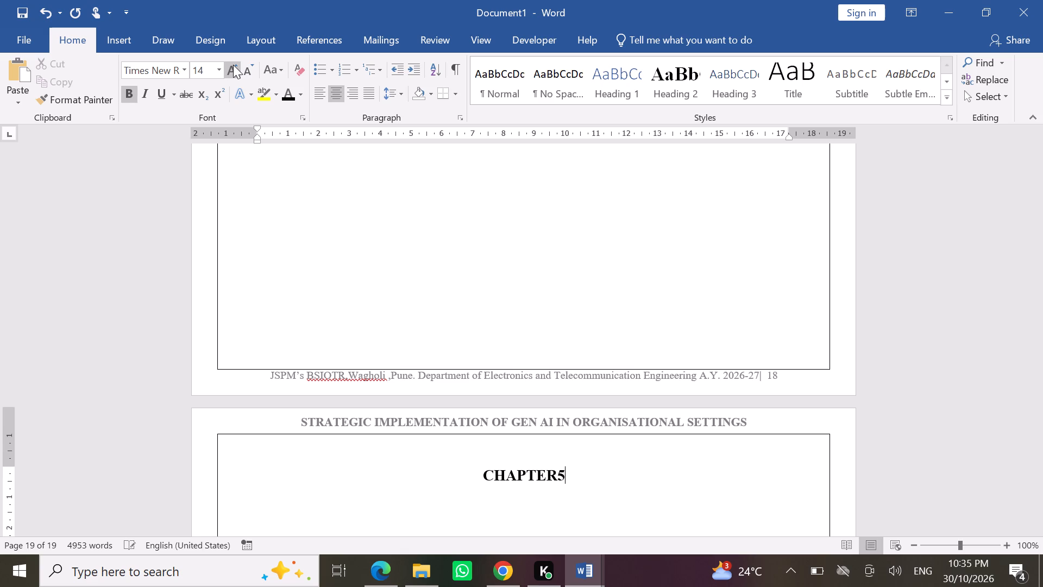
pyautogui.press('BackSpace')
pyautogui.press('space')
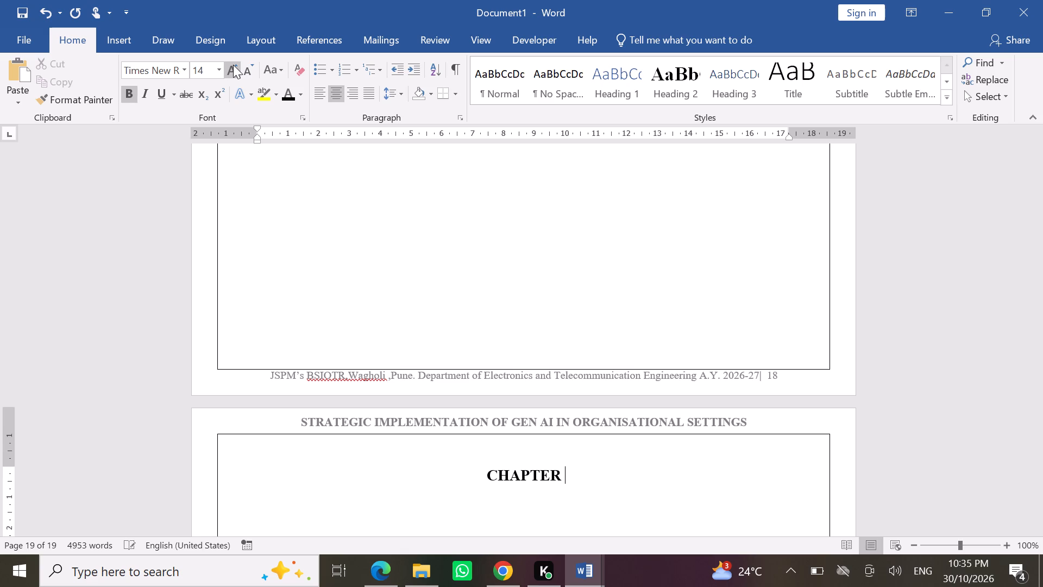
pyautogui.press('5')
pyautogui.press('Return')
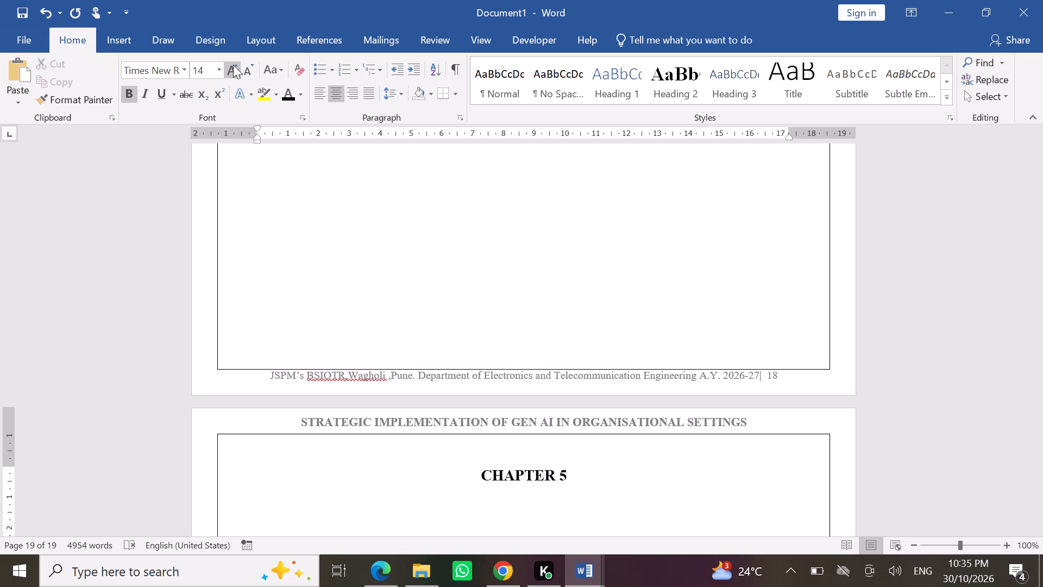
# Paste the copied title STRATEGIC IMPLEMENTATION METHODS AND EVALUATION below the CHAPTER 5 heading and make it bold.
pyautogui.hotkey('ctrl', 'v')
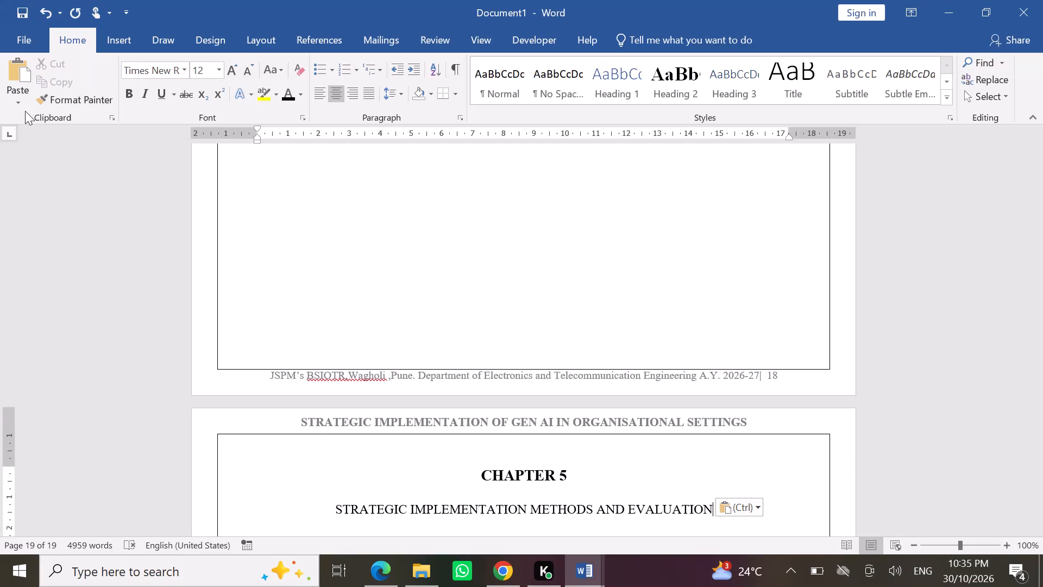
pyautogui.click(214, 509)
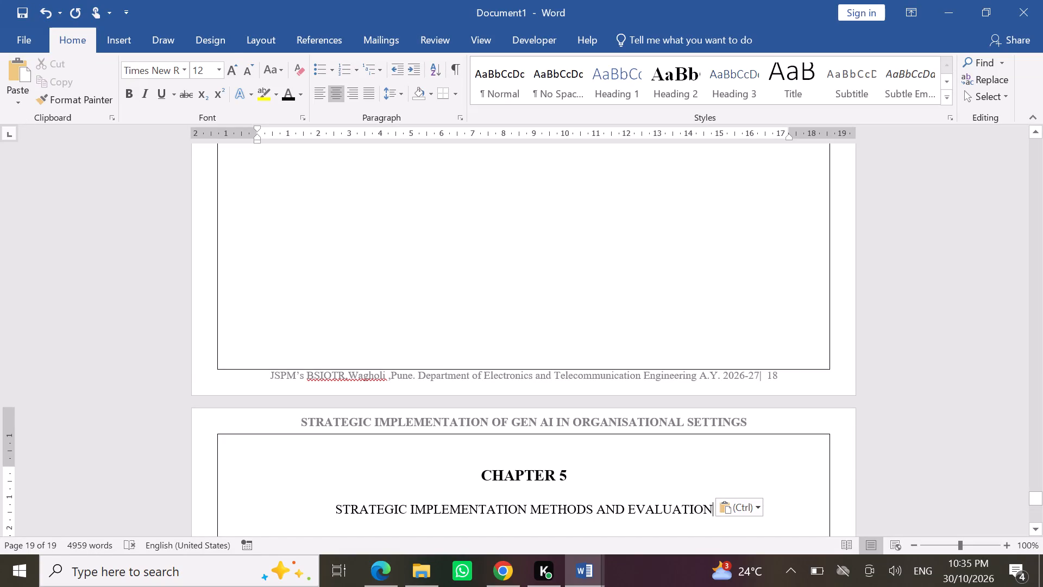
pyautogui.click(223, 480)
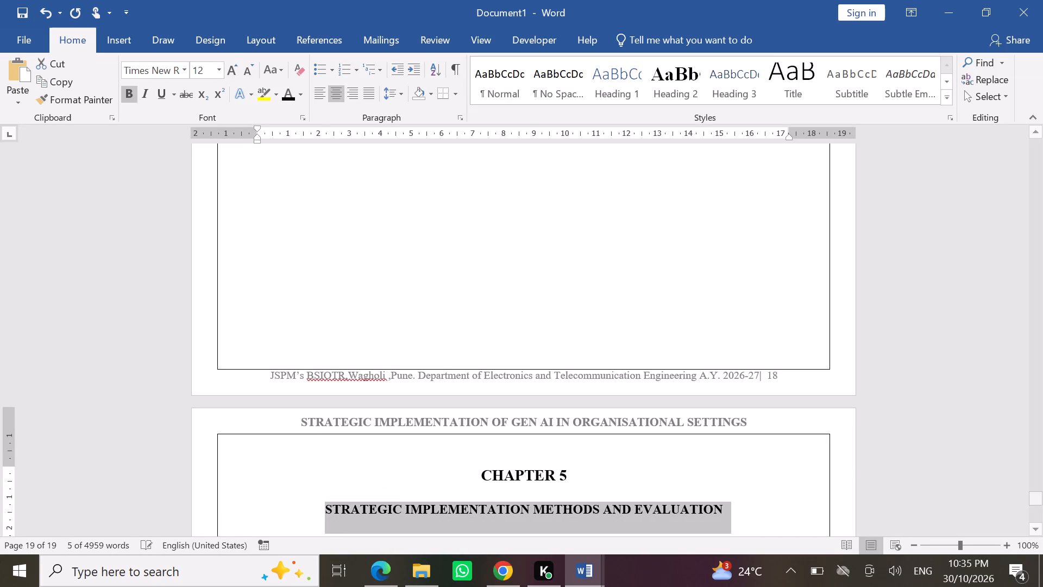
# Start a new left-aligned paragraph below the Chapter 5 title.
pyautogui.click(675, 491)
pyautogui.click(730, 501)
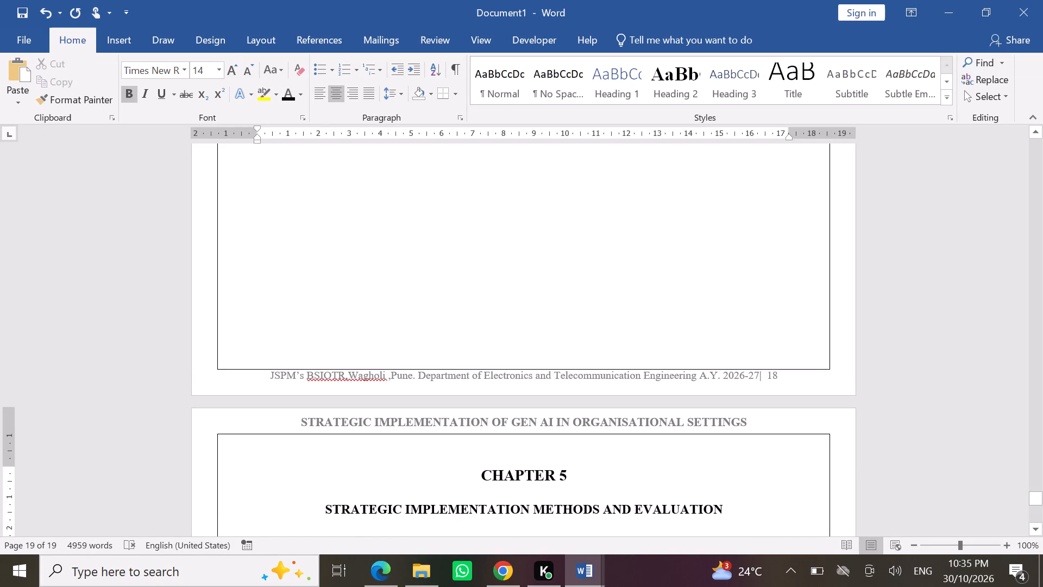
pyautogui.click(730, 511)
pyautogui.press('Return')
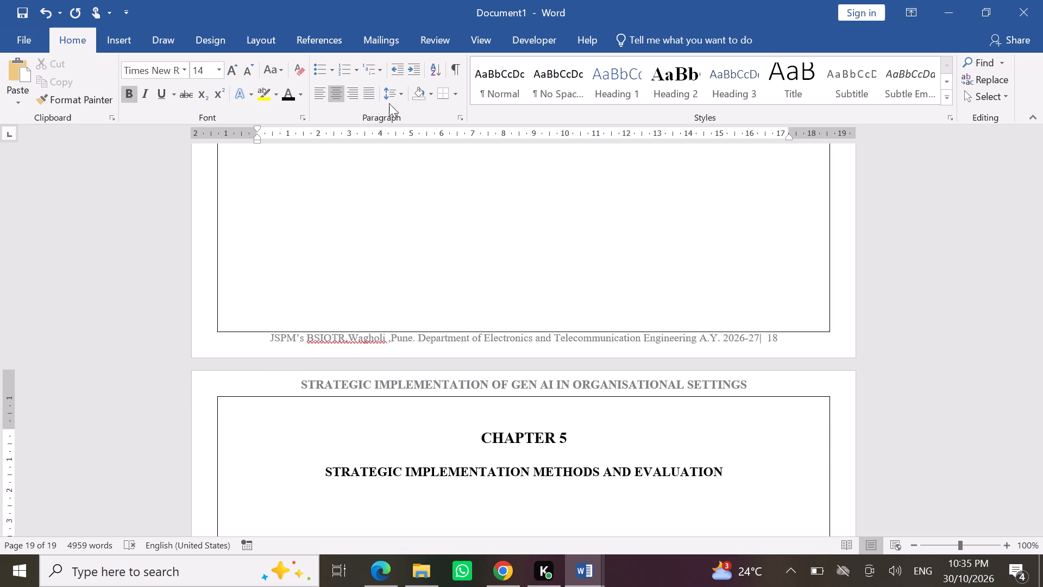
pyautogui.click(368, 91)
pyautogui.click(368, 91)
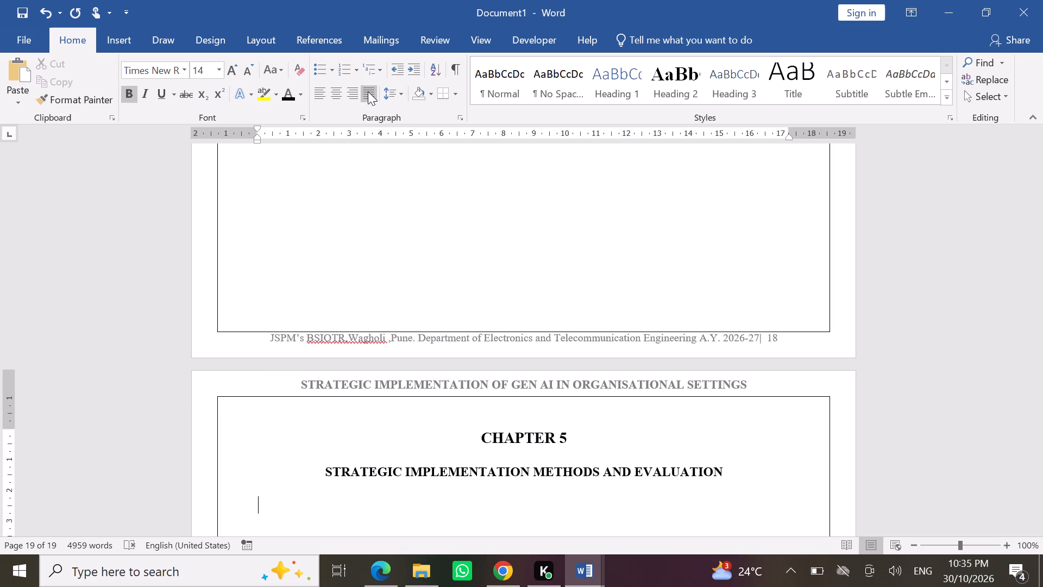
pyautogui.click(368, 91)
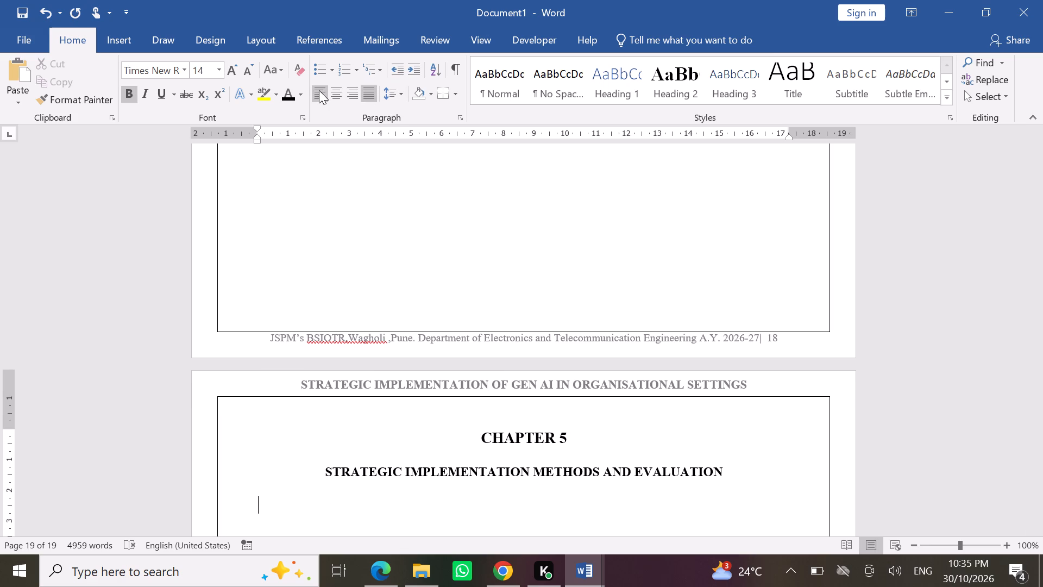
pyautogui.click(319, 90)
# Switch to the ChatGPT report in Chrome and copy the Chapter 5 body text, from the introductory paragraph through the end of 5.7 Summary.
pyautogui.hotkey('alt', 'Tab')
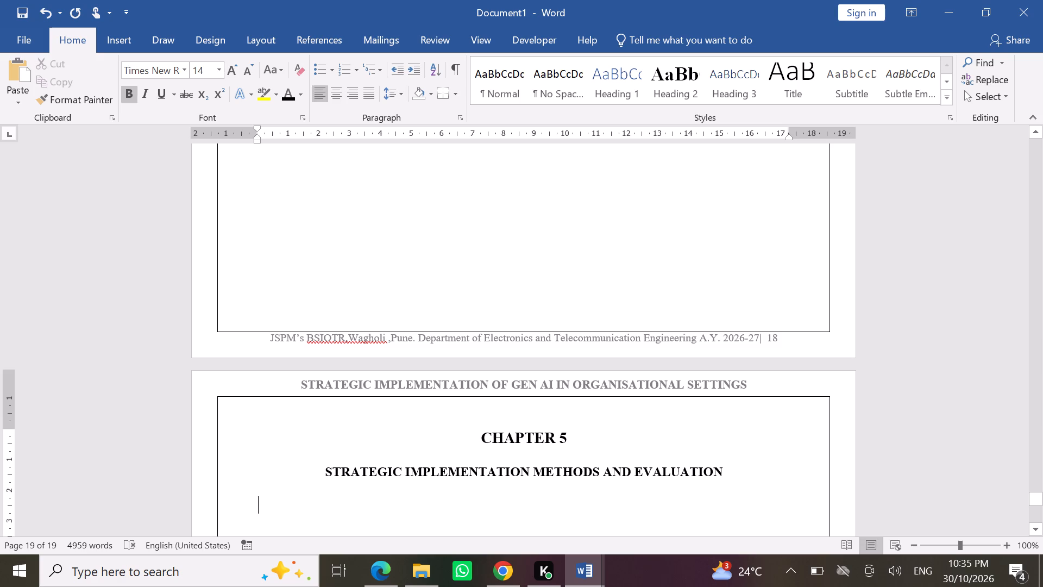
pyautogui.scroll(-4, 596, 385)
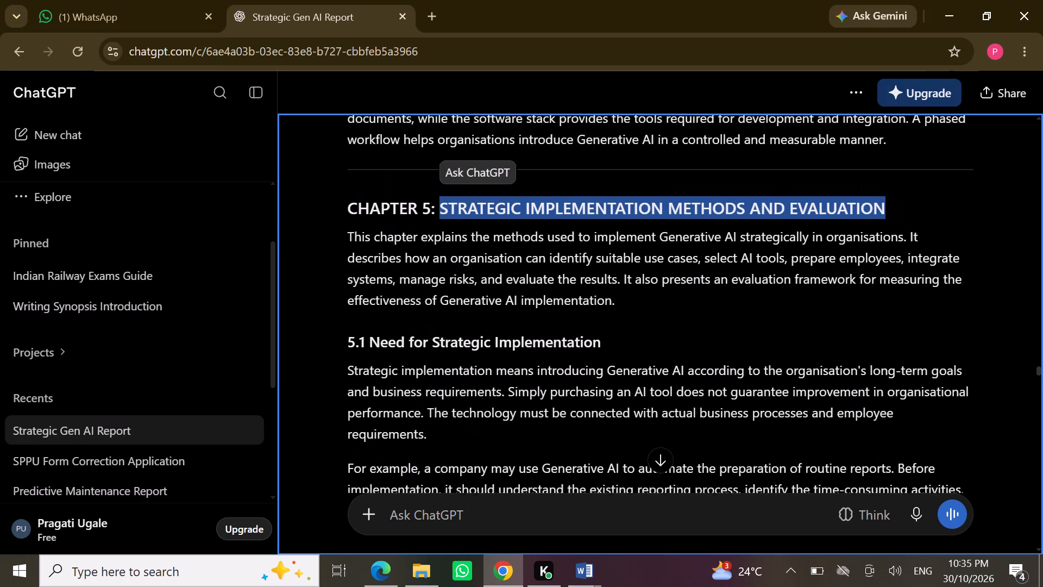
pyautogui.scroll(-9, 596, 385)
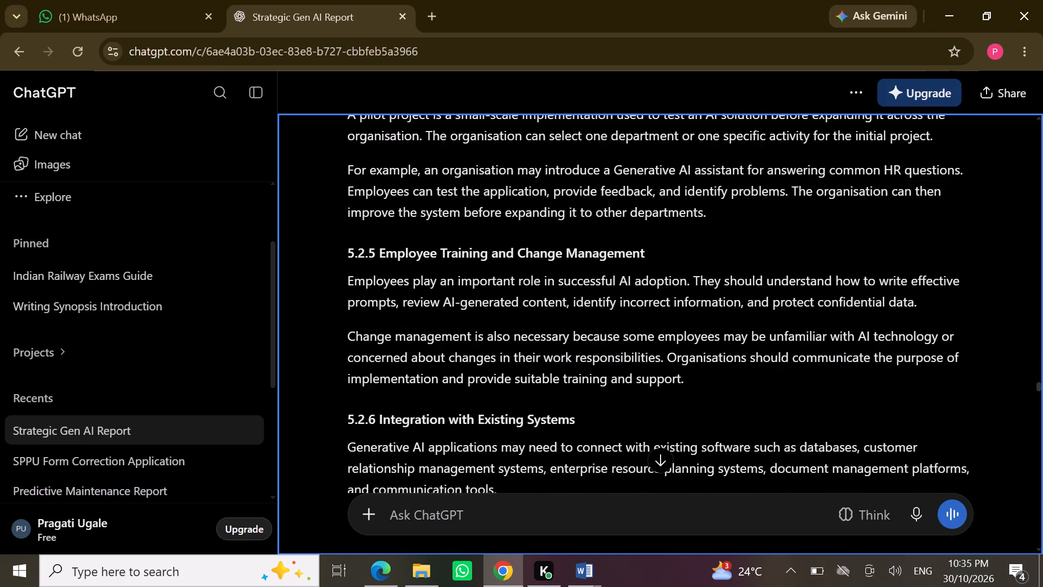
pyautogui.scroll(-9, 596, 385)
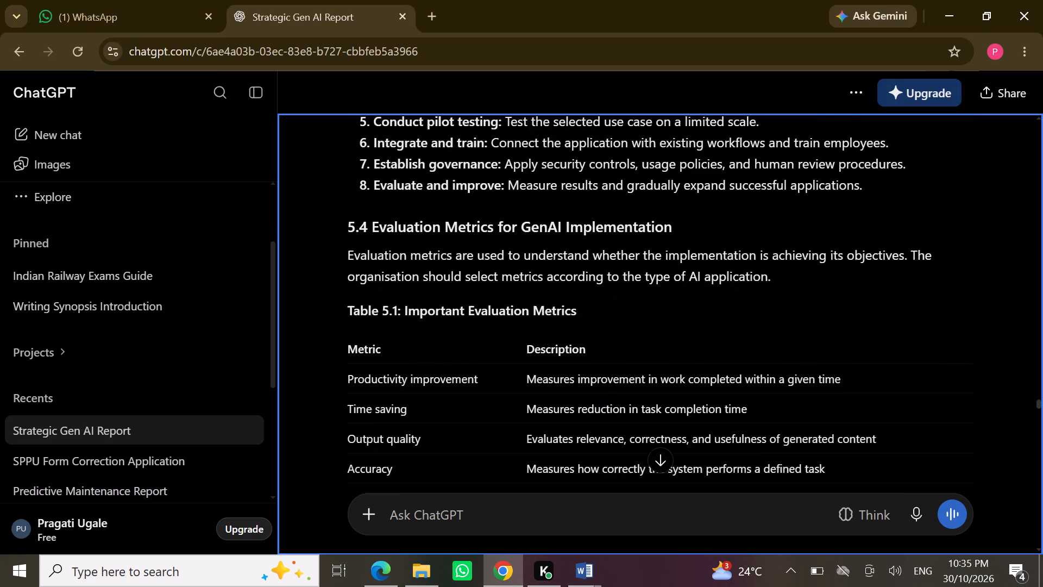
pyautogui.scroll(-9, 596, 385)
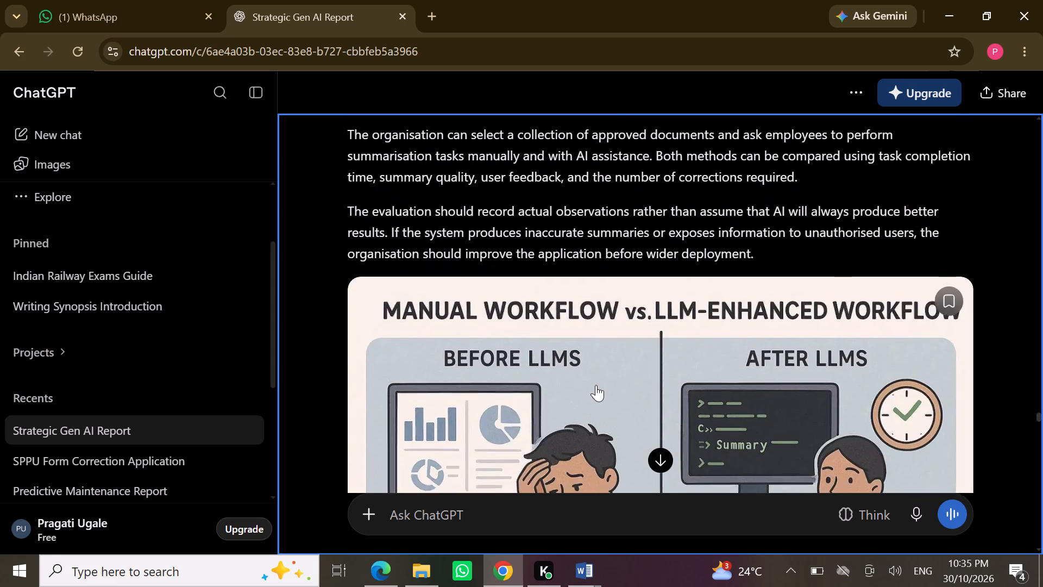
pyautogui.scroll(-4, 596, 385)
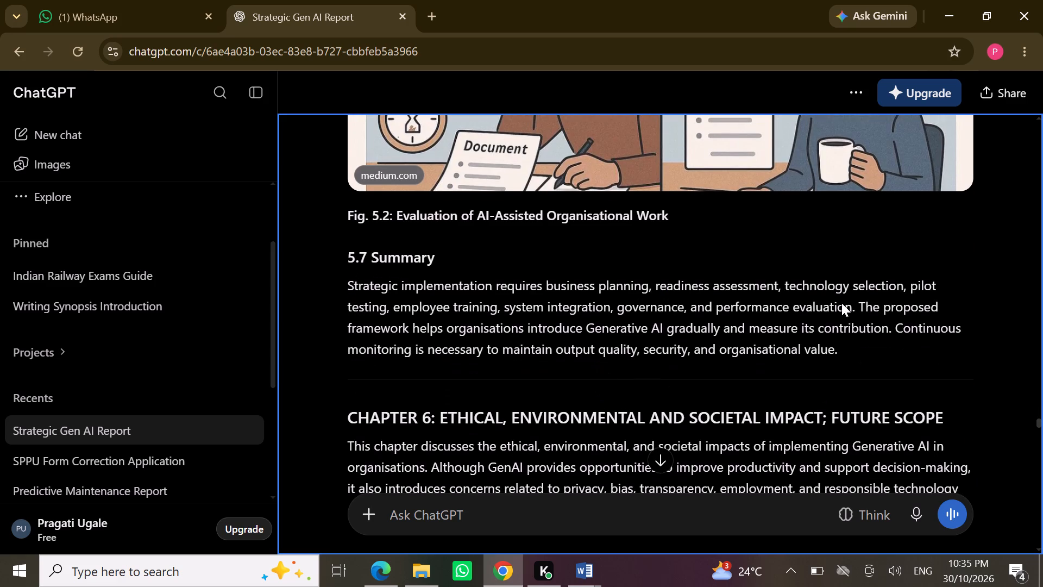
pyautogui.moveTo(843, 346); pyautogui.dragTo(459, 240)
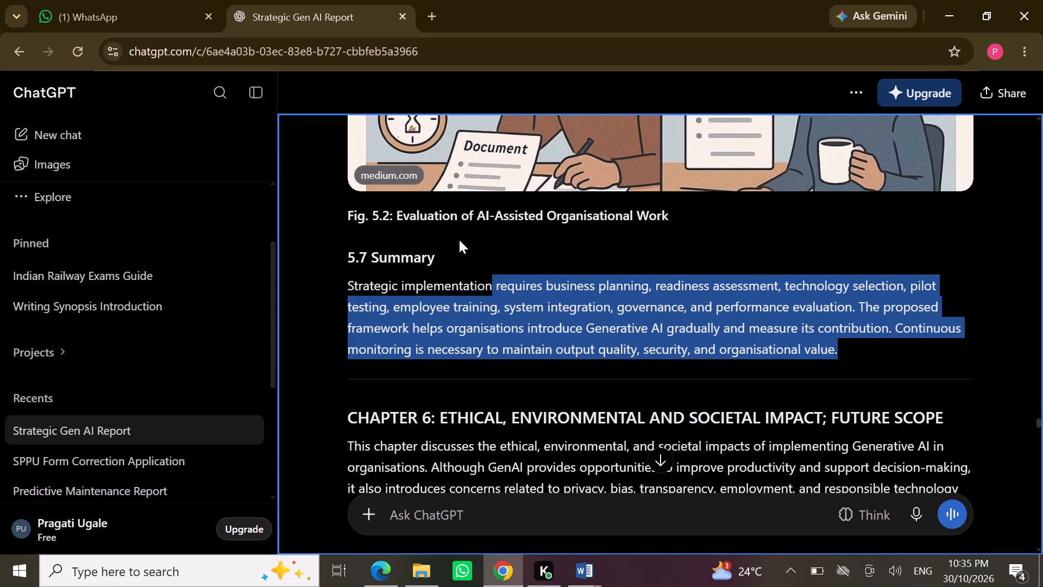
pyautogui.moveTo(459, 240); pyautogui.dragTo(424, 154)
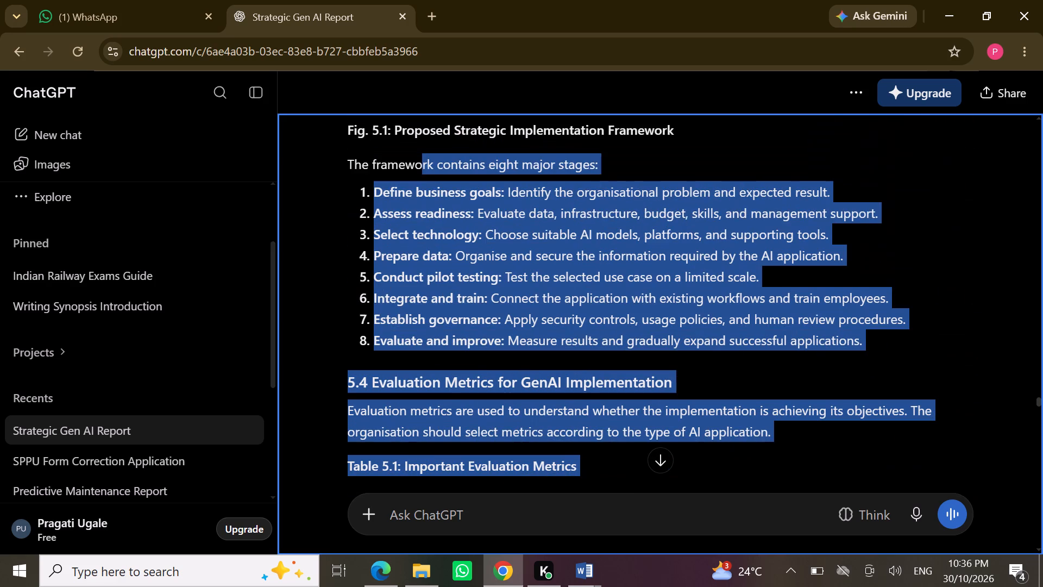
pyautogui.moveTo(424, 154); pyautogui.dragTo(410, 148)
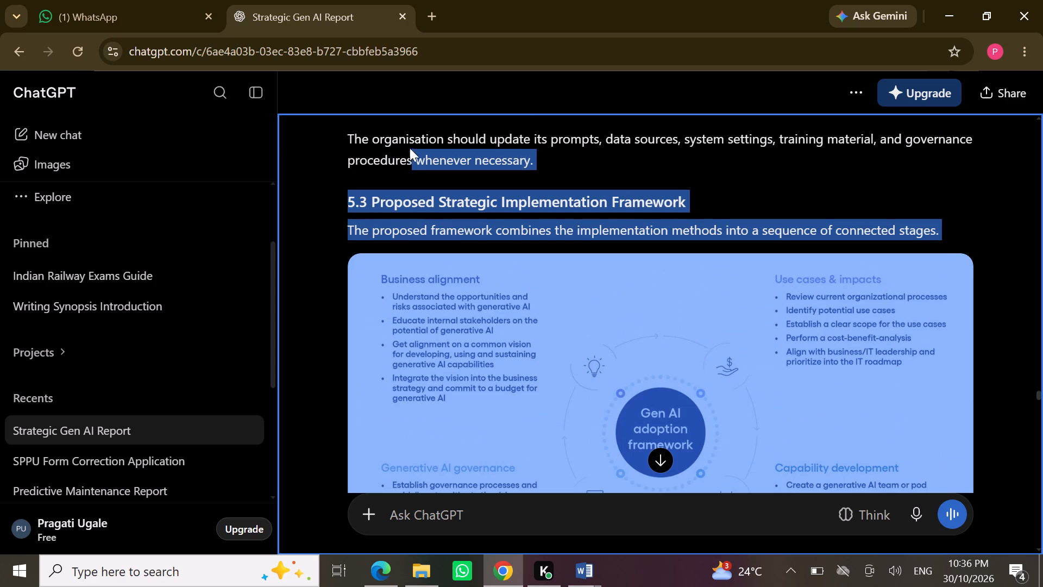
pyautogui.moveTo(410, 148); pyautogui.dragTo(378, 107)
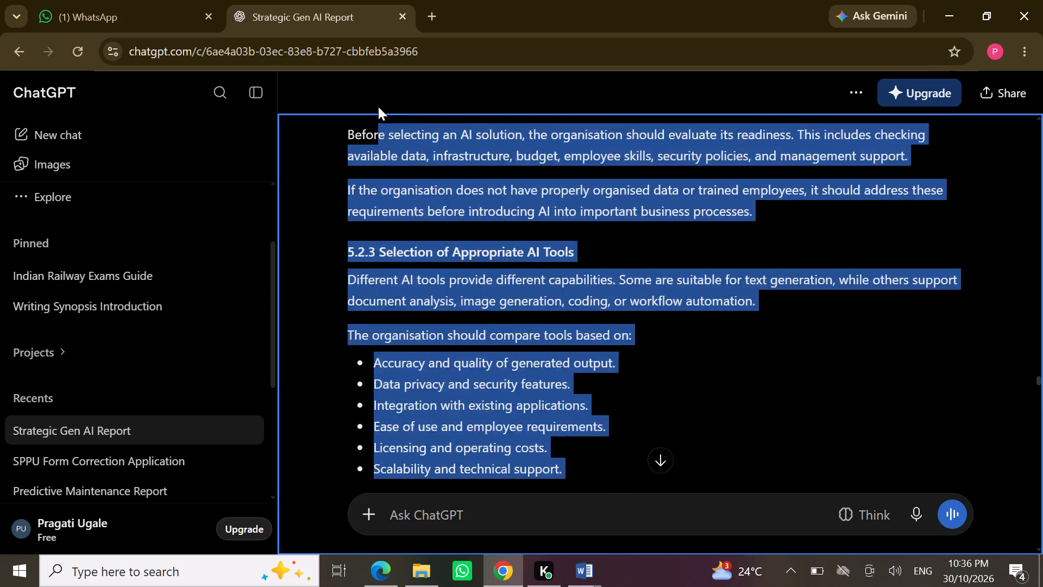
pyautogui.moveTo(378, 107); pyautogui.dragTo(404, 159)
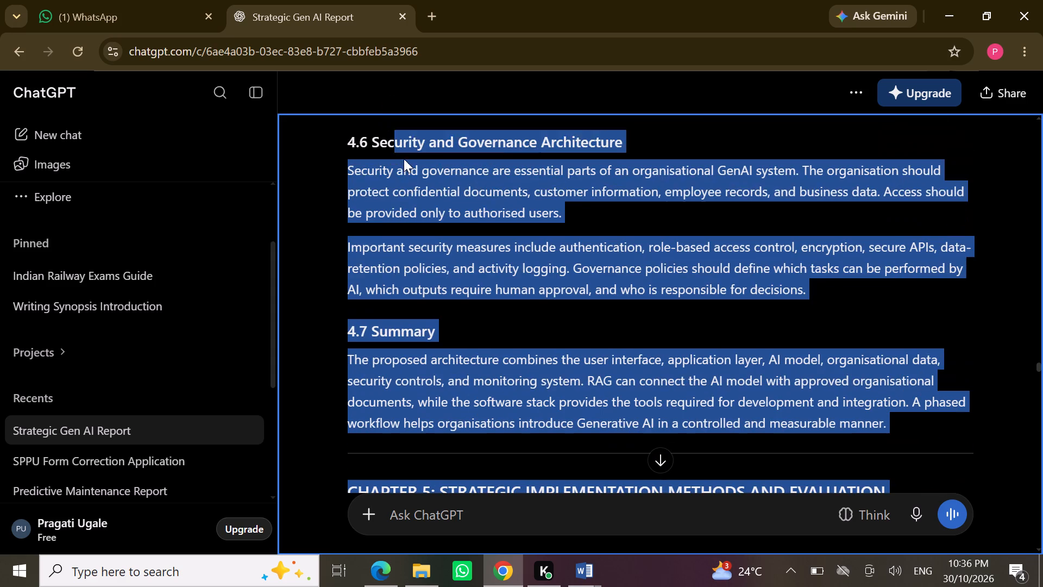
pyautogui.moveTo(404, 159); pyautogui.dragTo(387, 265)
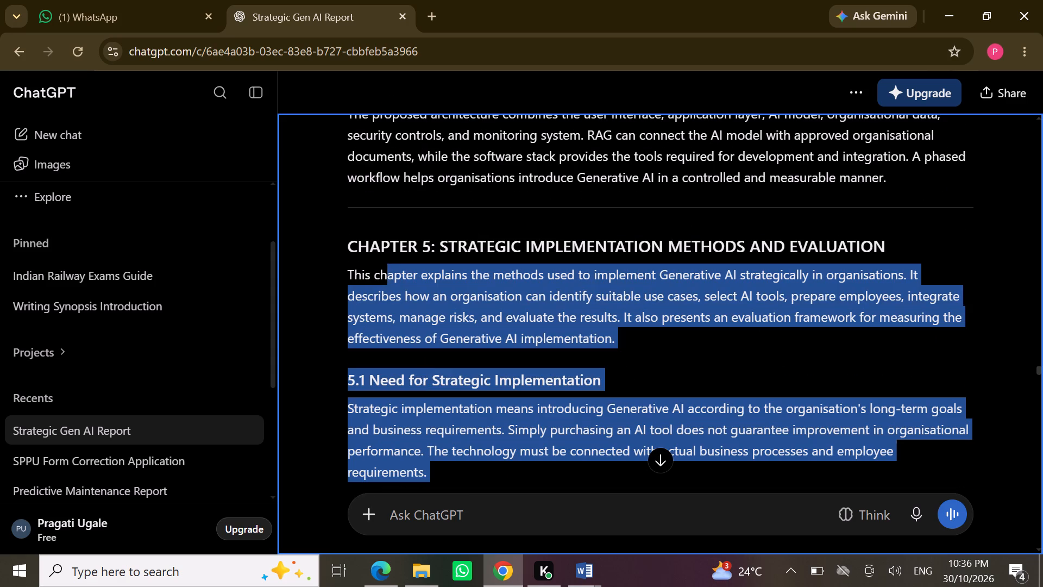
pyautogui.moveTo(387, 265); pyautogui.dragTo(343, 269)
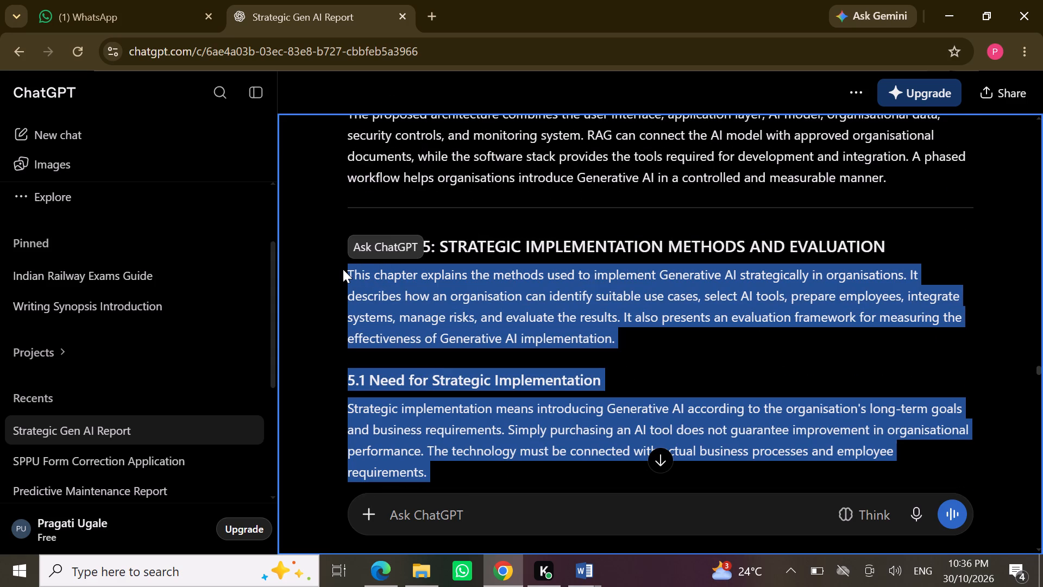
pyautogui.hotkey('ctrl', 'c')
# Back in the Word document, paste the copied Chapter 5 text below the chapter title.
pyautogui.hotkey('alt', 'Tab')
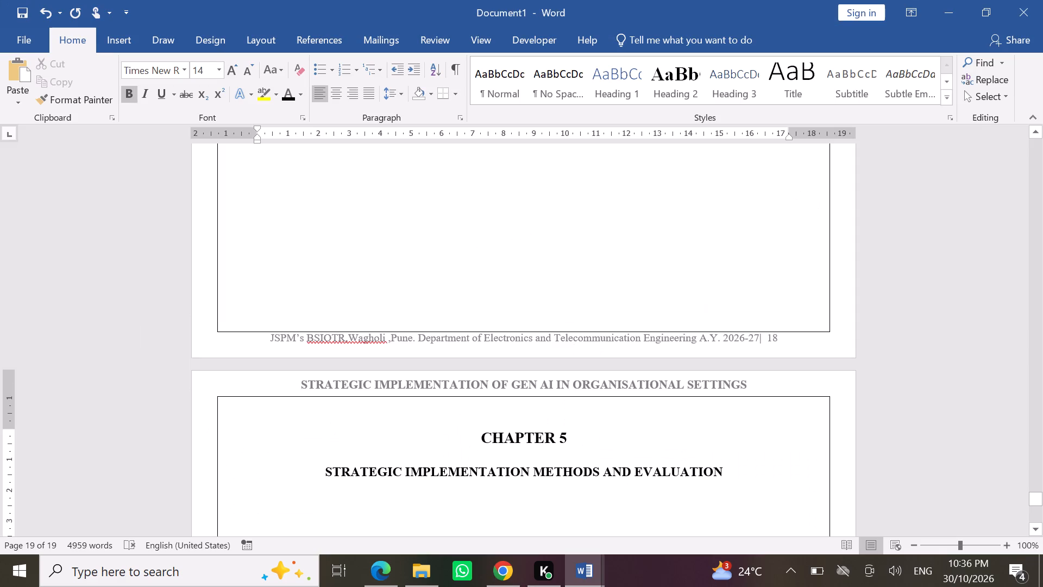
pyautogui.hotkey('ctrl', 'v')
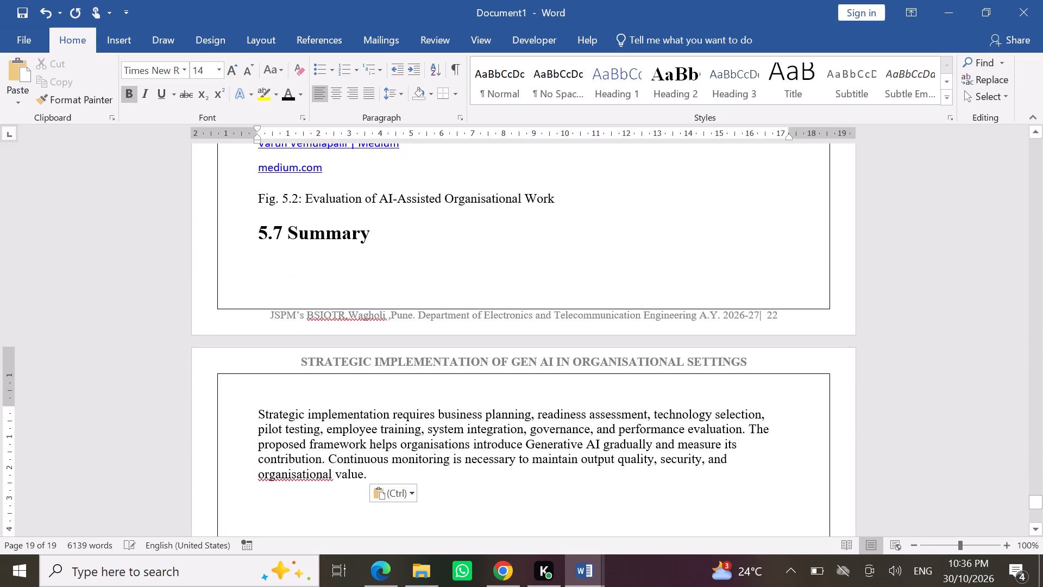
# Reduce the headings 5.7 Summary, 5.6 Proposed Evaluation Plan and 5.5 Evaluation Methods to 12 pt.
pyautogui.click(191, 237)
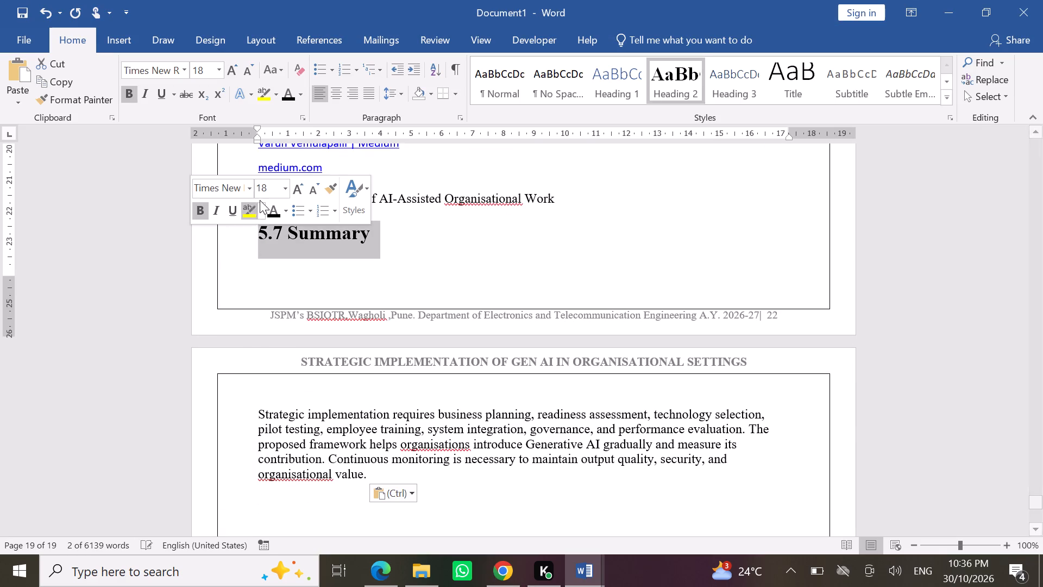
pyautogui.tripleClick(308, 190)
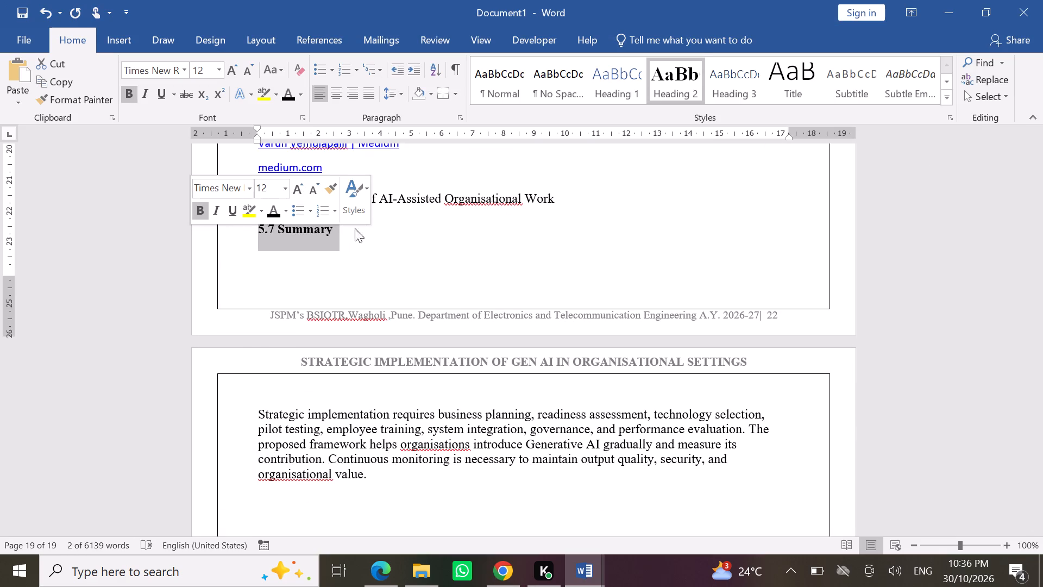
pyautogui.click(399, 259)
pyautogui.scroll(2, 399, 259)
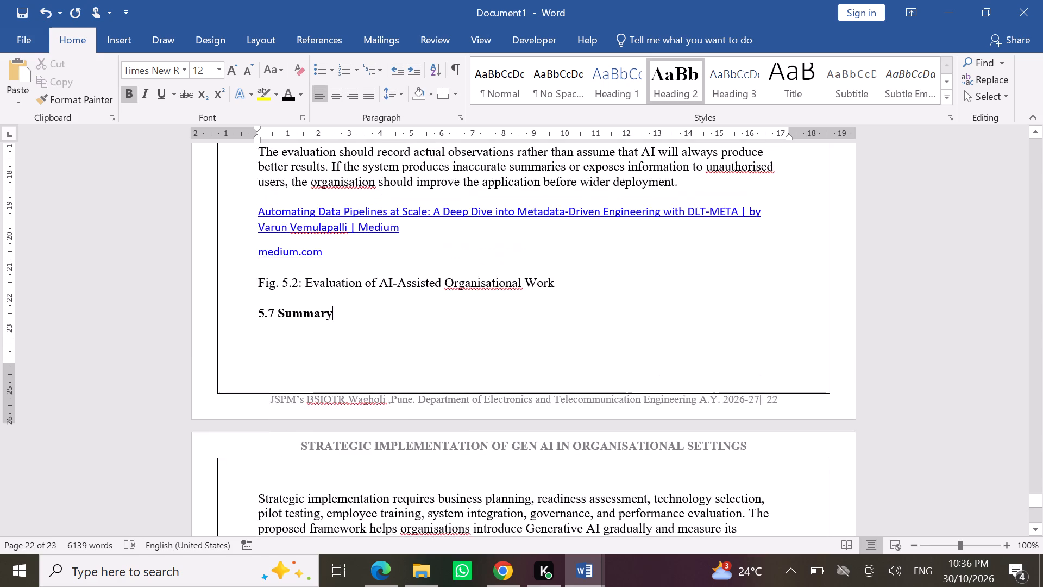
pyautogui.scroll(4, 399, 259)
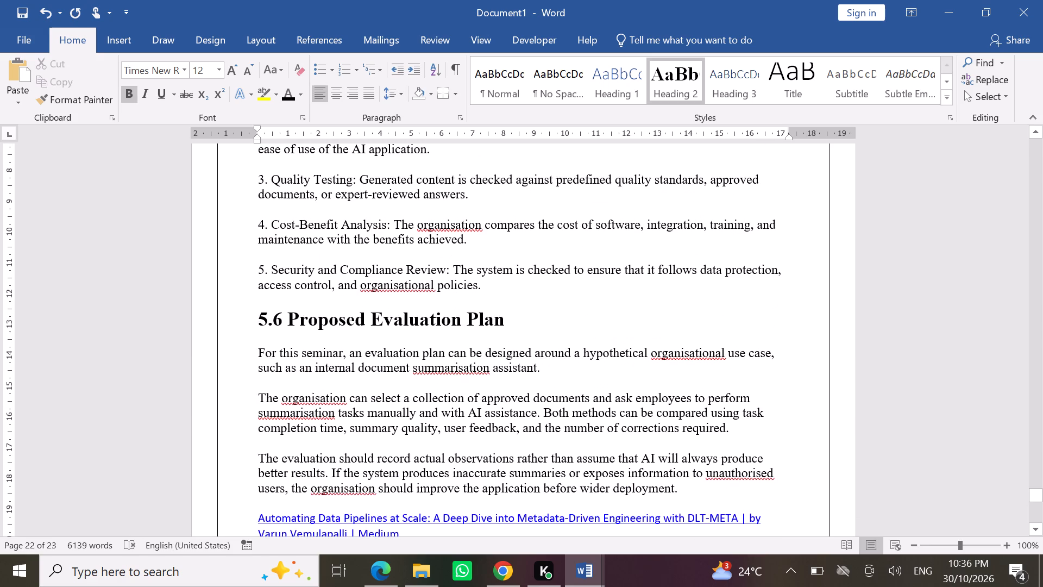
pyautogui.click(210, 322)
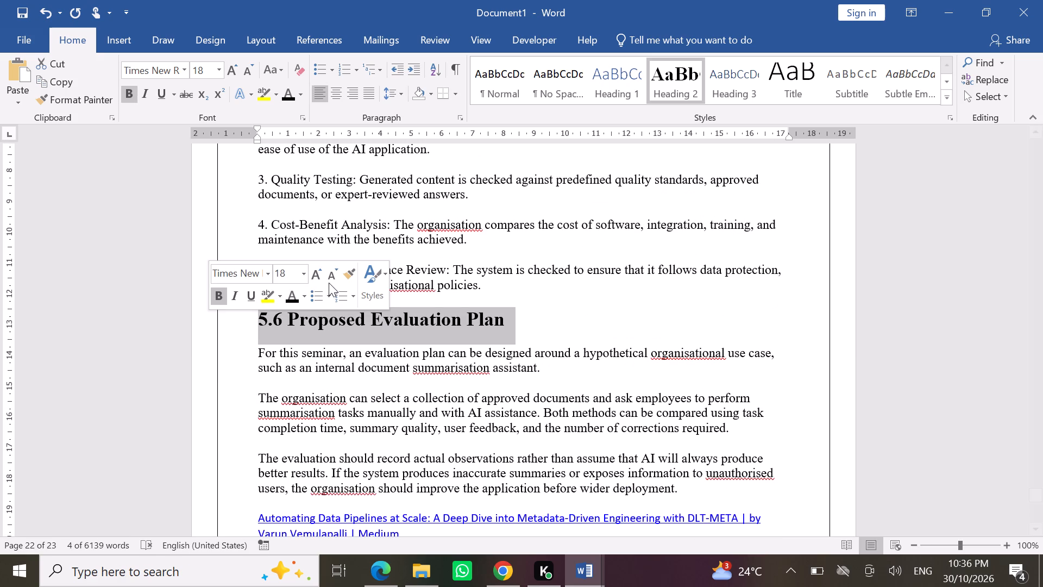
pyautogui.click(330, 282)
pyautogui.click(330, 282)
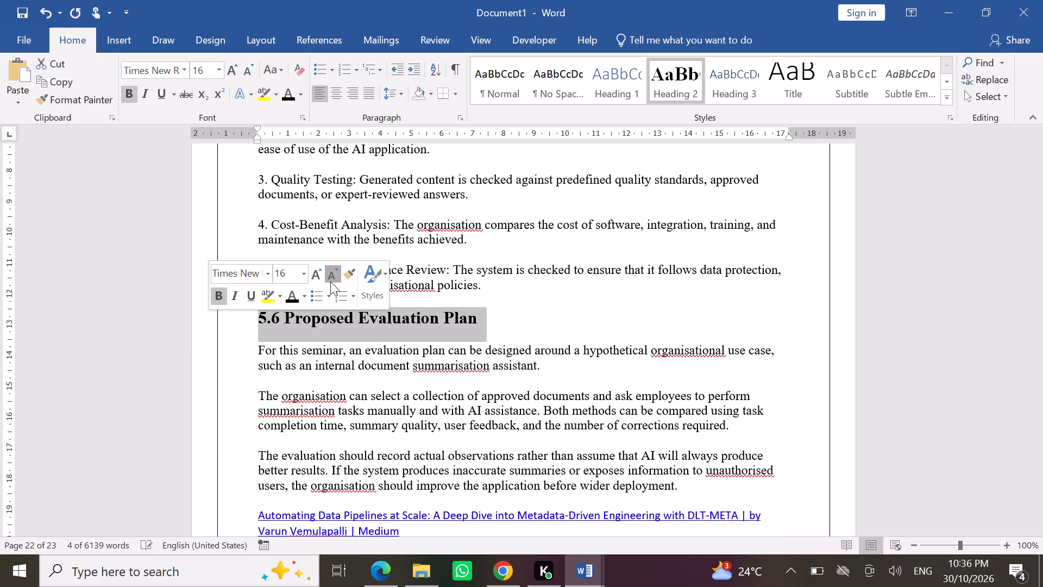
pyautogui.click(330, 282)
pyautogui.click(474, 294)
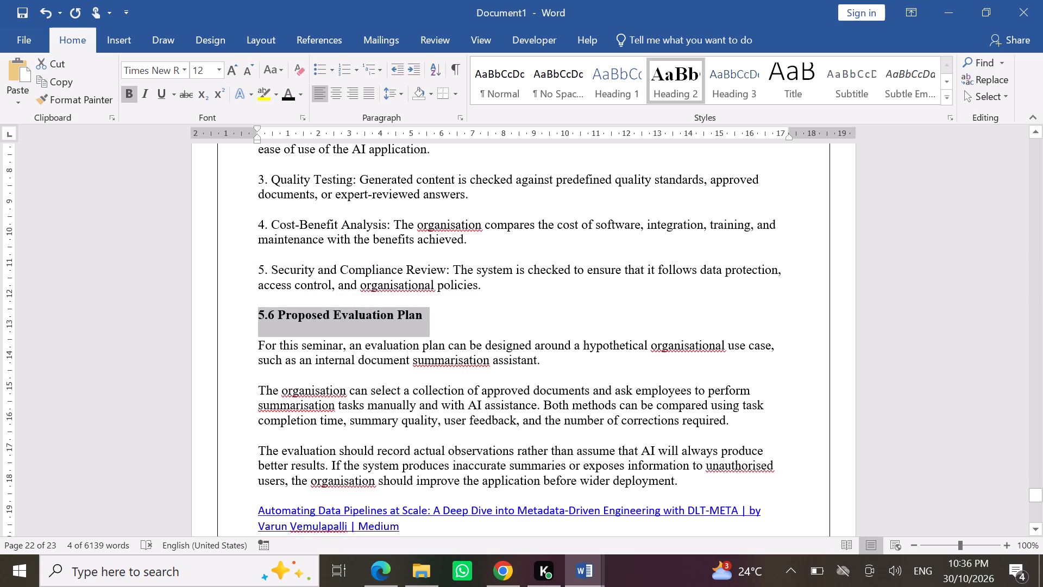
pyautogui.scroll(4, 474, 294)
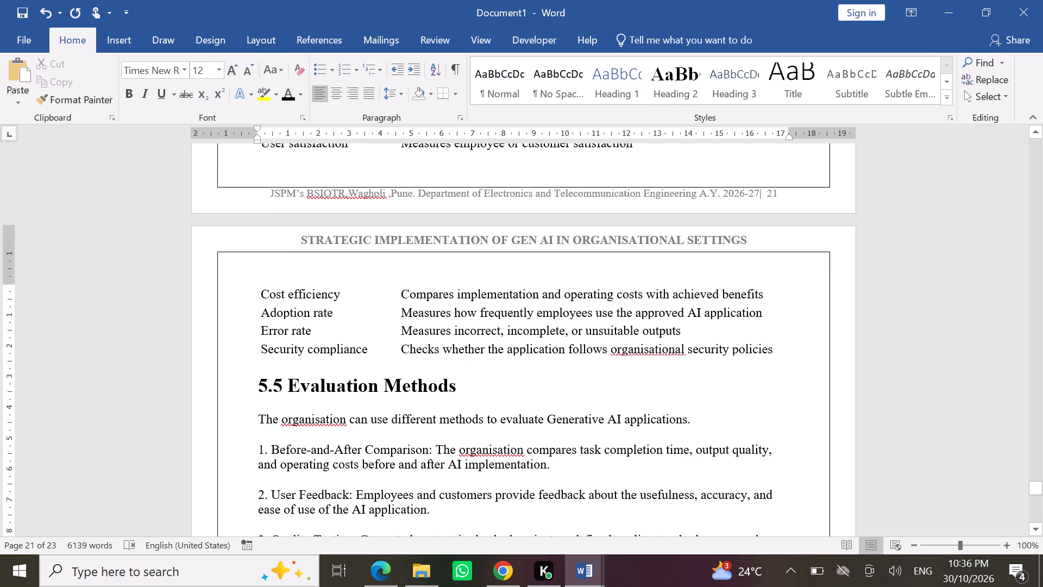
pyautogui.click(222, 387)
pyautogui.tripleClick(350, 336)
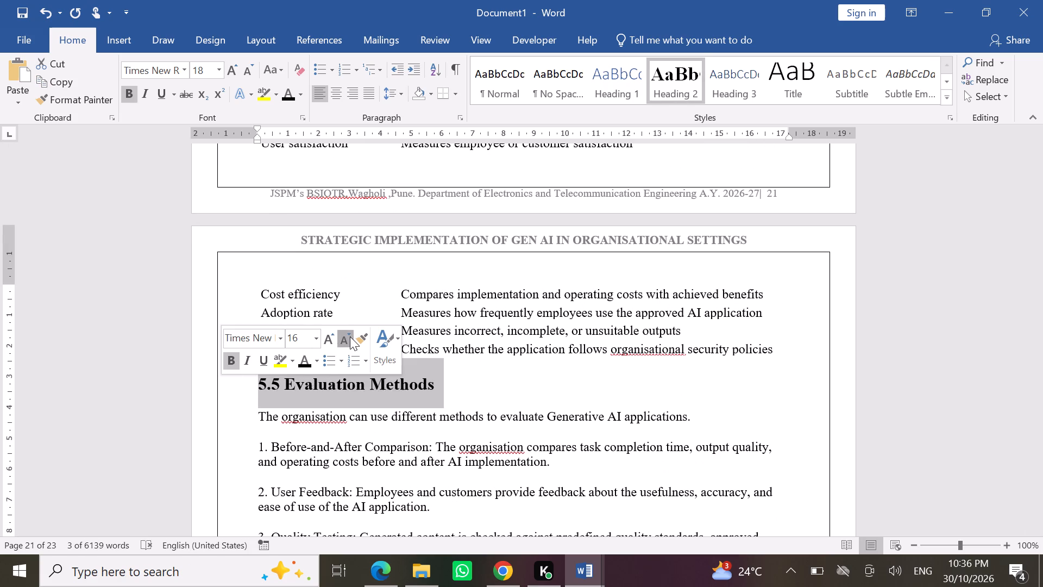
# Apply the plain grid table style with all borders to Table 5.1, Important Evaluation Metrics.
pyautogui.scroll(4, 414, 291)
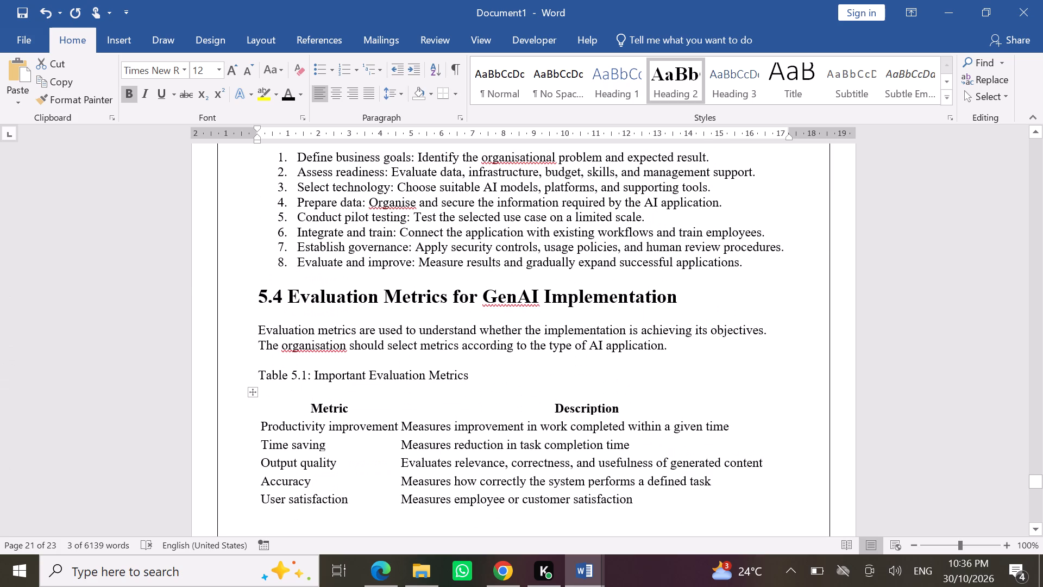
pyautogui.moveTo(225, 407); pyautogui.dragTo(245, 489)
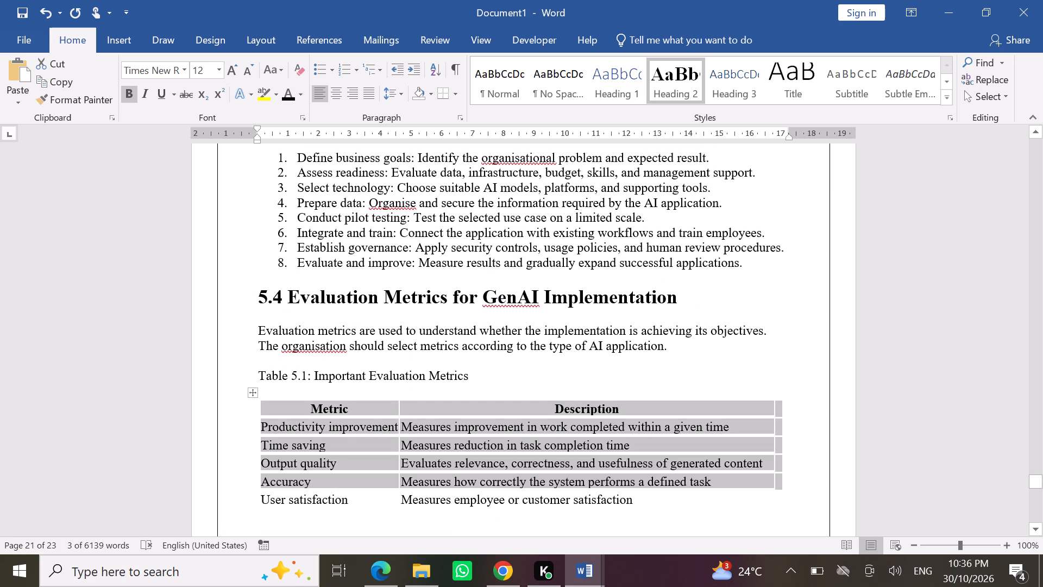
pyautogui.moveTo(245, 489); pyautogui.dragTo(249, 500)
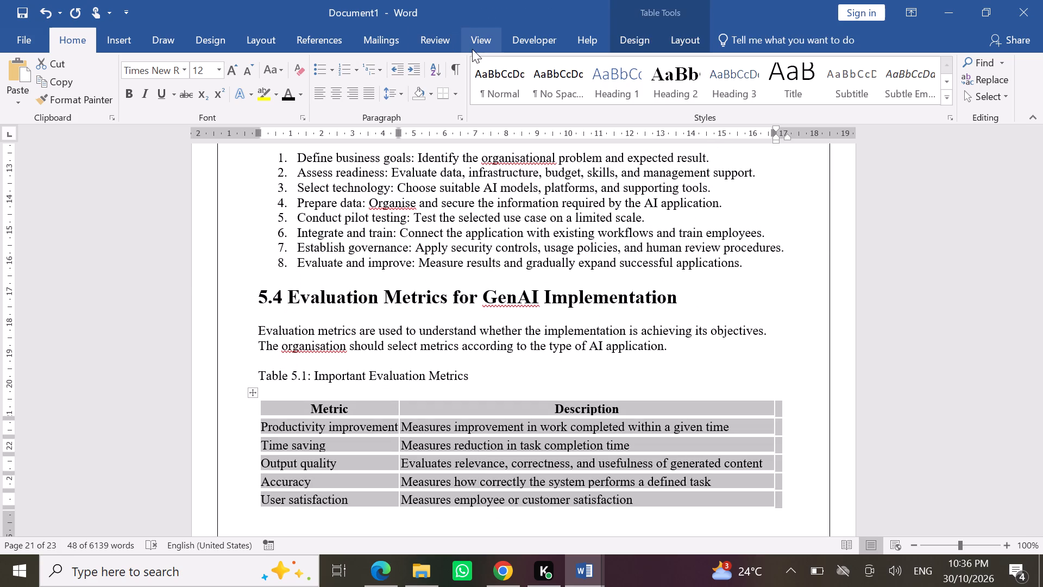
pyautogui.click(642, 37)
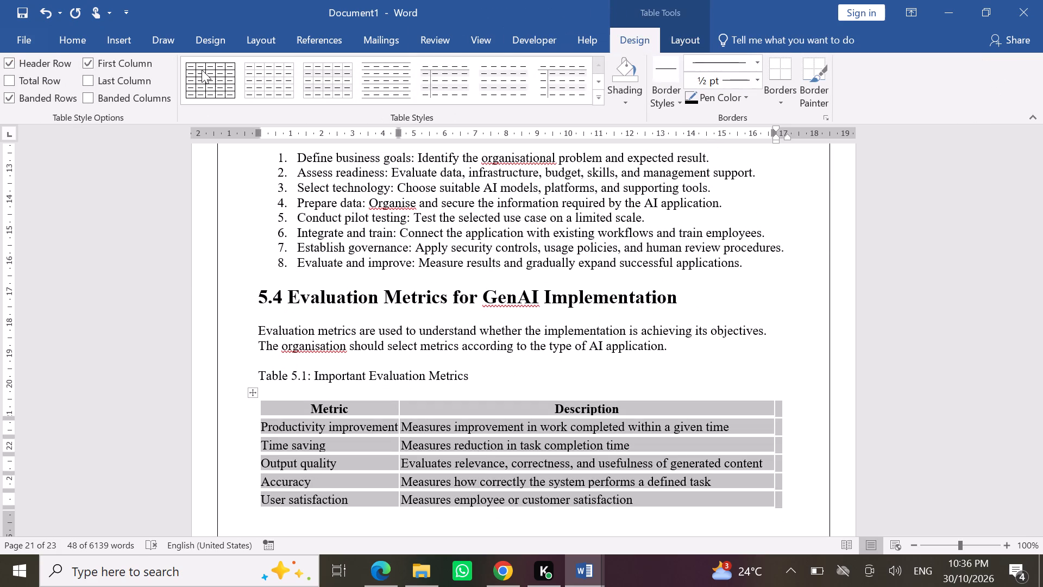
pyautogui.click(196, 67)
pyautogui.scroll(-2, 288, 414)
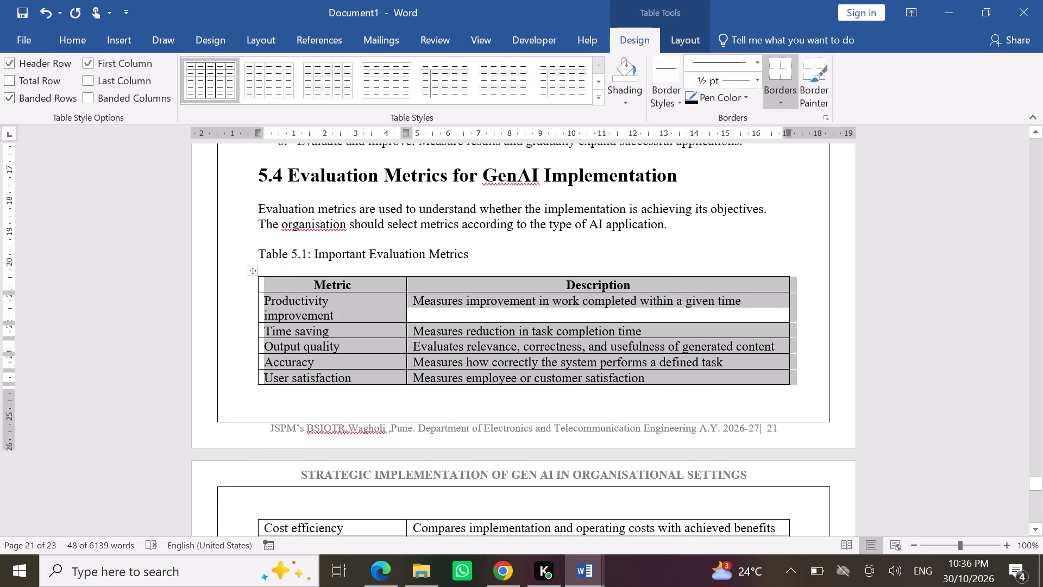
pyautogui.scroll(-3, 288, 414)
# Reduce the heading 5.3 Proposed Strategic Implementation Framework to 12 pt.
pyautogui.scroll(2, 288, 414)
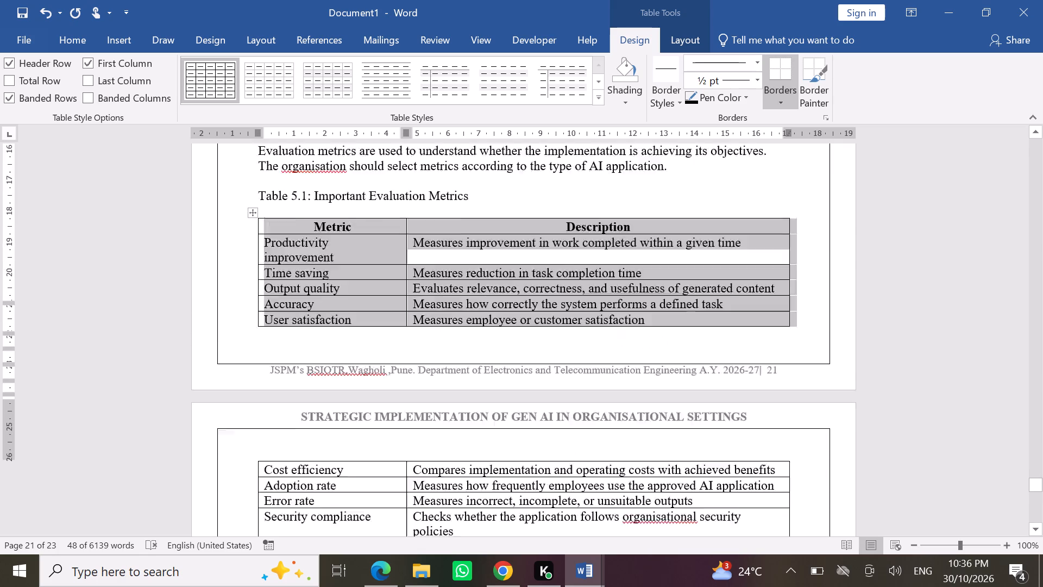
pyautogui.scroll(4, 288, 414)
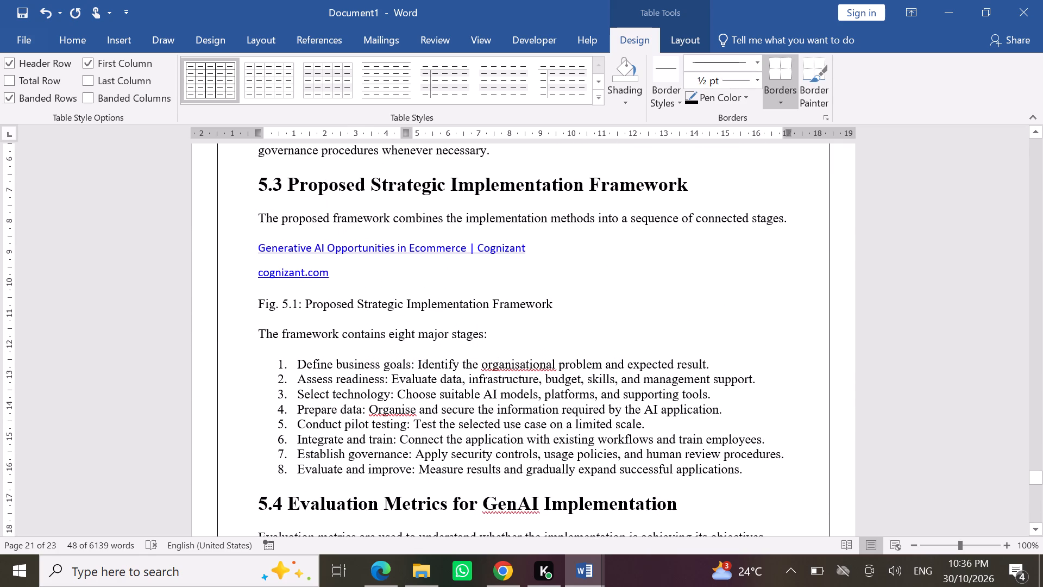
pyautogui.scroll(2, 264, 241)
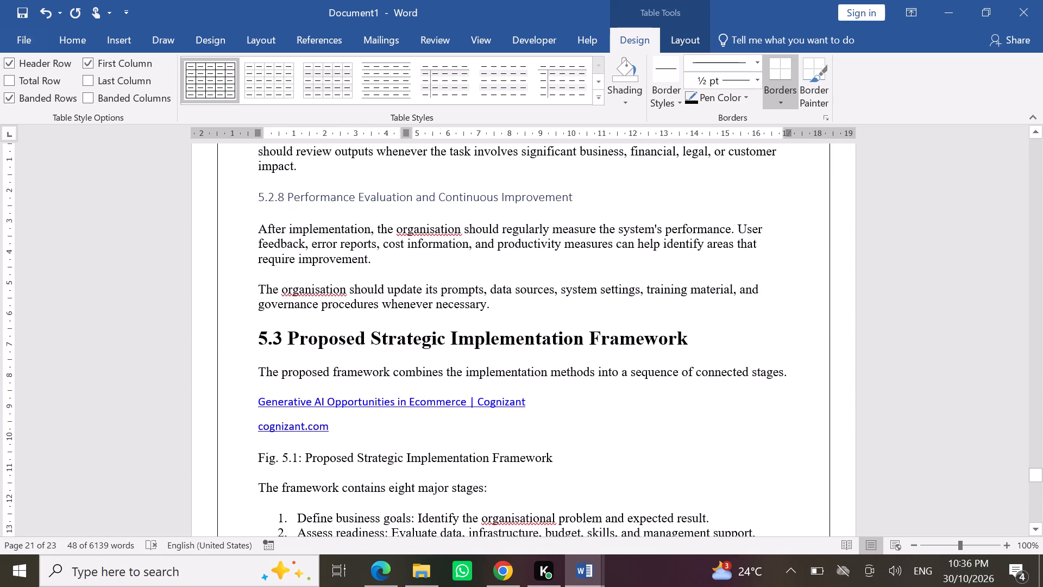
pyautogui.click(230, 338)
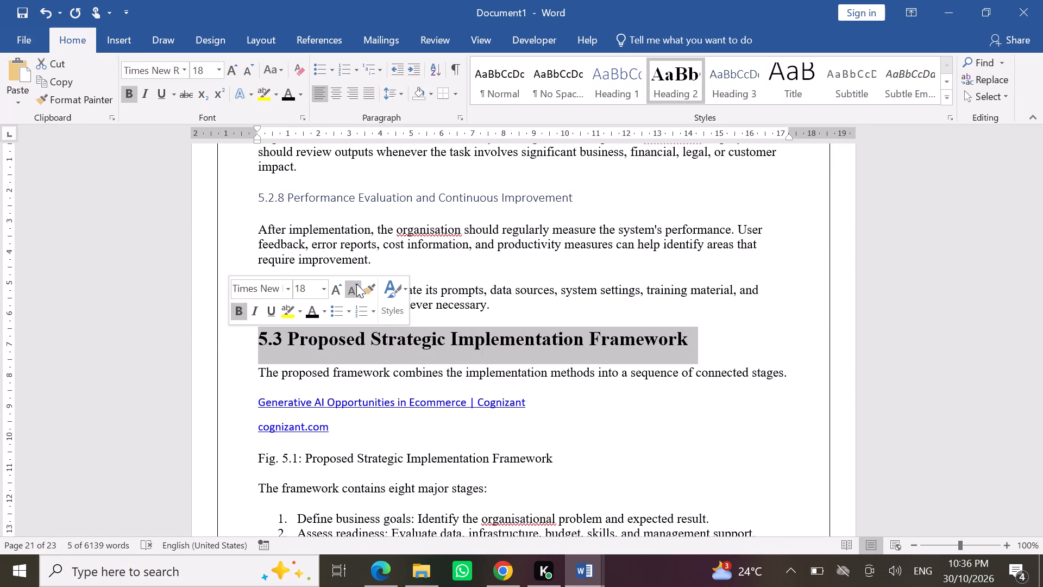
pyautogui.tripleClick(356, 284)
pyautogui.scroll(2, 374, 230)
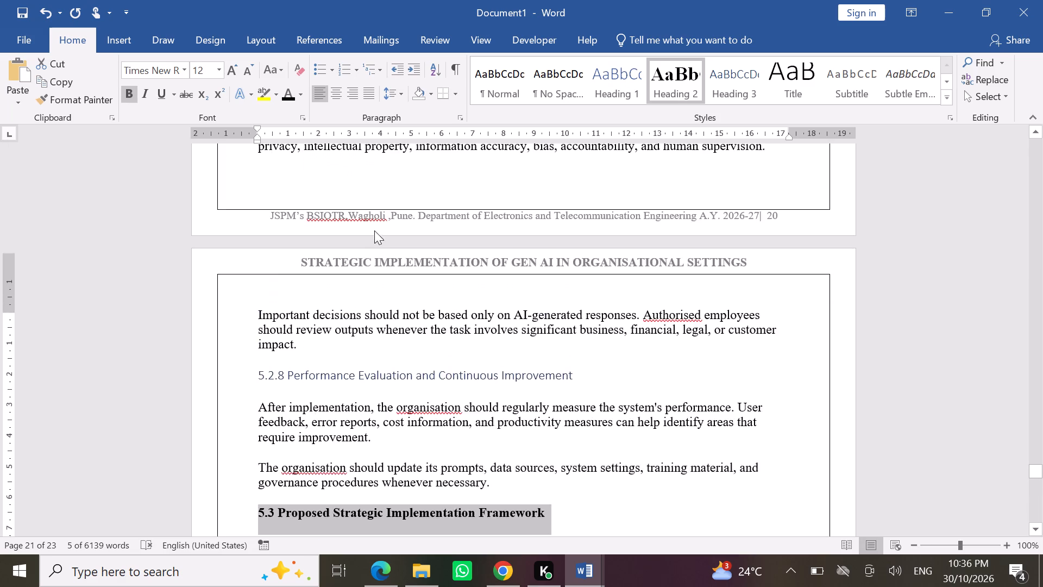
pyautogui.scroll(4, 374, 230)
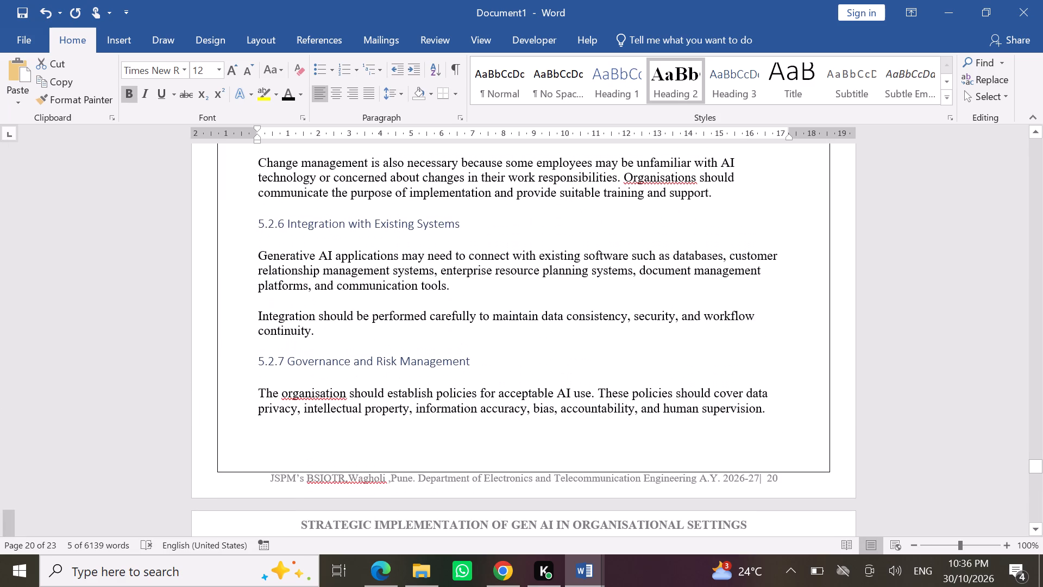
# Make the subheadings 5.2.7 Governance and Risk Management, 5.2.6 Integration with Existing Systems and 5.2.5 Employee Training and Change Management bold and black.
pyautogui.click(236, 360)
pyautogui.click(246, 336)
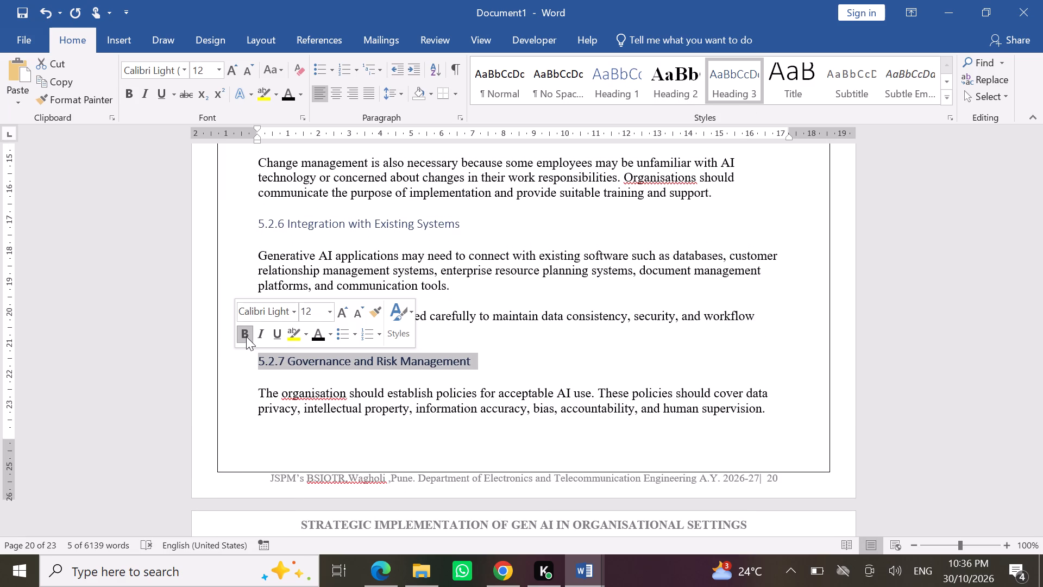
pyautogui.click(317, 335)
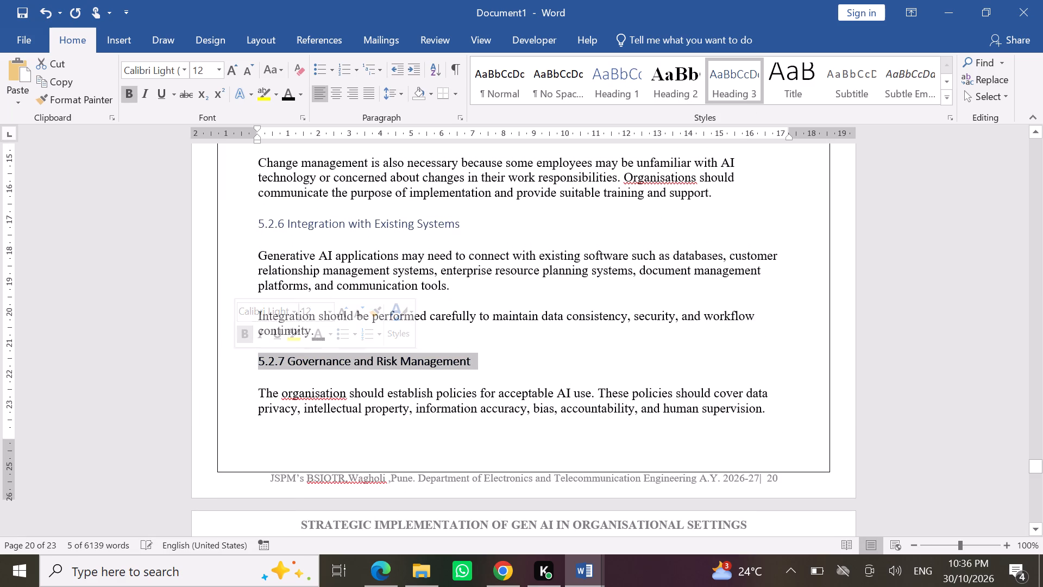
pyautogui.scroll(1, 422, 249)
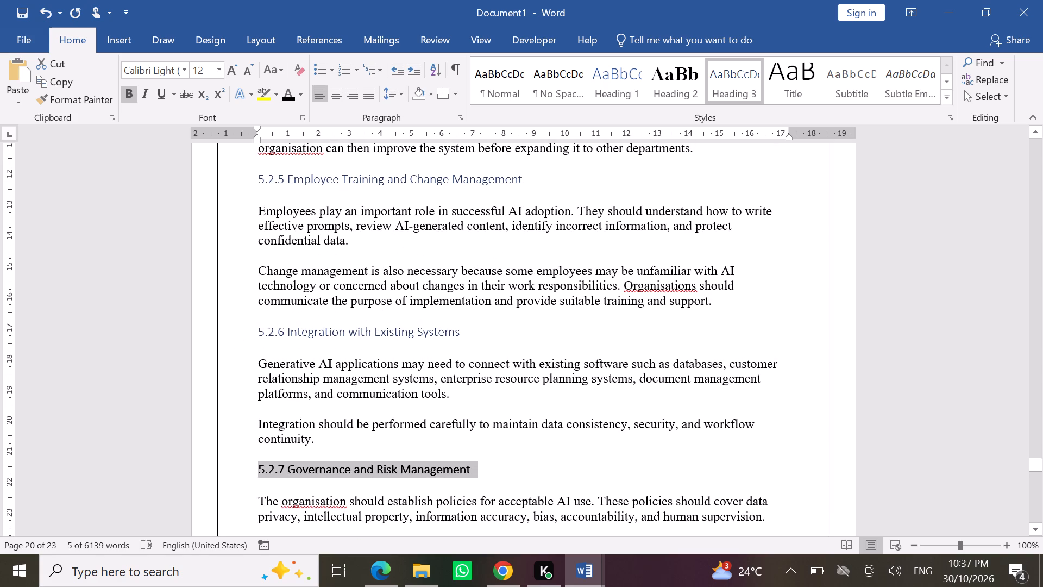
pyautogui.click(235, 330)
pyautogui.click(241, 302)
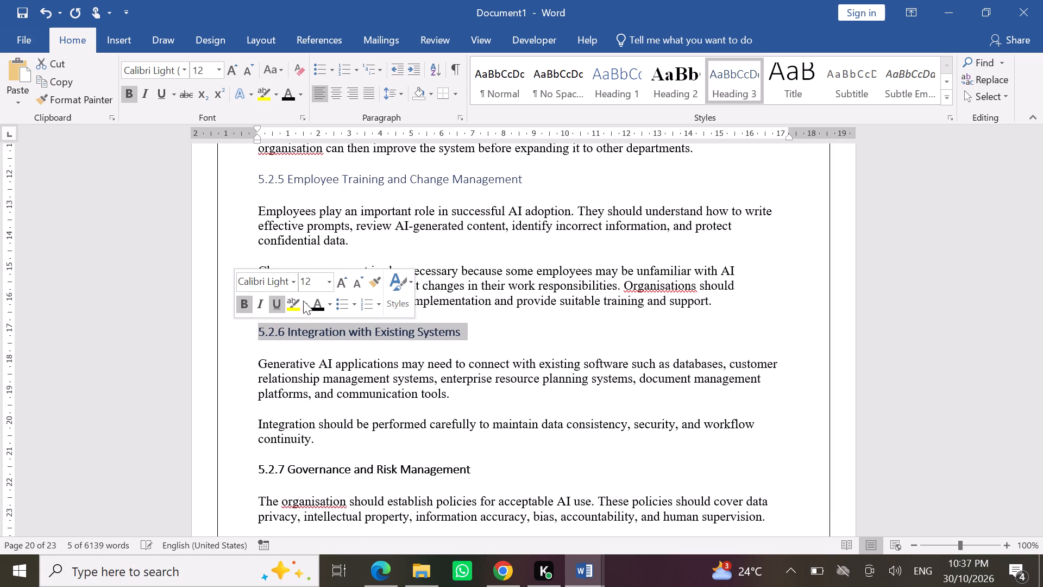
pyautogui.click(318, 302)
pyautogui.scroll(1, 362, 228)
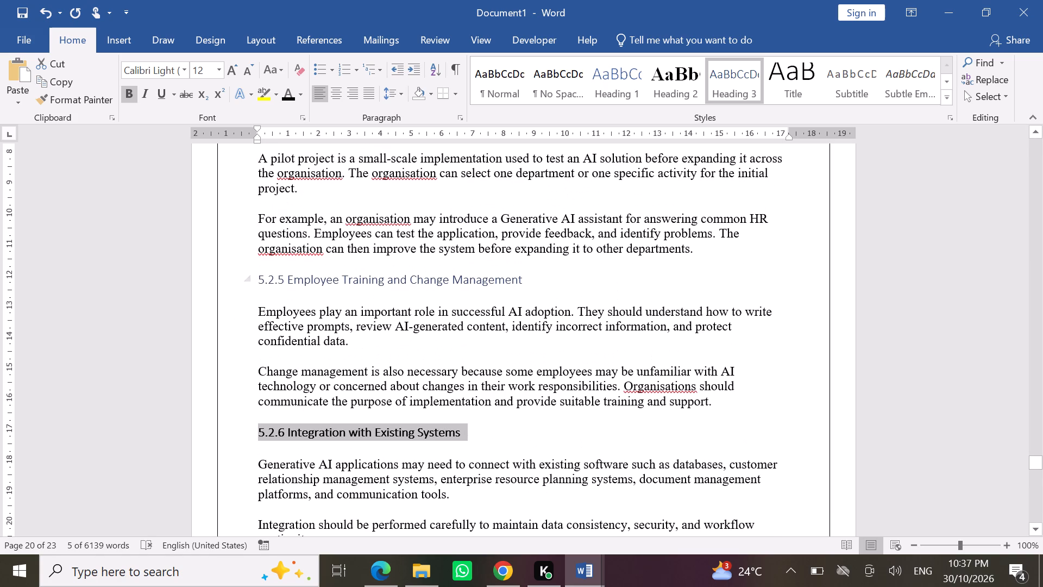
pyautogui.click(231, 279)
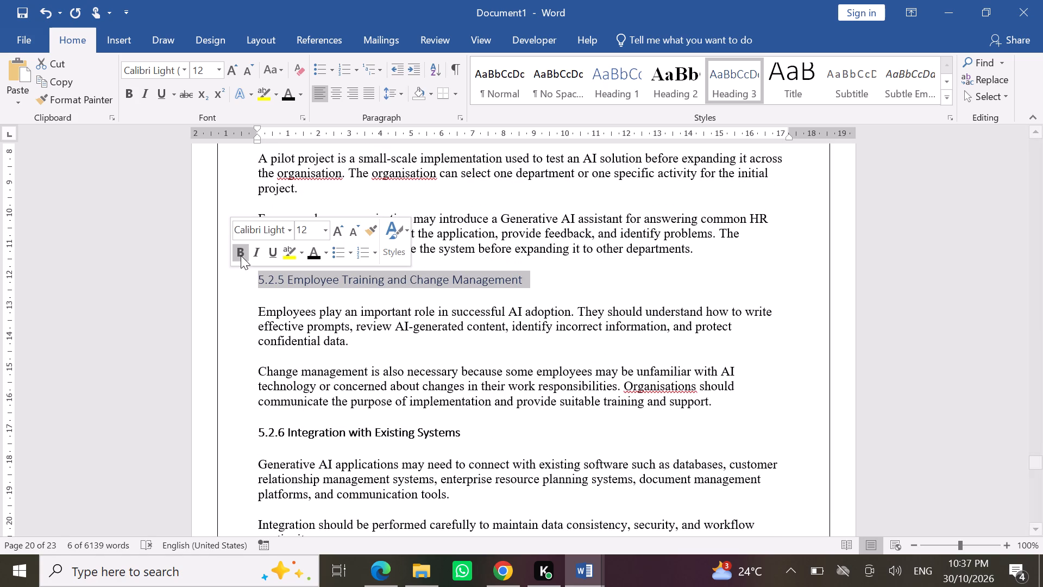
pyautogui.click(241, 255)
pyautogui.click(317, 251)
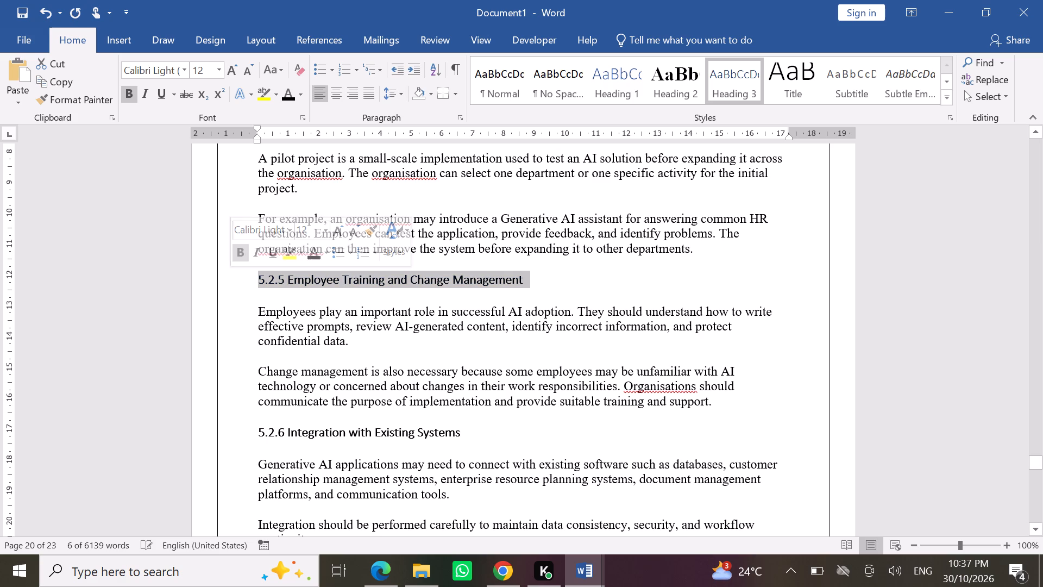
# Make the subheadings 5.2.4 Pilot Project Development and 5.2.3 Selection of Appropriate AI Tools bold with black text.
pyautogui.scroll(2, 441, 310)
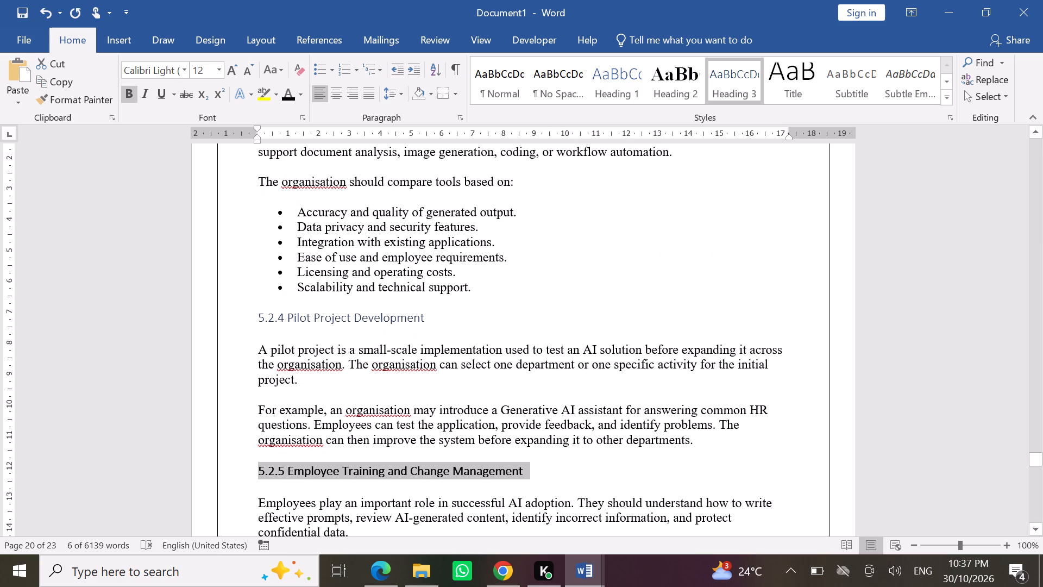
pyautogui.click(233, 313)
pyautogui.click(239, 283)
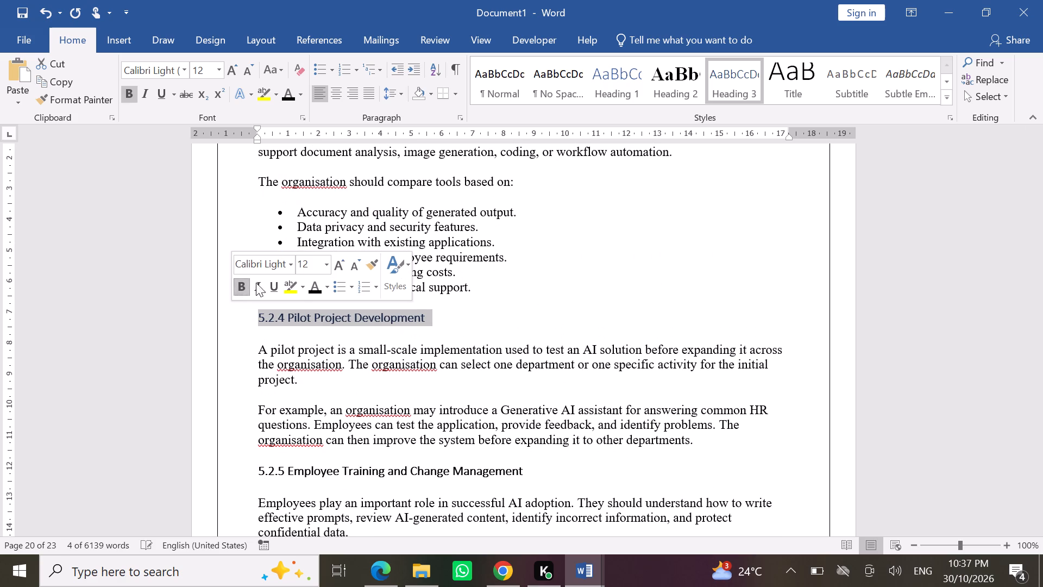
pyautogui.click(328, 288)
pyautogui.click(314, 289)
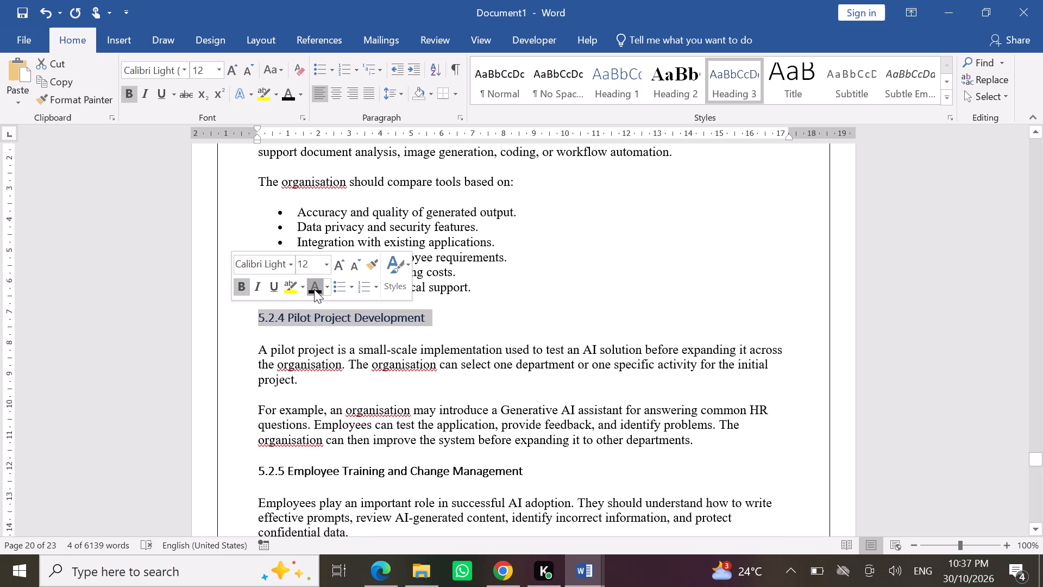
pyautogui.scroll(2, 303, 339)
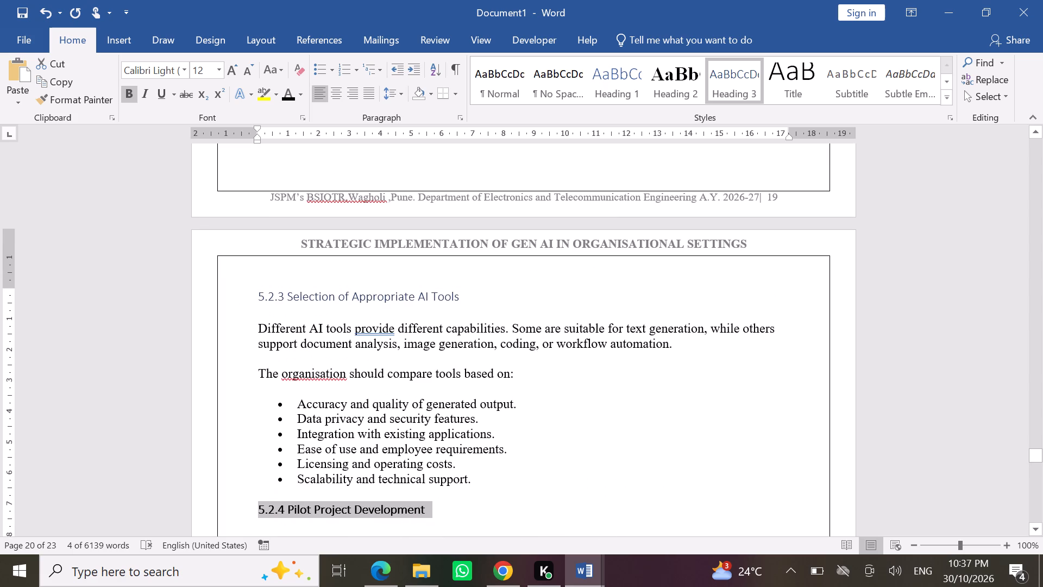
pyautogui.click(232, 295)
pyautogui.click(239, 268)
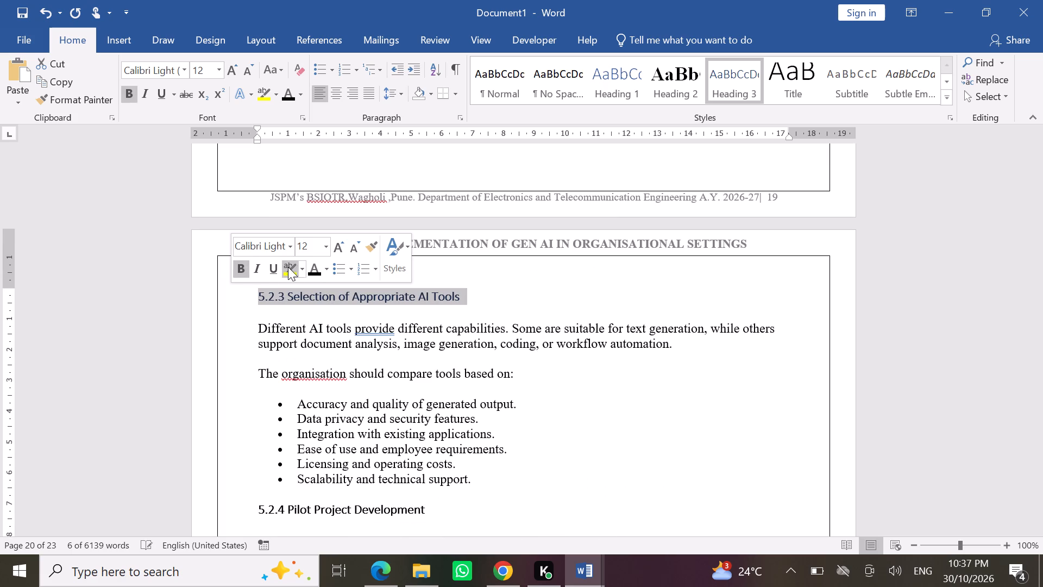
pyautogui.click(316, 270)
# Make the subheadings 5.2.2 Assessment of Organisational Readiness and 5.2.1 Identification of Business Objectives bold with black text.
pyautogui.scroll(2, 322, 319)
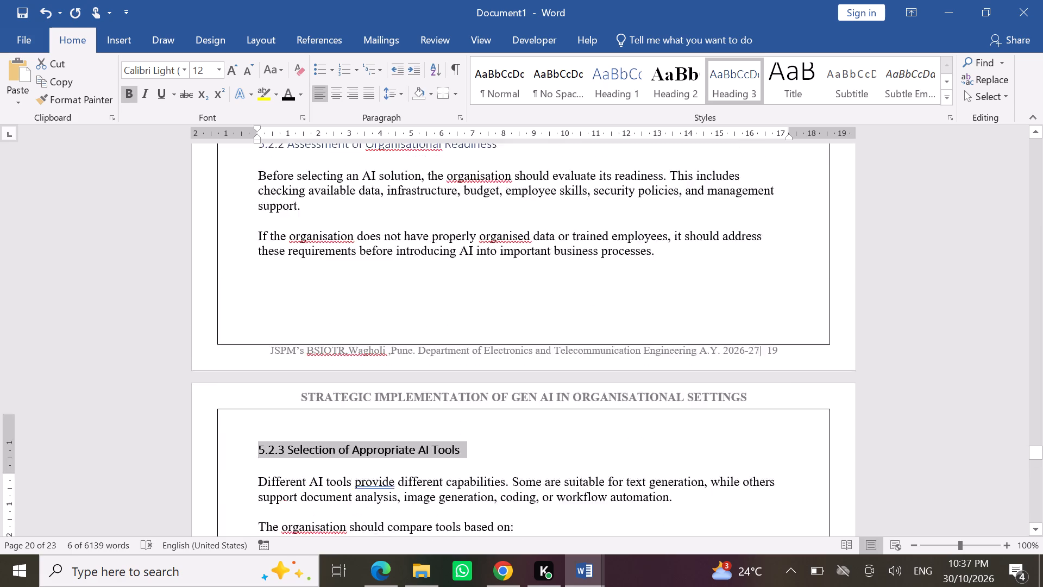
pyautogui.scroll(1, 322, 319)
pyautogui.click(234, 273)
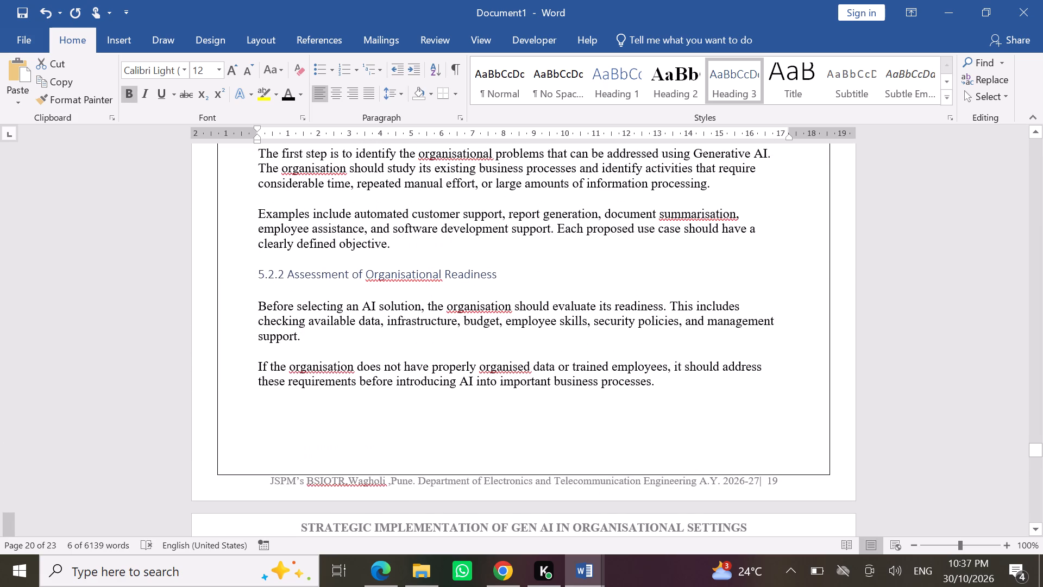
pyautogui.click(241, 248)
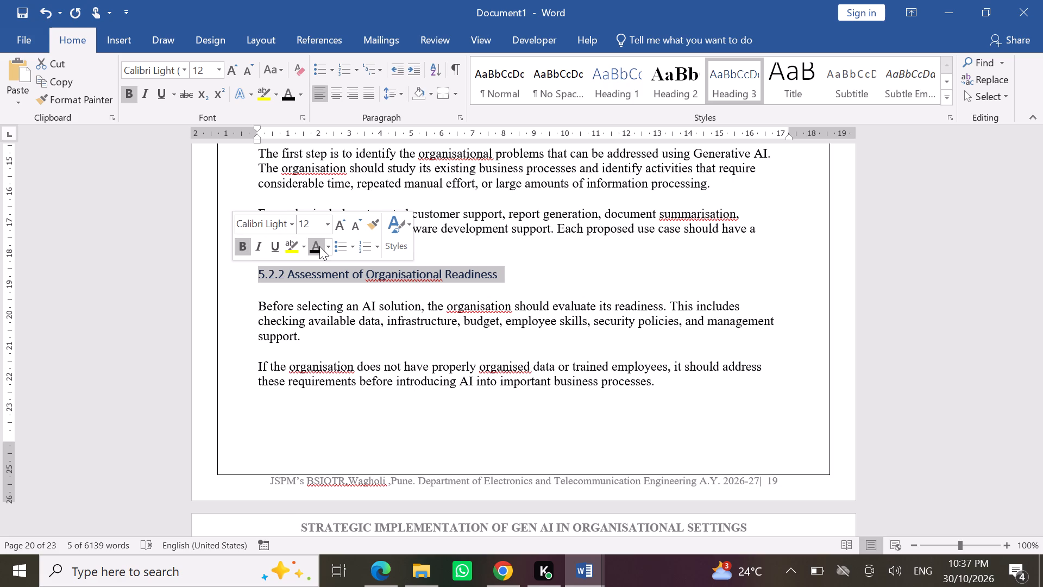
pyautogui.click(319, 246)
pyautogui.scroll(2, 324, 299)
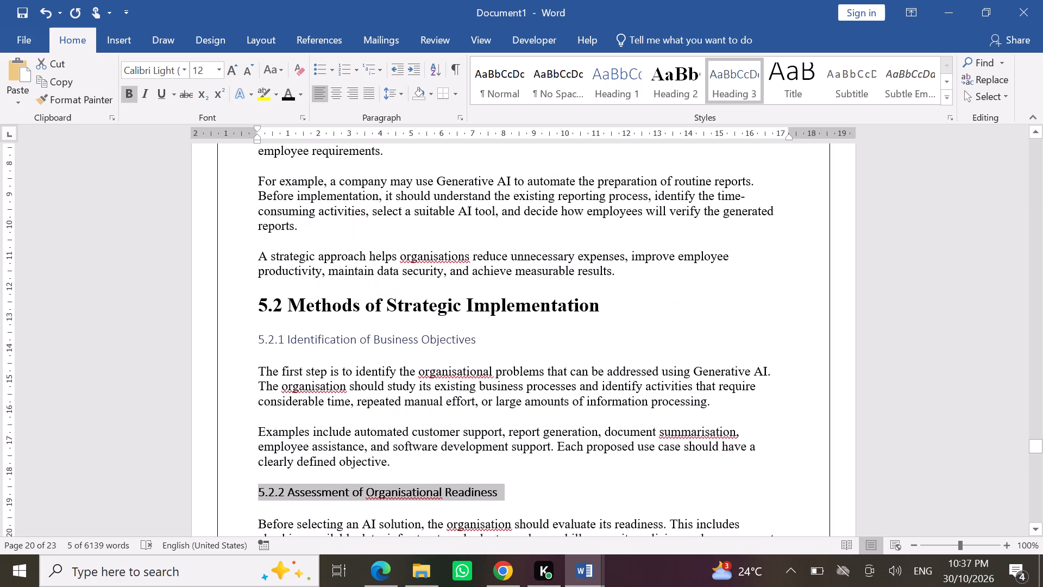
pyautogui.click(235, 339)
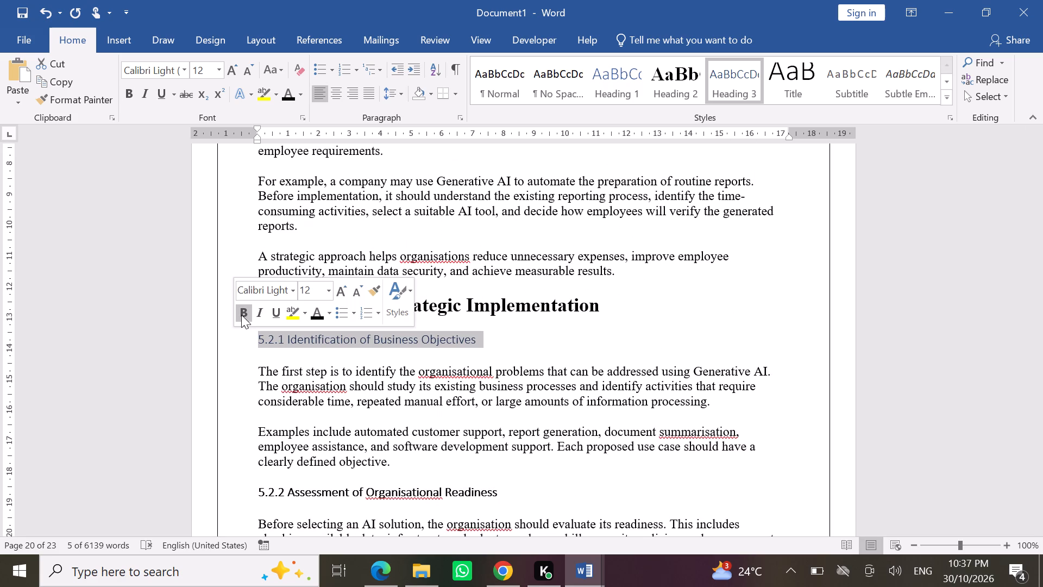
pyautogui.click(241, 315)
pyautogui.click(316, 317)
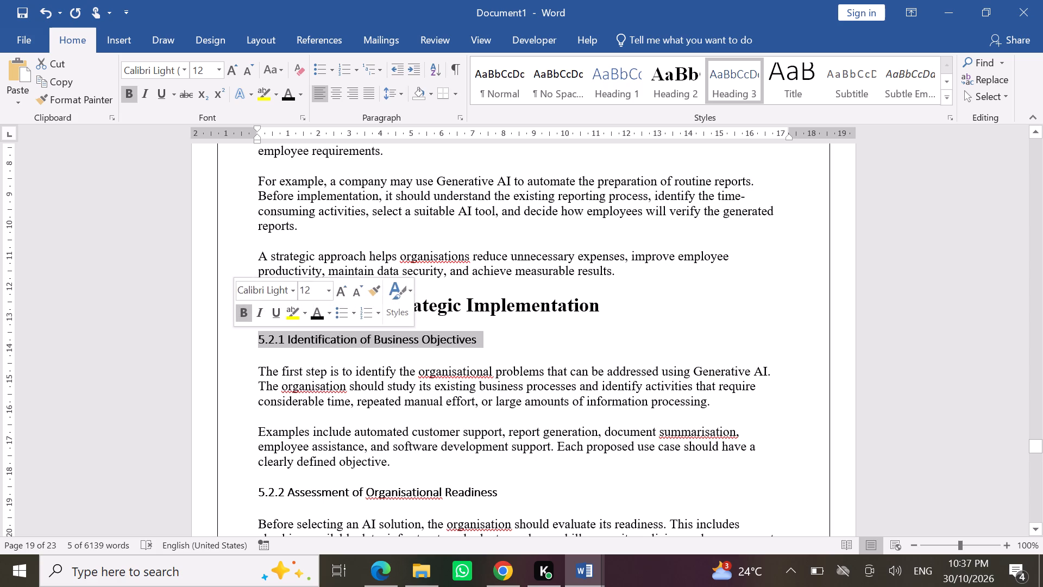
pyautogui.click(315, 319)
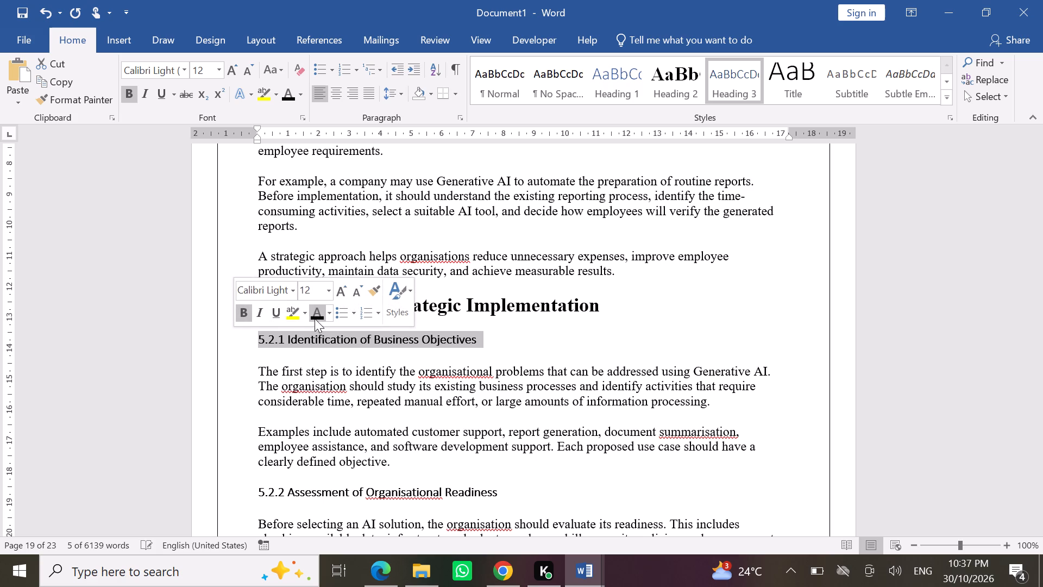
# Reduce the headings 5.2 Methods of Strategic Implementation and 5.1 Need for Strategic Implementation to 12 pt.
pyautogui.click(202, 297)
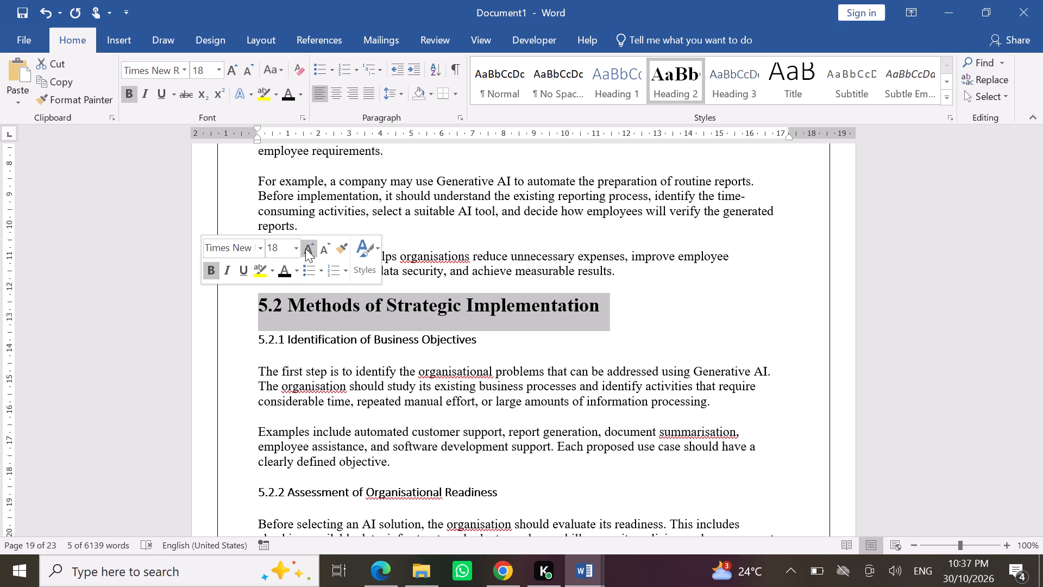
pyautogui.tripleClick(321, 247)
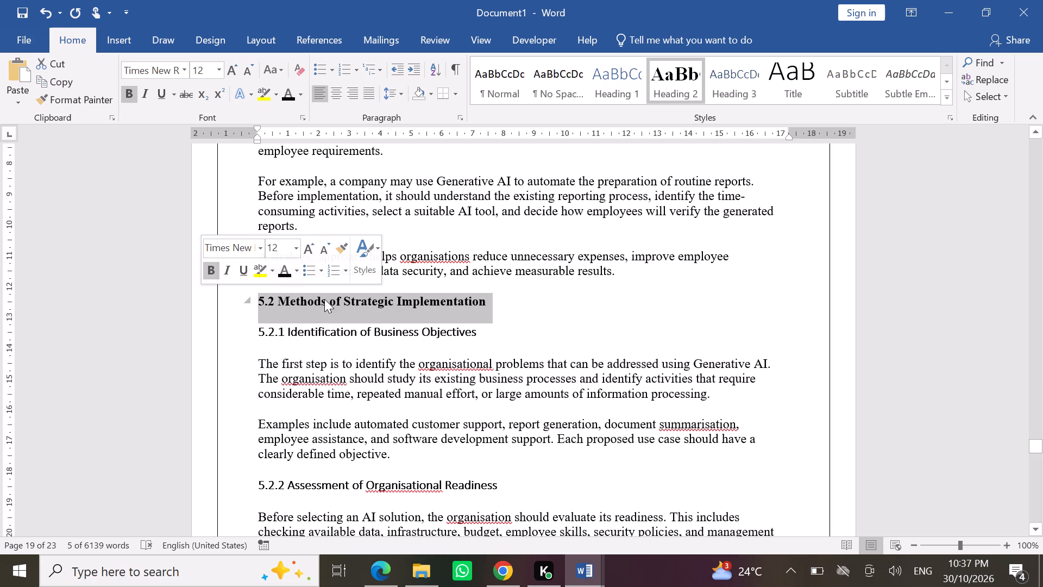
pyautogui.scroll(3, 324, 299)
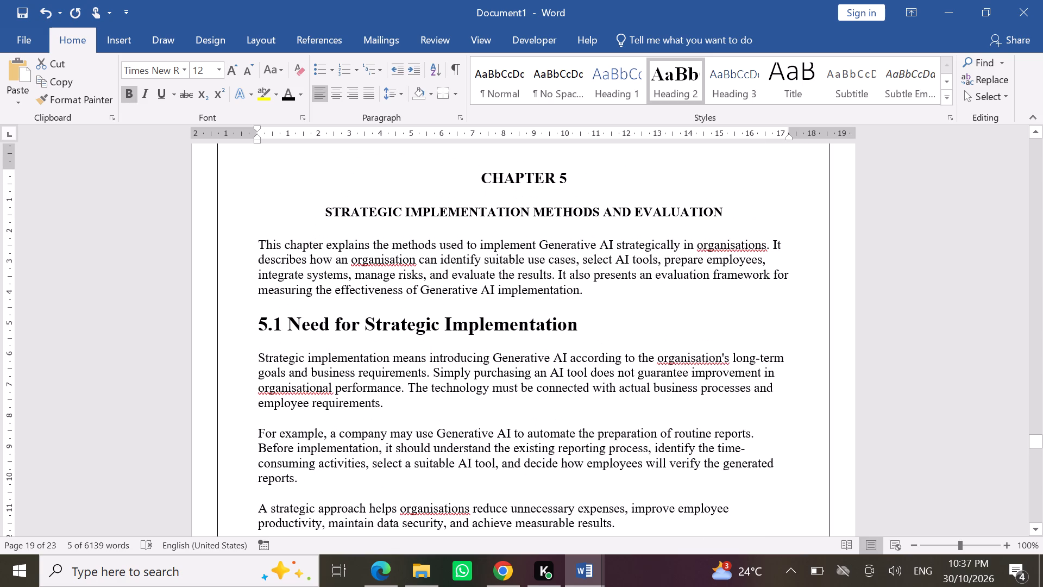
pyautogui.click(218, 324)
pyautogui.doubleClick(335, 280)
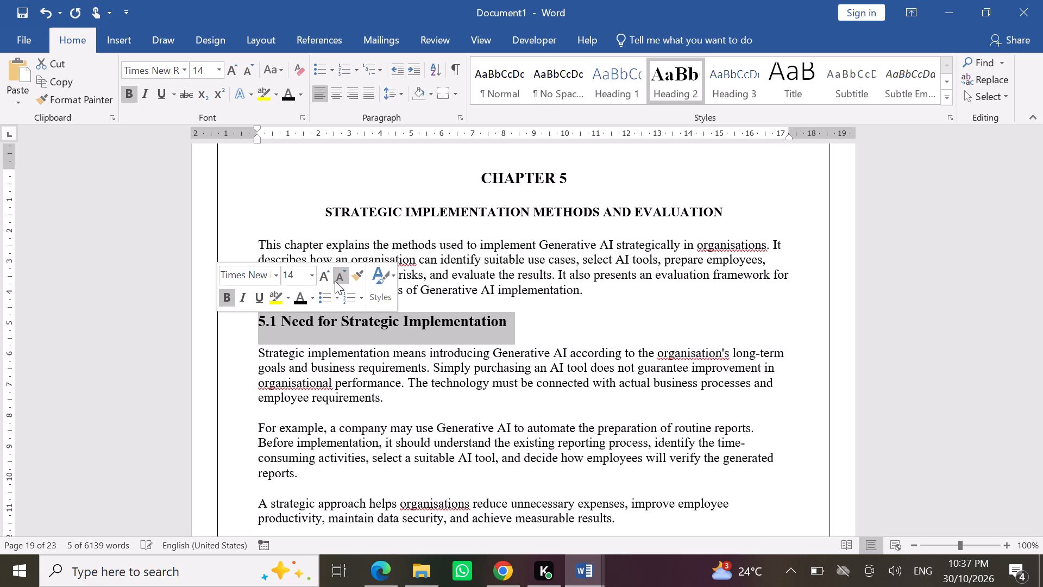
pyautogui.click(335, 280)
# Make the subheading 5.2.8 Performance Evaluation and Continuous Improvement bold with black text.
pyautogui.scroll(-2, 340, 358)
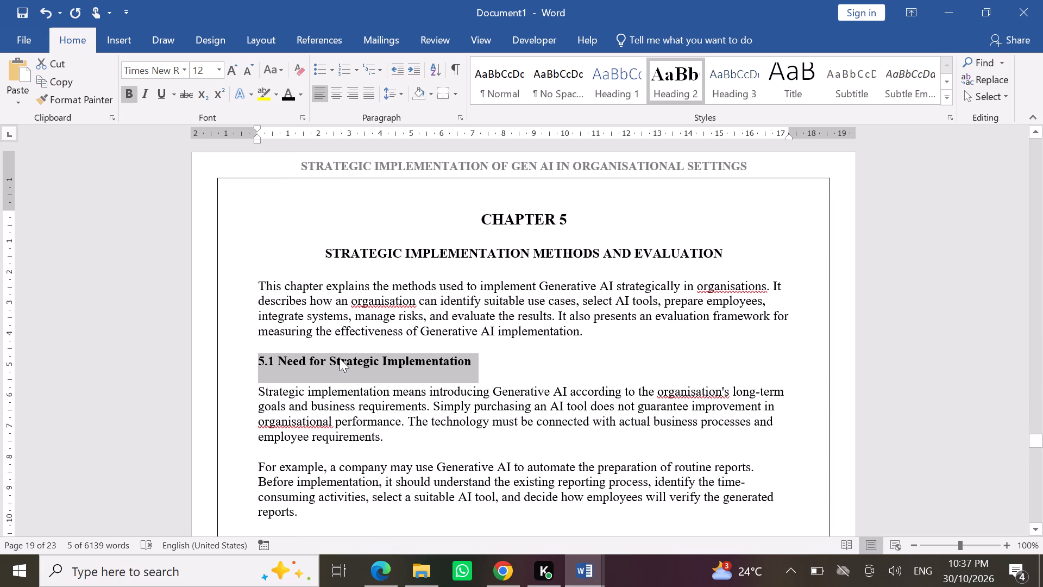
pyautogui.scroll(-3, 340, 358)
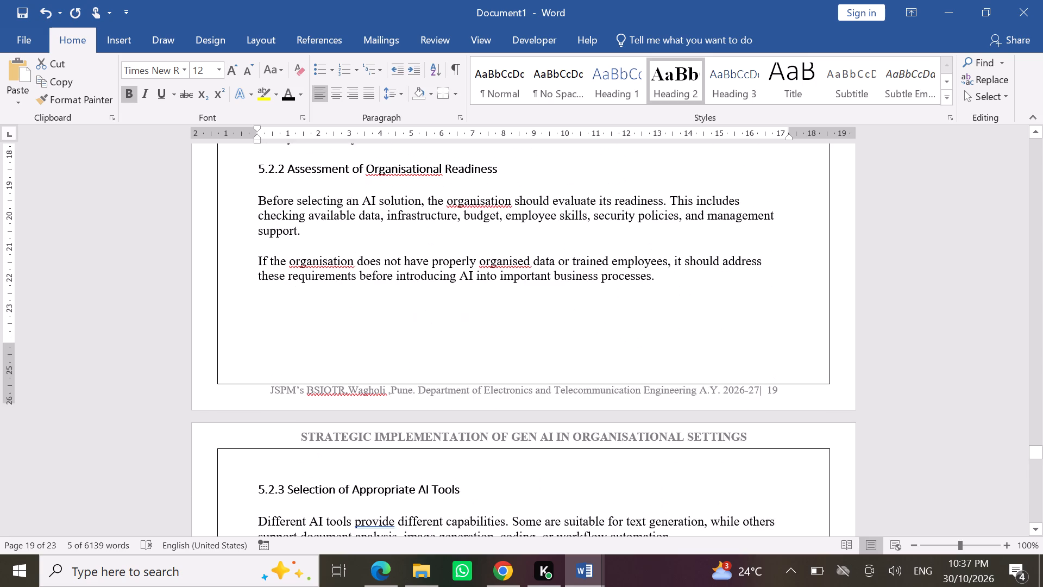
pyautogui.scroll(-7, 340, 358)
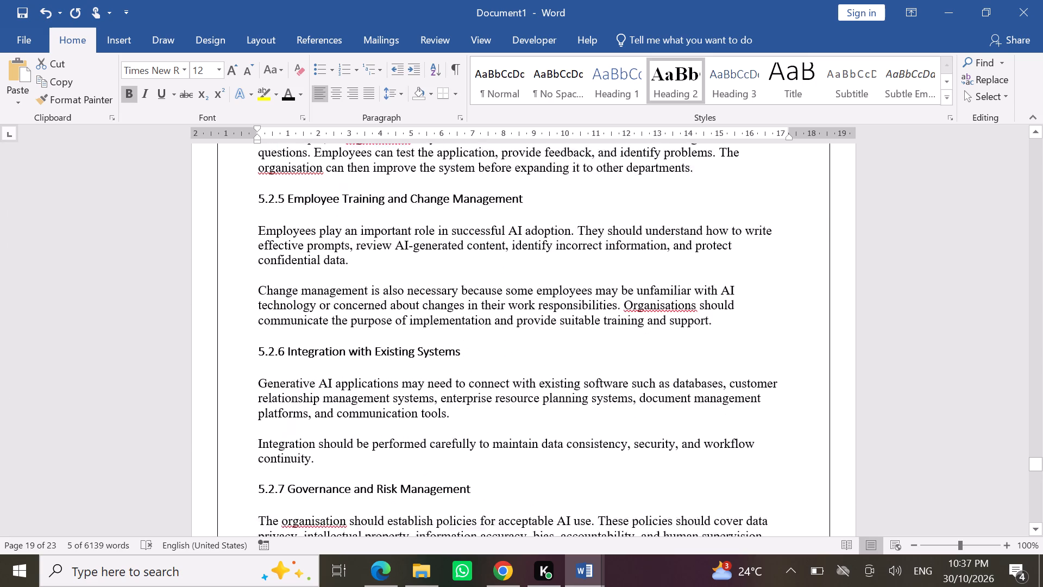
pyautogui.scroll(-5, 340, 358)
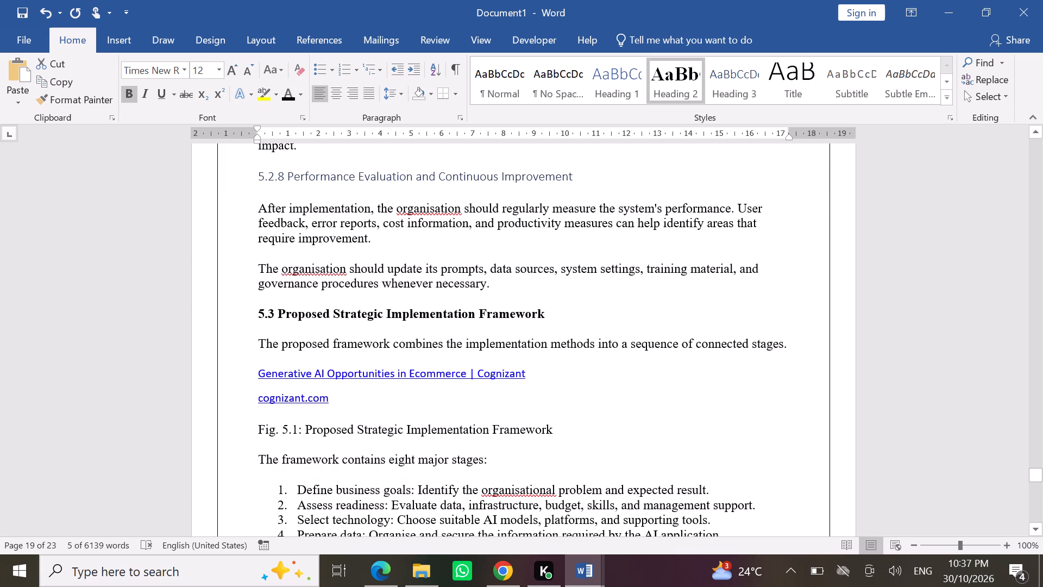
pyautogui.click(233, 172)
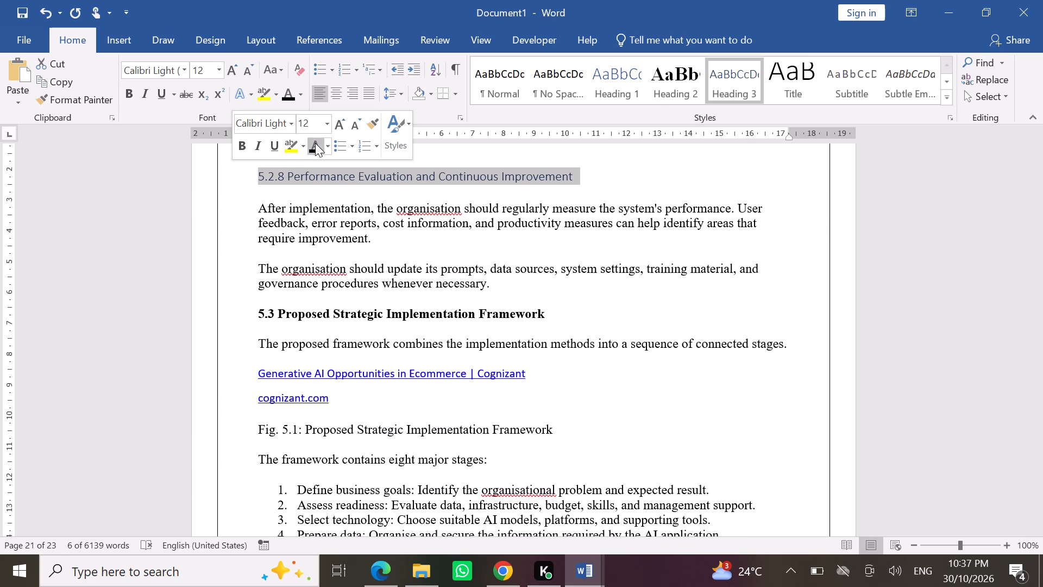
pyautogui.click(315, 143)
pyautogui.click(231, 141)
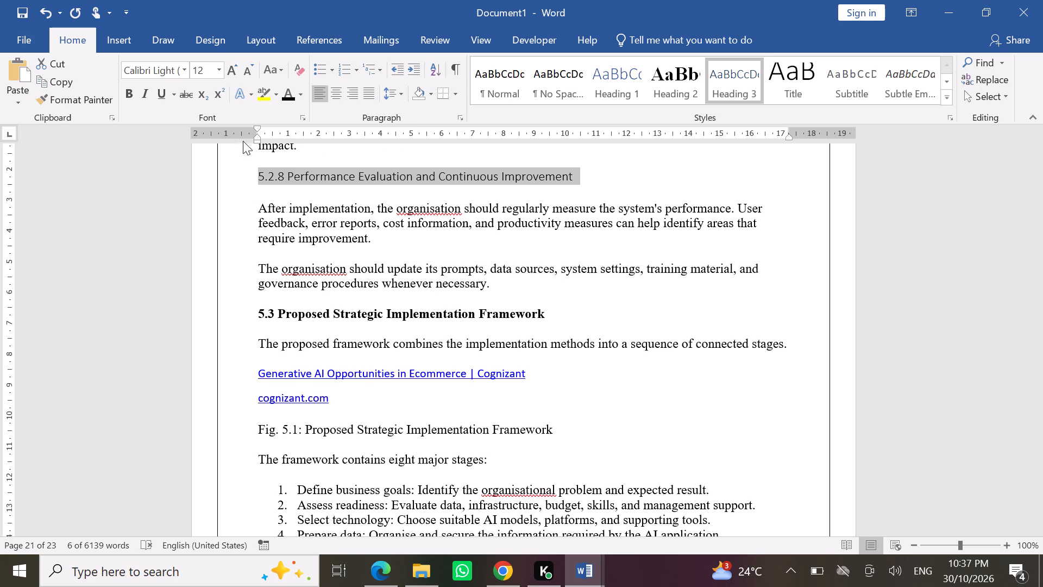
pyautogui.click(122, 85)
pyautogui.click(131, 89)
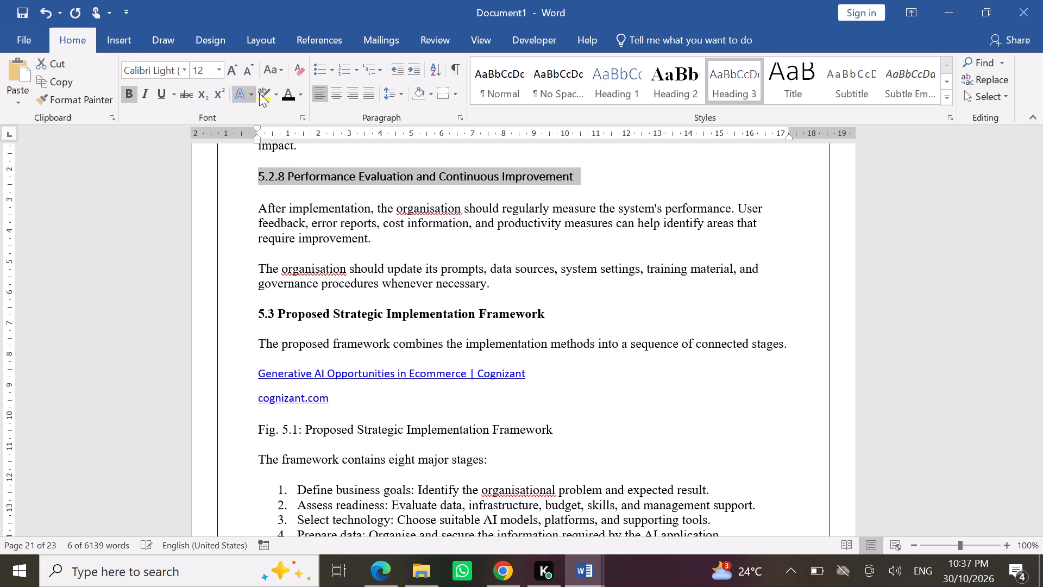
pyautogui.click(295, 93)
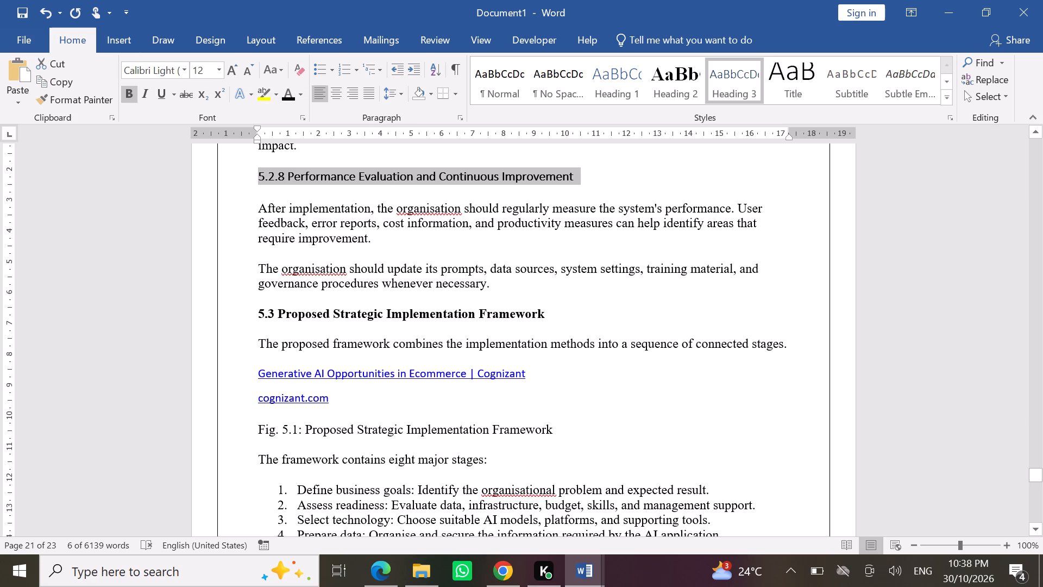
# Reduce the heading 5.4 Evaluation Metrics for GenAI Implementation to 12 pt.
pyautogui.scroll(4, 296, 198)
pyautogui.scroll(-1, 296, 198)
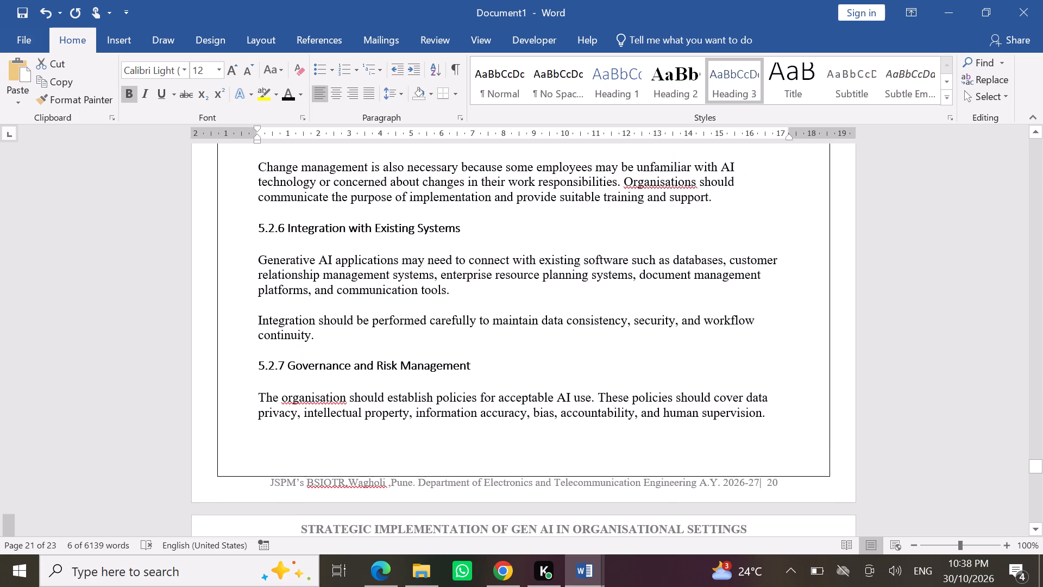
pyautogui.scroll(-4, 296, 198)
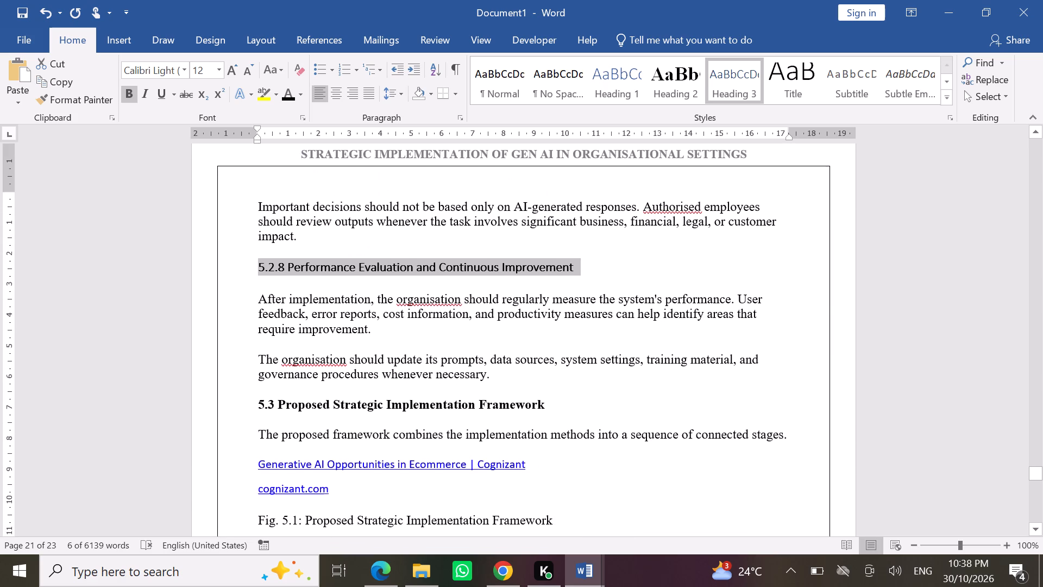
pyautogui.scroll(-3, 296, 198)
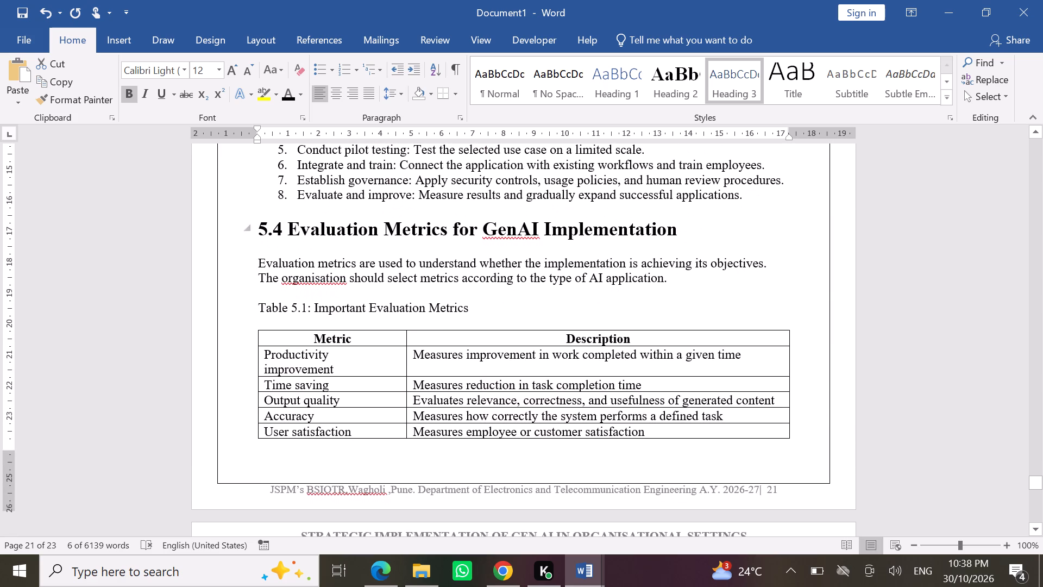
pyautogui.click(208, 228)
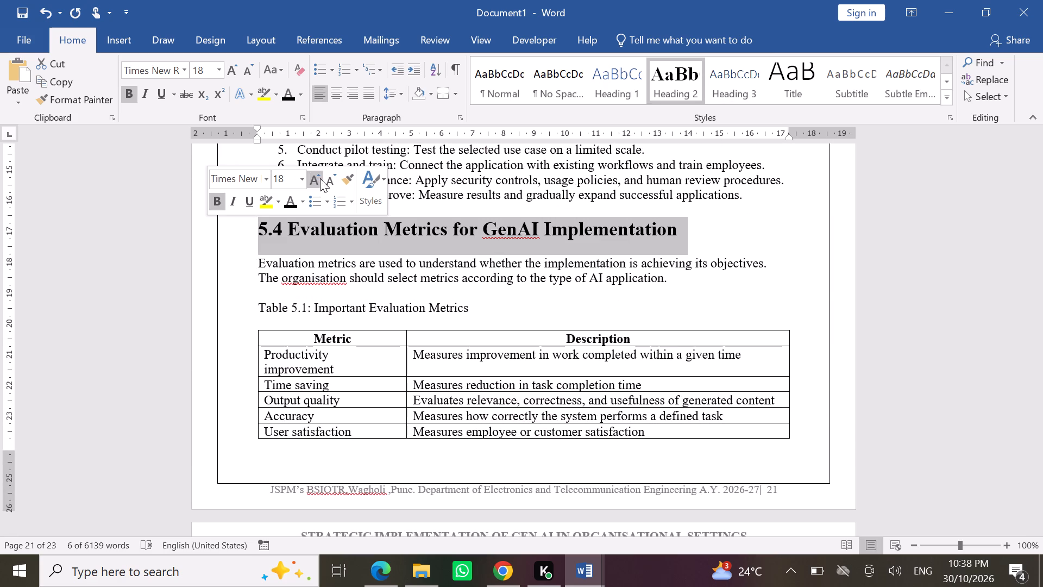
pyautogui.doubleClick(327, 180)
pyautogui.click(327, 180)
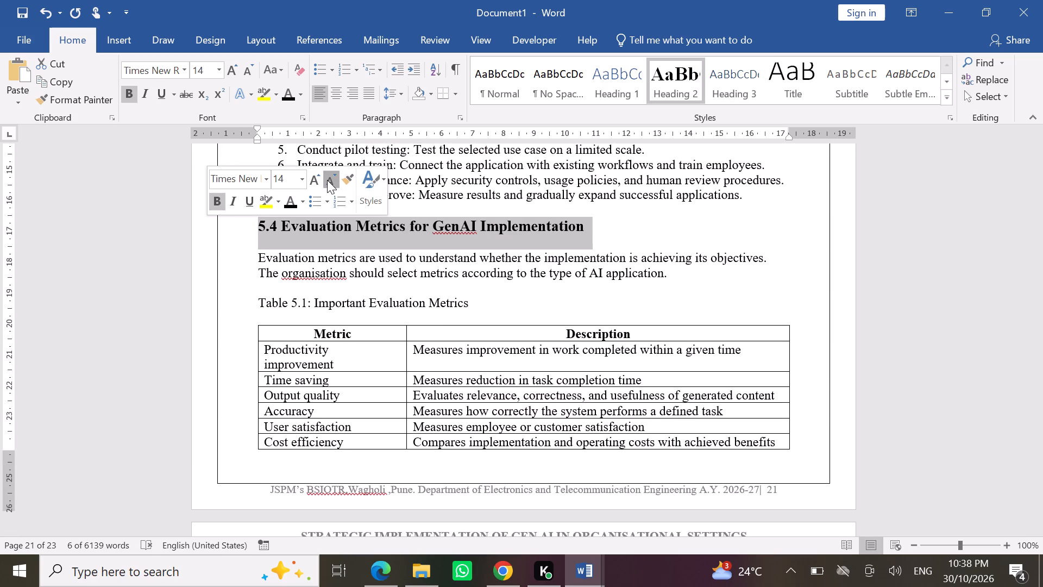
# Look through the rest of Chapter 5 to its end, checking the section headings, and go back to the chapter's opening.
pyautogui.scroll(-3, 356, 269)
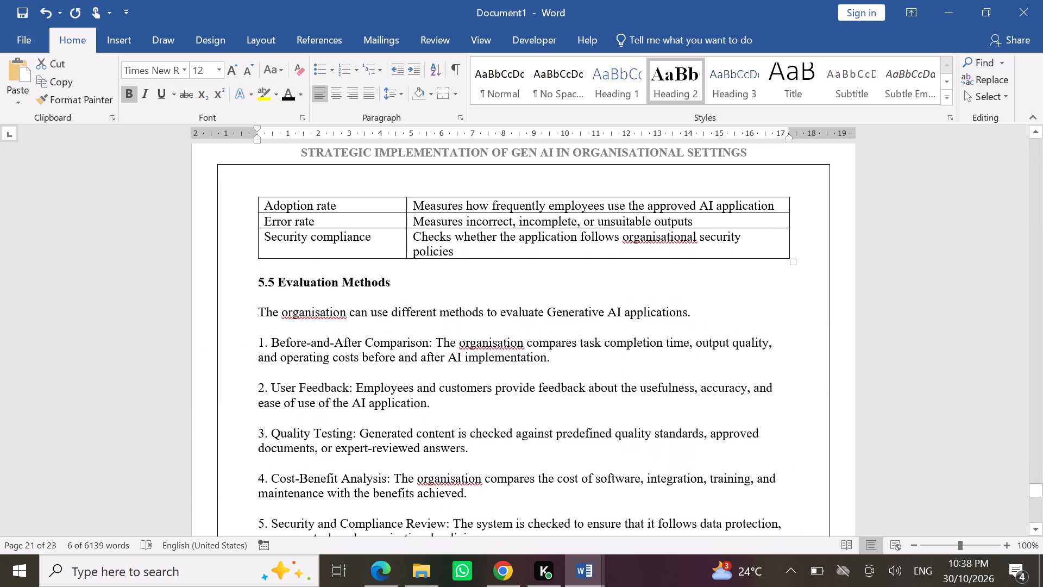
pyautogui.scroll(-5, 356, 269)
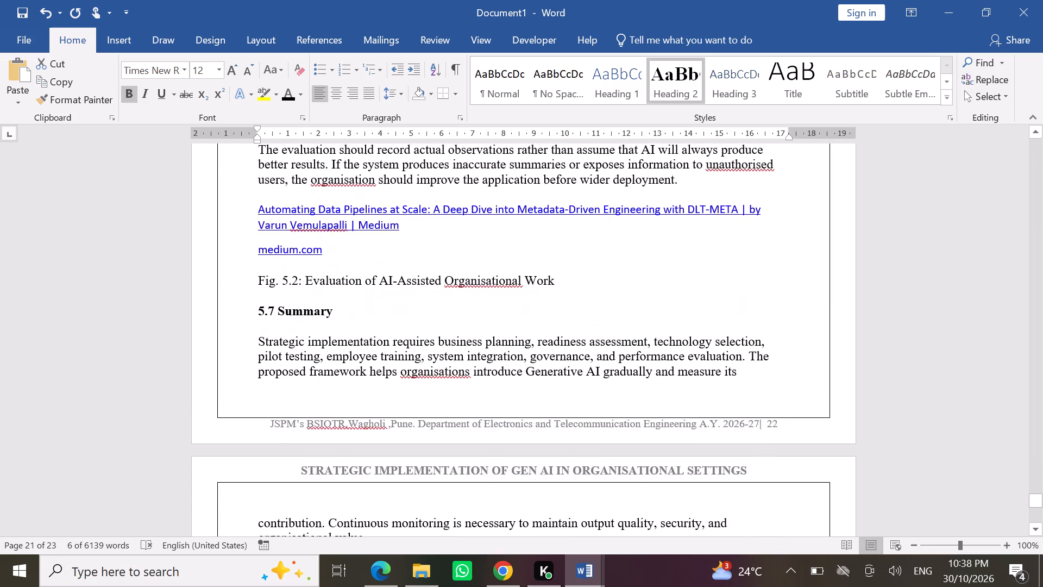
pyautogui.scroll(-3, 356, 269)
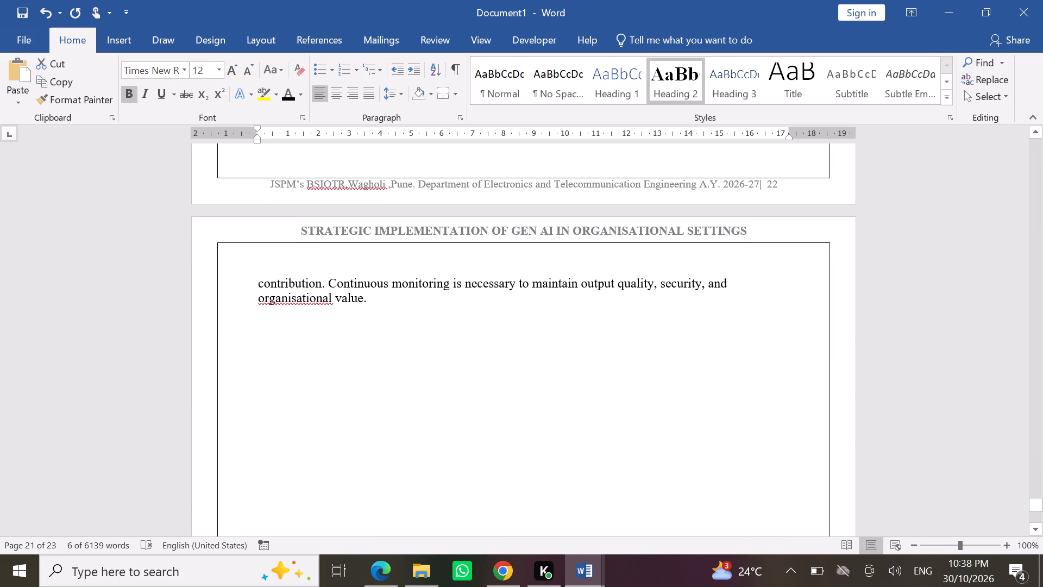
pyautogui.click(380, 313)
pyautogui.scroll(8, 380, 313)
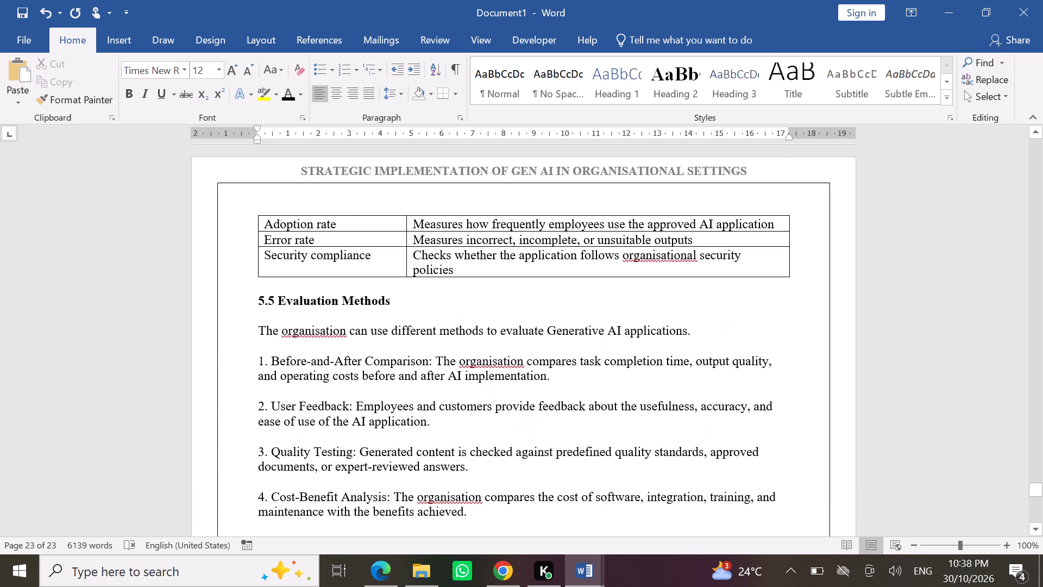
pyautogui.scroll(11, 380, 313)
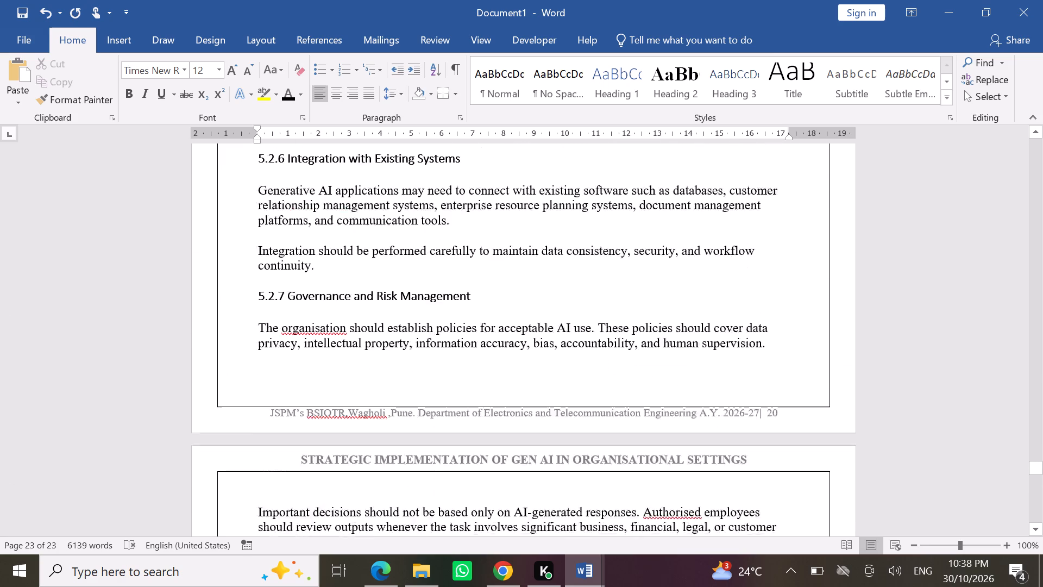
pyautogui.scroll(9, 380, 313)
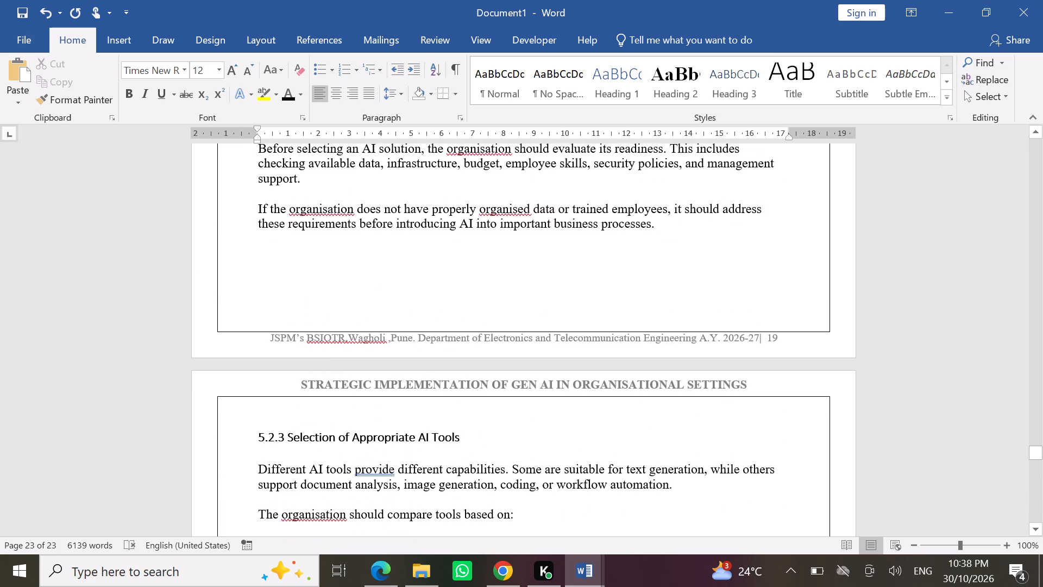
pyautogui.scroll(5, 380, 313)
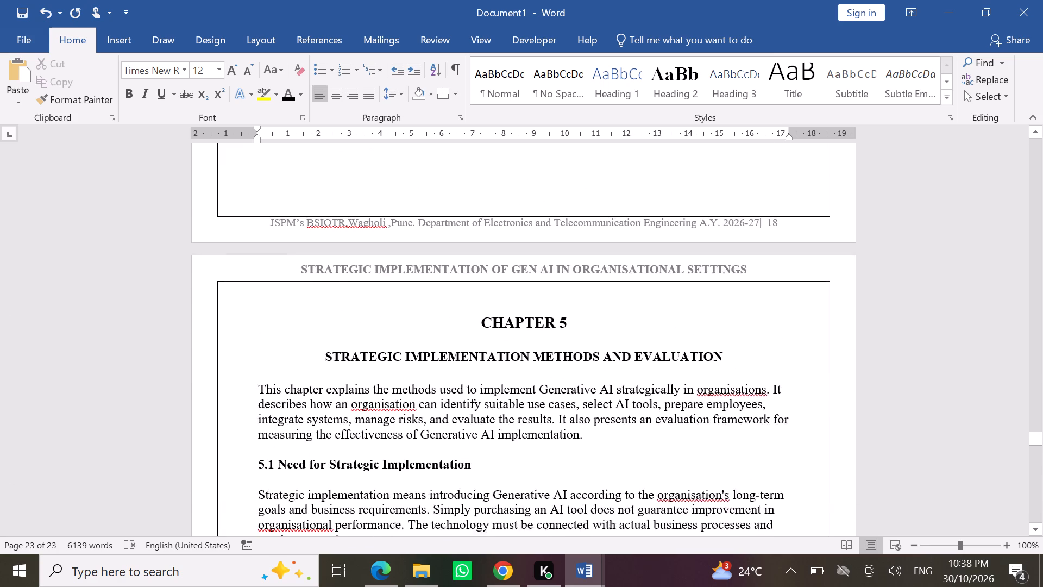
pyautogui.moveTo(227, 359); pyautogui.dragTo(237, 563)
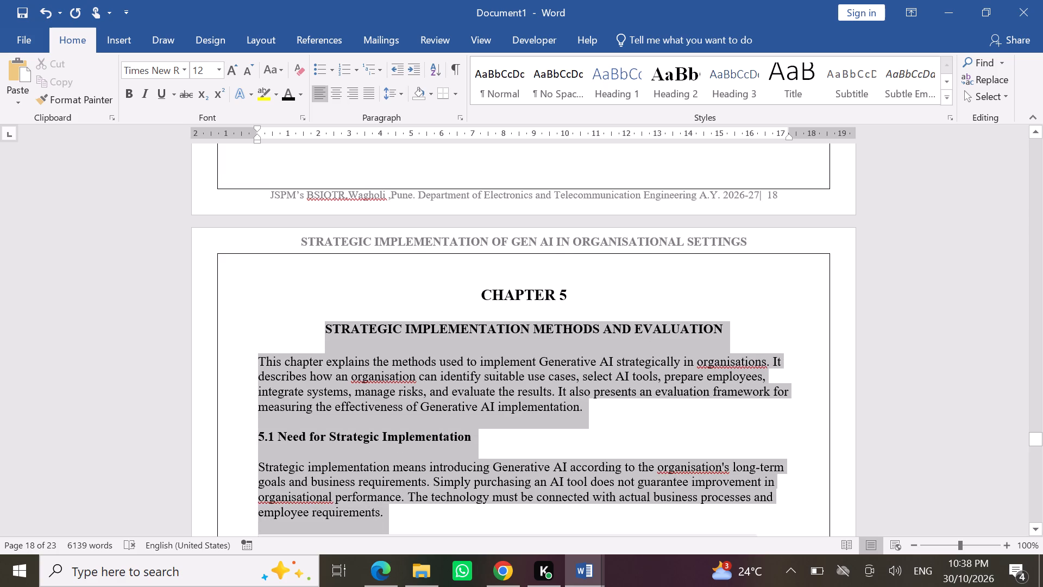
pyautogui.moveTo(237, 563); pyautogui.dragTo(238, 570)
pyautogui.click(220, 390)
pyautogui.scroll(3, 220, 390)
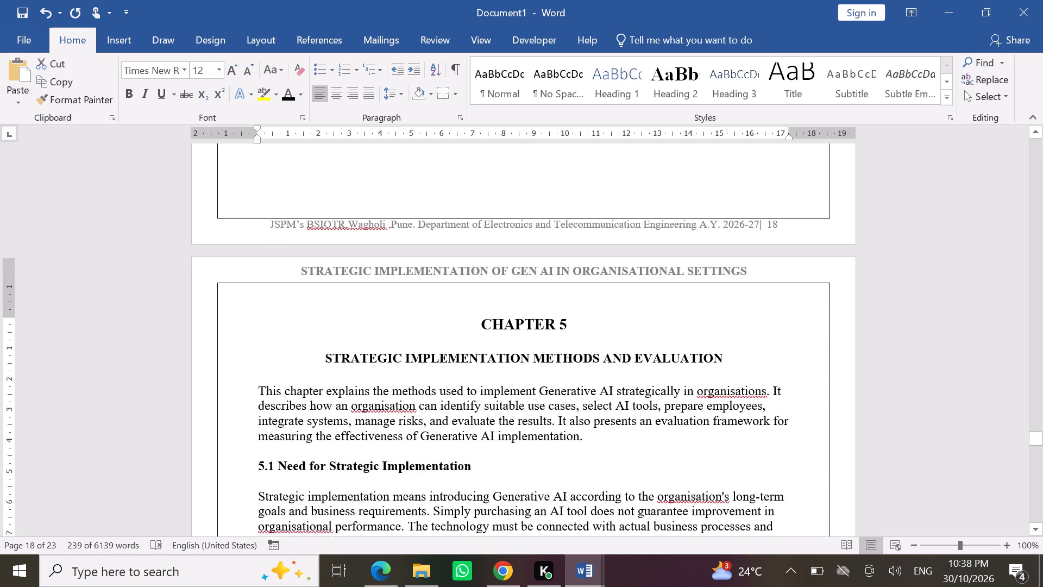
# Justify the Chapter 5 body text through to the document's end and set it in Times New Roman at 12 pt.
pyautogui.scroll(2, 220, 390)
pyautogui.moveTo(241, 449); pyautogui.dragTo(242, 586)
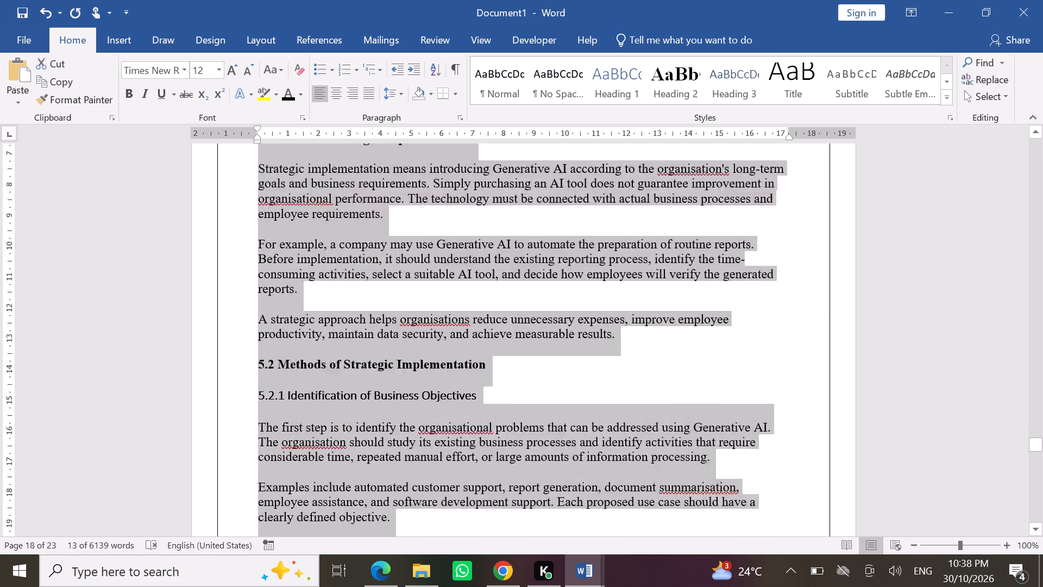
pyautogui.moveTo(242, 586); pyautogui.dragTo(244, 573)
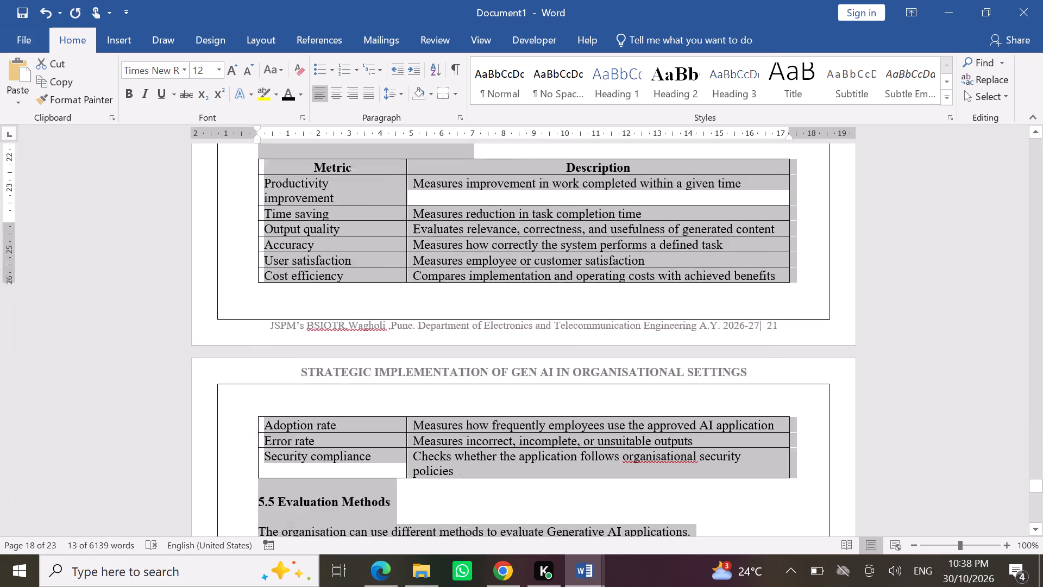
pyautogui.moveTo(244, 573); pyautogui.dragTo(292, 208)
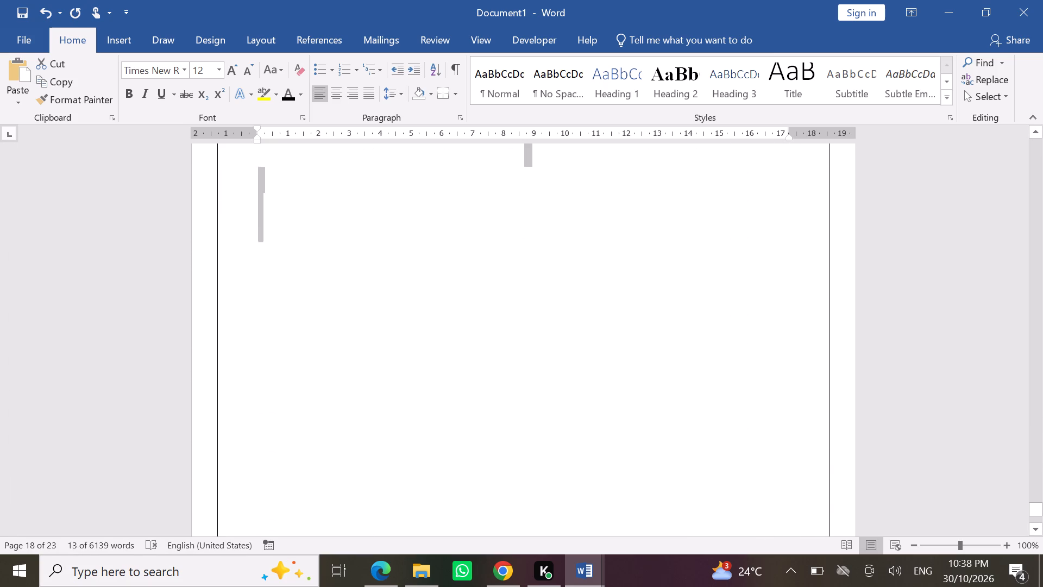
pyautogui.moveTo(292, 208); pyautogui.dragTo(292, 200)
pyautogui.click(375, 93)
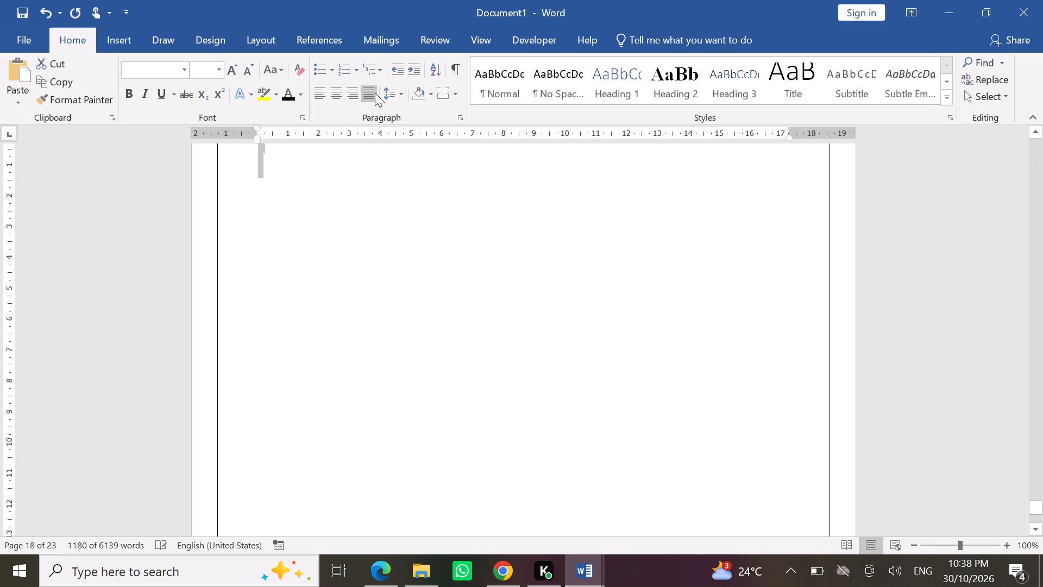
pyautogui.click(184, 76)
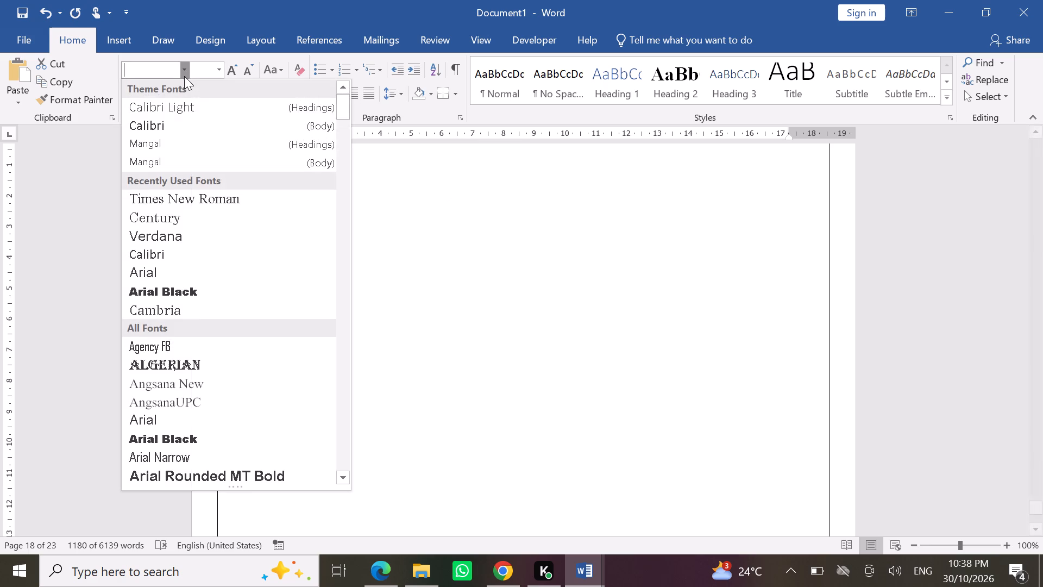
pyautogui.click(212, 197)
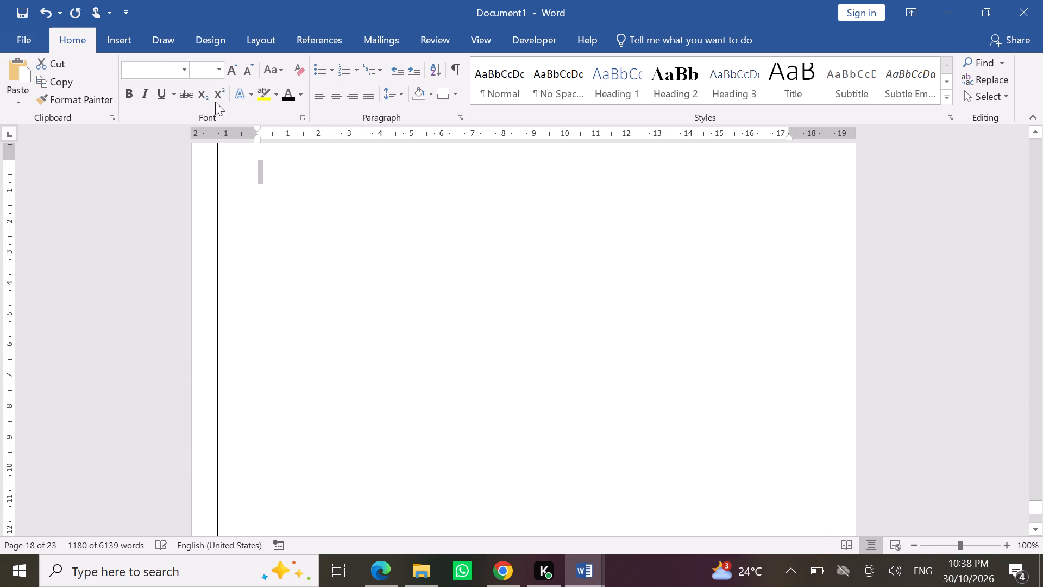
pyautogui.click(217, 72)
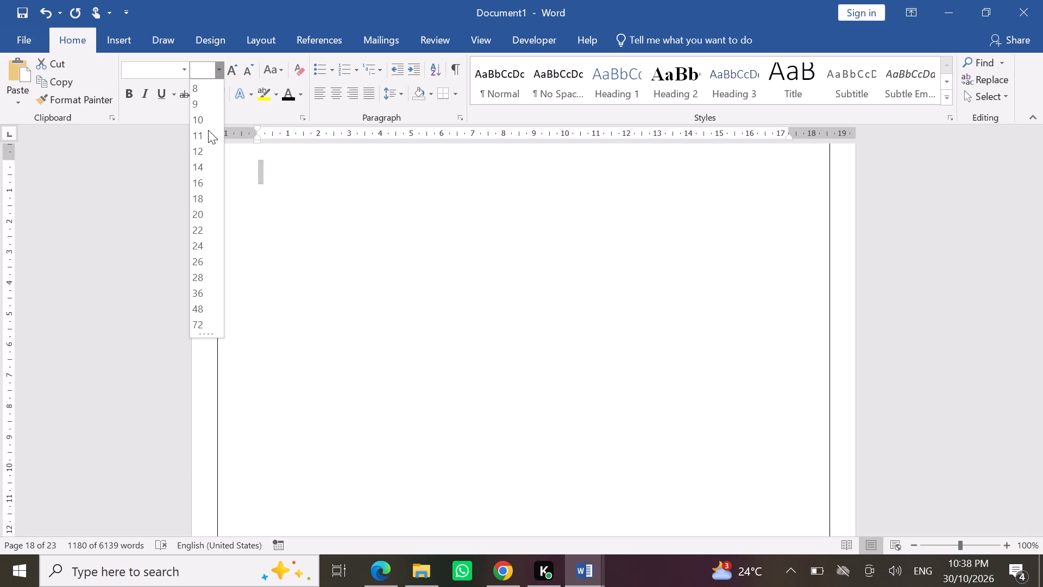
pyautogui.click(205, 145)
pyautogui.click(347, 223)
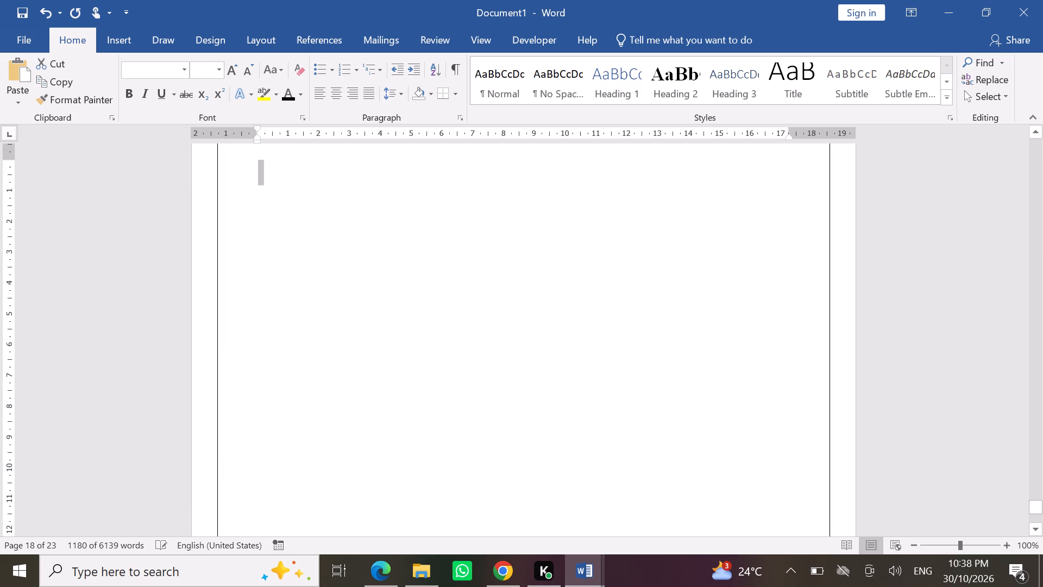
# Check the alignment and layout of the reformatted Chapter 5 text from section 5.4 to the end.
pyautogui.scroll(8, 347, 223)
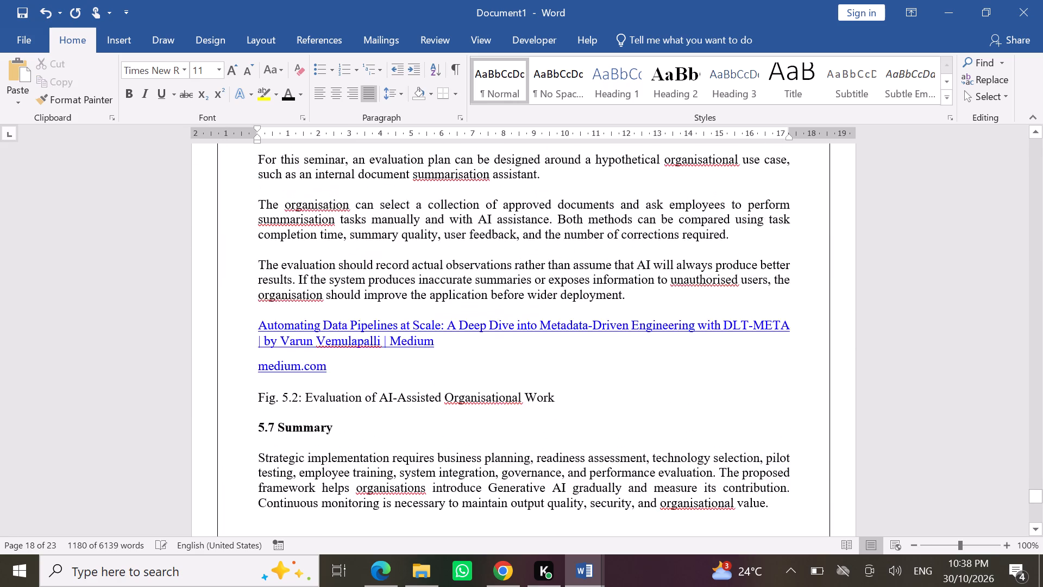
pyautogui.scroll(4, 347, 223)
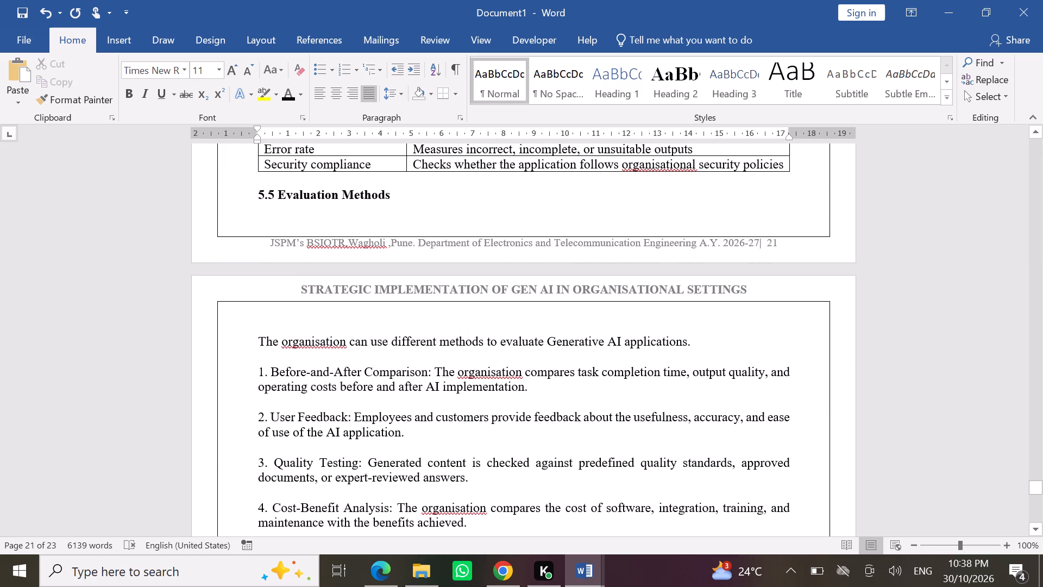
pyautogui.scroll(3, 438, 260)
pyautogui.scroll(-2, 438, 260)
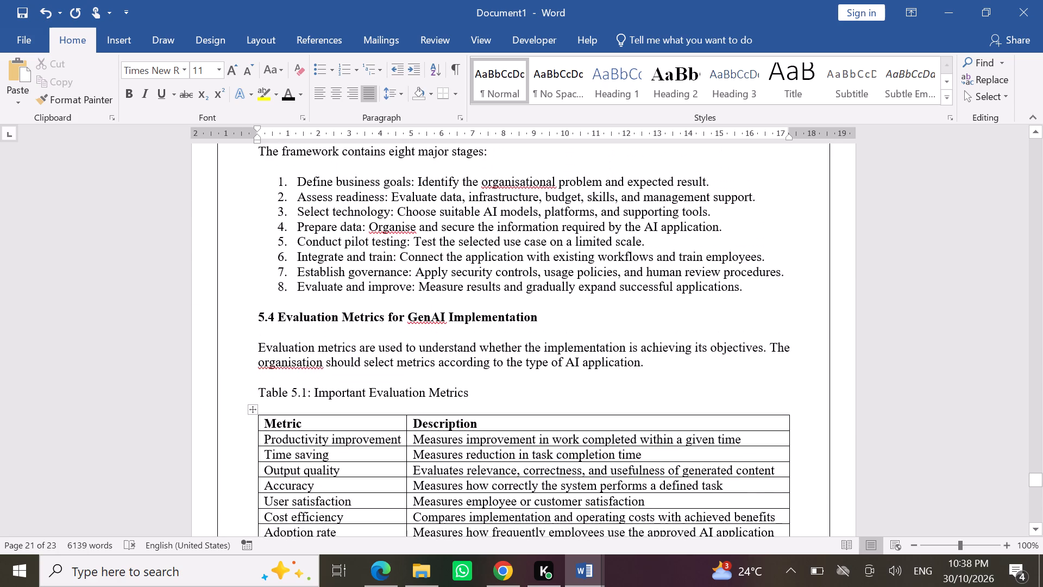
pyautogui.scroll(-7, 438, 260)
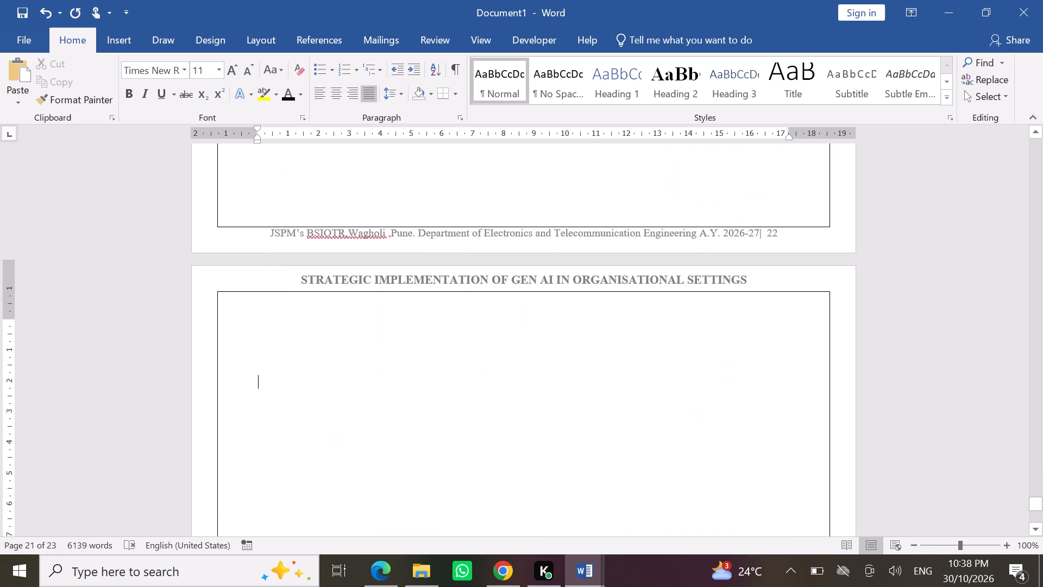
# Add blank lines after the 5.7 Summary paragraph so that the insertion point moves to the following page.
pyautogui.scroll(1, 480, 159)
pyautogui.click(425, 266)
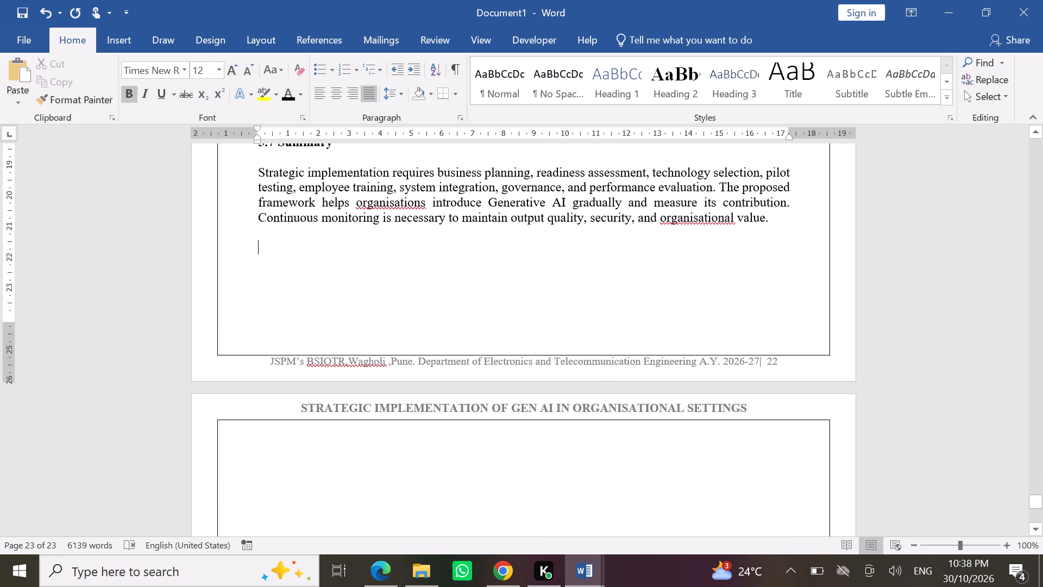
pyautogui.press('Return')
pyautogui.press('Return')
pyautogui.press('Return')
pyautogui.press('Return')
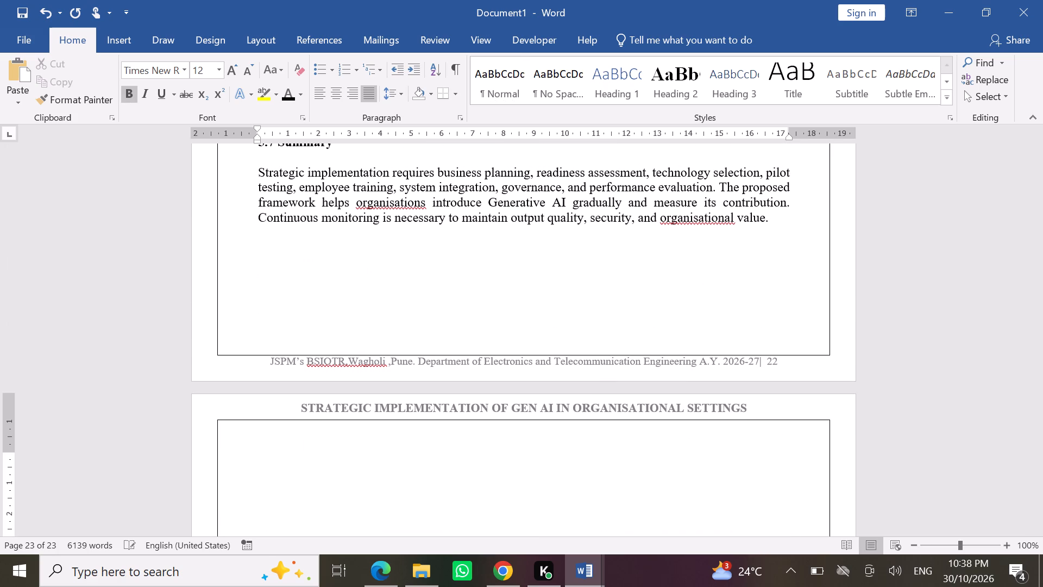
pyautogui.press('BackSpace')
pyautogui.press('BackSpace')
pyautogui.press('Return')
# Add the centred 14 pt chapter heading CHAPTER 6 on the new page and start a new line below it.
pyautogui.click(337, 96)
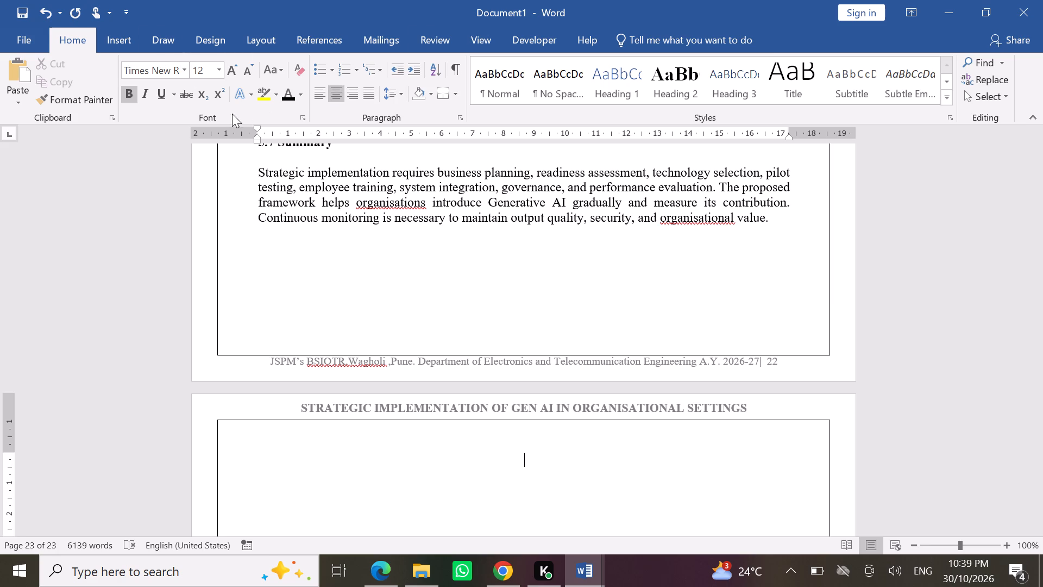
pyautogui.click(238, 68)
pyautogui.write('CHAP')
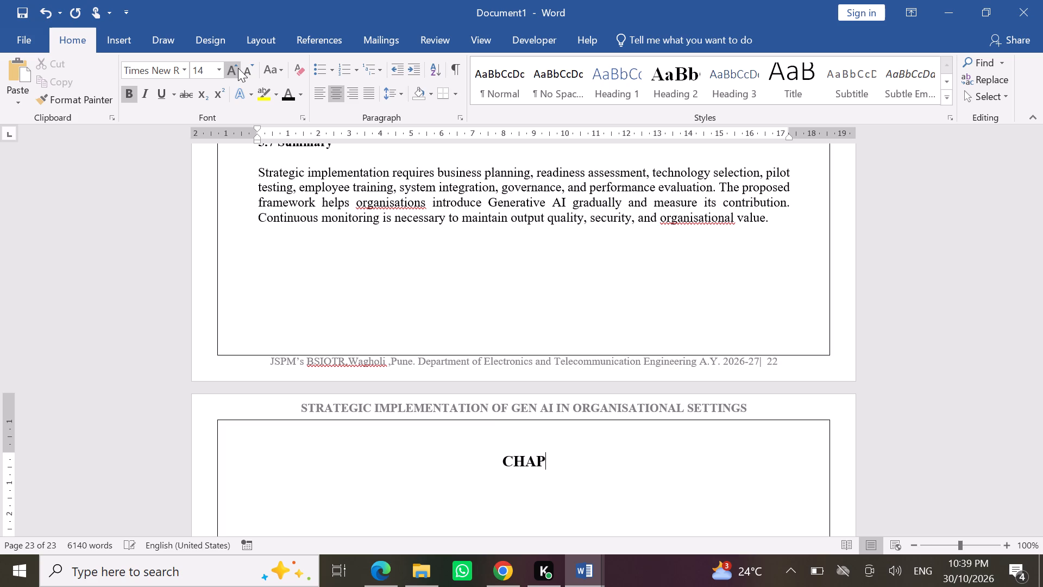
pyautogui.write('TER')
pyautogui.press('space')
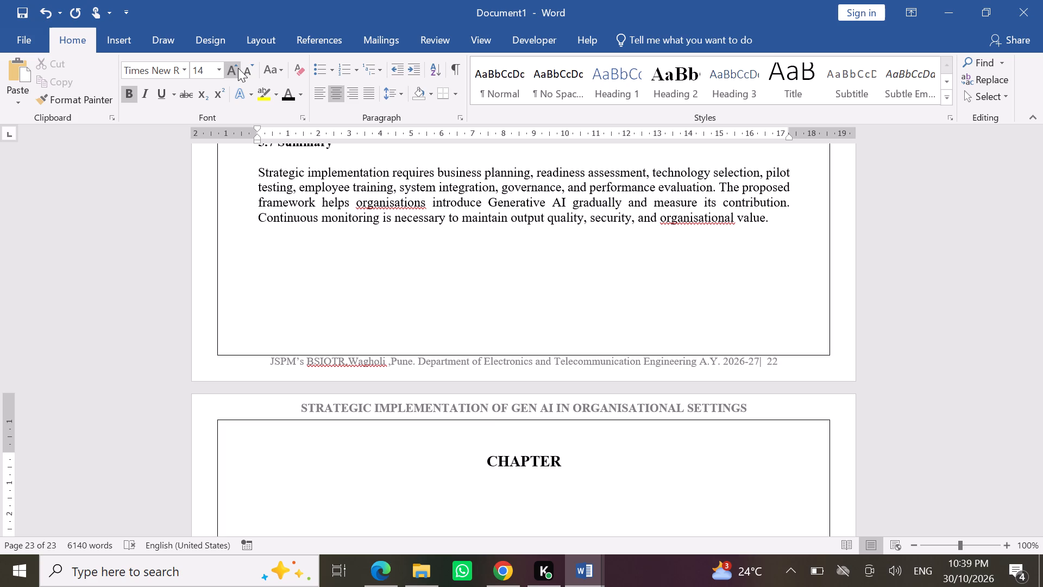
pyautogui.press('6')
pyautogui.press('Return')
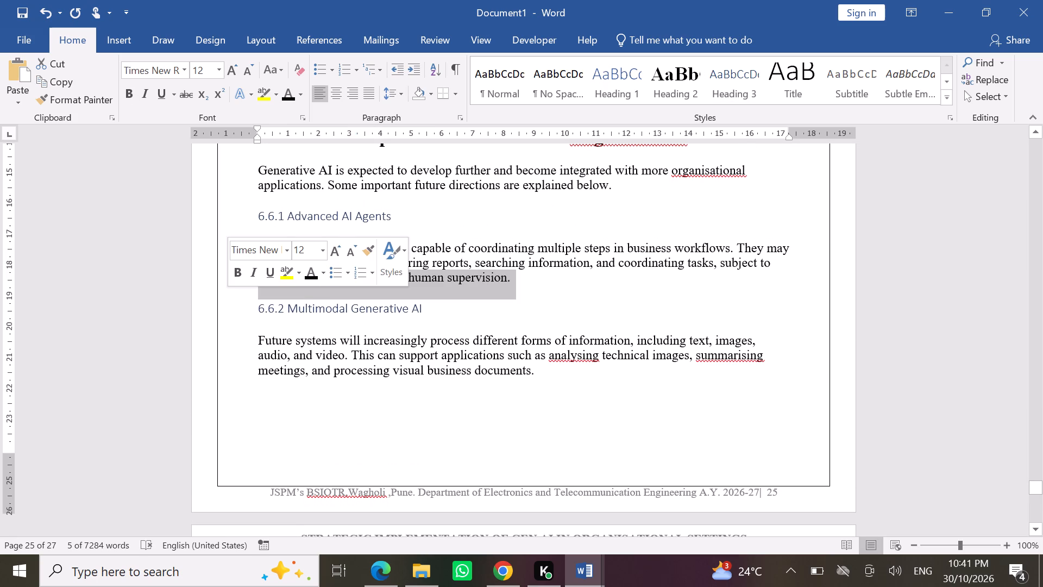
pyautogui.click(231, 306)
pyautogui.click(236, 277)
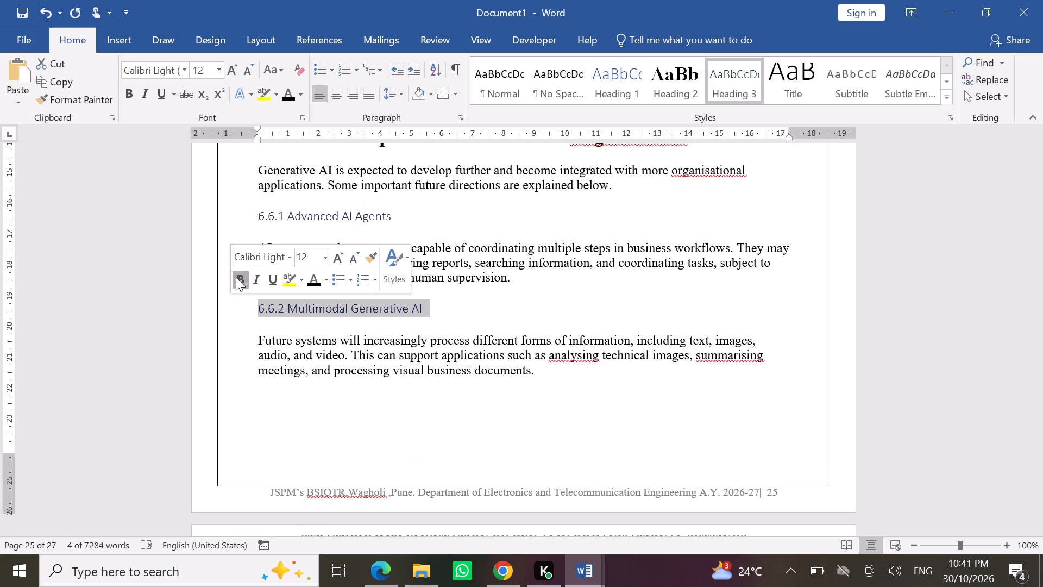
pyautogui.click(319, 282)
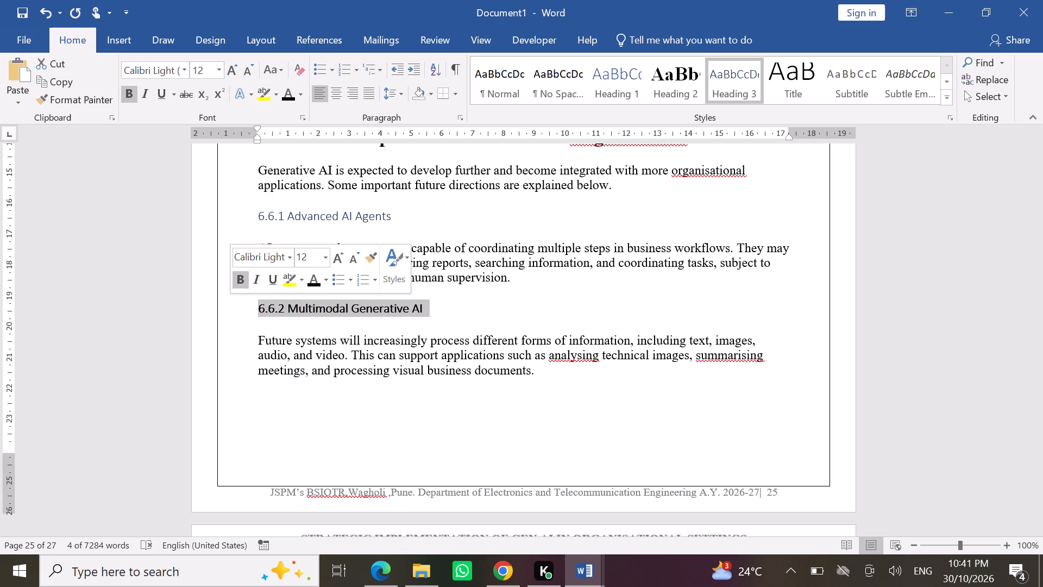
pyautogui.click(238, 221)
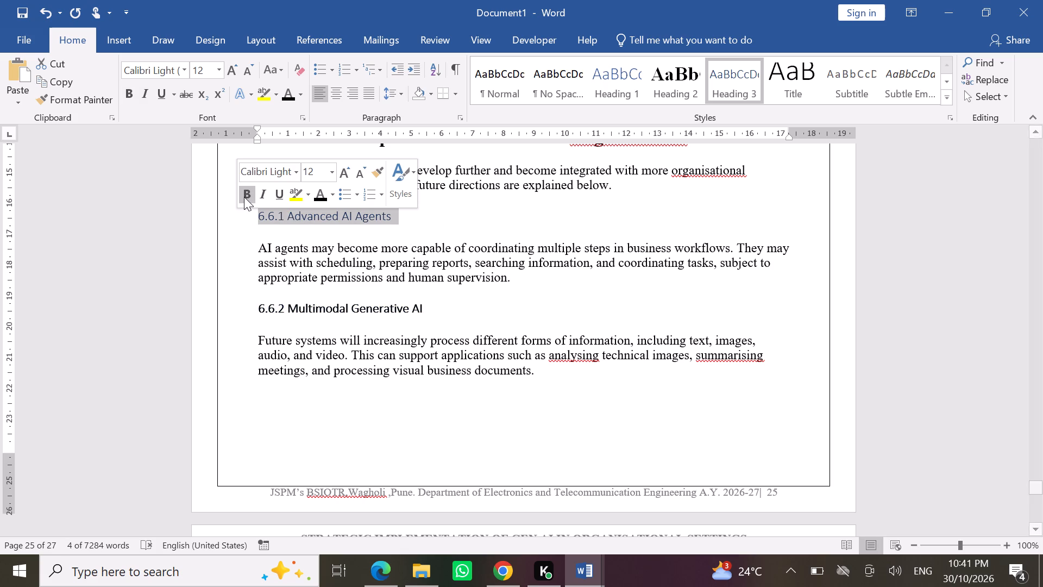
pyautogui.click(244, 197)
pyautogui.click(316, 190)
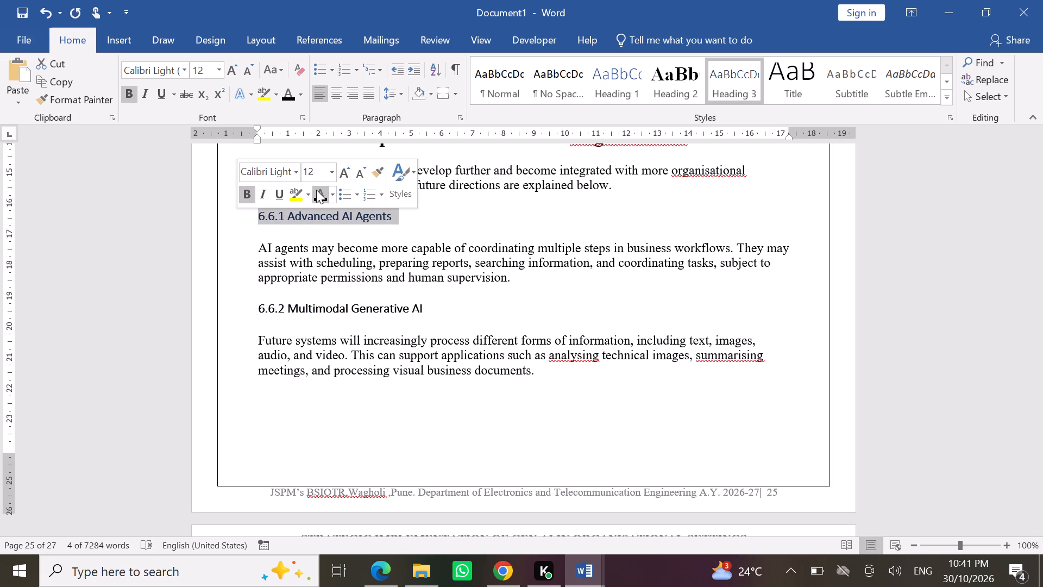
# Reduce the 6.6 Future Scope of Generative AI in Organisations and 6.5 Governance and Responsible AI Practices headings to 12 pt.
pyautogui.scroll(2, 316, 215)
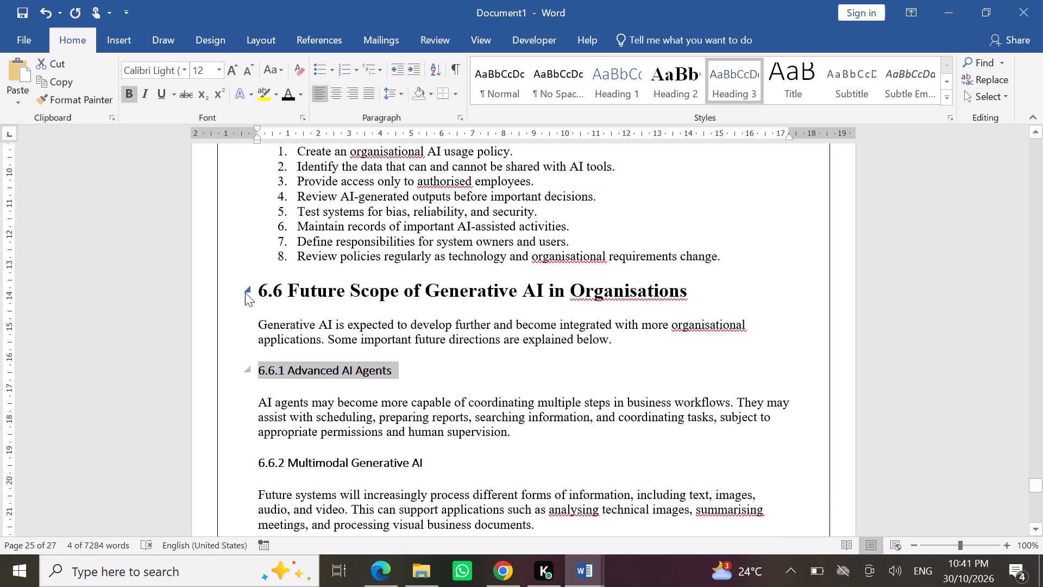
pyautogui.click(227, 295)
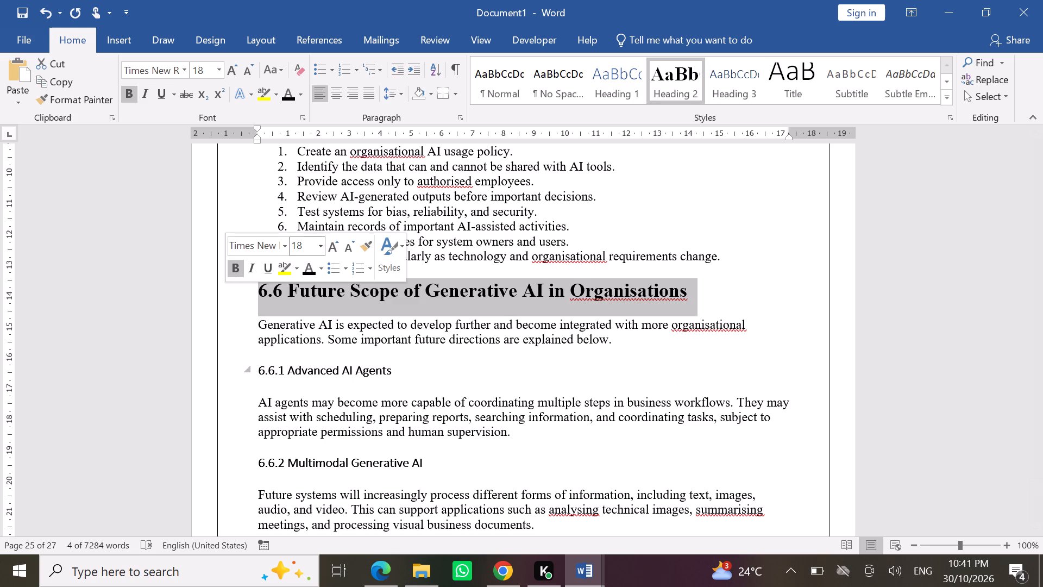
pyautogui.doubleClick(343, 252)
pyautogui.click(343, 252)
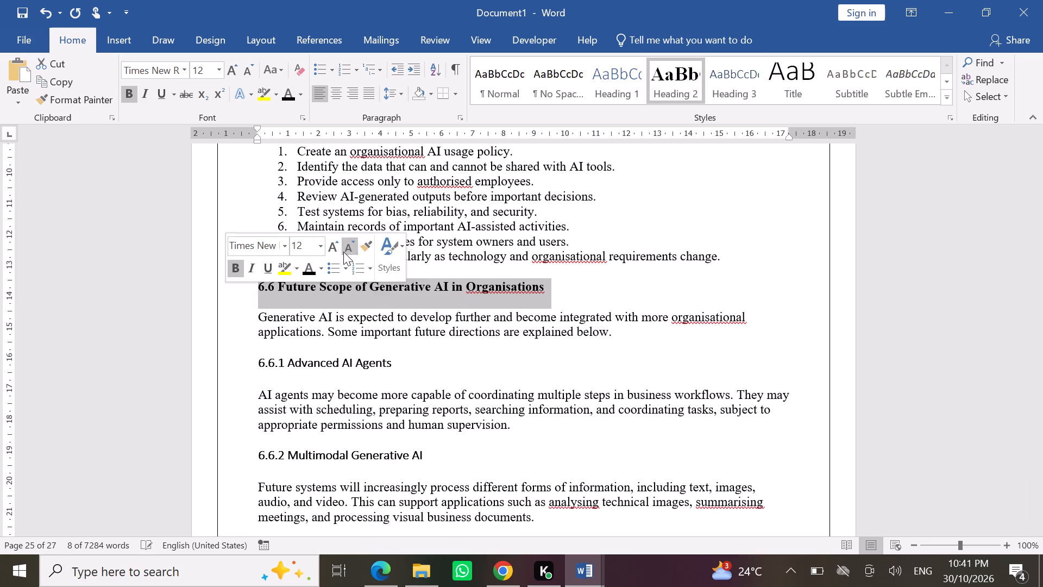
pyautogui.scroll(3, 343, 292)
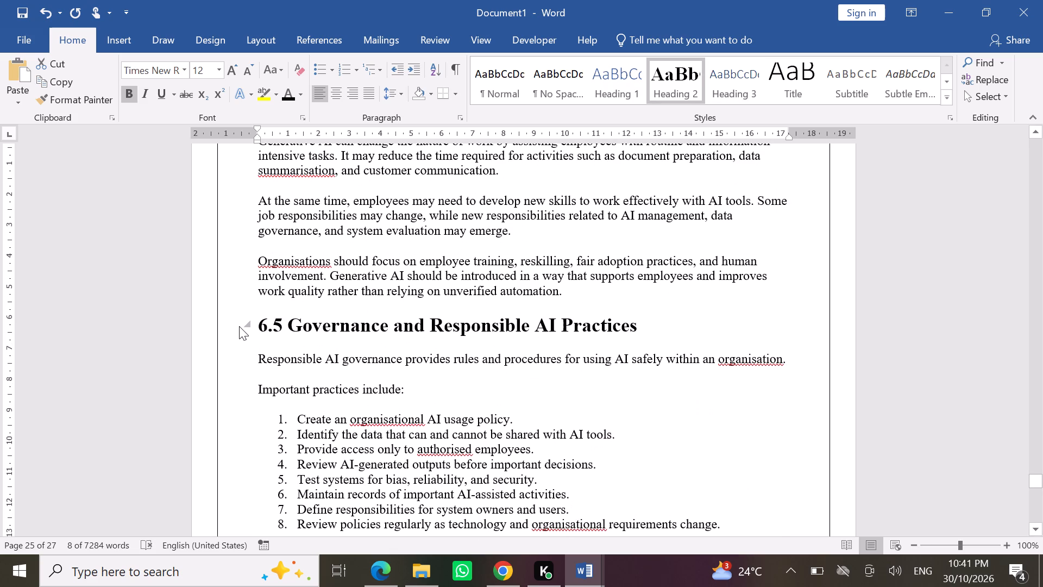
pyautogui.click(239, 326)
pyautogui.click(232, 326)
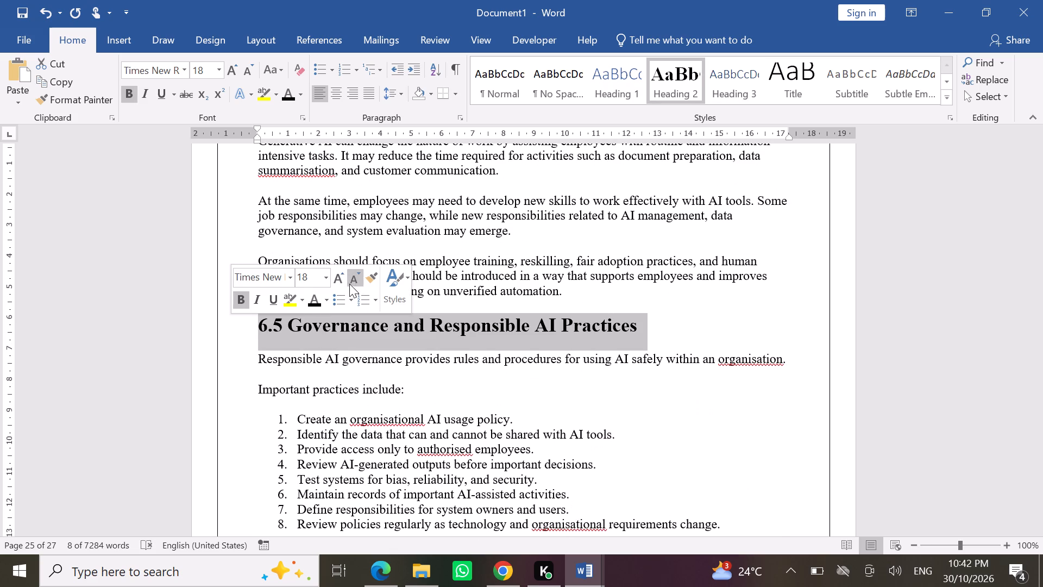
pyautogui.doubleClick(350, 278)
pyautogui.click(350, 278)
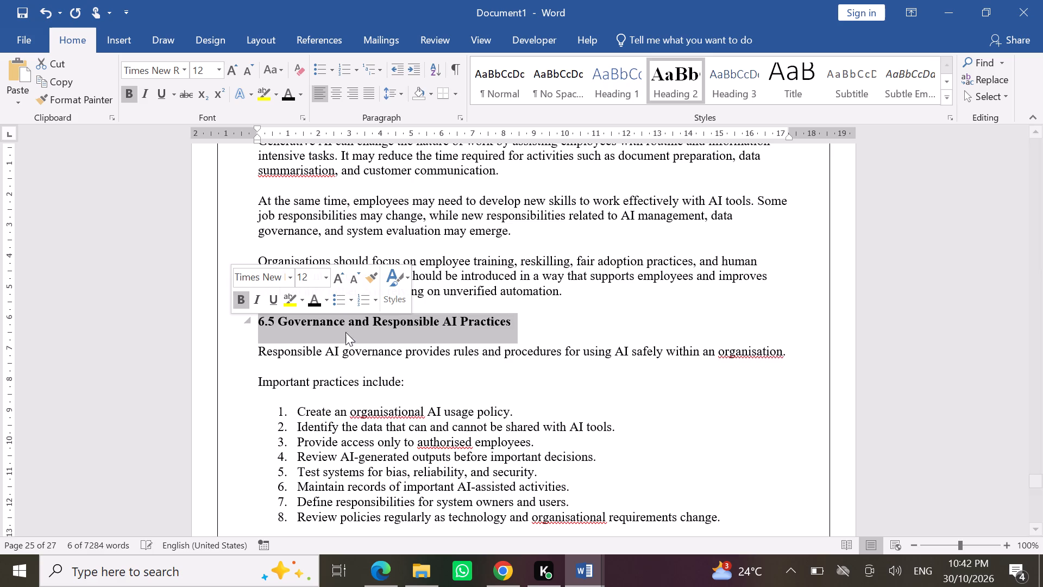
# Reduce the 6.4 Societal and Employment Impact and 6.3 Environmental Impact headings to 12 pt.
pyautogui.scroll(3, 345, 332)
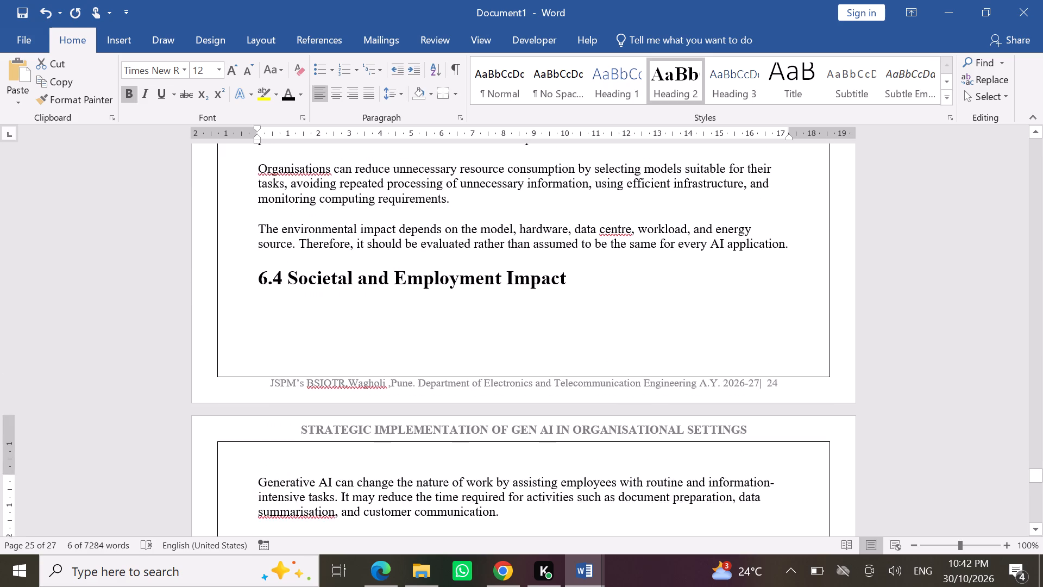
pyautogui.scroll(1, 345, 332)
pyautogui.click(231, 359)
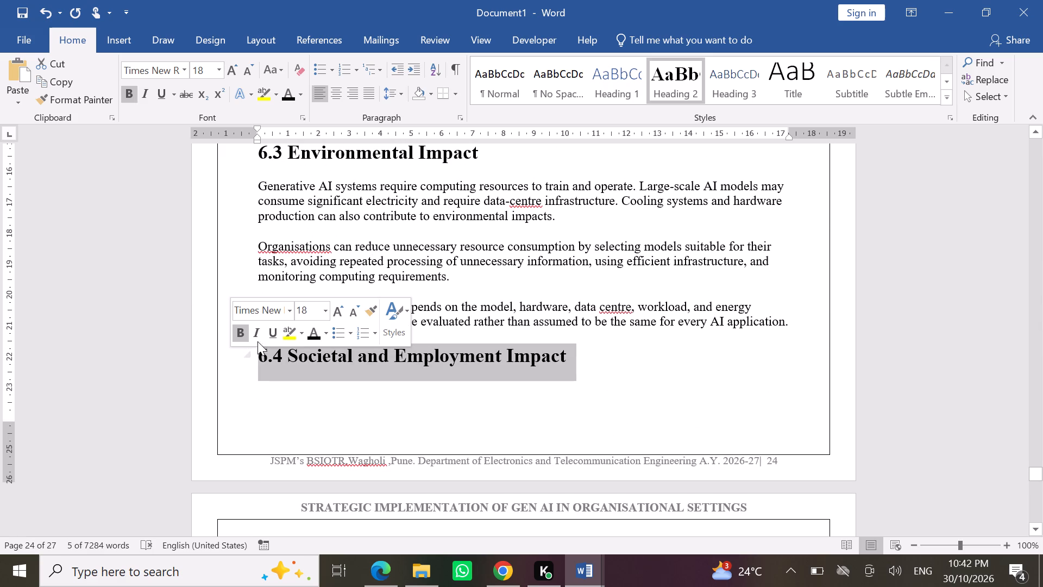
pyautogui.doubleClick(349, 312)
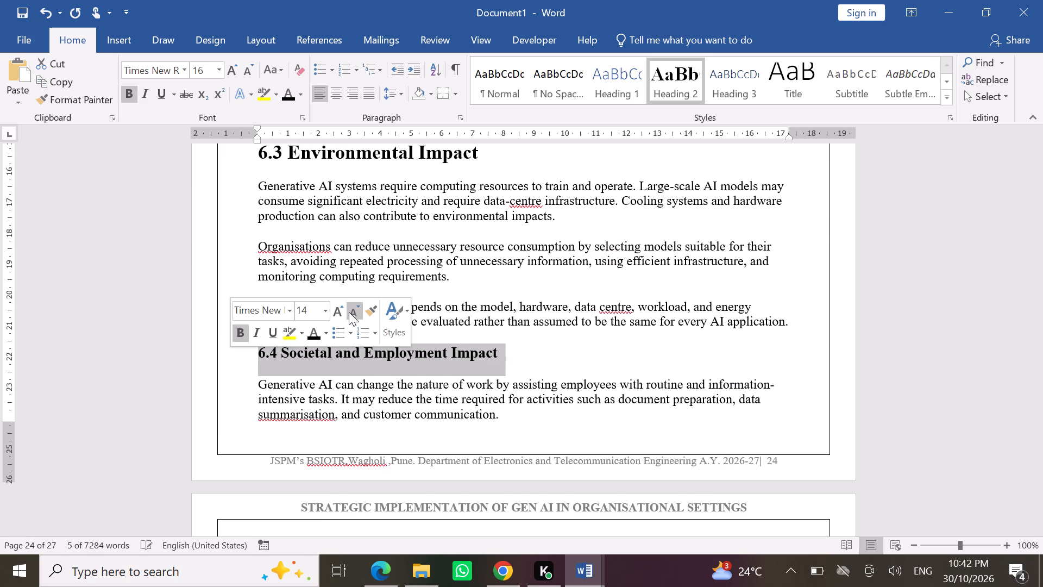
pyautogui.click(349, 312)
pyautogui.scroll(2, 349, 344)
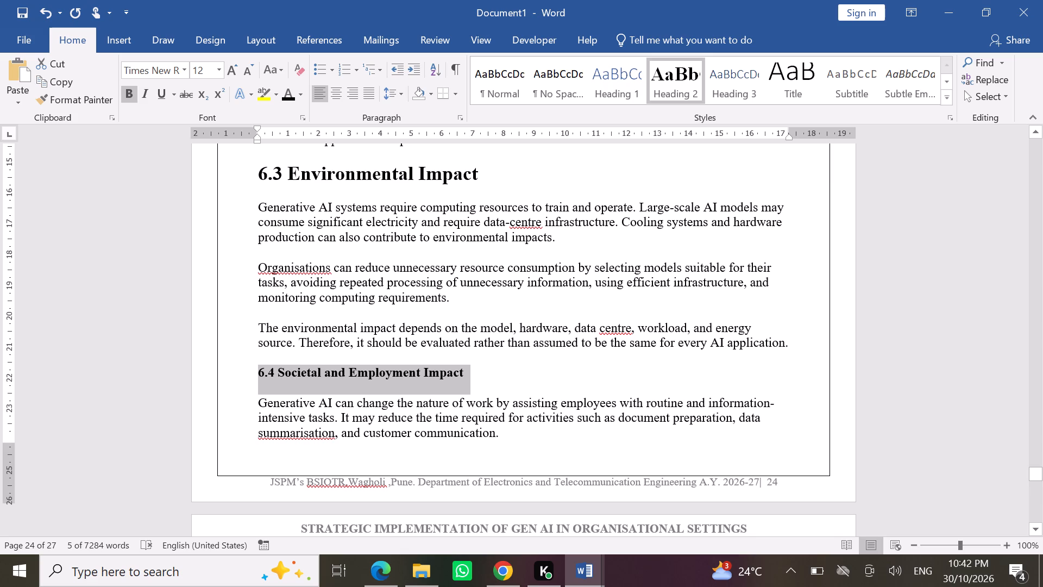
pyautogui.click(235, 171)
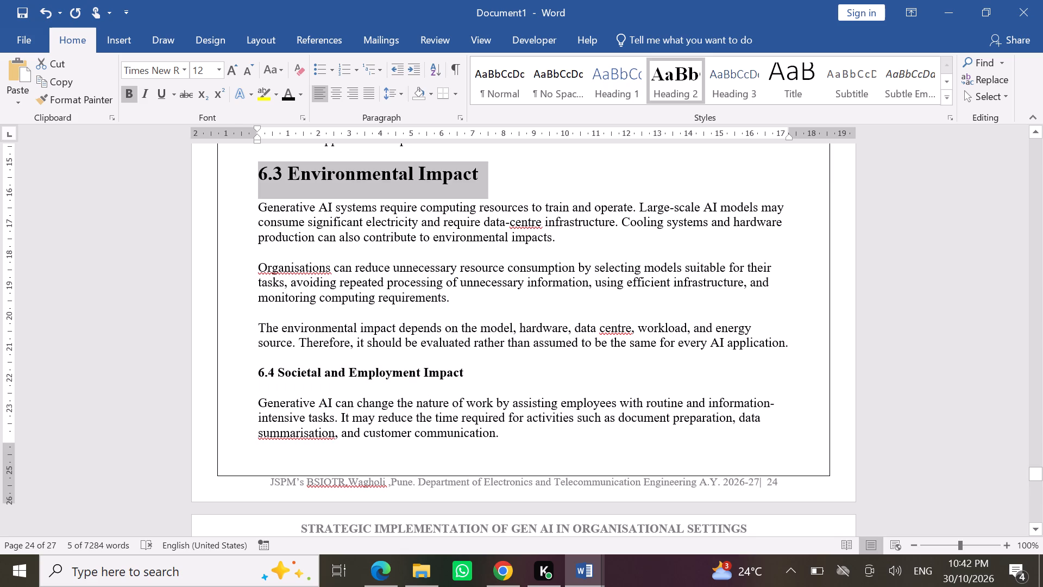
pyautogui.tripleClick(359, 120)
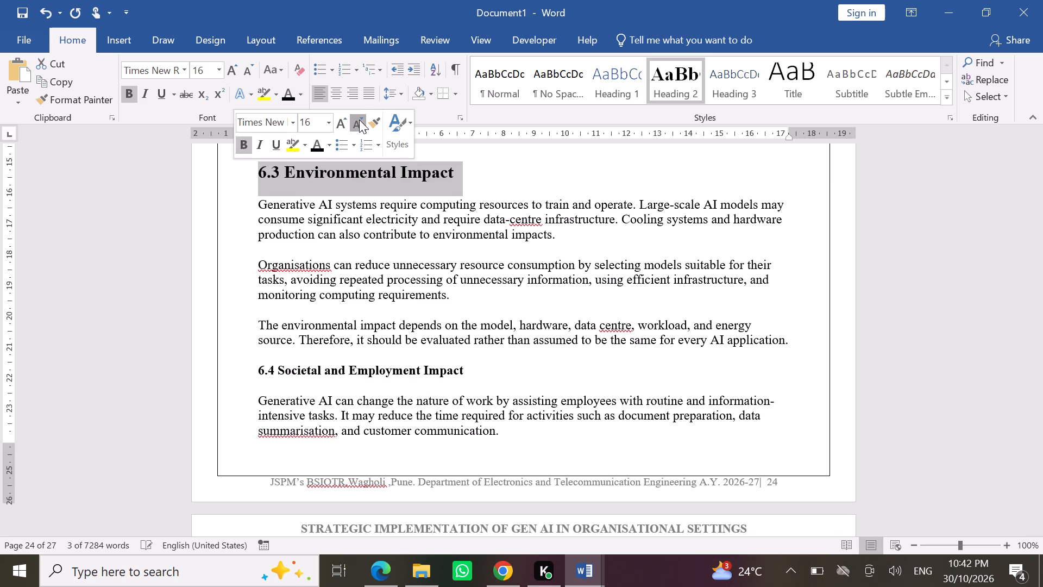
# Reduce the 6.2 Security Challenges heading to 12 pt.
pyautogui.scroll(2, 364, 228)
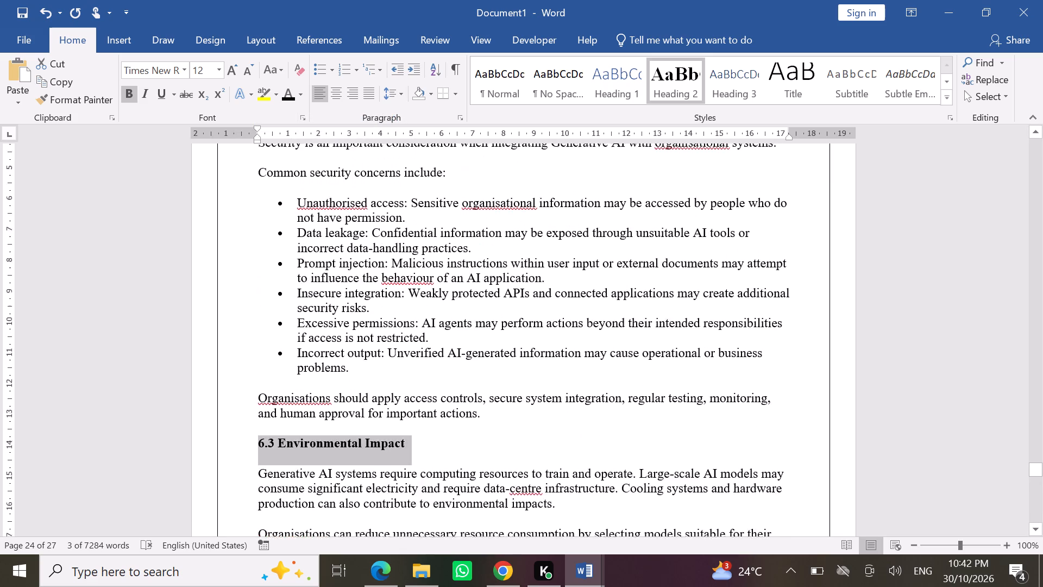
pyautogui.scroll(2, 364, 228)
pyautogui.click(228, 254)
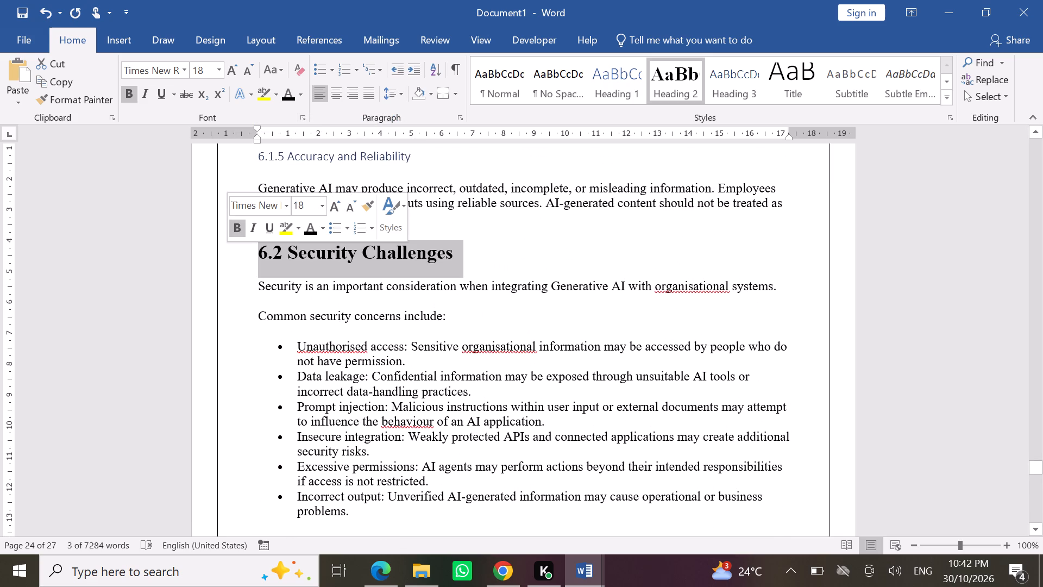
pyautogui.doubleClick(348, 214)
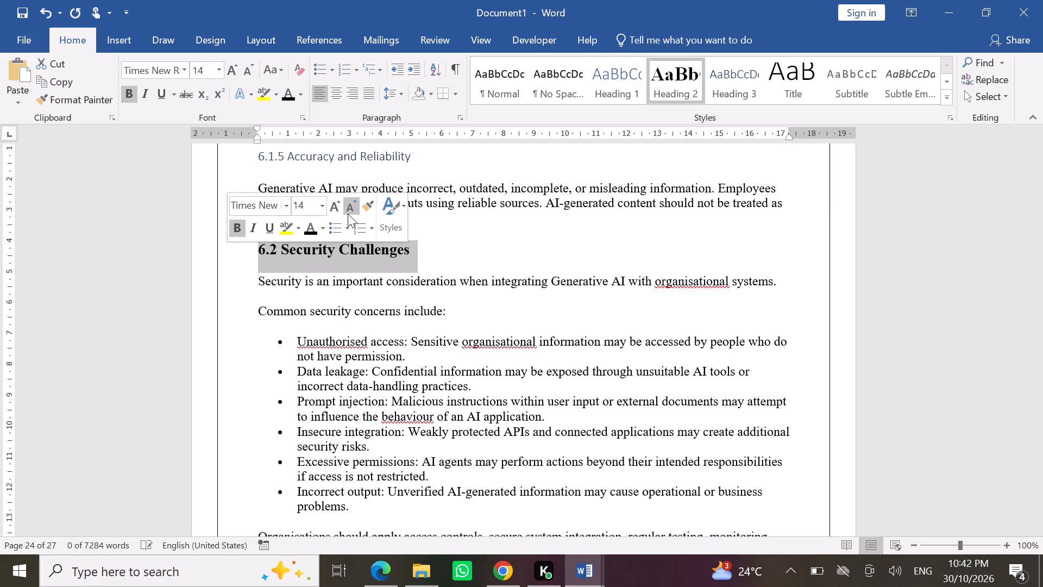
pyautogui.click(348, 214)
# Make the 6.1.5 Accuracy and Reliability subheading bold with black font colour.
pyautogui.scroll(1, 453, 240)
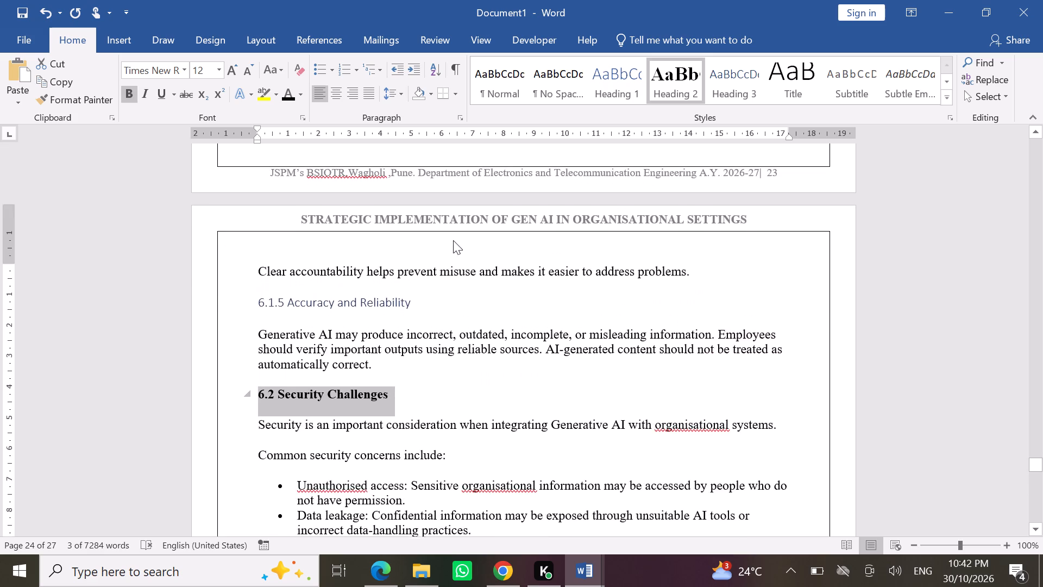
pyautogui.scroll(1, 453, 240)
pyautogui.click(235, 385)
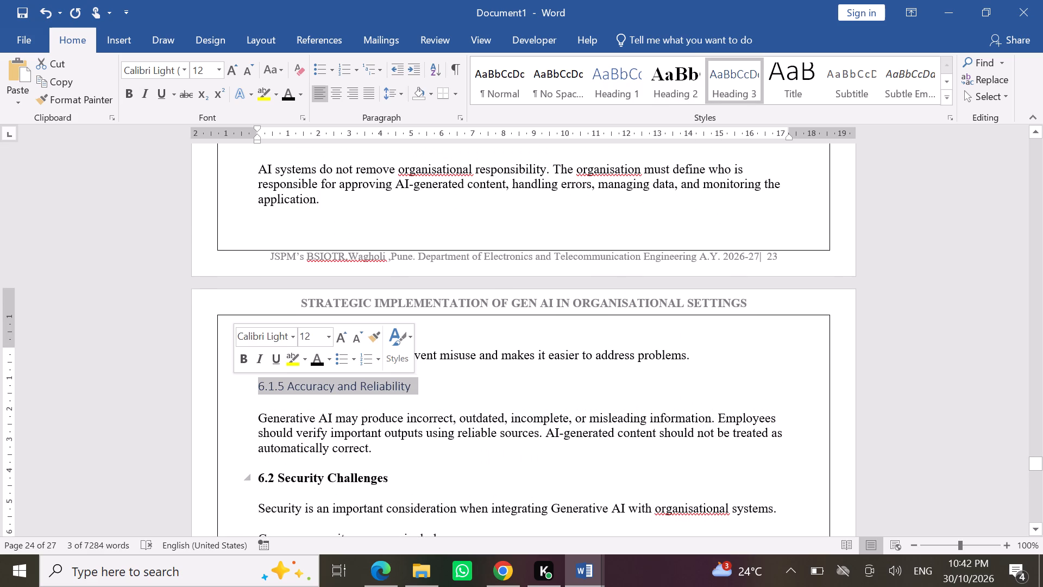
pyautogui.click(318, 360)
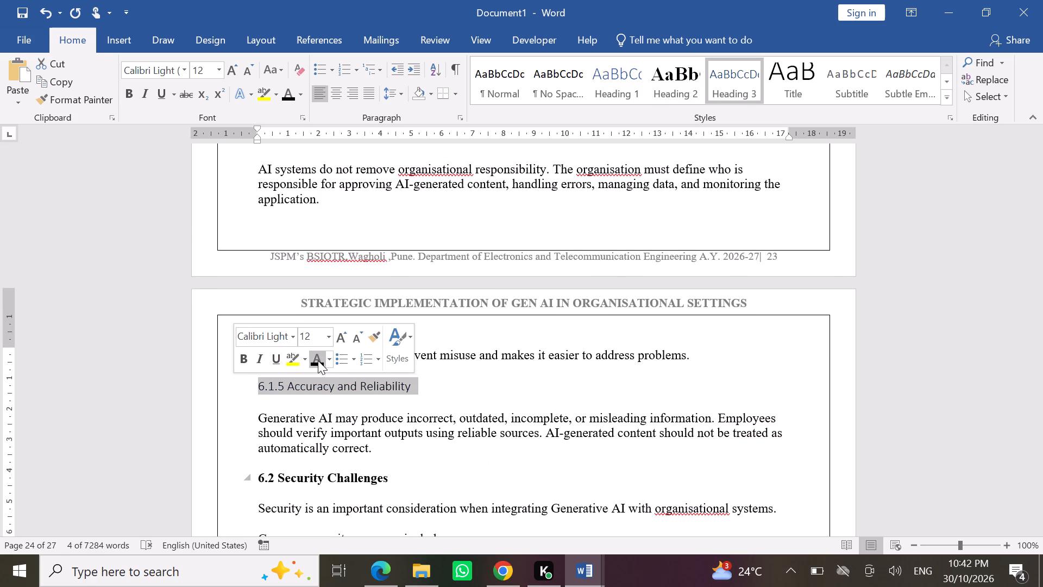
pyautogui.click(241, 360)
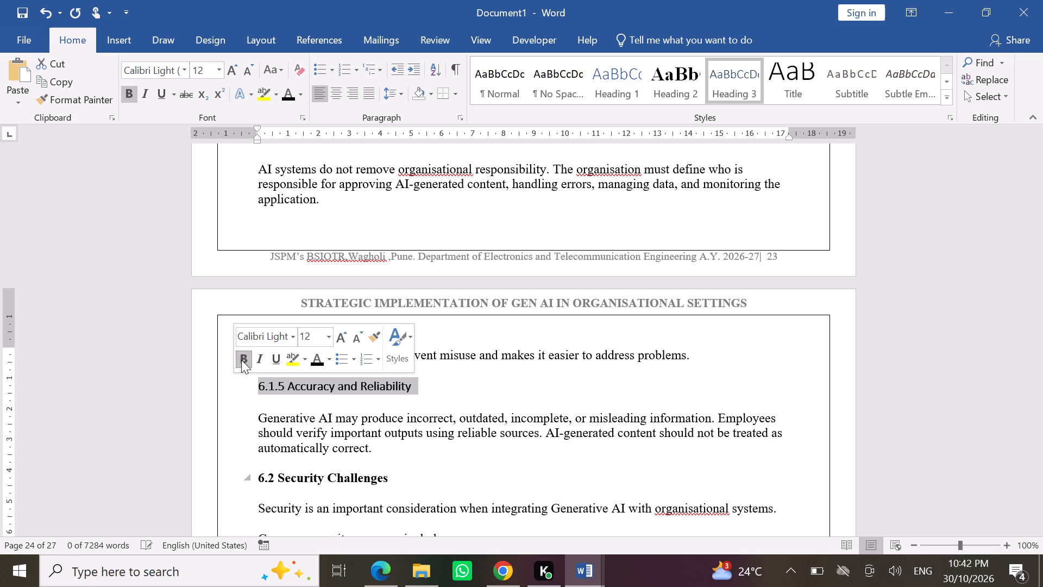
# Make the 6.1.4 Accountability and 6.1.3 Transparency and Explainability subheadings bold with black font colour.
pyautogui.scroll(2, 306, 399)
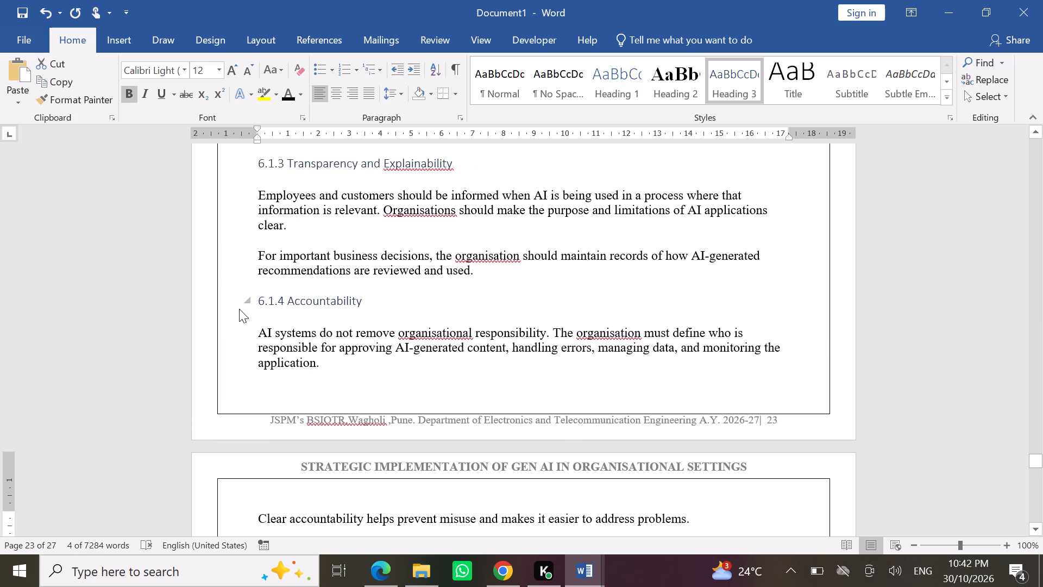
pyautogui.click(231, 302)
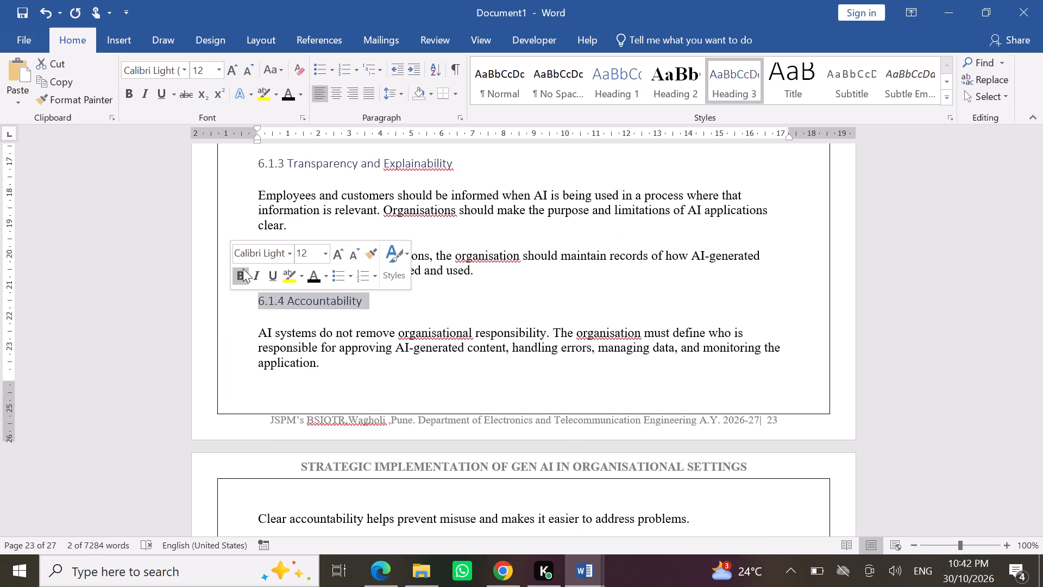
pyautogui.click(243, 268)
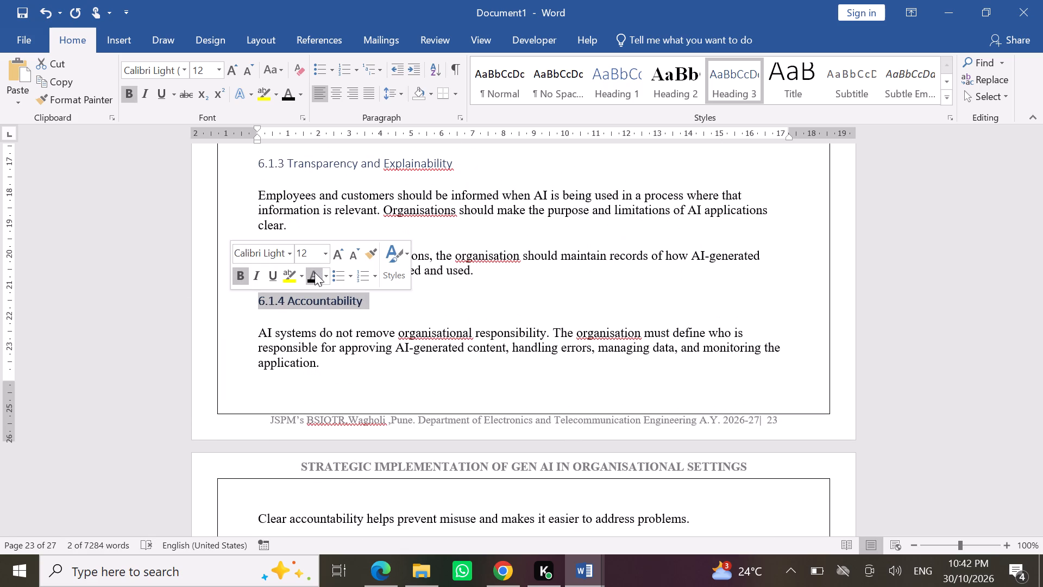
pyautogui.click(315, 272)
pyautogui.scroll(2, 330, 328)
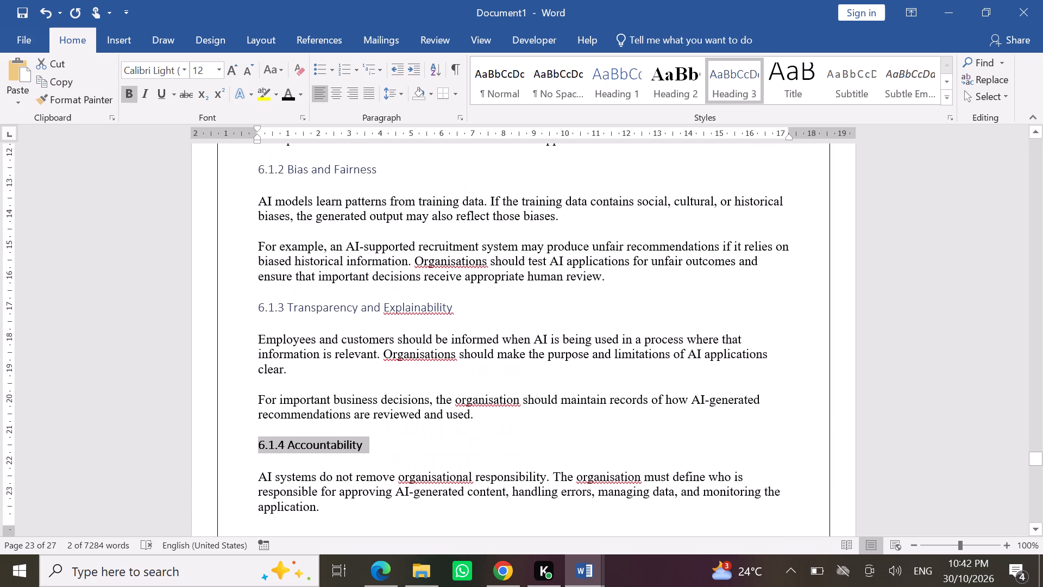
pyautogui.click(229, 305)
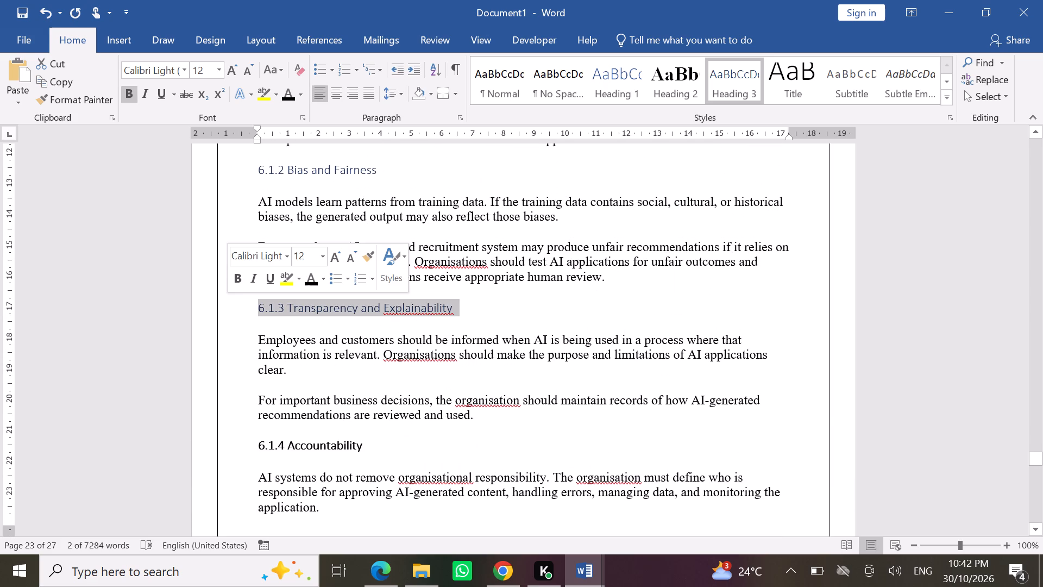
pyautogui.click(236, 276)
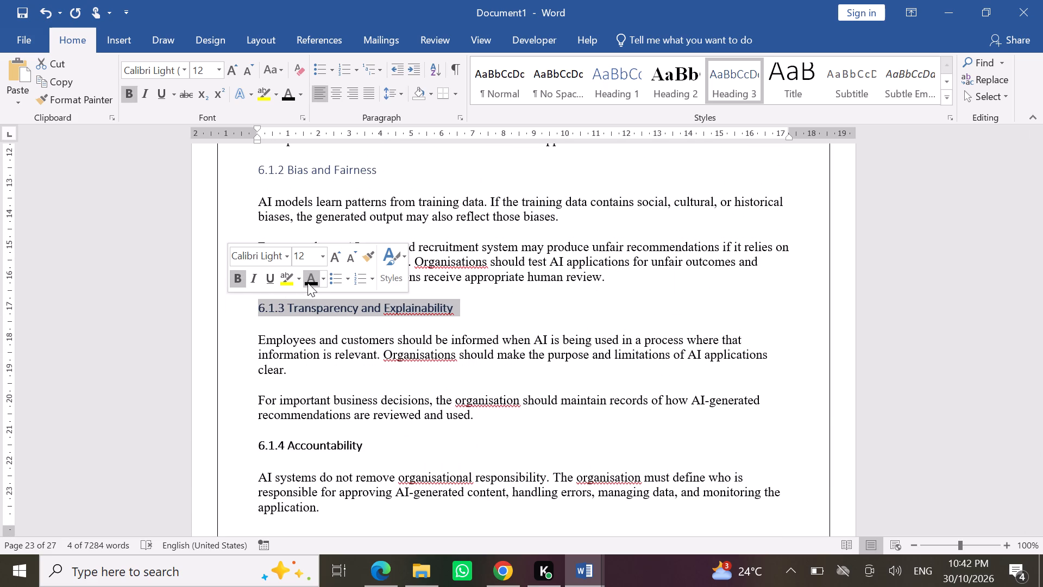
pyautogui.click(311, 281)
# Make the 6.1.2 Bias and Fairness and 6.1.1 Data Privacy and Confidentiality subheadings bold with black font colour.
pyautogui.scroll(1, 307, 340)
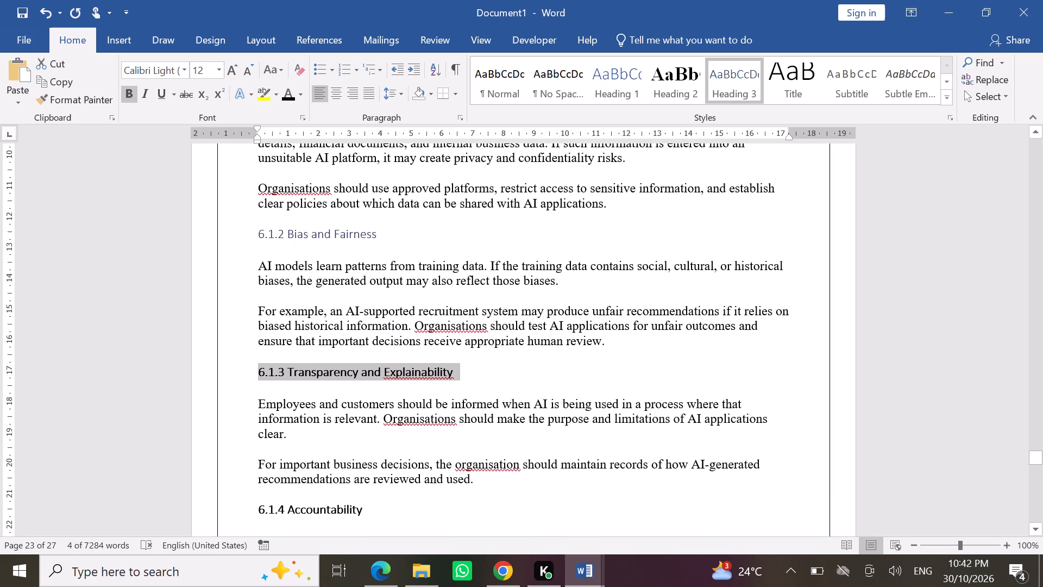
pyautogui.hscroll(1, 307, 340)
pyautogui.click(235, 270)
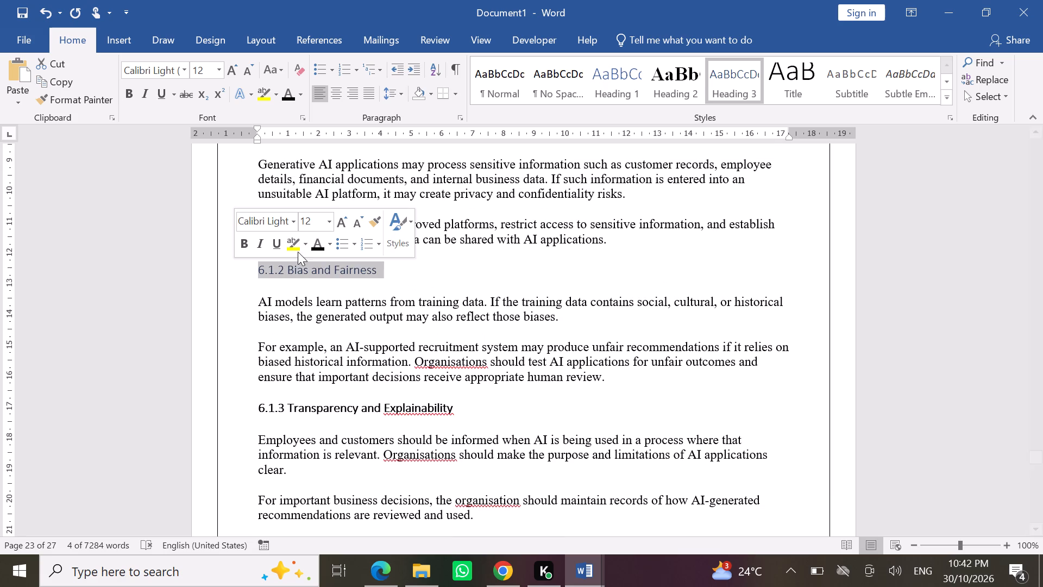
pyautogui.click(314, 245)
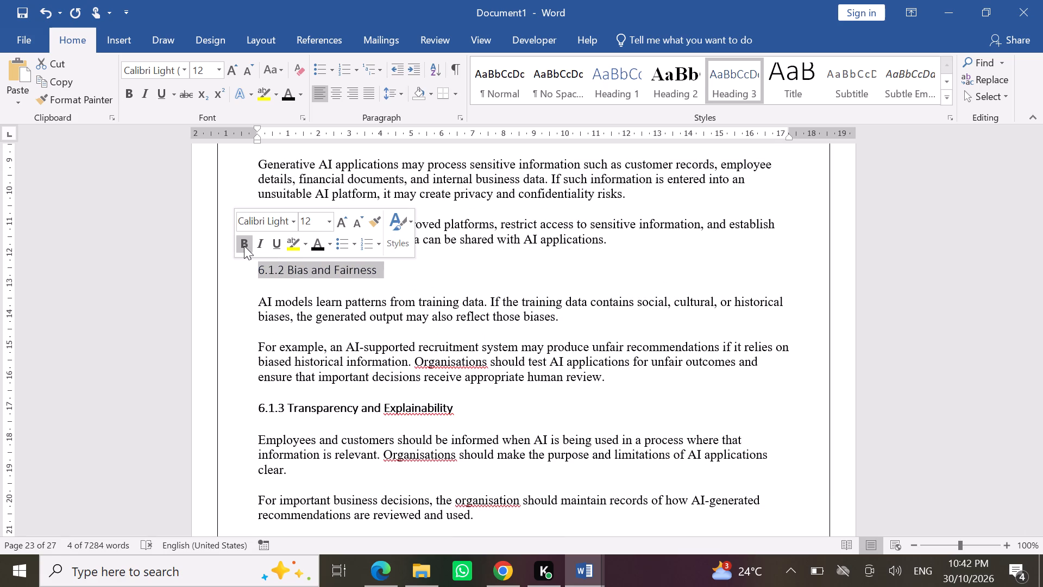
pyautogui.click(244, 246)
pyautogui.scroll(2, 269, 303)
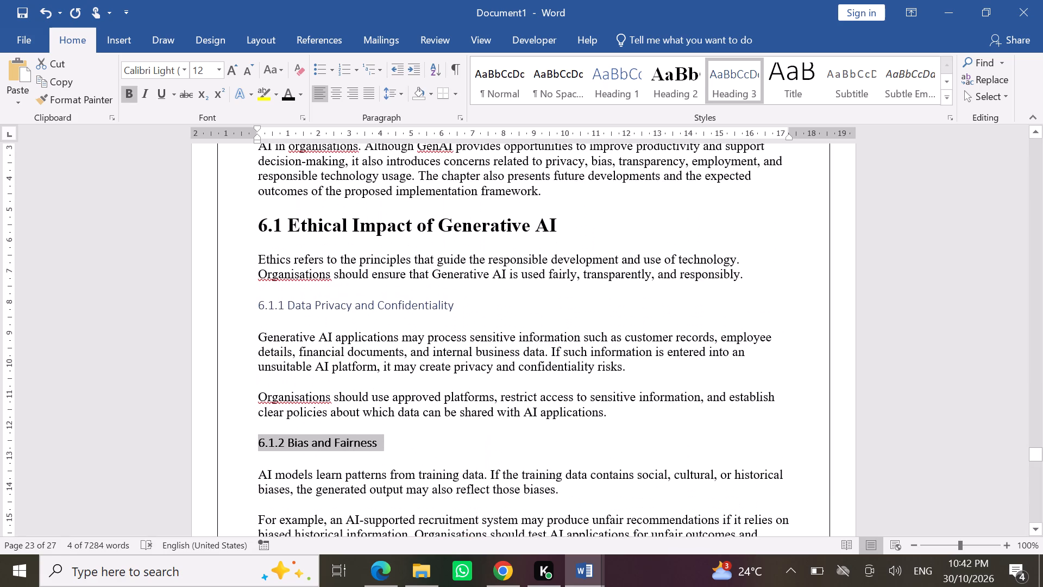
pyautogui.click(228, 305)
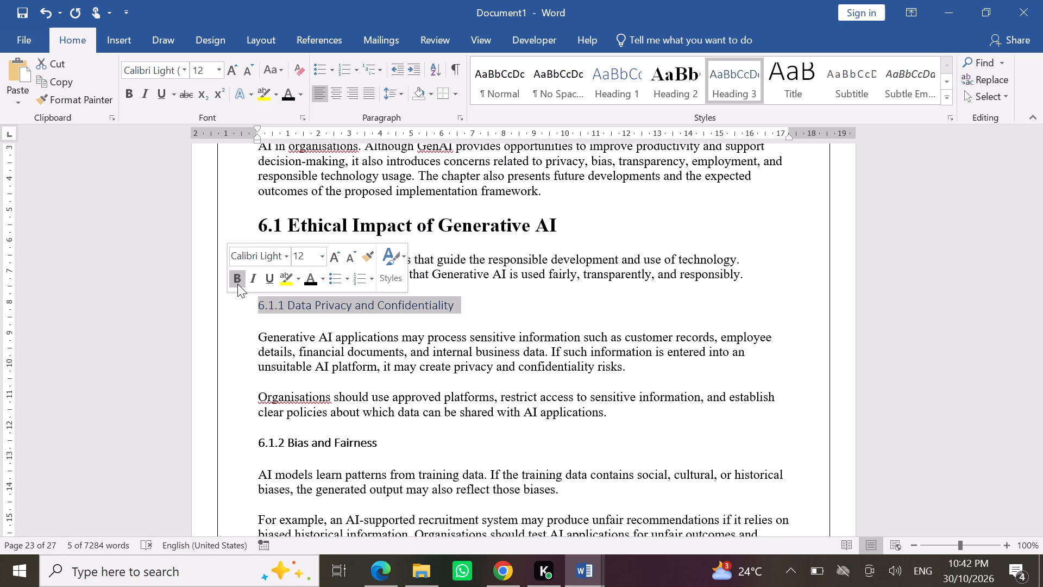
pyautogui.click(237, 284)
pyautogui.click(312, 279)
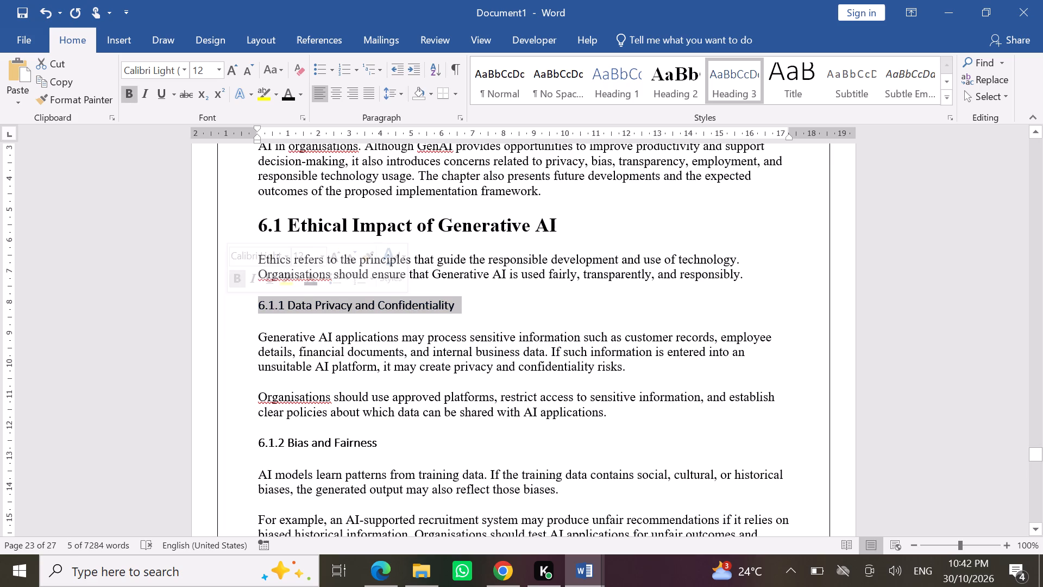
# Reduce the 6.1 Ethical Impact of Generative AI heading to 12 pt.
pyautogui.scroll(2, 316, 345)
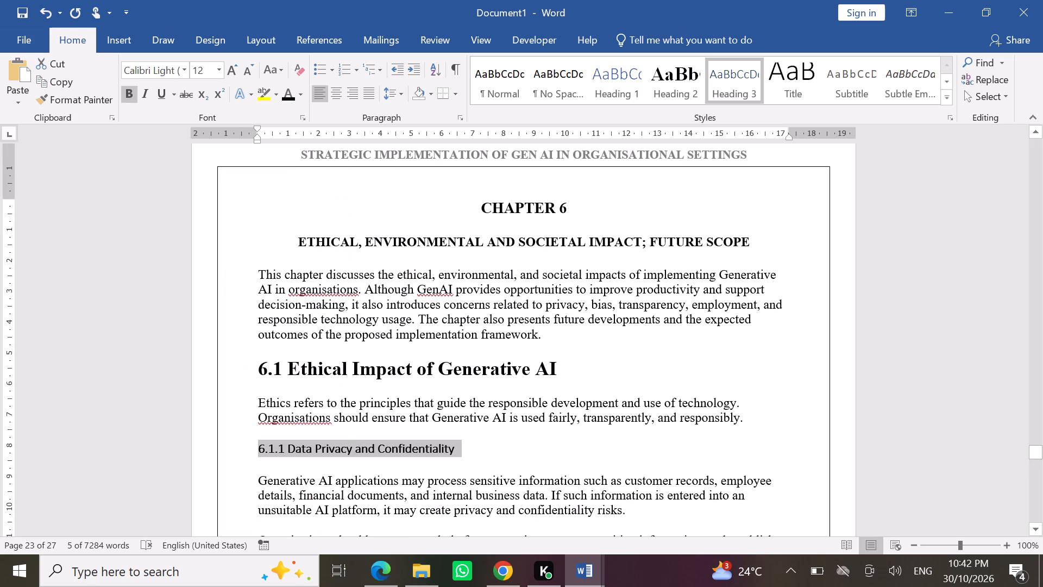
pyautogui.click(230, 368)
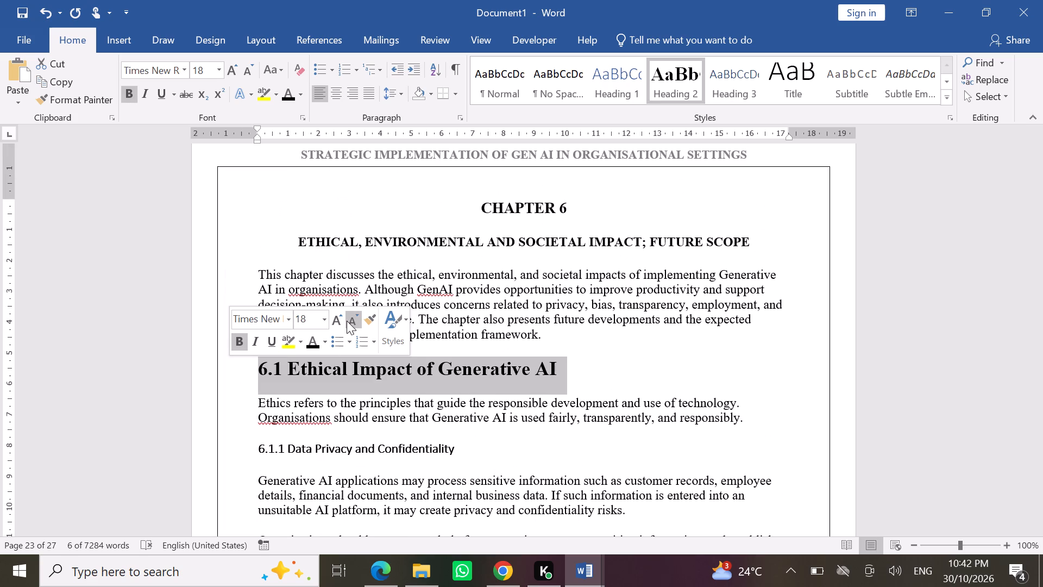
pyautogui.tripleClick(347, 321)
# Add three blank lines after Chapter 6's closing summary paragraph to move on to the next page.
pyautogui.scroll(1, 335, 378)
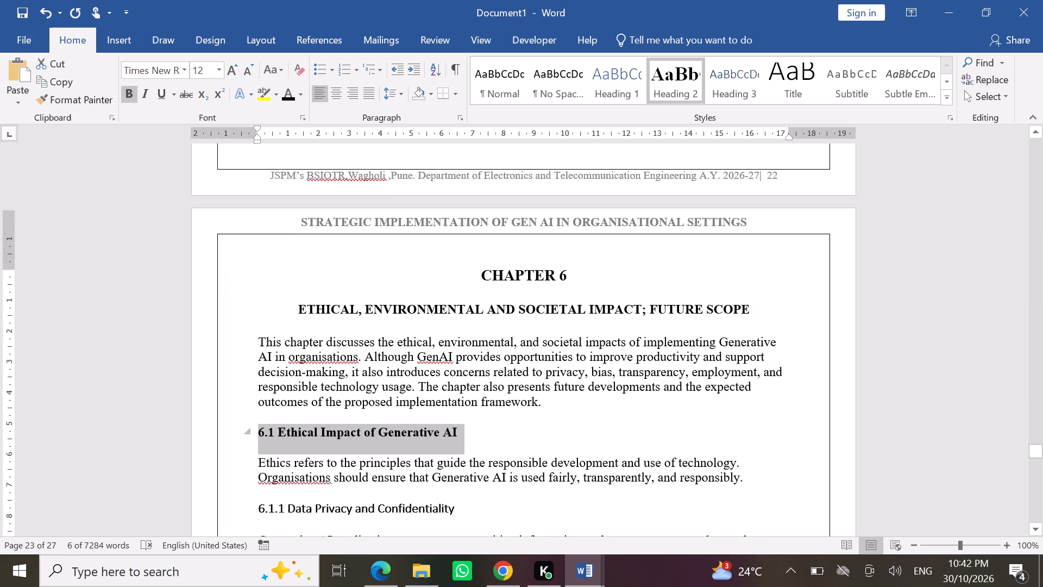
pyautogui.scroll(1, 335, 378)
pyautogui.scroll(-10, 335, 378)
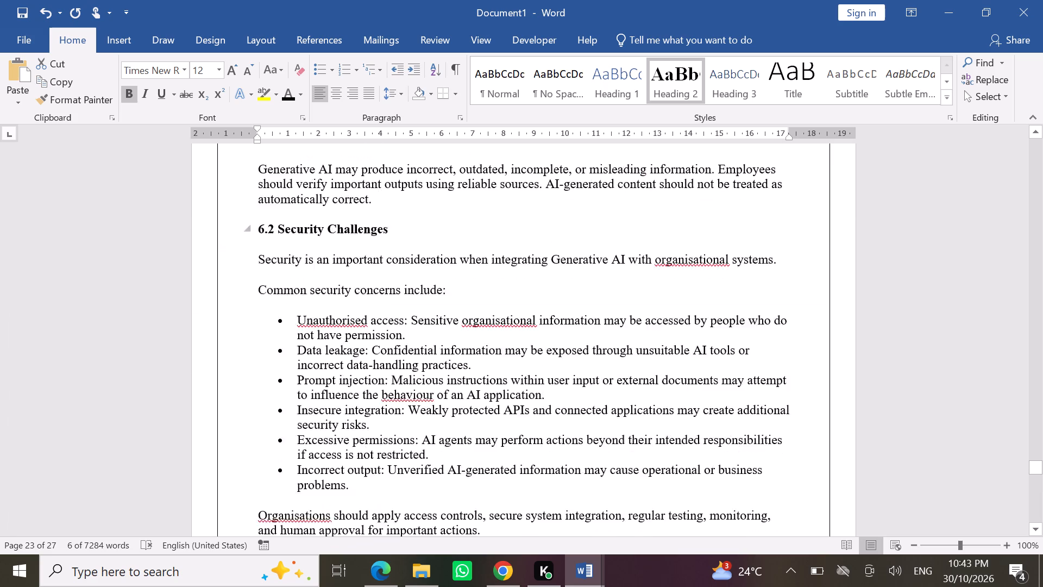
pyautogui.scroll(-9, 335, 378)
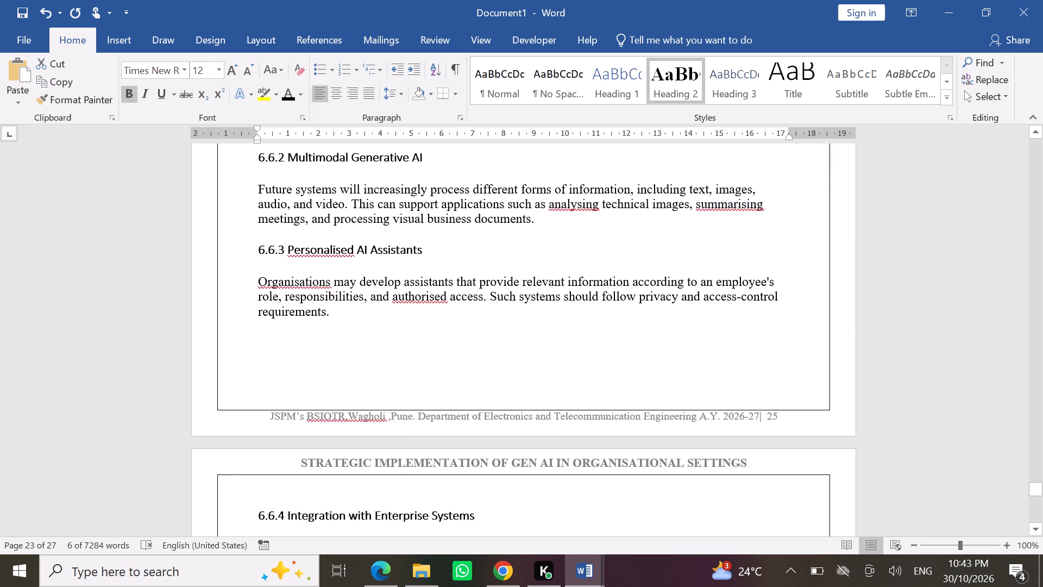
pyautogui.scroll(-10, 335, 378)
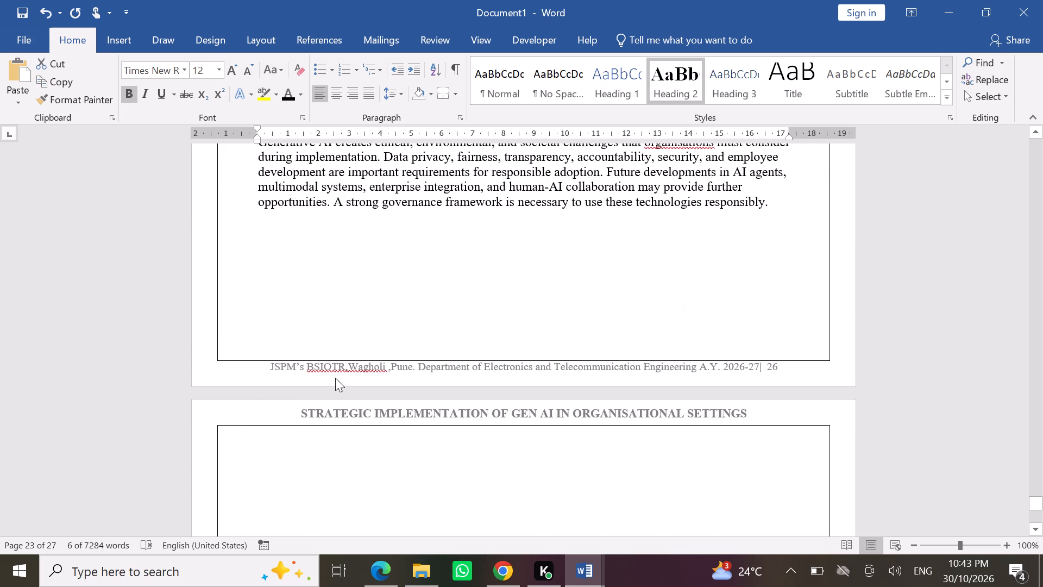
pyautogui.click(529, 246)
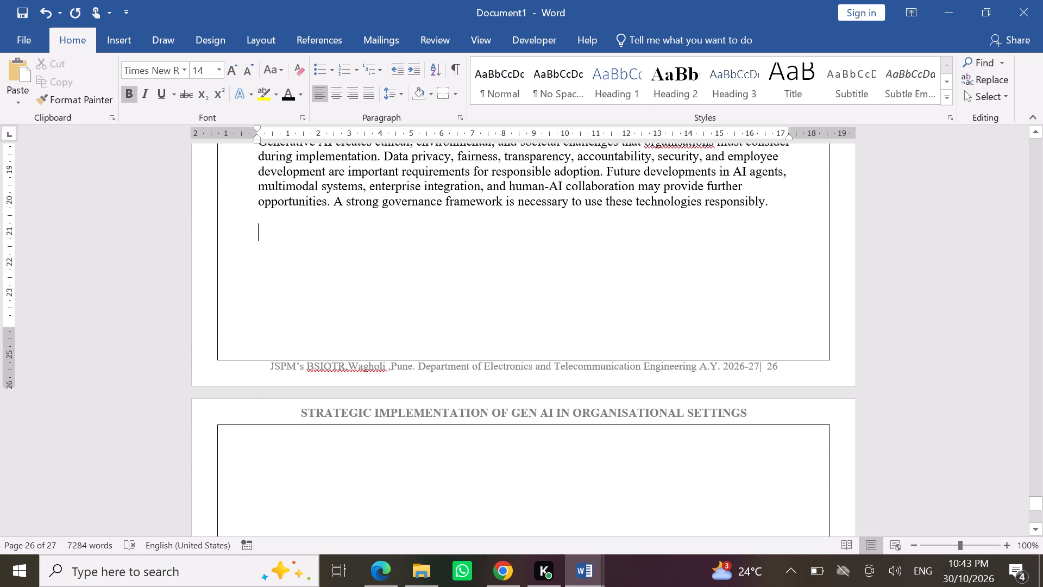
pyautogui.press('Return')
pyautogui.press('Return')
pyautogui.press('Return')
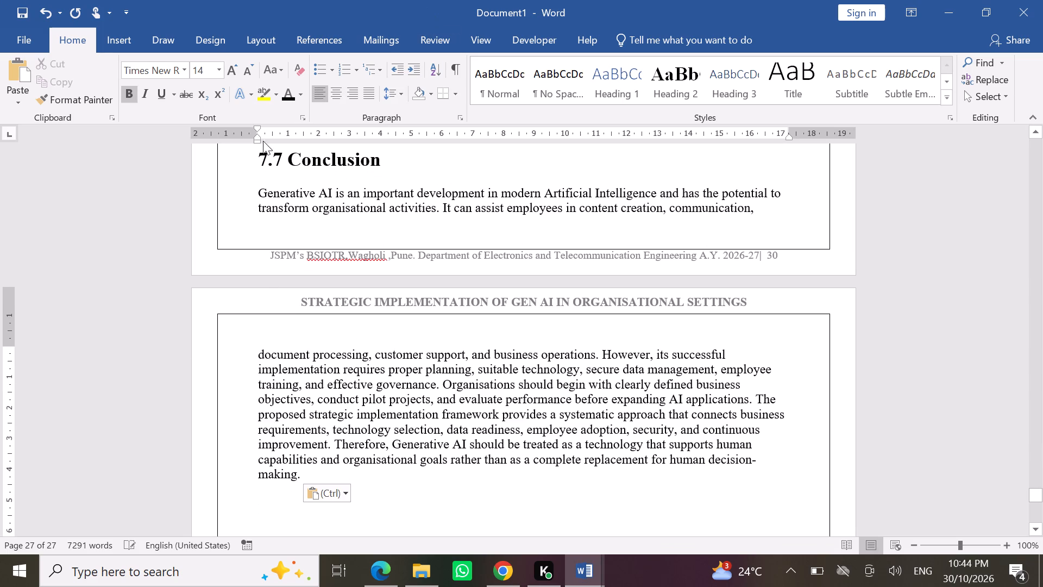
# Justify all the pasted Chapter 7 content, from the introductory paragraph through the end of 7.7 Conclusion.
pyautogui.click(220, 159)
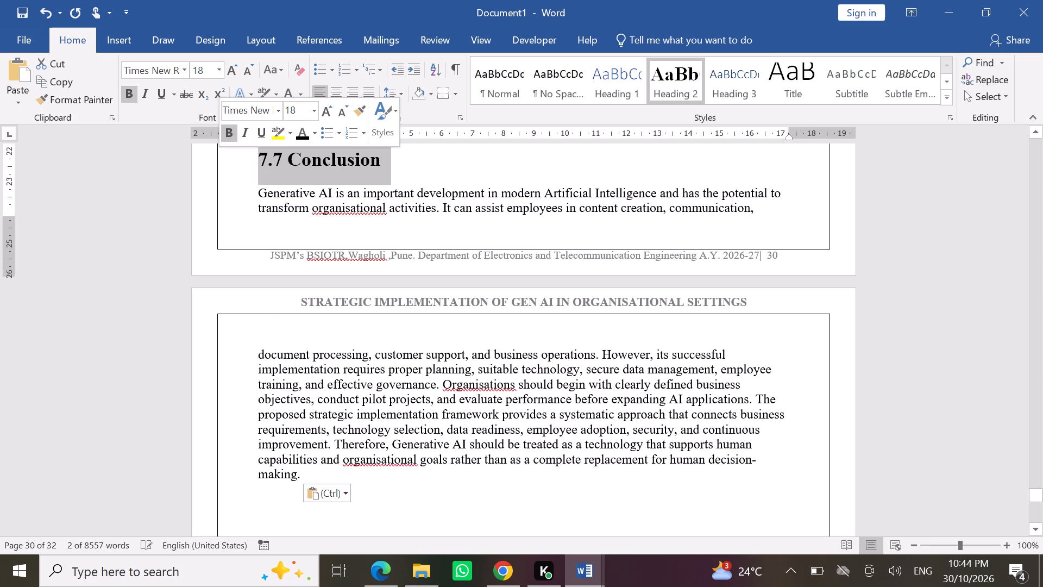
pyautogui.click(264, 323)
pyautogui.scroll(6, 264, 323)
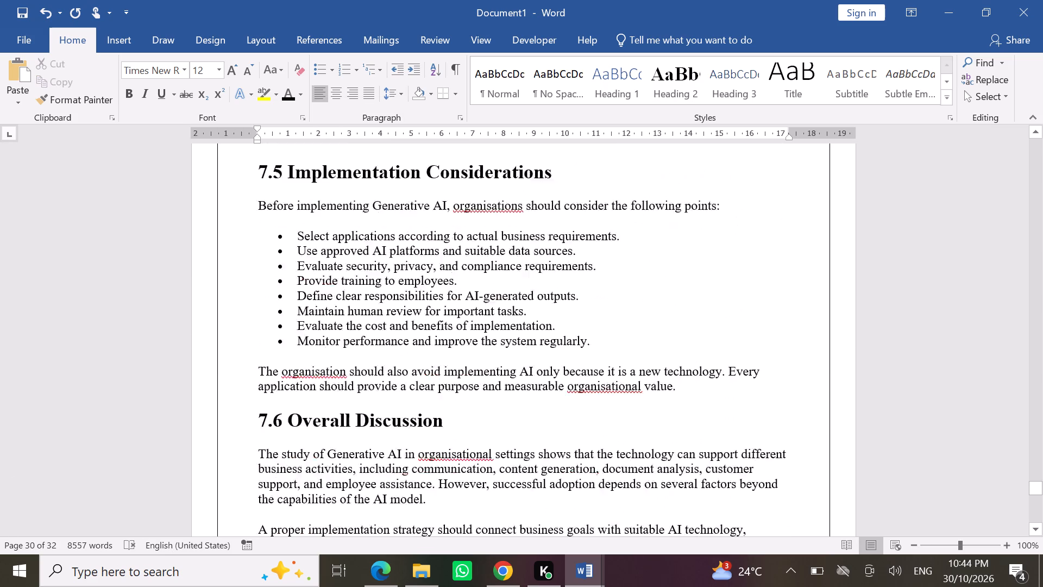
pyautogui.scroll(12, 264, 323)
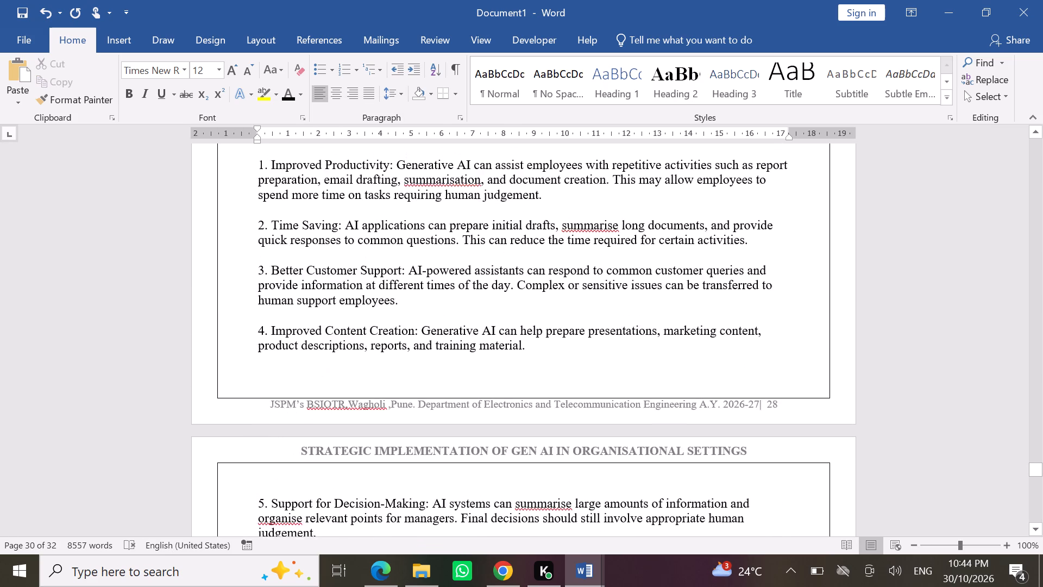
pyautogui.scroll(11, 264, 323)
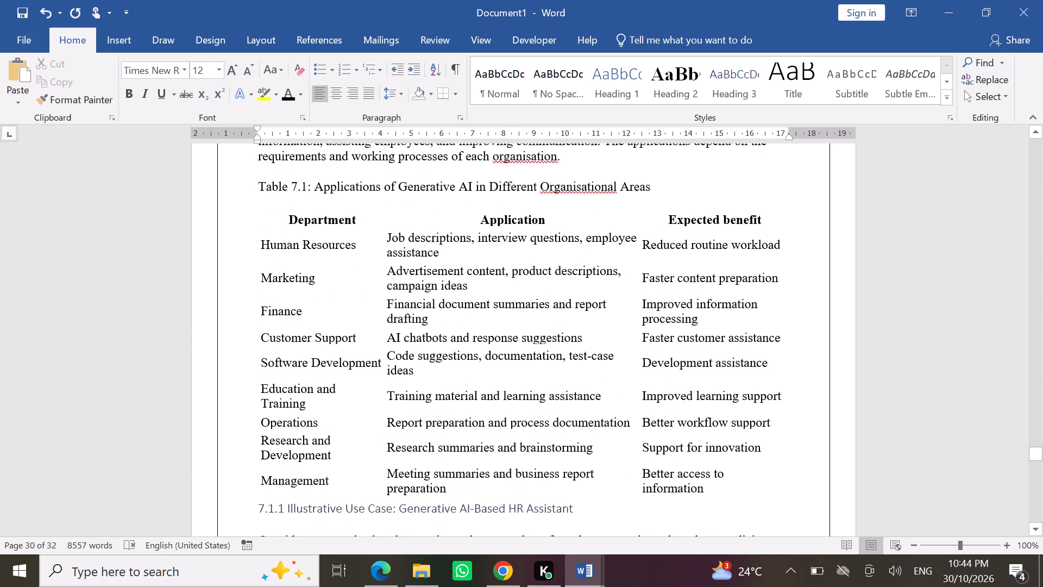
pyautogui.scroll(4, 264, 323)
pyautogui.scroll(-3, 264, 323)
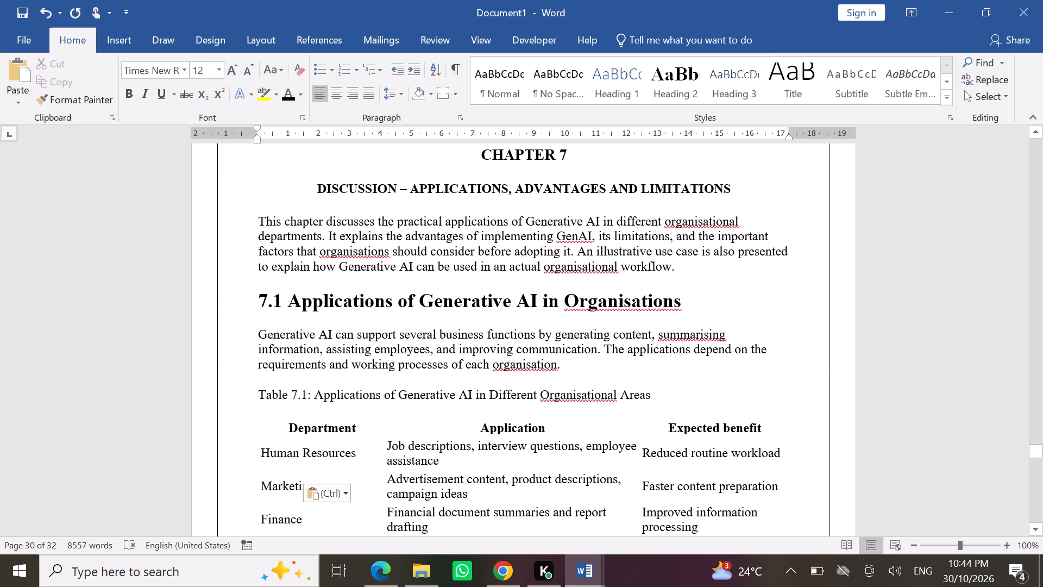
pyautogui.moveTo(227, 210); pyautogui.dragTo(231, 390)
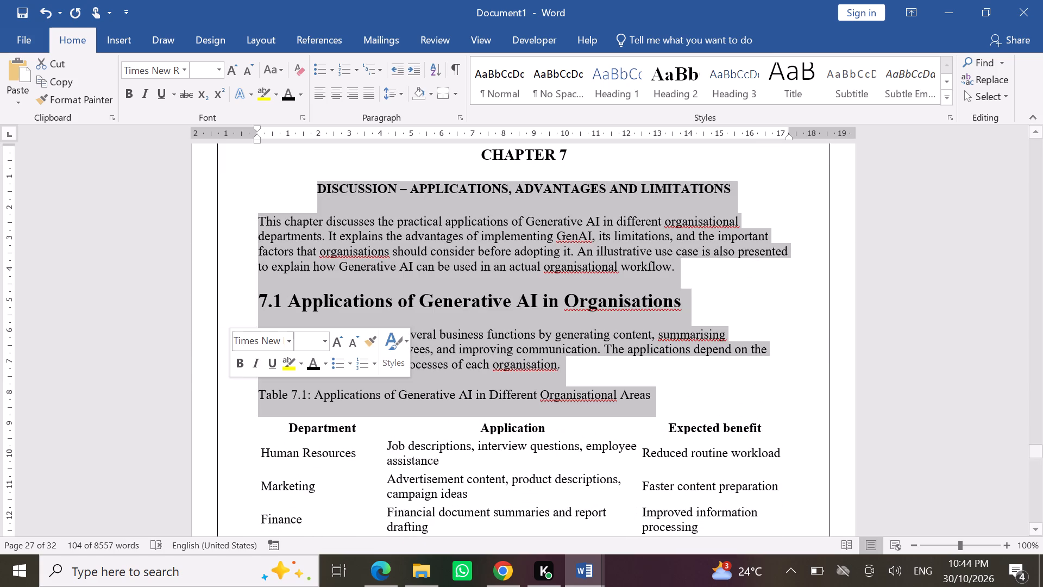
pyautogui.click(208, 295)
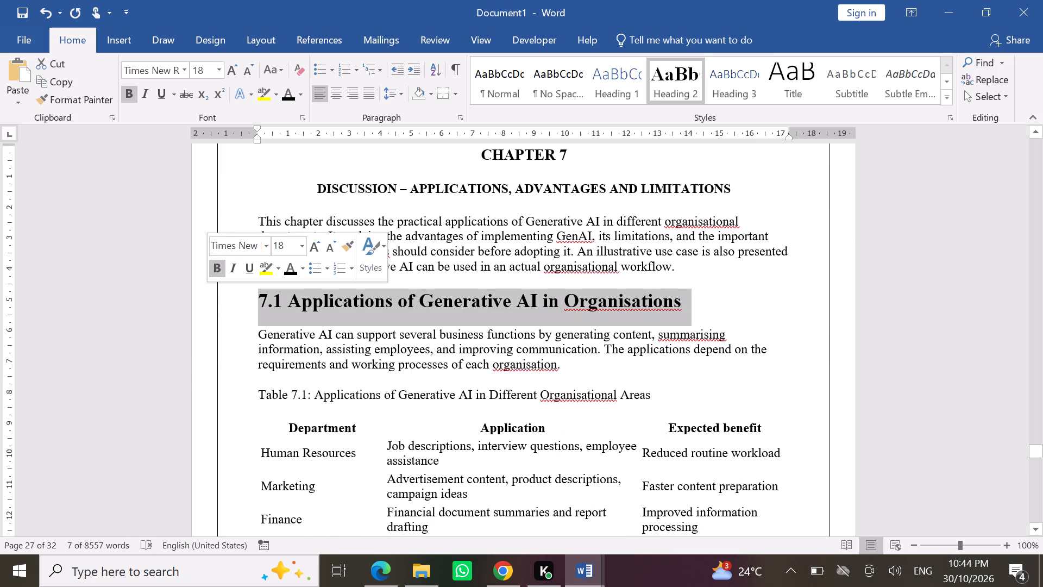
pyautogui.moveTo(211, 221); pyautogui.dragTo(250, 567)
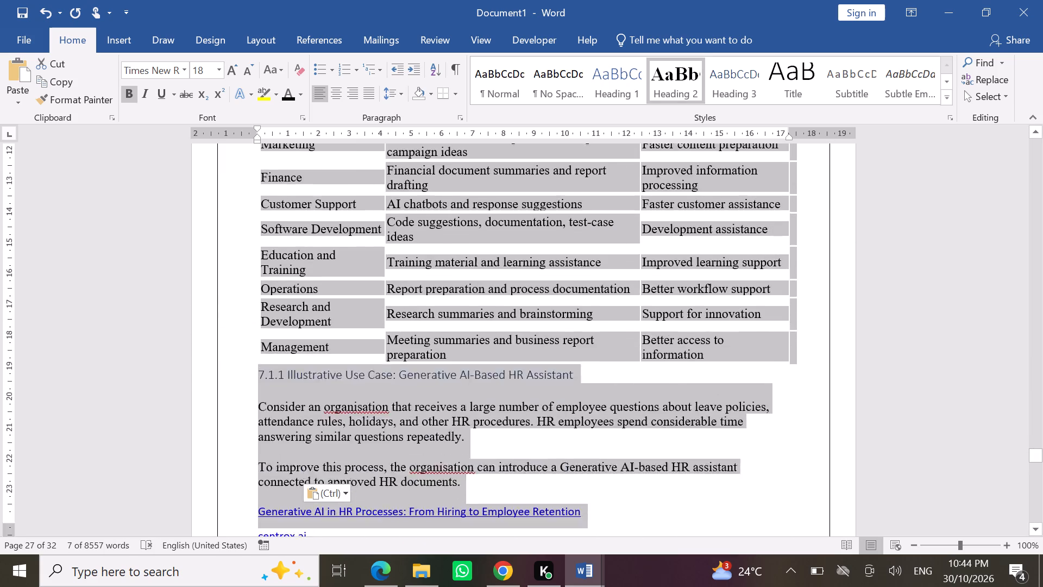
pyautogui.moveTo(250, 567); pyautogui.dragTo(250, 565)
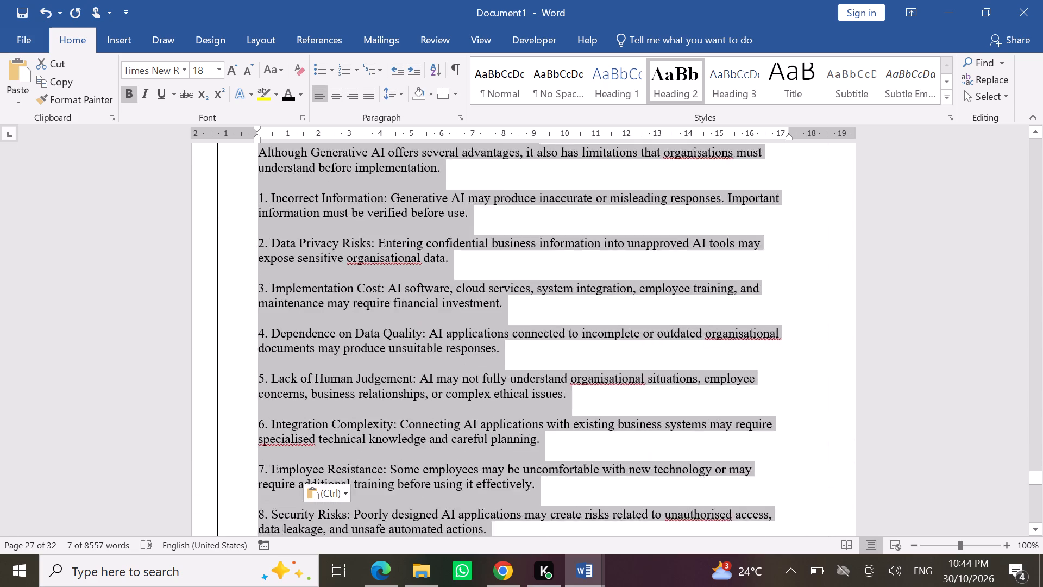
pyautogui.moveTo(250, 565); pyautogui.dragTo(252, 551)
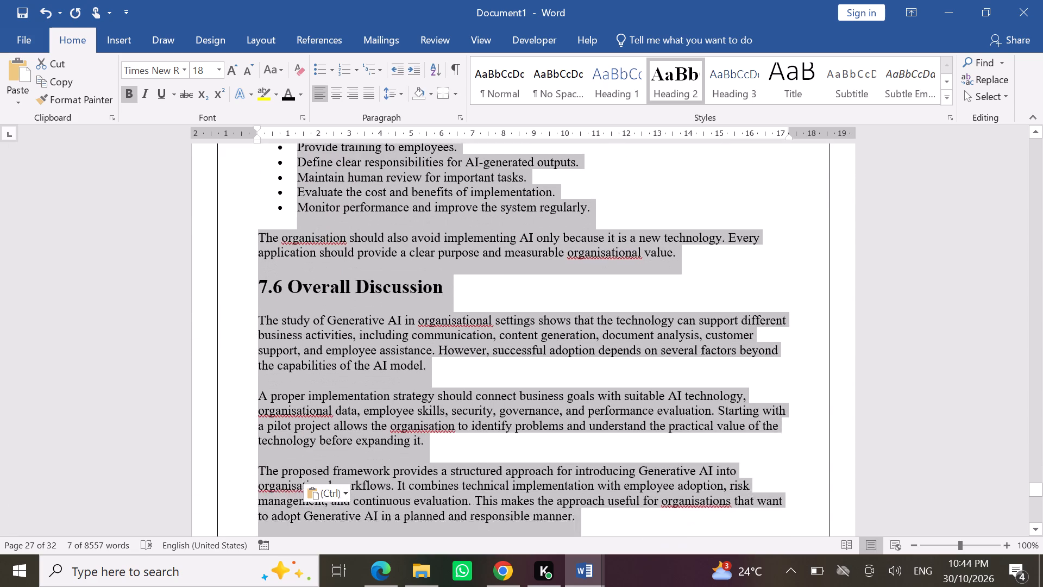
pyautogui.moveTo(252, 551); pyautogui.dragTo(290, 392)
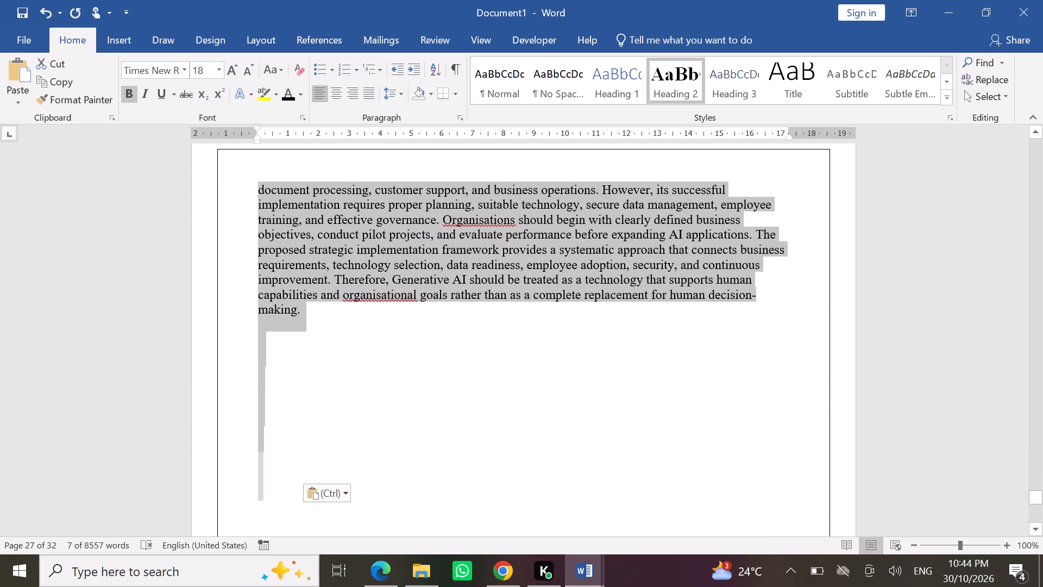
pyautogui.moveTo(290, 392); pyautogui.dragTo(304, 345)
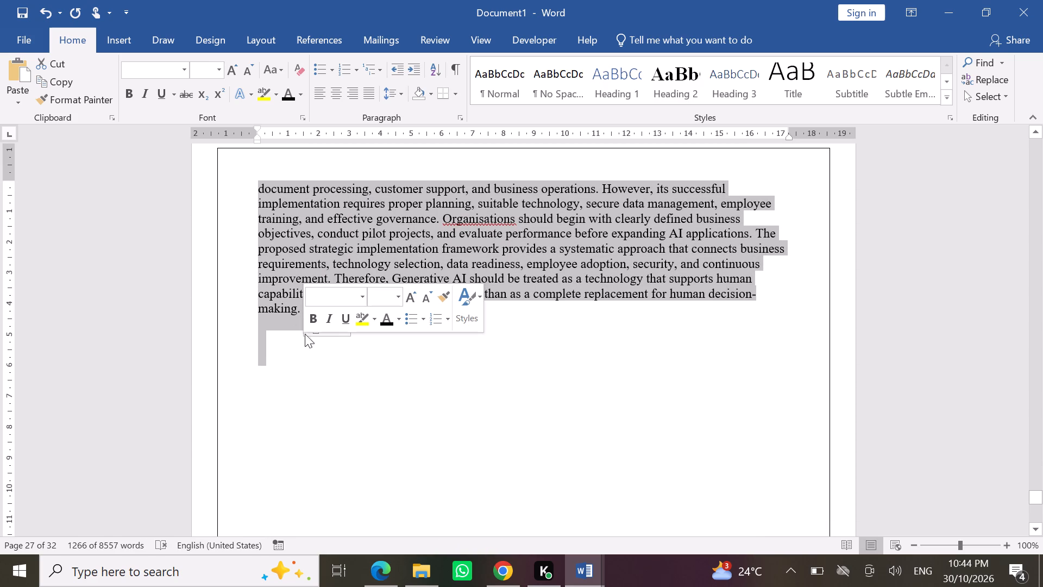
pyautogui.click(367, 91)
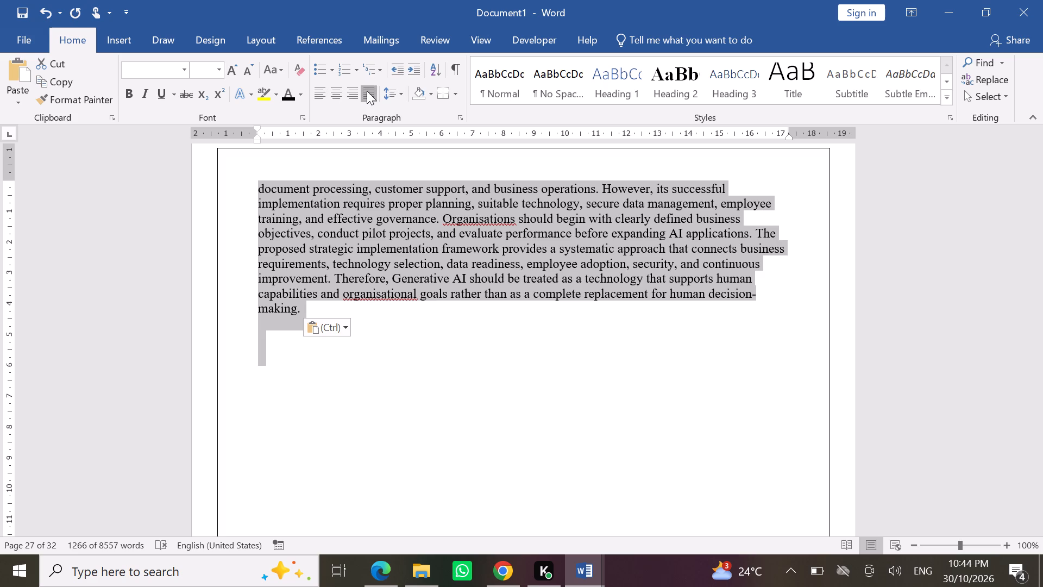
# Set the selected Chapter 7 content, including its headings and tables, to Times New Roman at 12 pt.
pyautogui.click(181, 66)
pyautogui.click(185, 193)
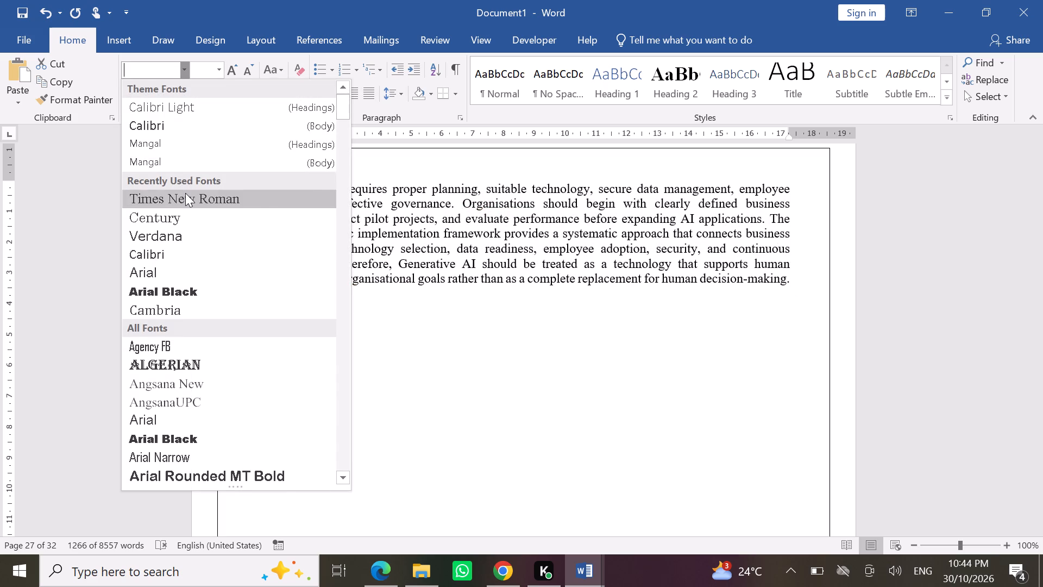
pyautogui.click(218, 69)
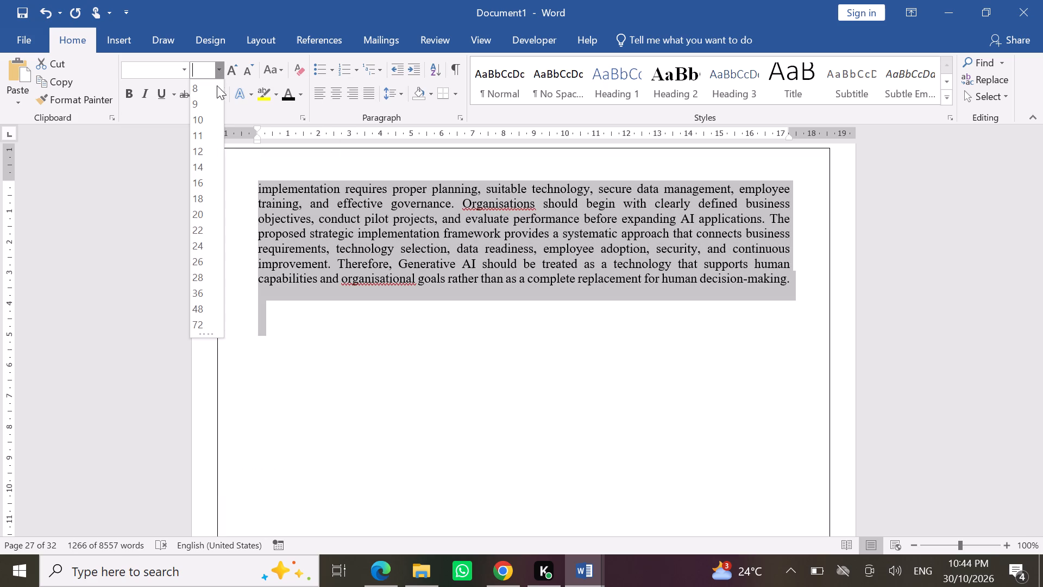
pyautogui.click(199, 149)
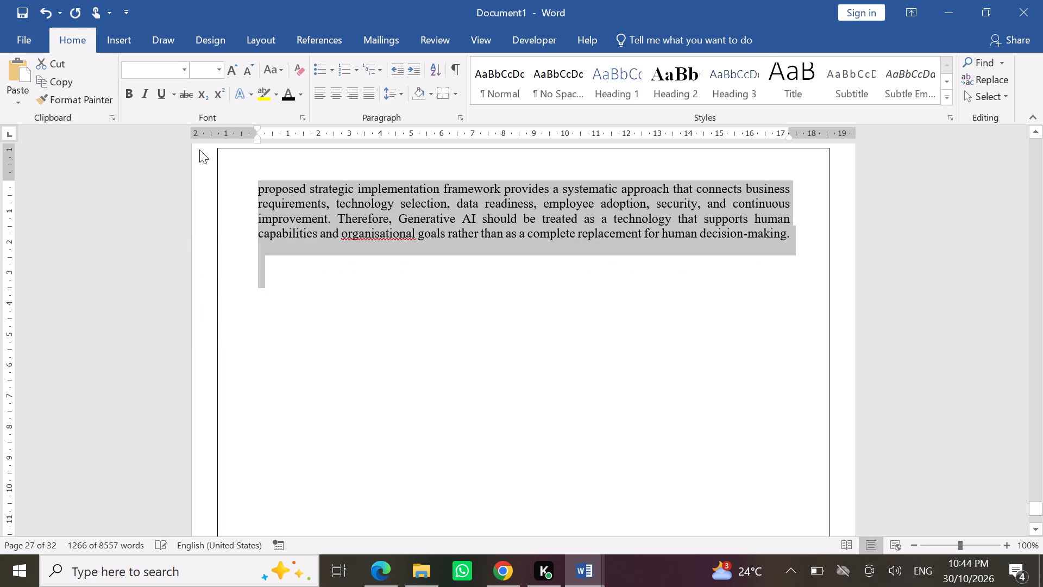
pyautogui.click(336, 315)
# Apply the plain grid table style, with borders around every cell, to Table 7.2 comparing advantages and limitations.
pyautogui.scroll(4, 336, 315)
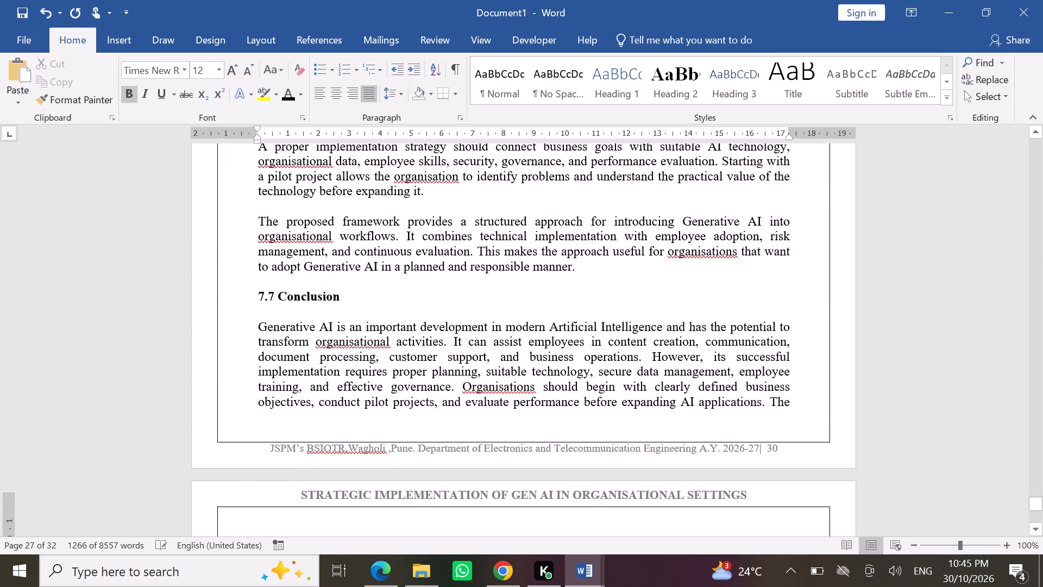
pyautogui.scroll(7, 336, 315)
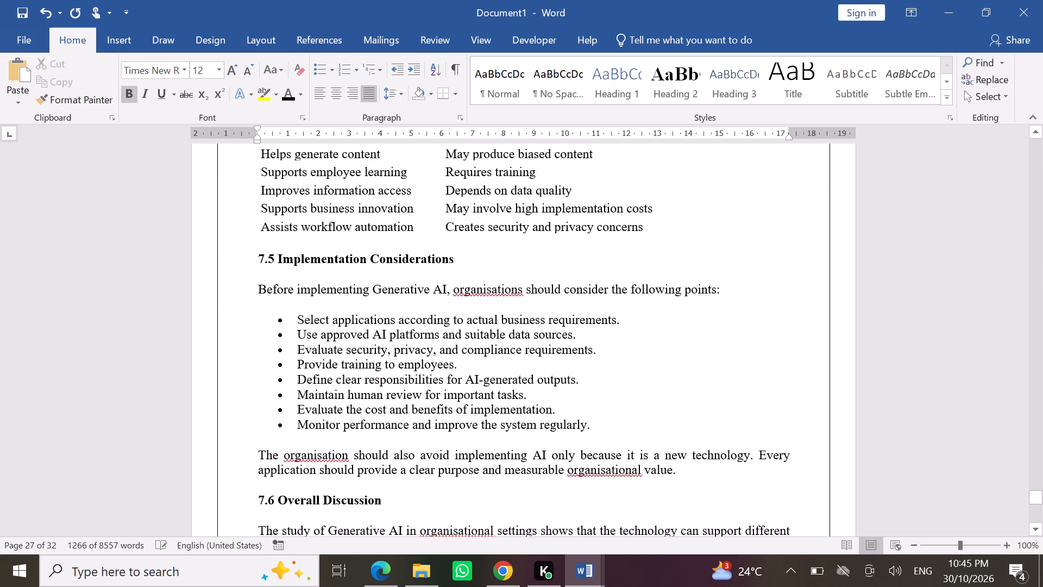
pyautogui.scroll(3, 336, 315)
pyautogui.scroll(-2, 336, 315)
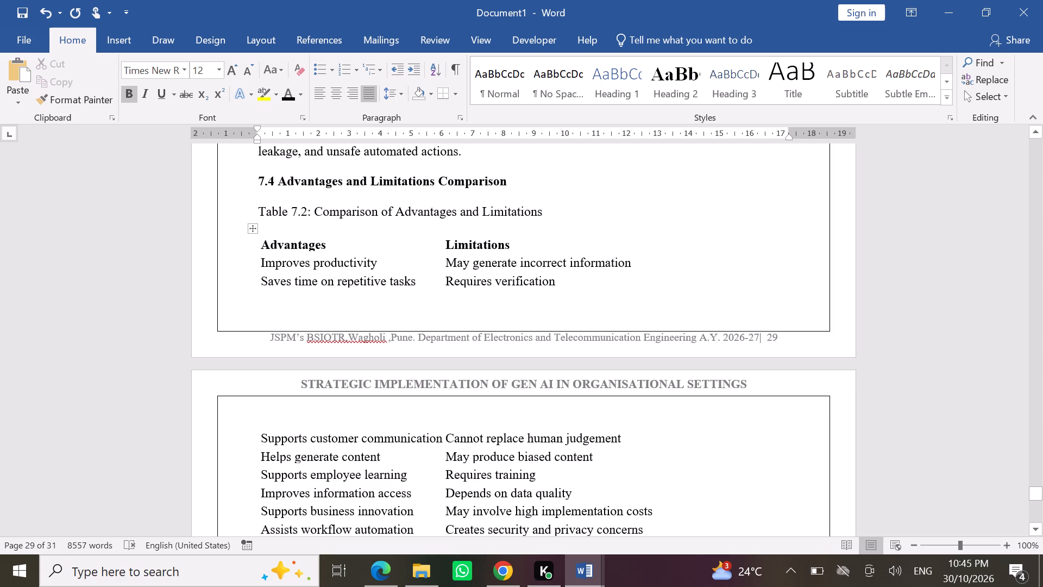
pyautogui.moveTo(244, 240); pyautogui.dragTo(292, 538)
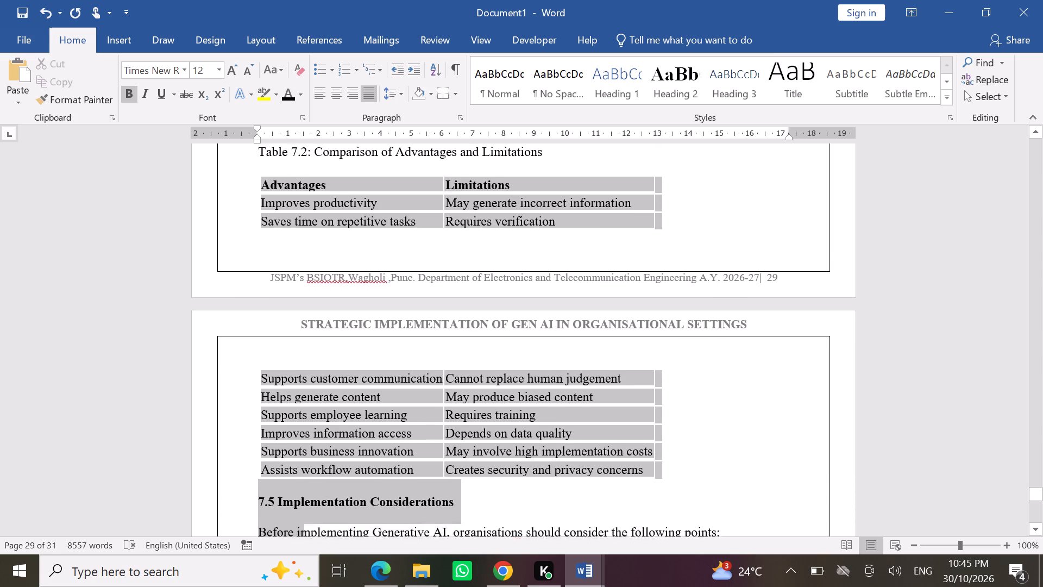
pyautogui.moveTo(292, 538); pyautogui.dragTo(291, 404)
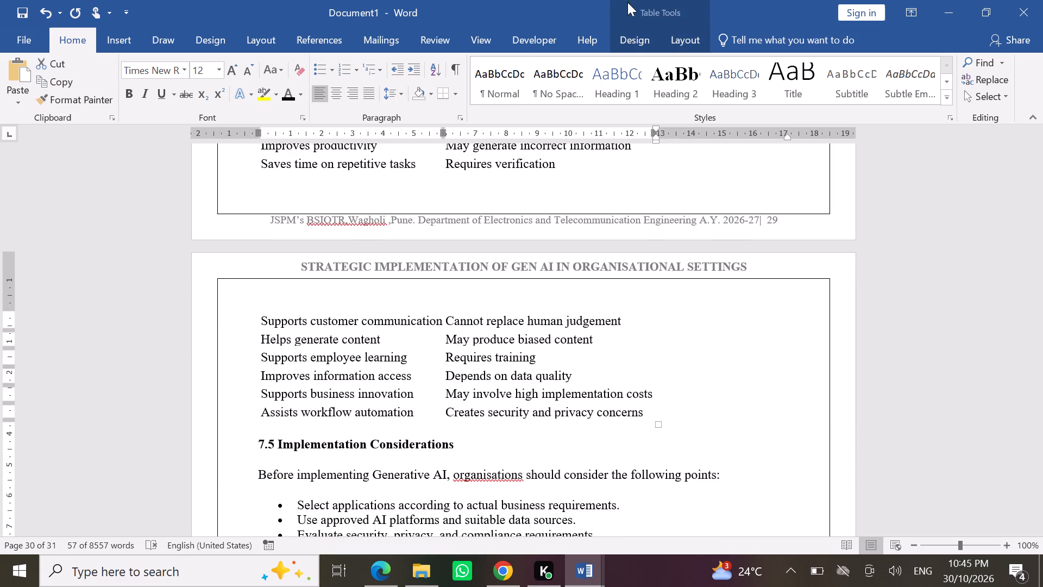
pyautogui.click(636, 38)
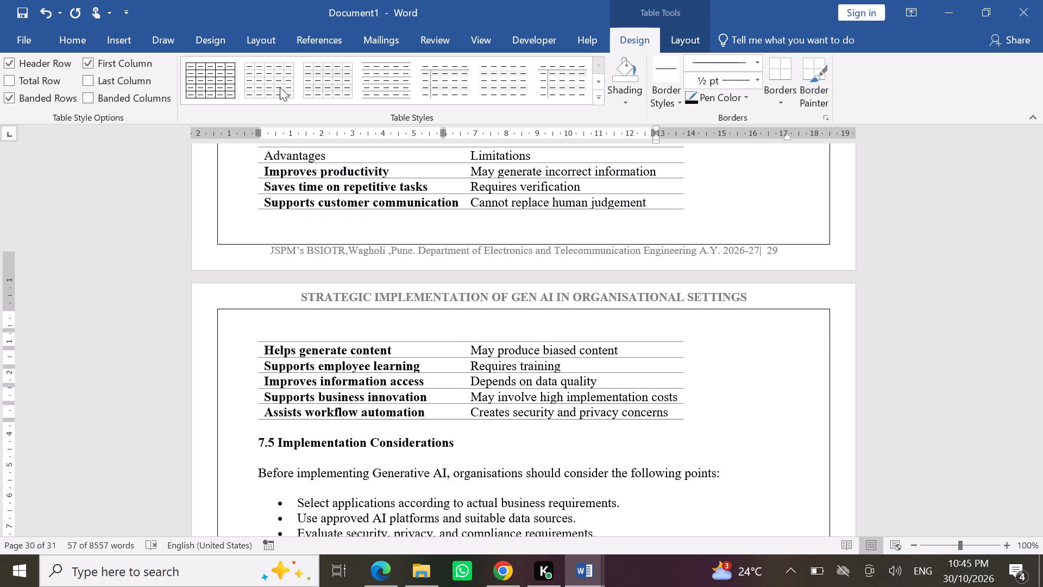
pyautogui.click(223, 86)
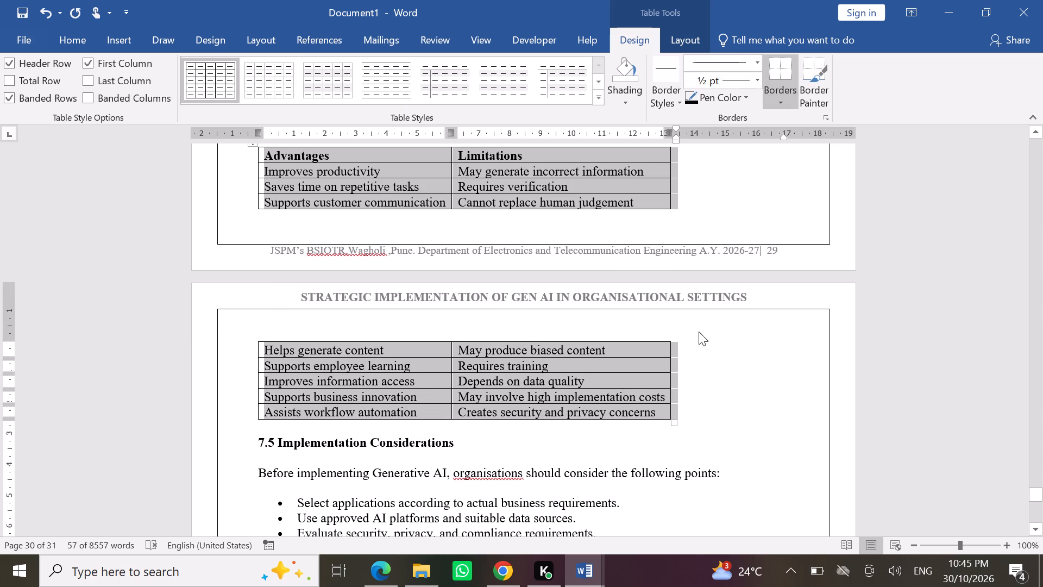
pyautogui.click(703, 334)
# Change the font colour of the heading "7.1.1 Illustrative Use Case: Generative AI-Based HR Assistant" to black.
pyautogui.scroll(6, 703, 334)
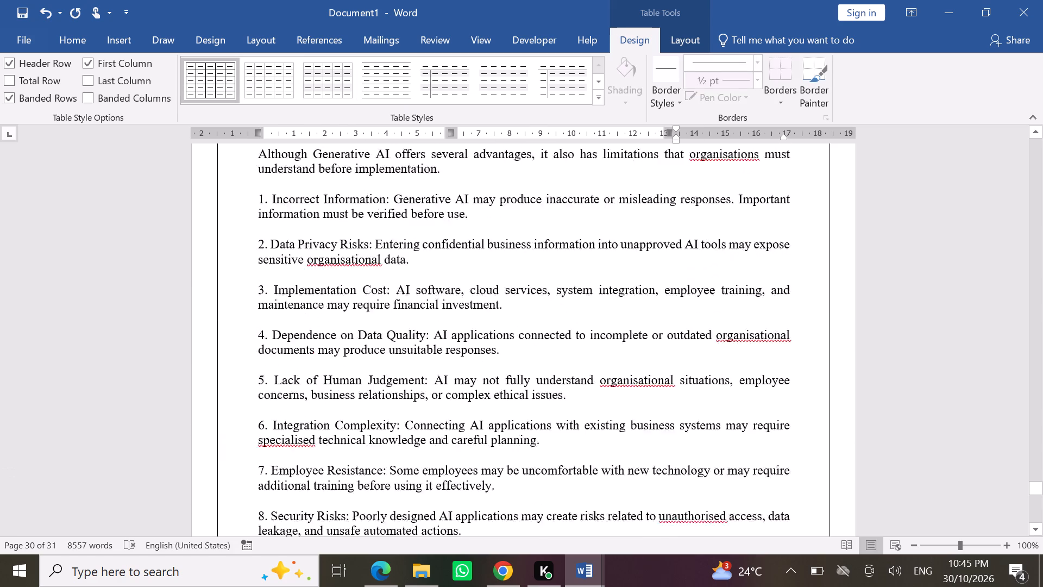
pyautogui.scroll(10, 703, 334)
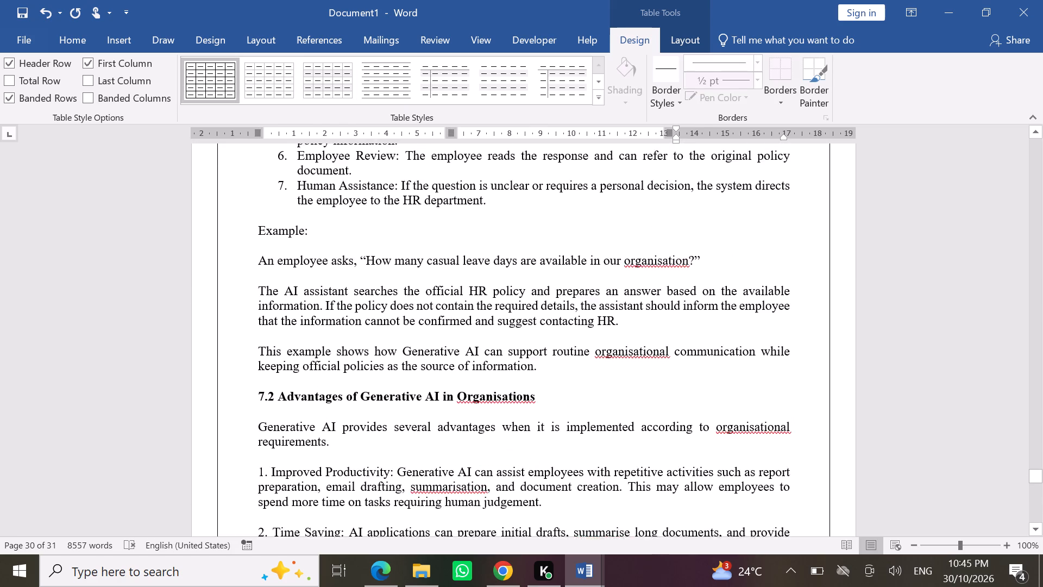
pyautogui.scroll(8, 703, 334)
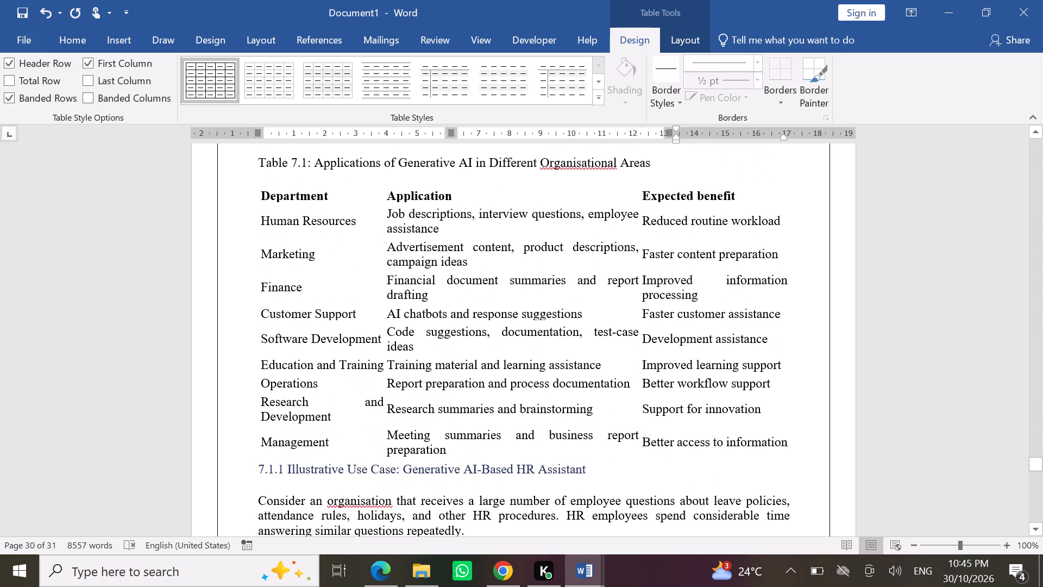
pyautogui.scroll(1, 703, 334)
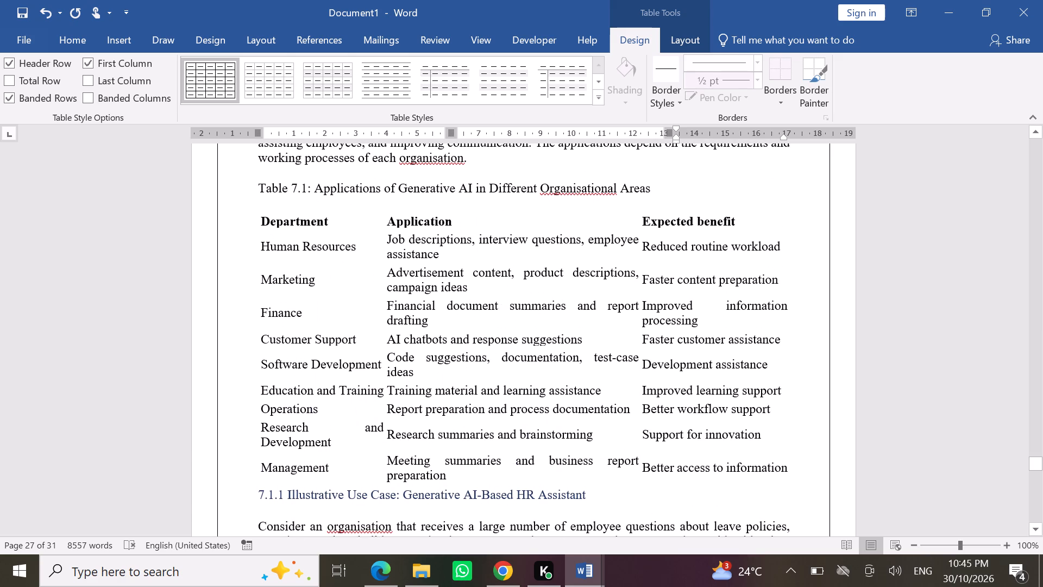
pyautogui.click(236, 497)
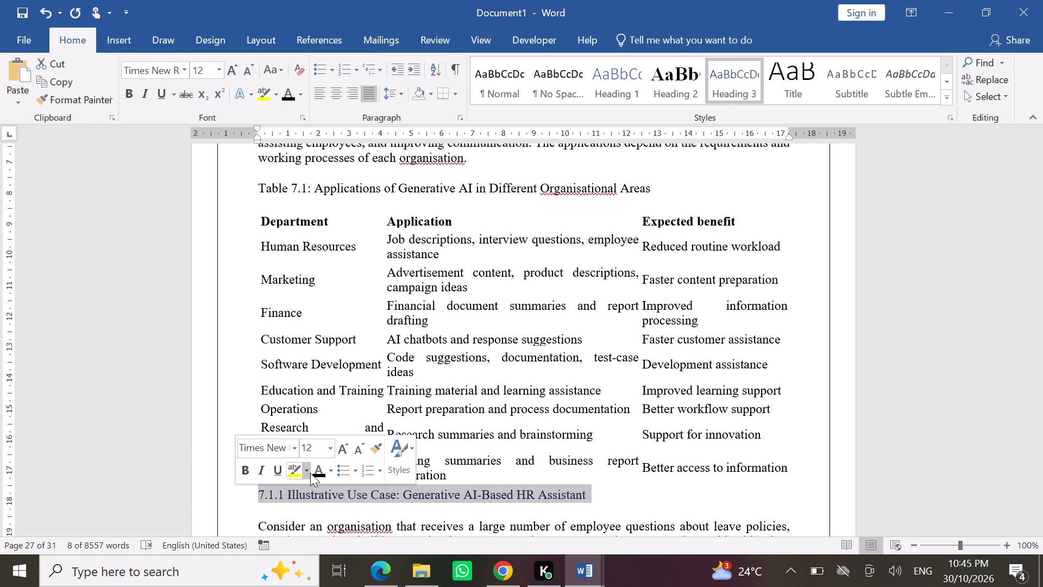
pyautogui.click(313, 473)
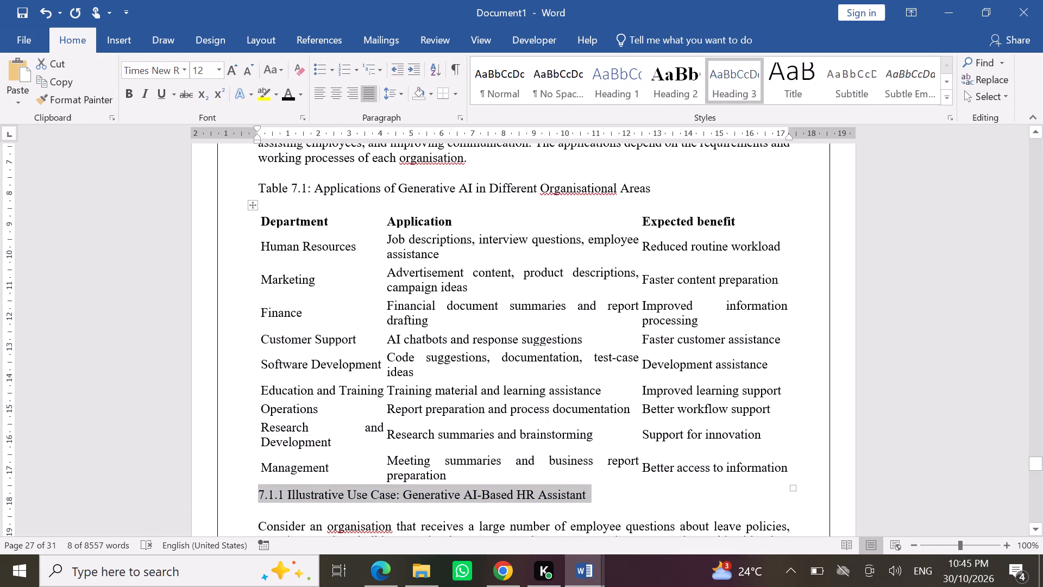
# Review the formatting of Chapter 7 from its title through the end of 7.7 Conclusion.
pyautogui.scroll(3, 312, 279)
pyautogui.scroll(-1, 312, 279)
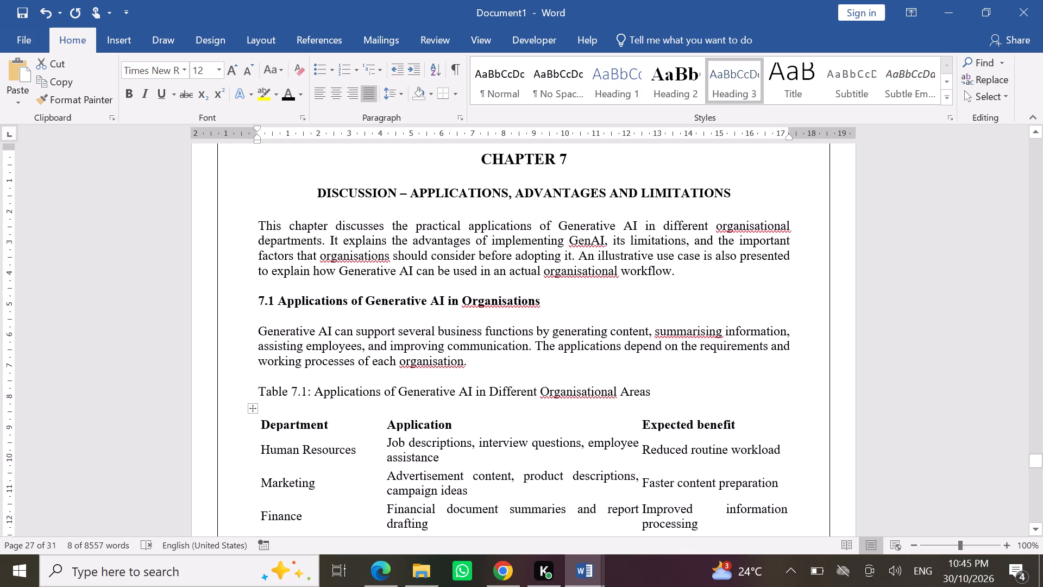
pyautogui.scroll(-7, 312, 279)
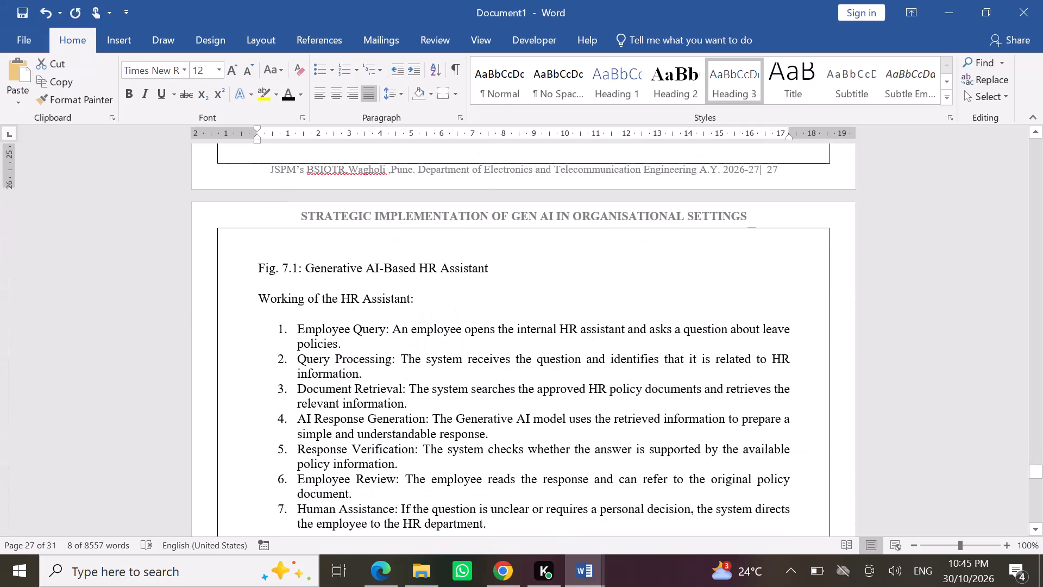
pyautogui.scroll(-7, 312, 279)
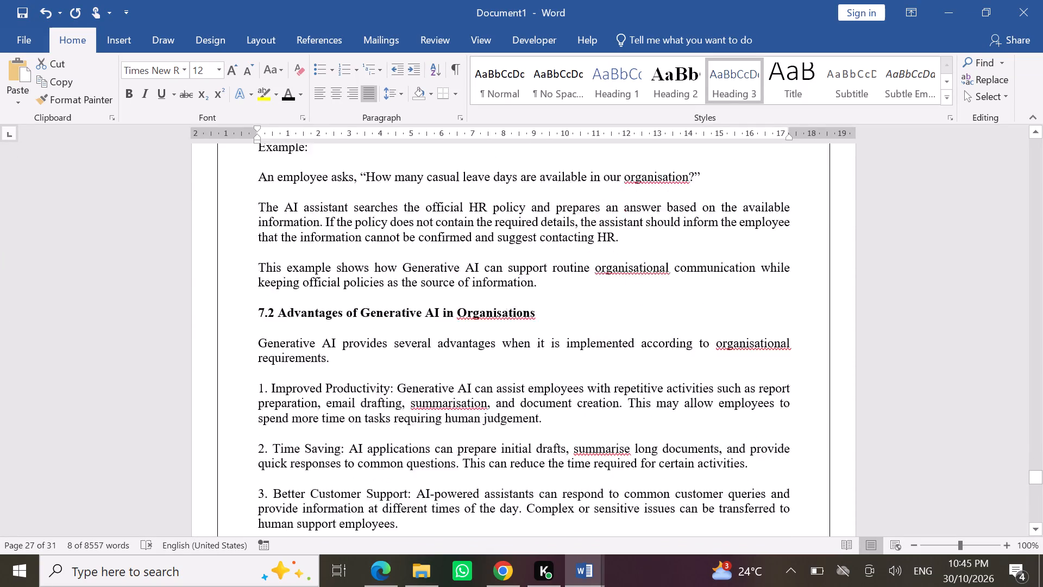
pyautogui.scroll(-6, 312, 279)
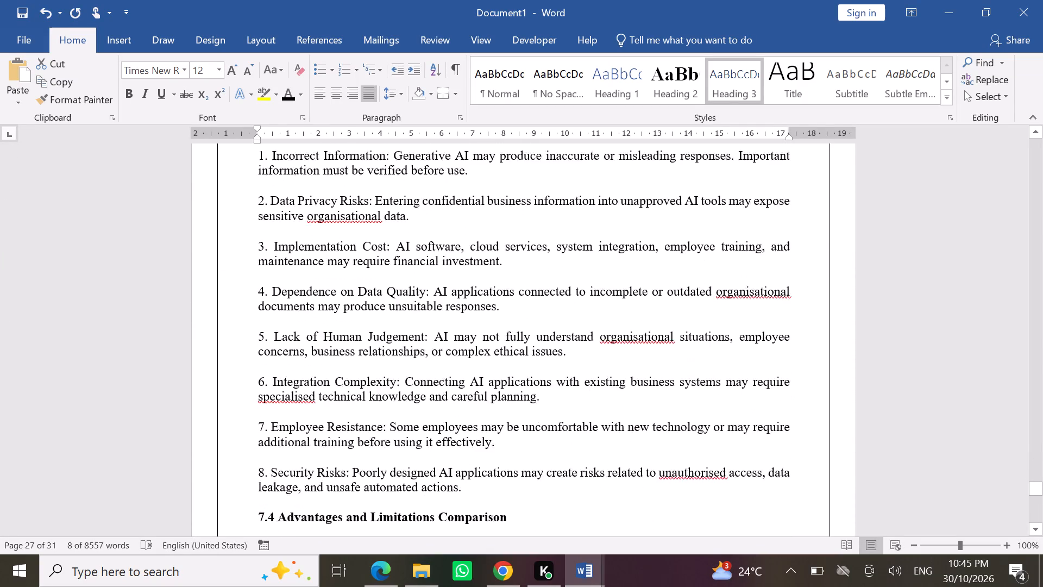
pyautogui.scroll(-6, 312, 279)
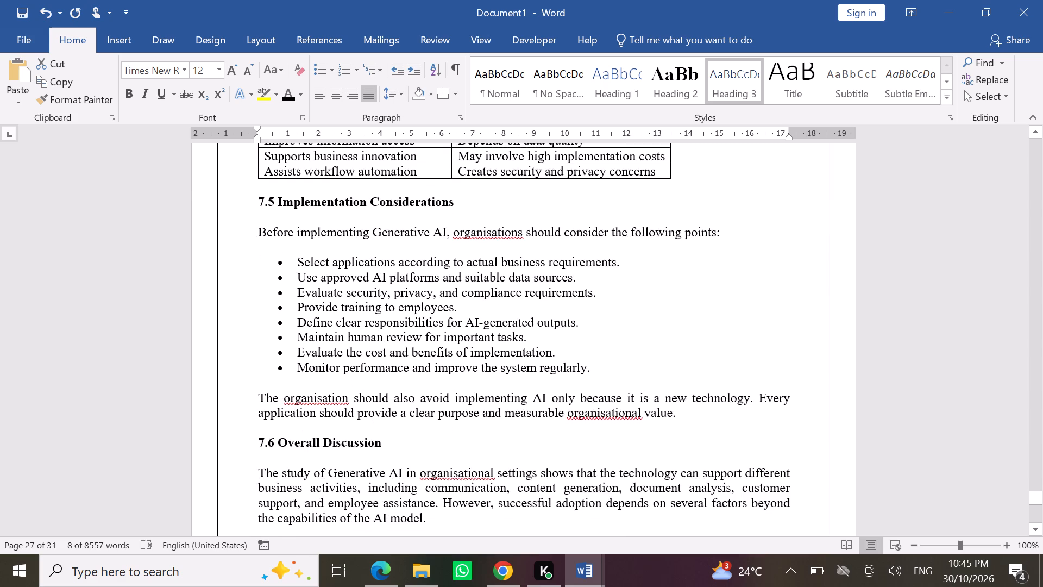
pyautogui.scroll(-6, 312, 279)
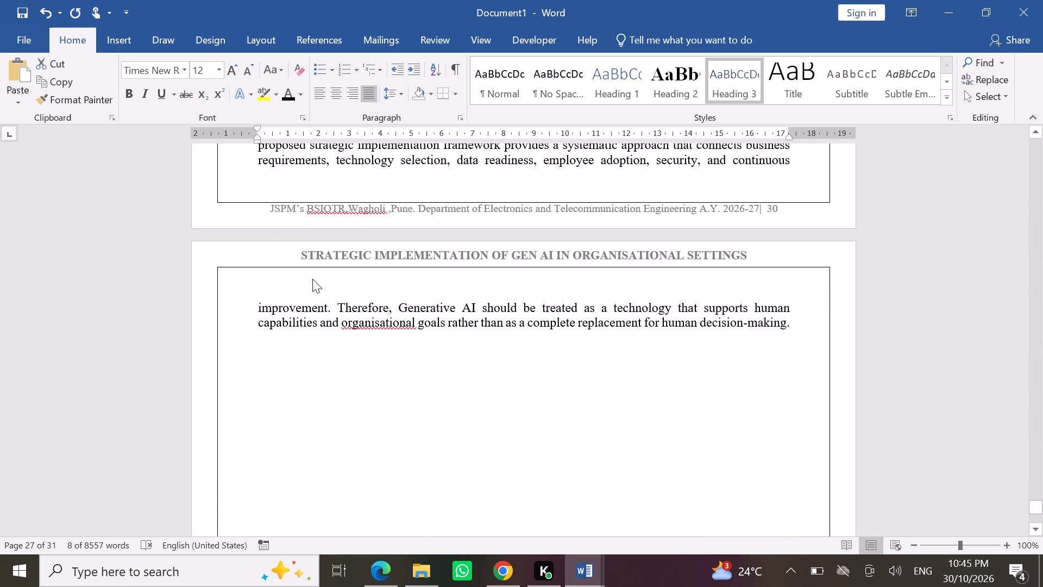
# Apply the plain grid table style, with borders around every cell, to Table 7.1 on applications in different organisational areas.
pyautogui.scroll(14, 312, 279)
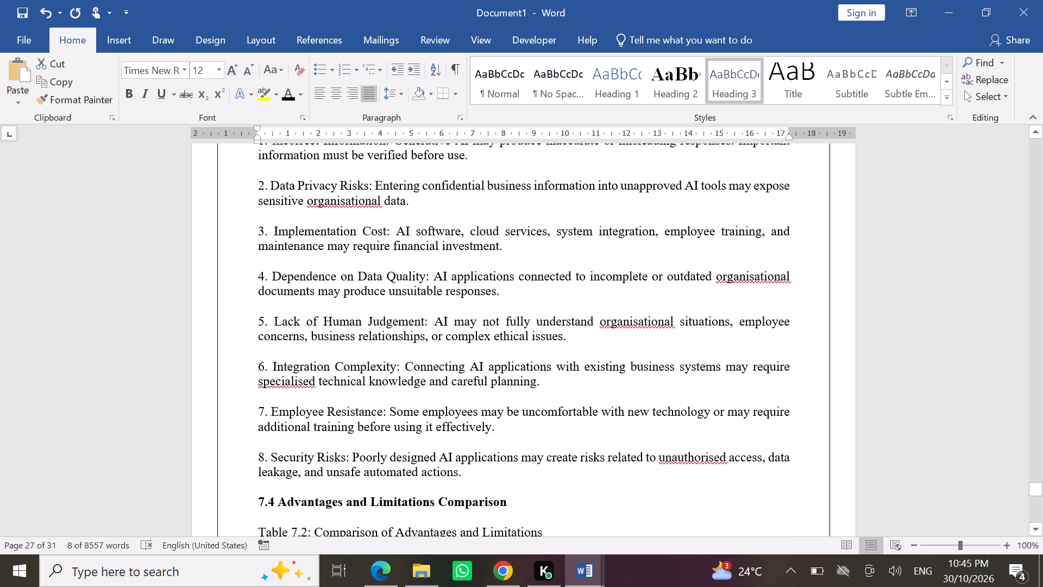
pyautogui.scroll(15, 312, 279)
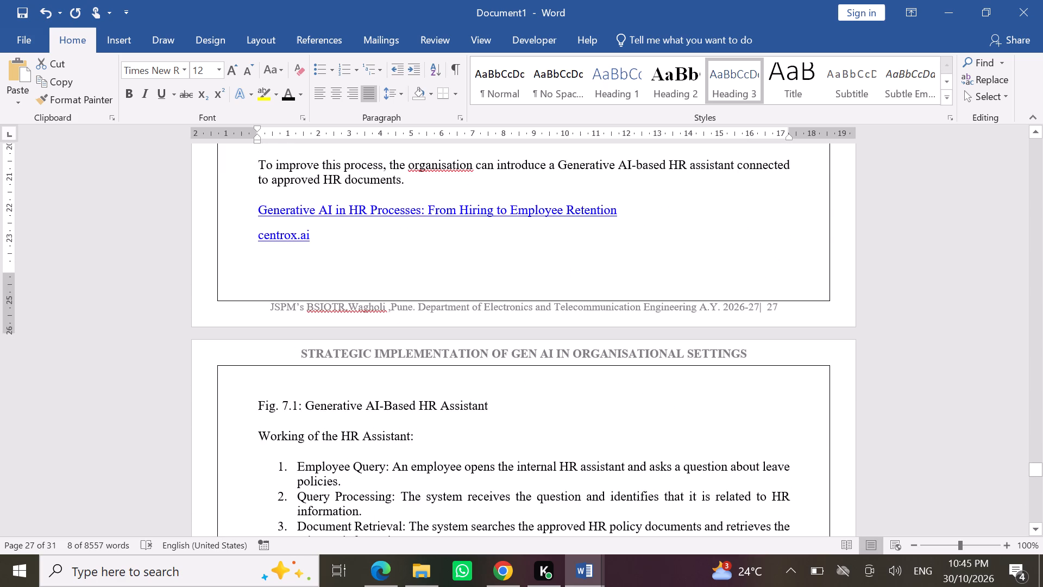
pyautogui.scroll(5, 312, 279)
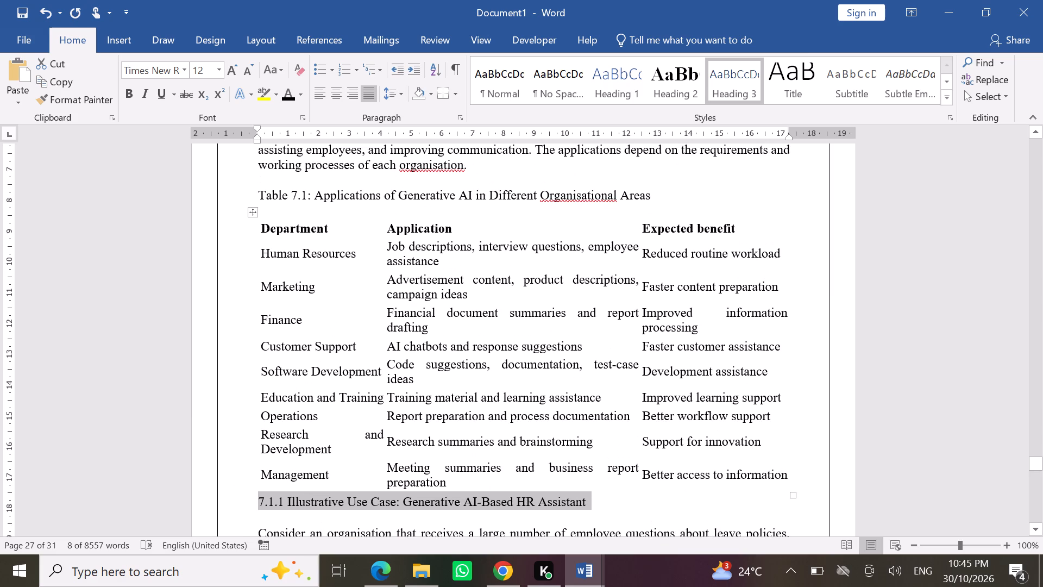
pyautogui.scroll(1, 312, 279)
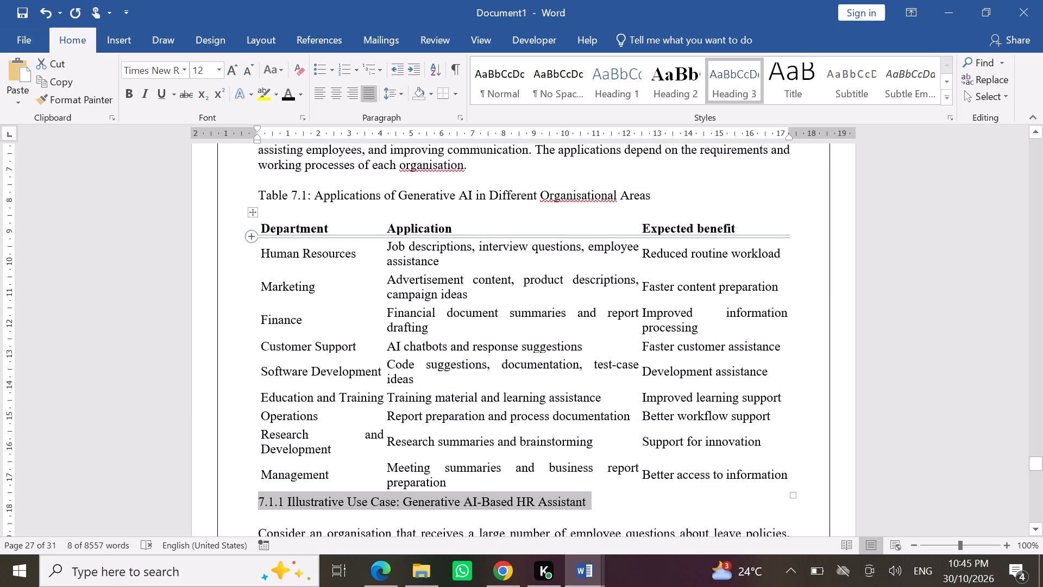
pyautogui.moveTo(233, 224); pyautogui.dragTo(246, 460)
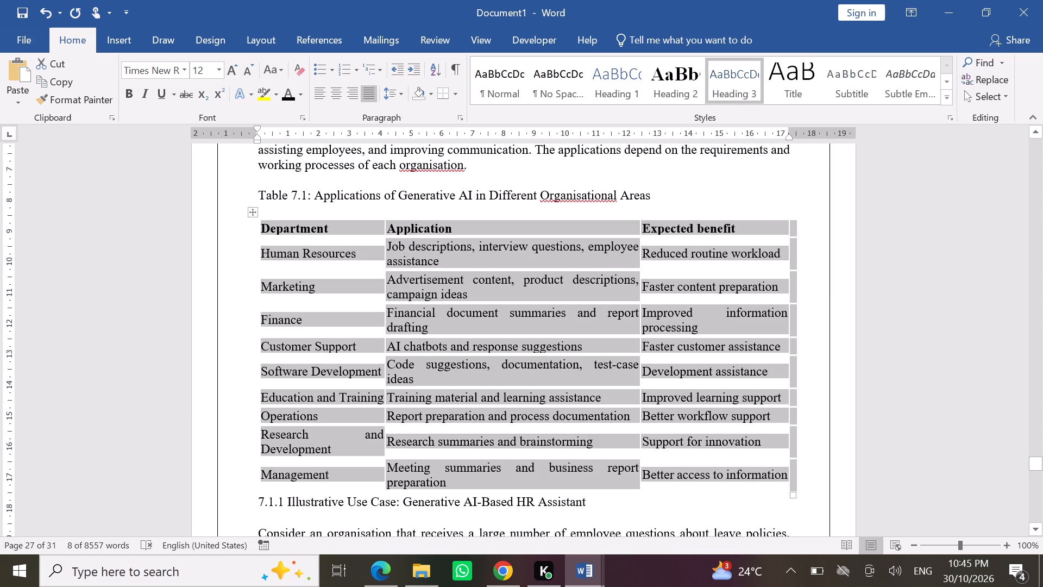
pyautogui.moveTo(246, 460); pyautogui.dragTo(255, 491)
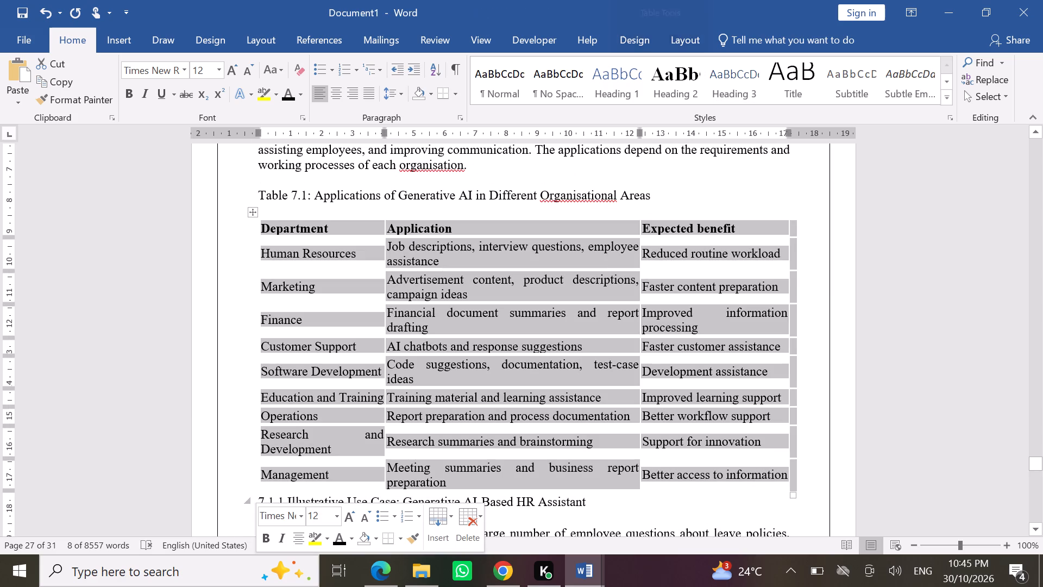
pyautogui.click(626, 36)
pyautogui.click(214, 89)
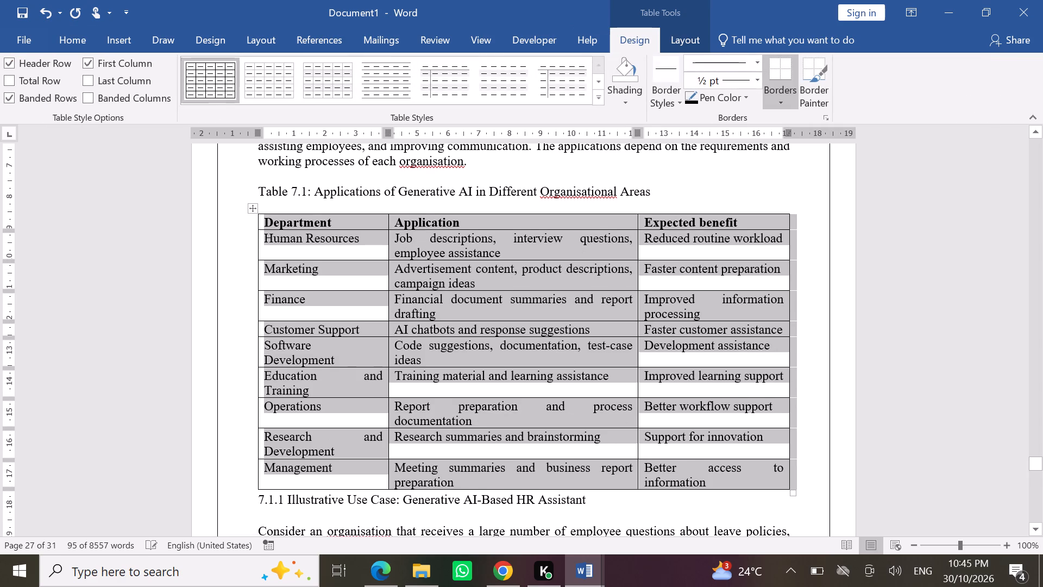
pyautogui.click(251, 284)
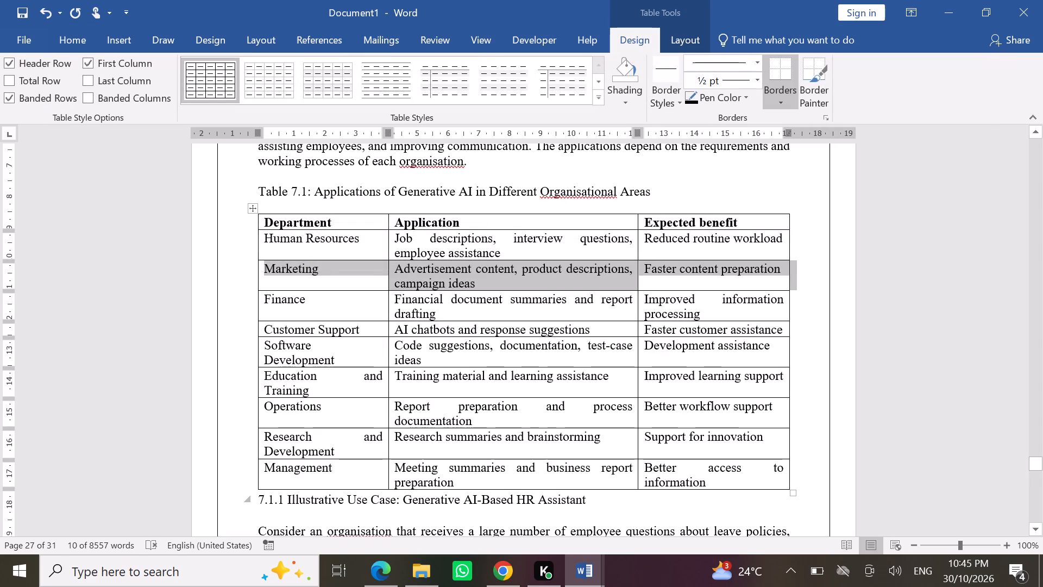
pyautogui.scroll(5, 362, 503)
pyautogui.scroll(-3, 362, 503)
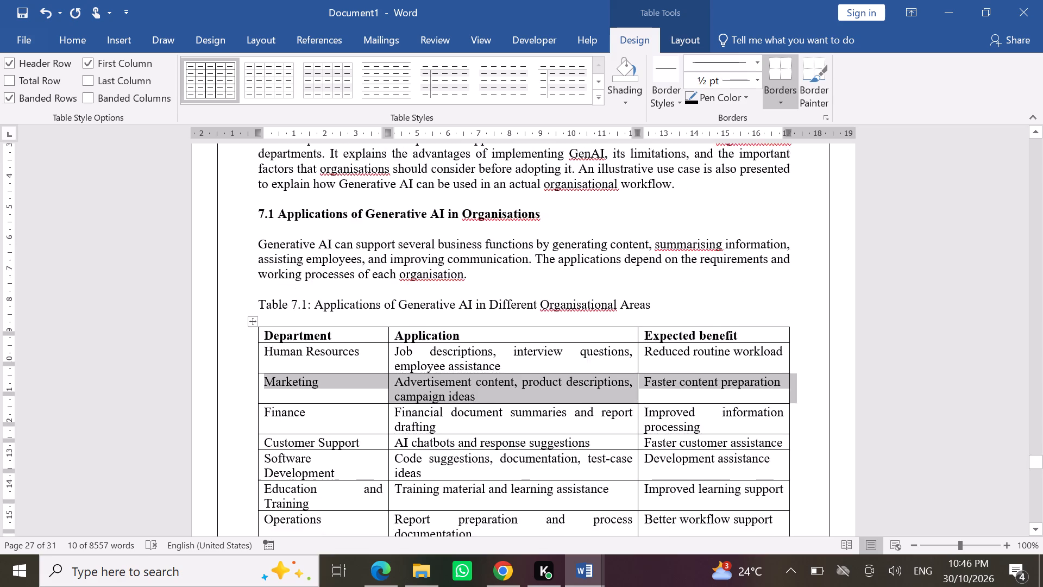
pyautogui.scroll(-2, 362, 503)
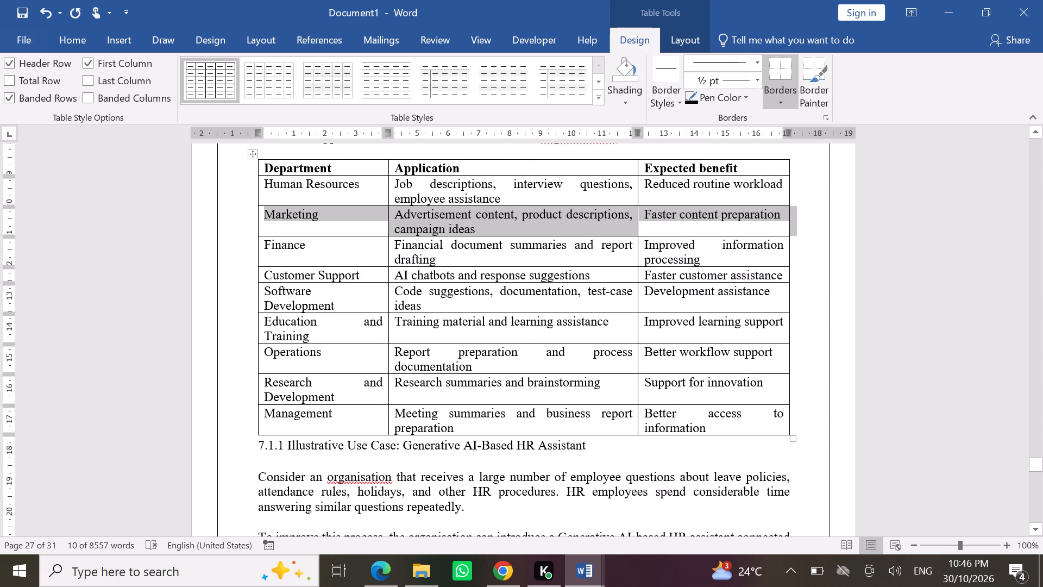
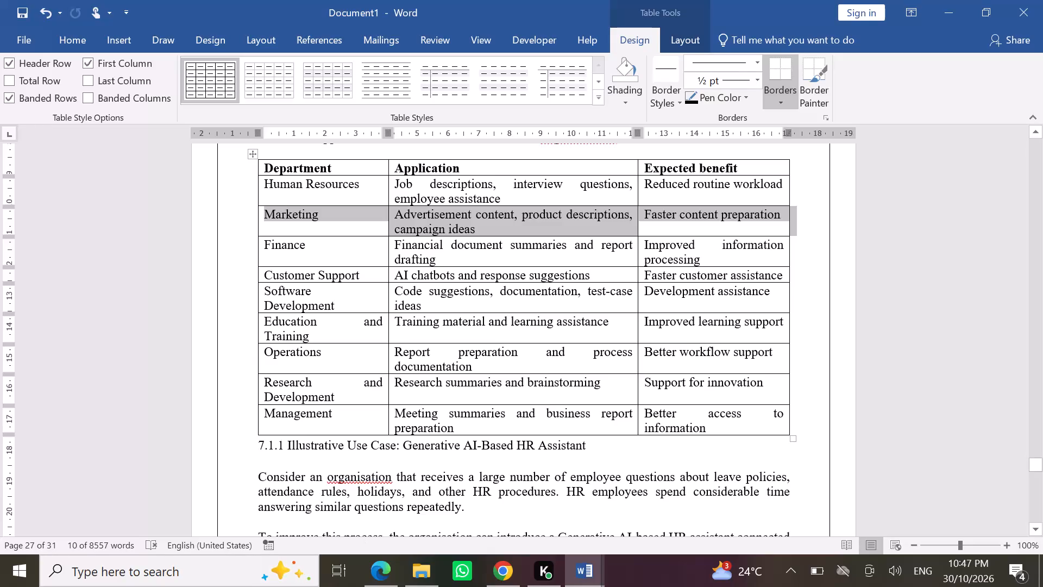
# Examine the last chapter and references of the sample report PDF in Edge, and return to Document1 in Word.
pyautogui.click(662, 450)
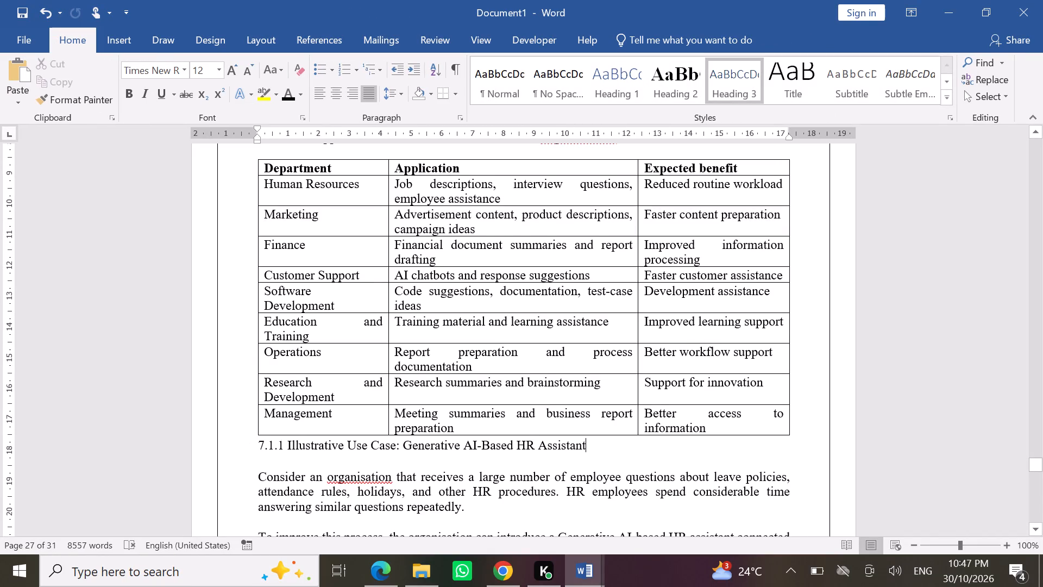
pyautogui.scroll(6, 522, 404)
pyautogui.scroll(-2, 522, 404)
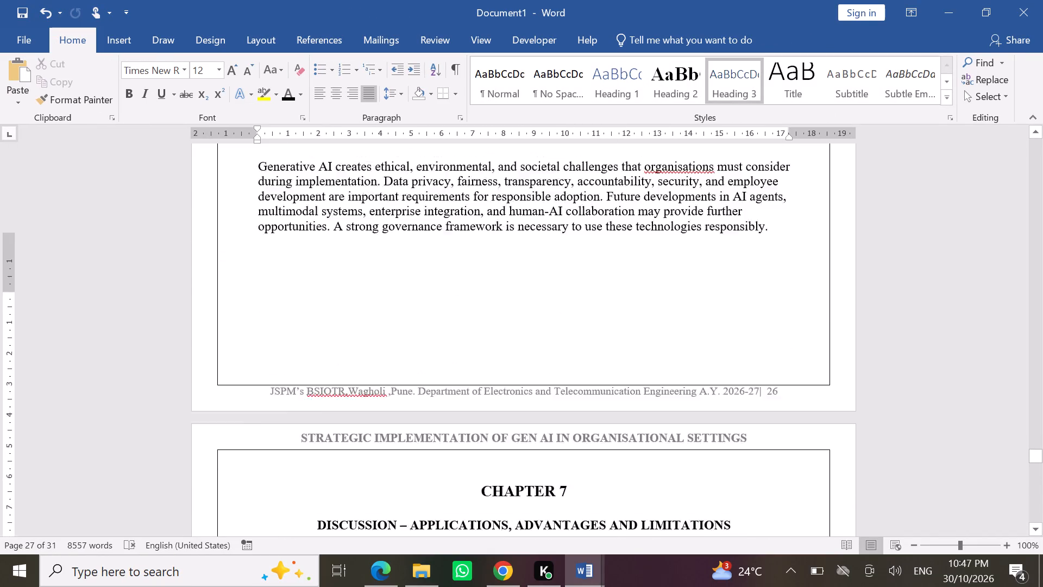
pyautogui.scroll(-1, 522, 404)
pyautogui.click(376, 586)
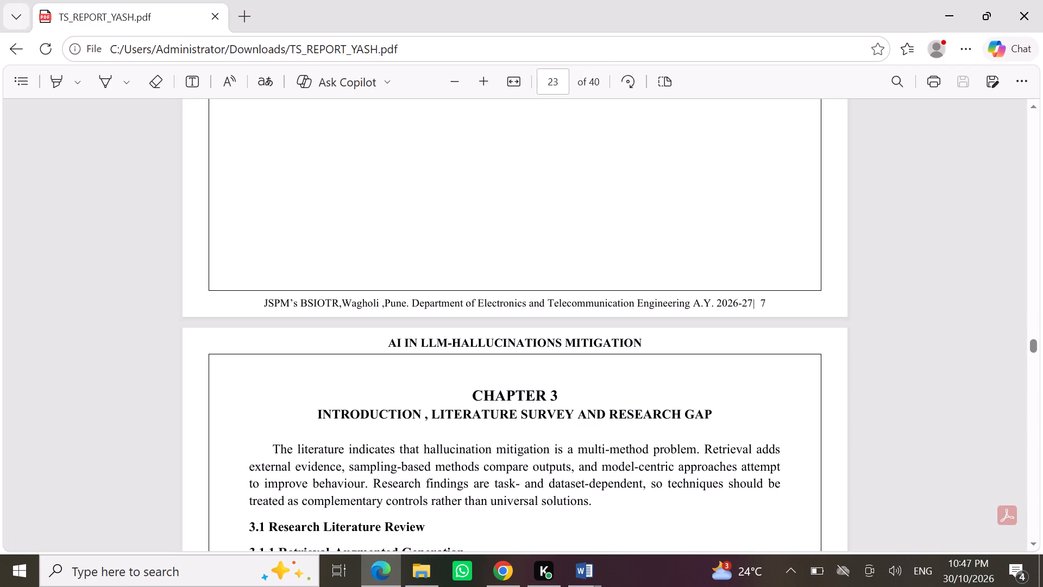
pyautogui.scroll(-20, 468, 406)
pyautogui.scroll(-19, 468, 406)
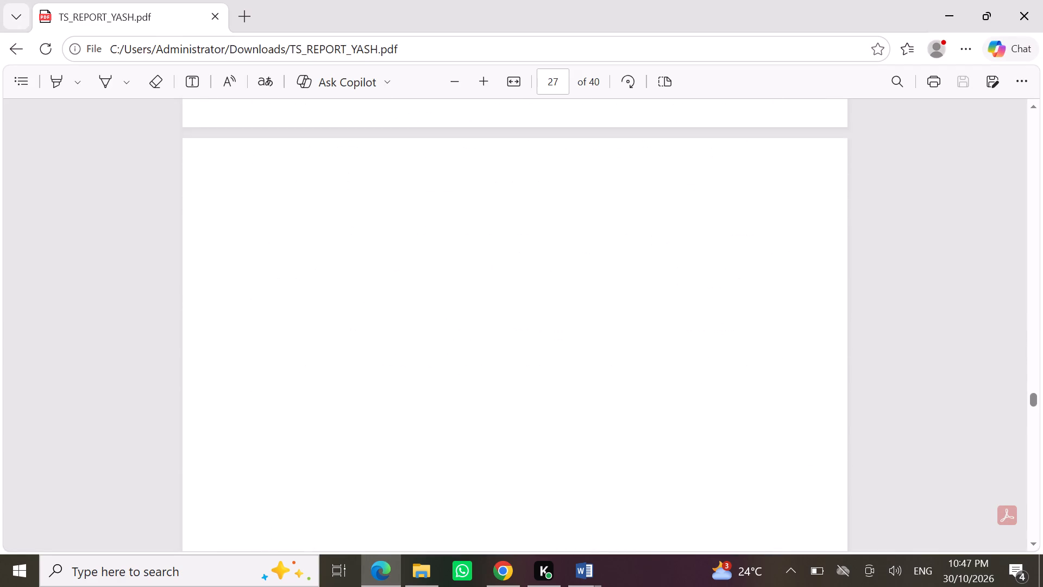
pyautogui.scroll(-20, 468, 406)
pyautogui.scroll(-20, 468, 406)
pyautogui.scroll(-3, 468, 406)
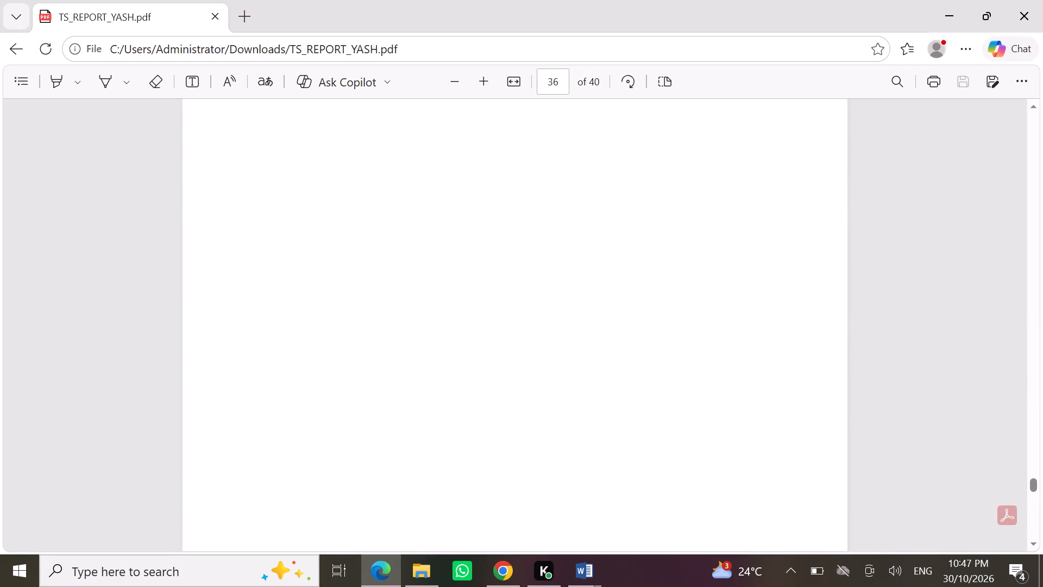
pyautogui.scroll(-20, 468, 406)
pyautogui.scroll(-17, 468, 406)
pyautogui.scroll(1, 468, 406)
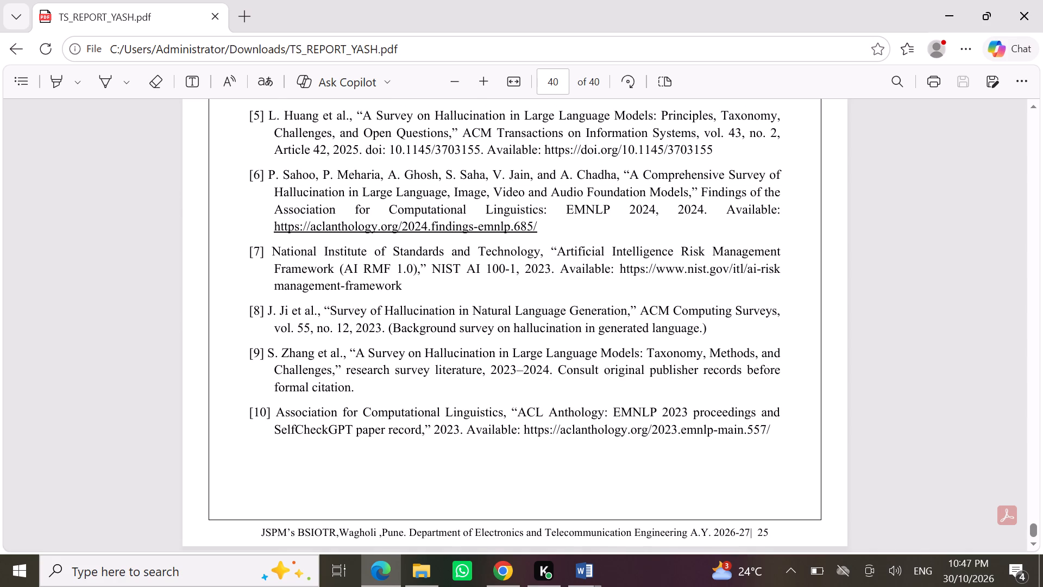
pyautogui.scroll(10, 468, 406)
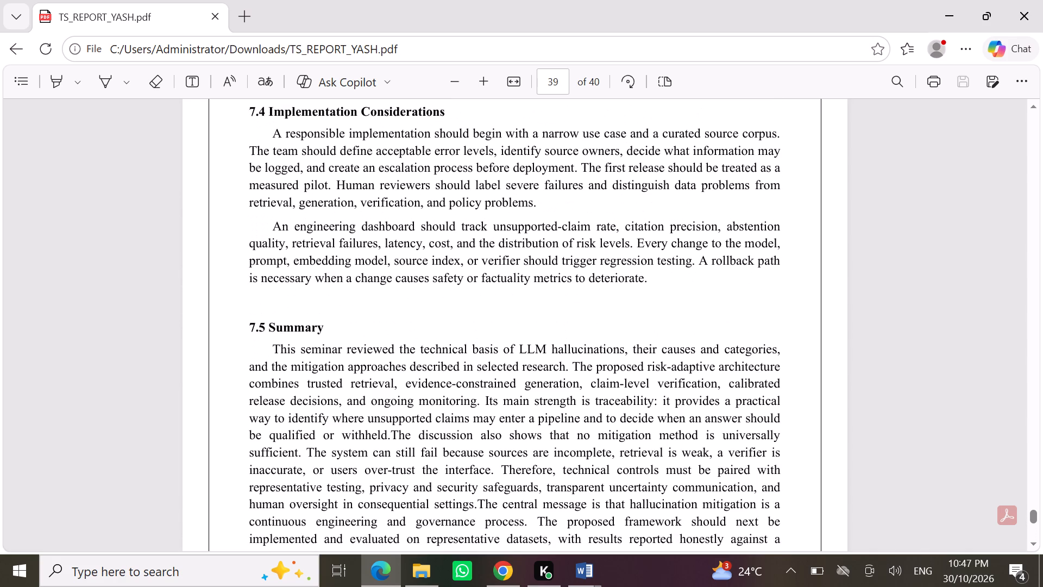
pyautogui.scroll(-4, 468, 406)
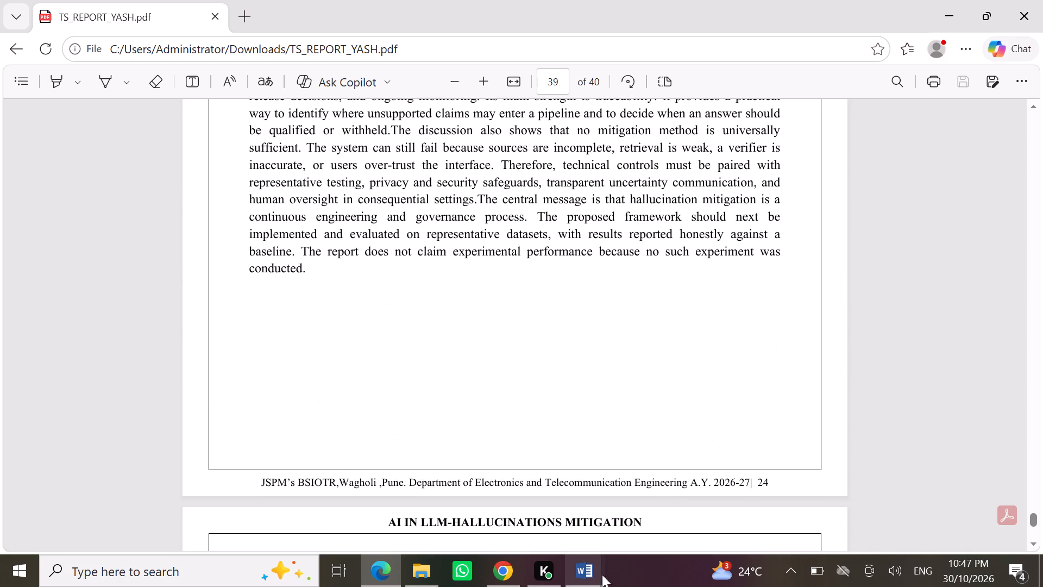
pyautogui.click(510, 576)
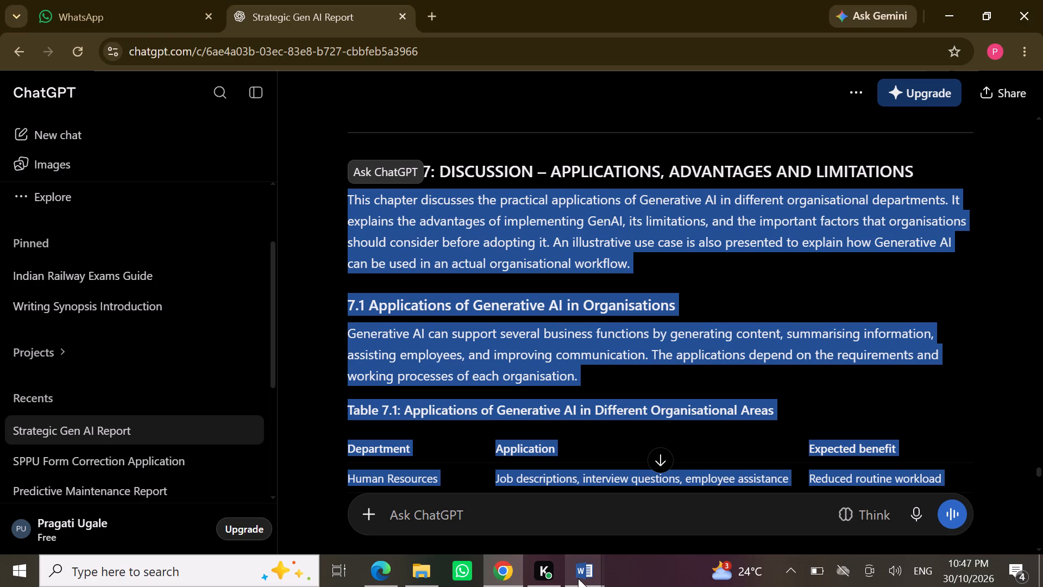
pyautogui.click(579, 578)
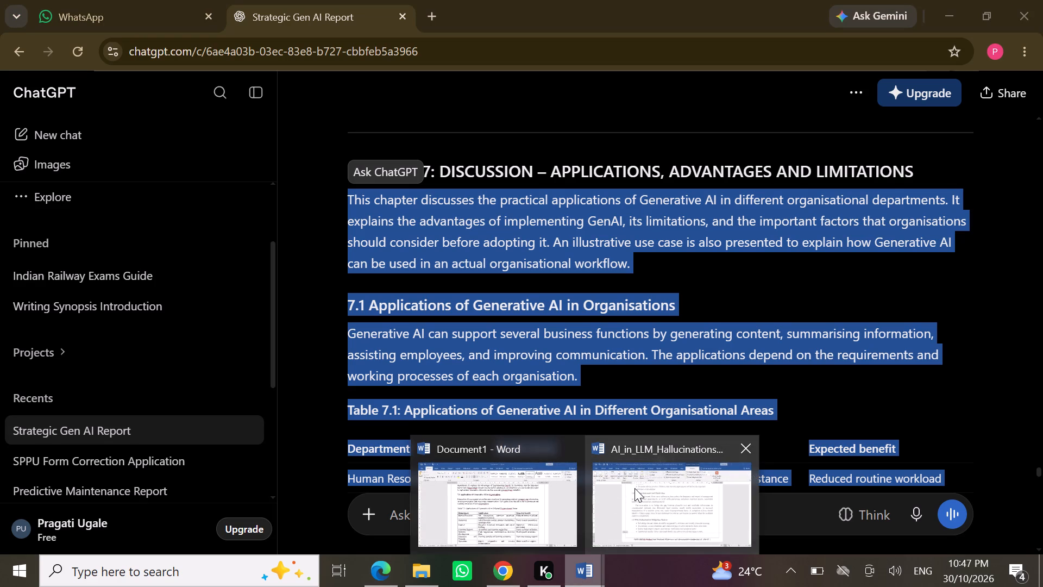
pyautogui.click(634, 488)
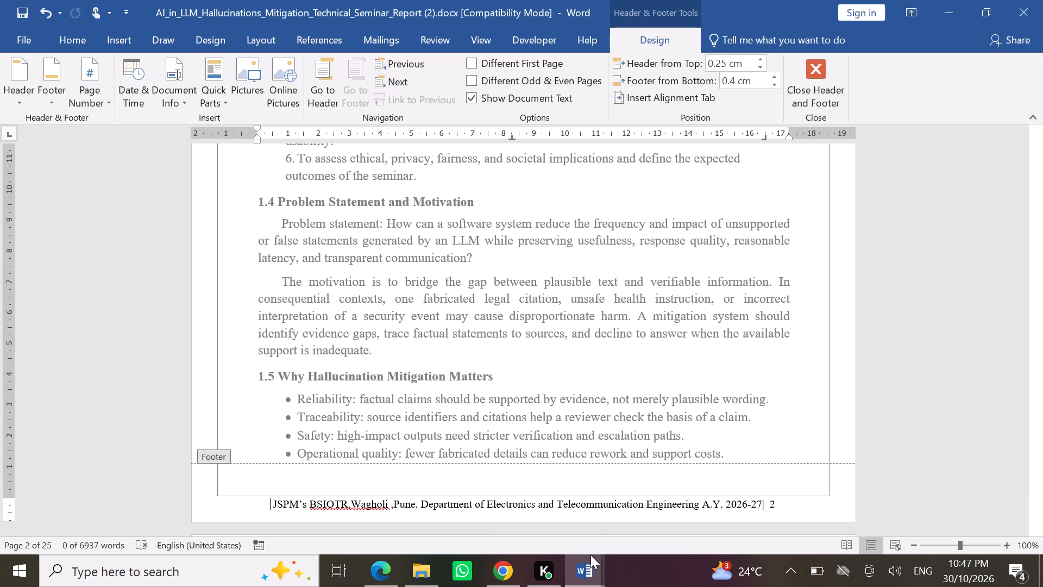
pyautogui.click(564, 524)
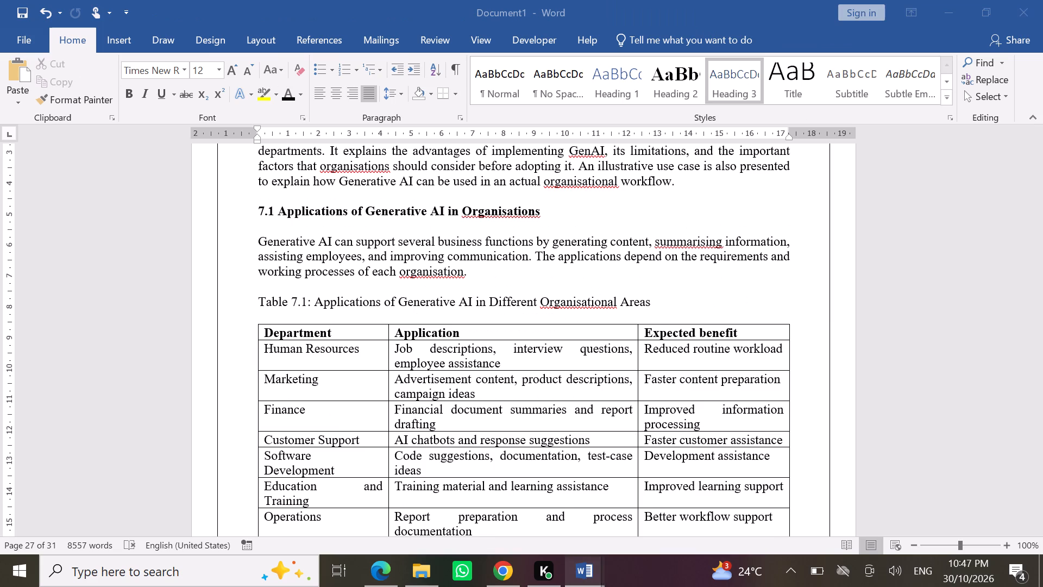
# Make the heading "7.1.1 Illustrative Use Case: Generative AI-Based HR Assistant" bold.
pyautogui.scroll(-9, 585, 422)
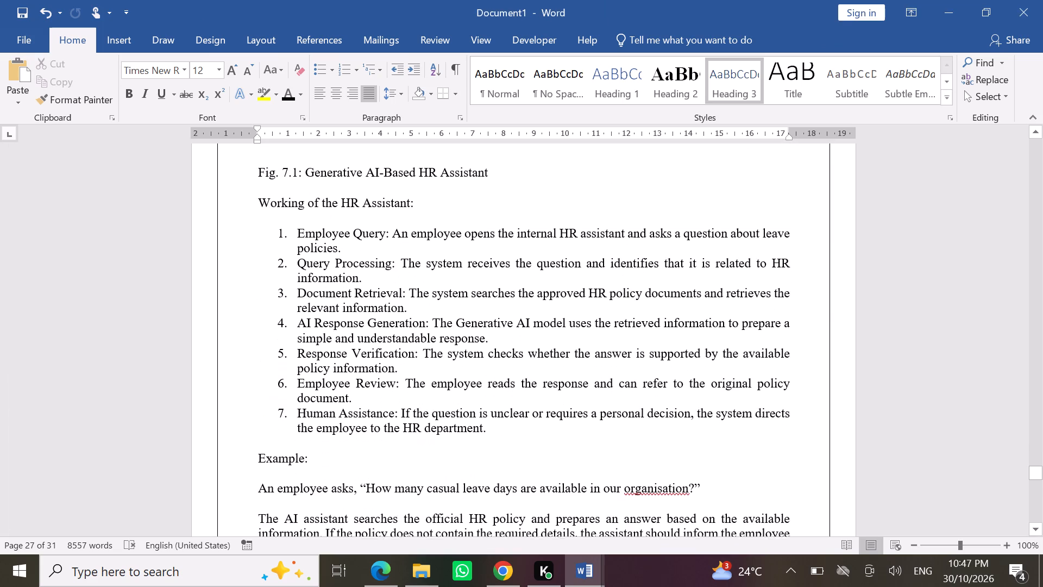
pyautogui.scroll(-7, 585, 422)
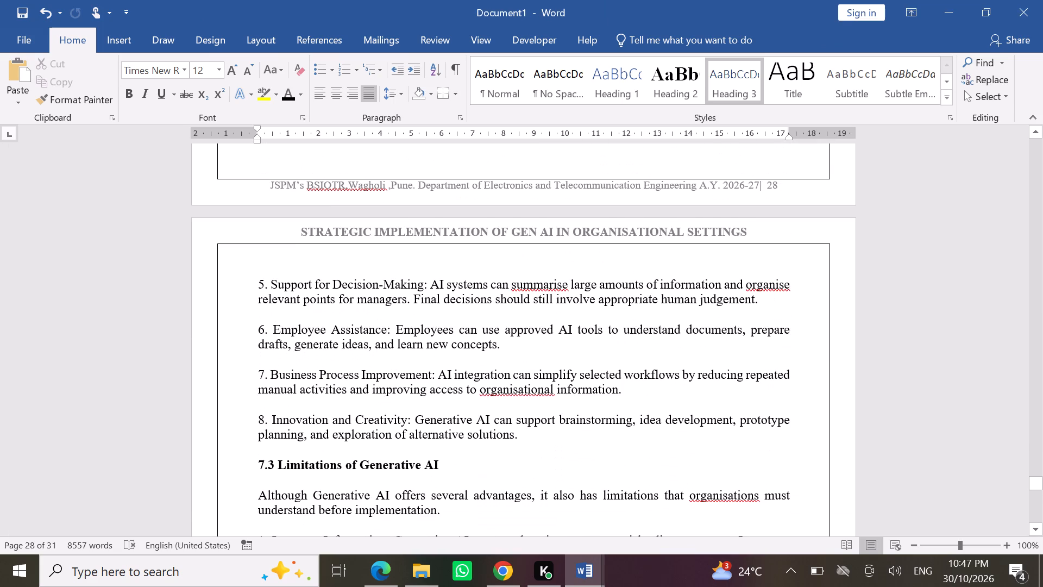
pyautogui.scroll(9, 585, 422)
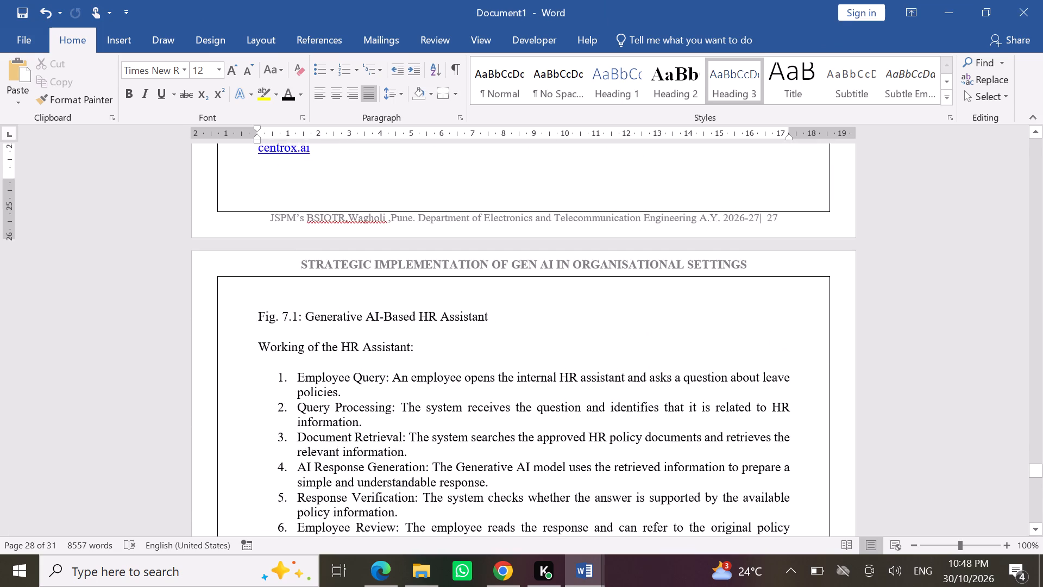
pyautogui.scroll(6, 585, 422)
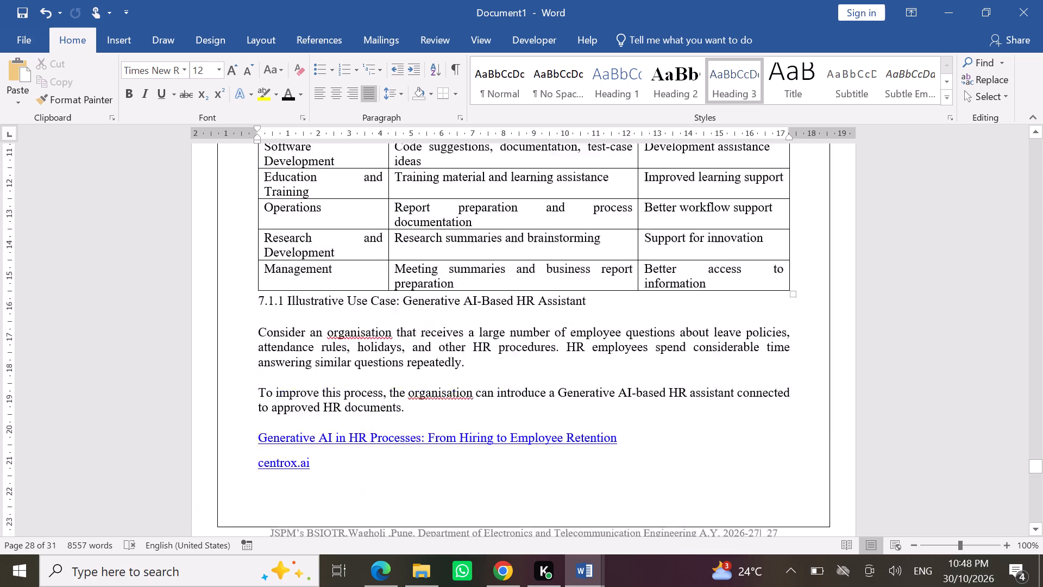
pyautogui.scroll(3, 584, 430)
pyautogui.scroll(-1, 584, 430)
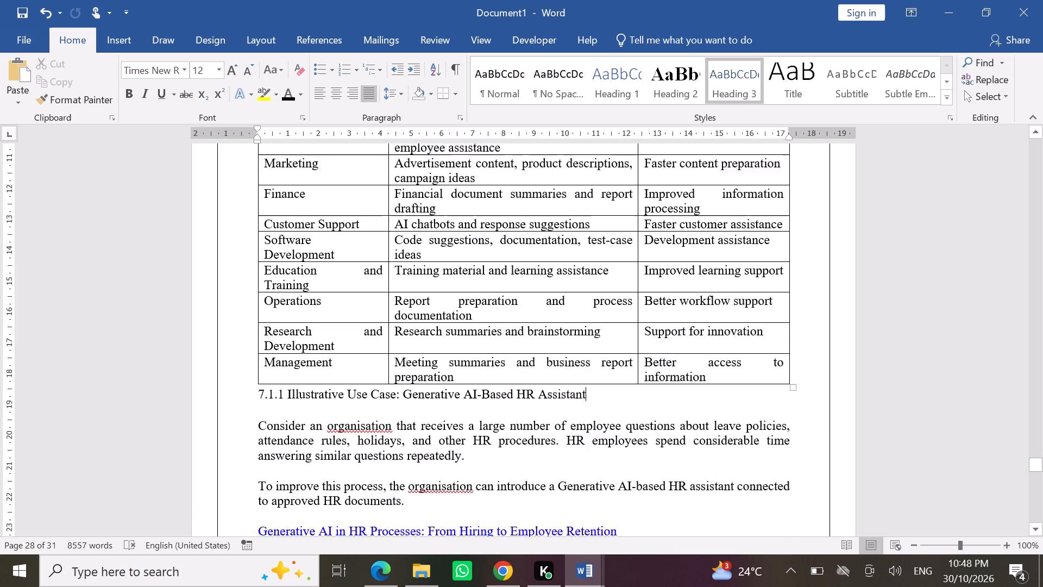
pyautogui.scroll(-2, 584, 430)
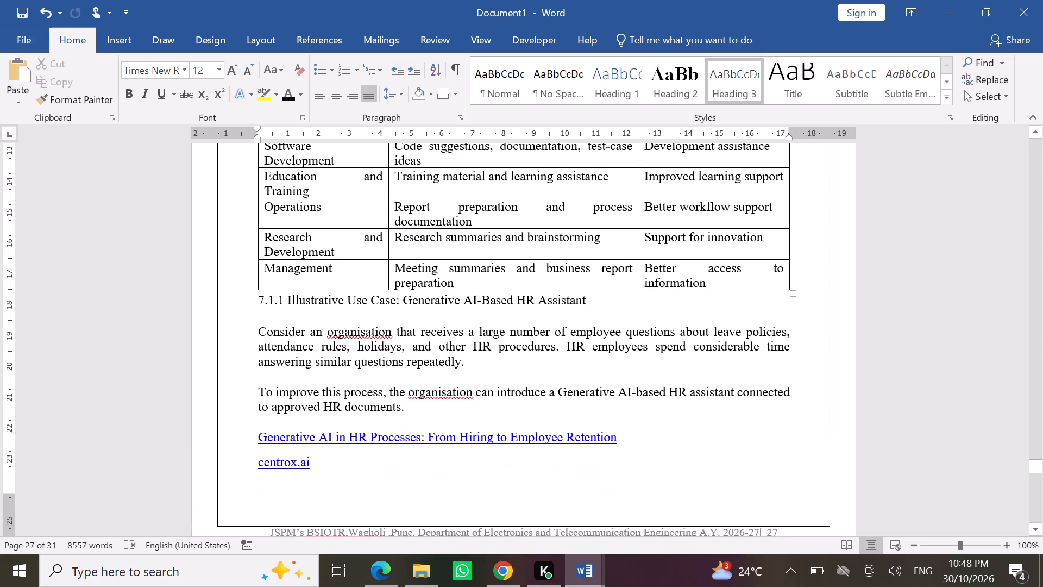
pyautogui.scroll(-1, 584, 430)
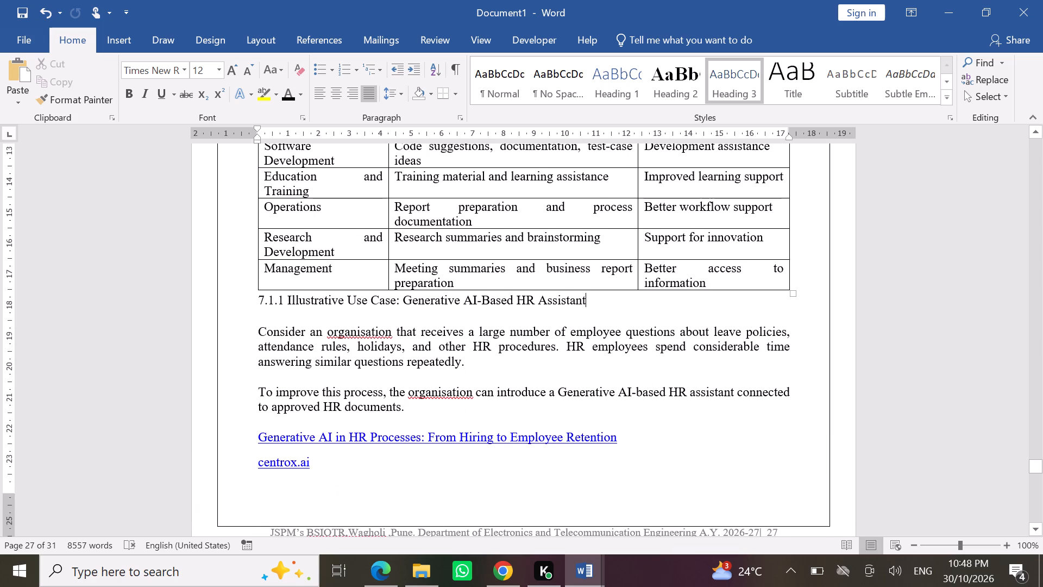
pyautogui.click(223, 298)
pyautogui.click(230, 271)
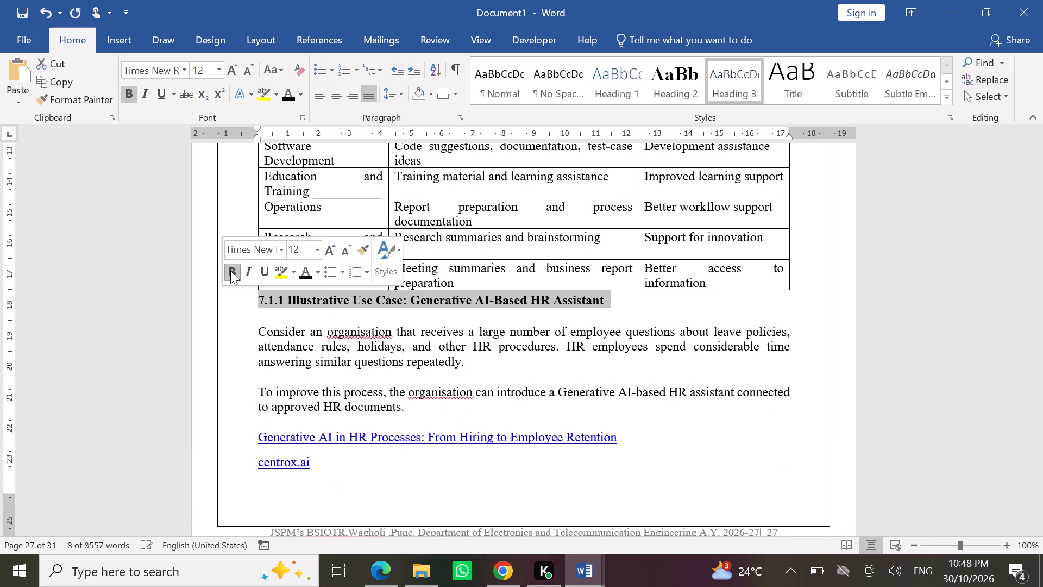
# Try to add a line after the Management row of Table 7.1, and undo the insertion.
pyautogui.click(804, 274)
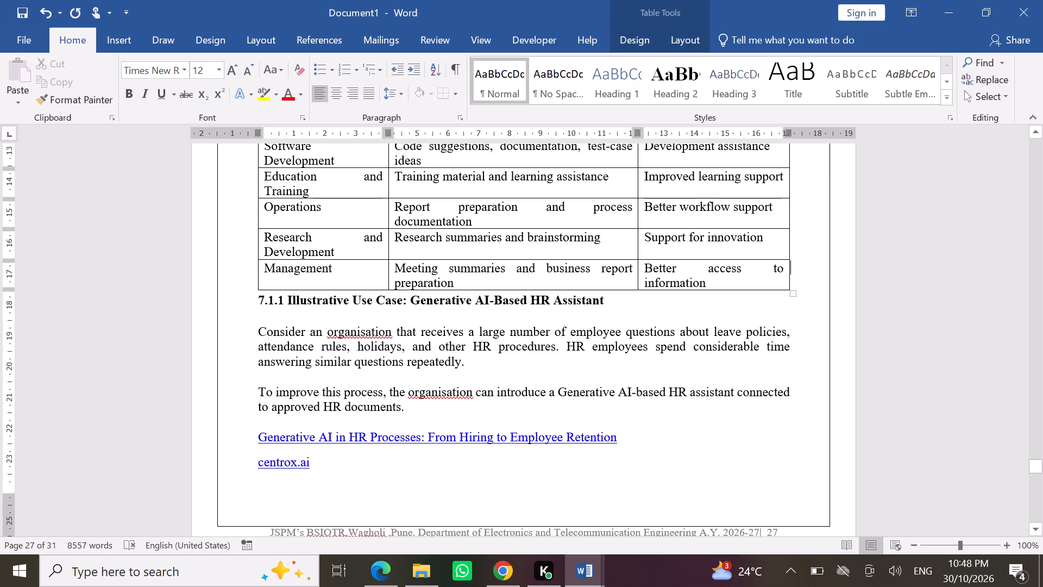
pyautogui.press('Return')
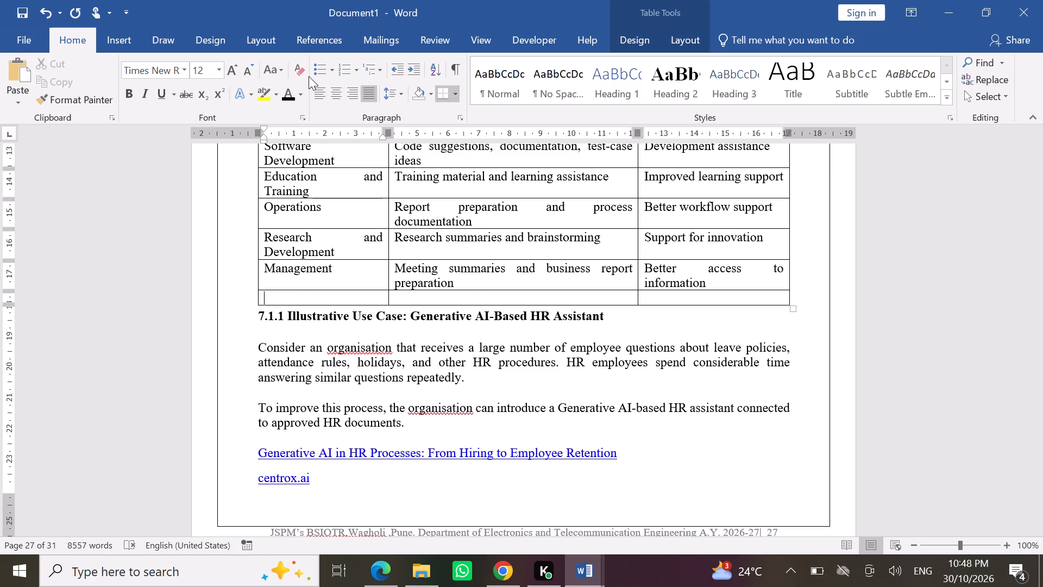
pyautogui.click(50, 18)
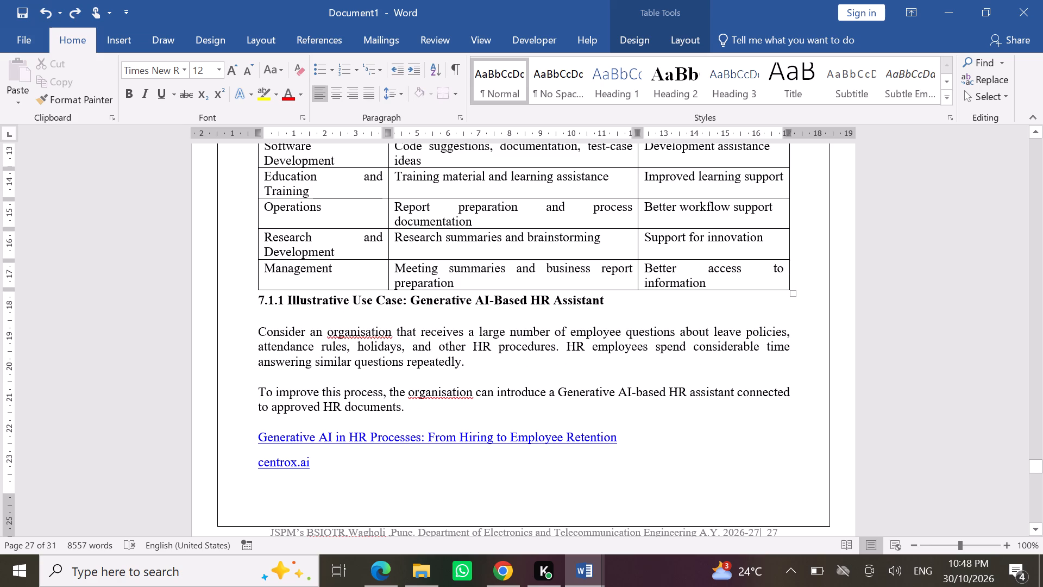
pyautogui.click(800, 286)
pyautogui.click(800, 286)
# Insert a blank line between Table 7.1 and the 7.1.1 Illustrative Use Case heading.
pyautogui.click(257, 299)
pyautogui.press('Return')
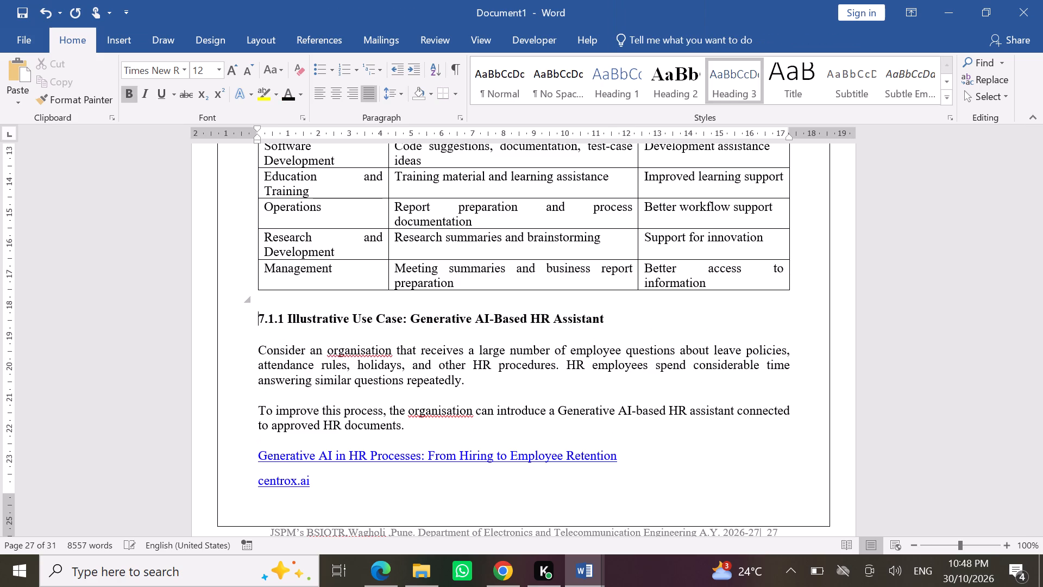
# Reduce the caption "Table 7.2: Comparison of Advantages and Limitations" in section 7.4 to font size 10.
pyautogui.scroll(-4, 466, 430)
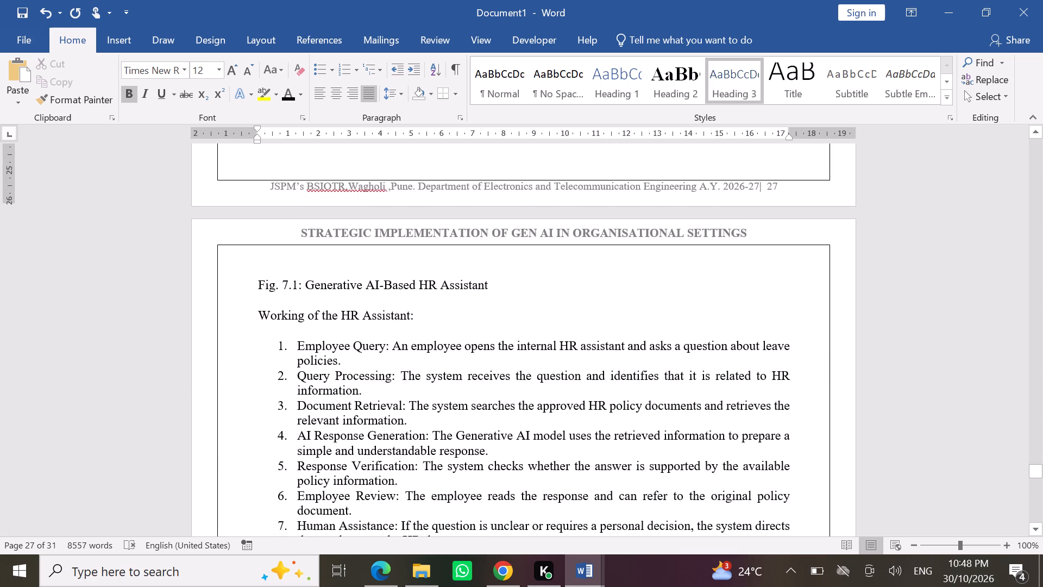
pyautogui.scroll(3, 466, 430)
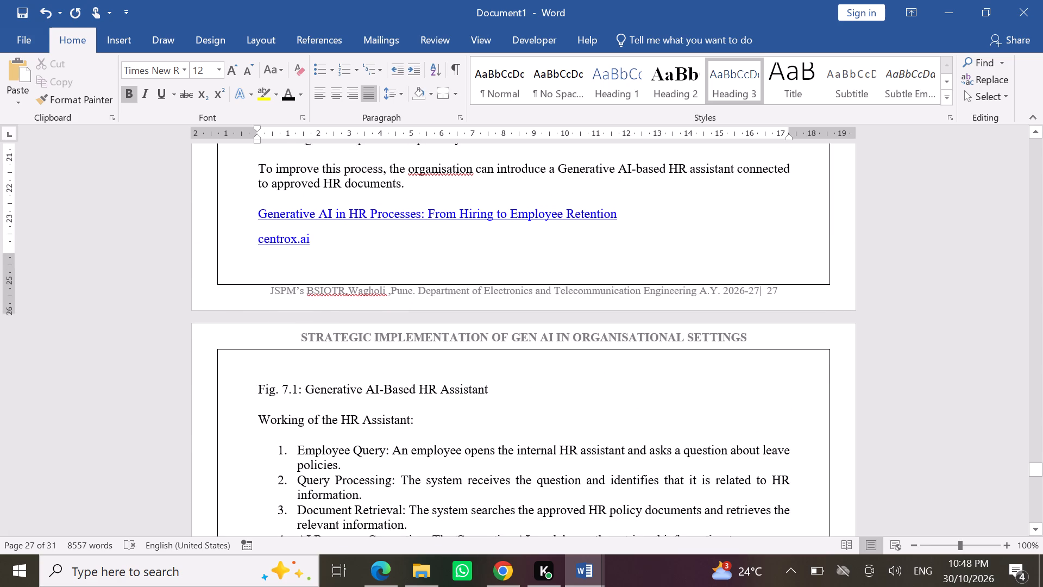
pyautogui.scroll(-4, 466, 430)
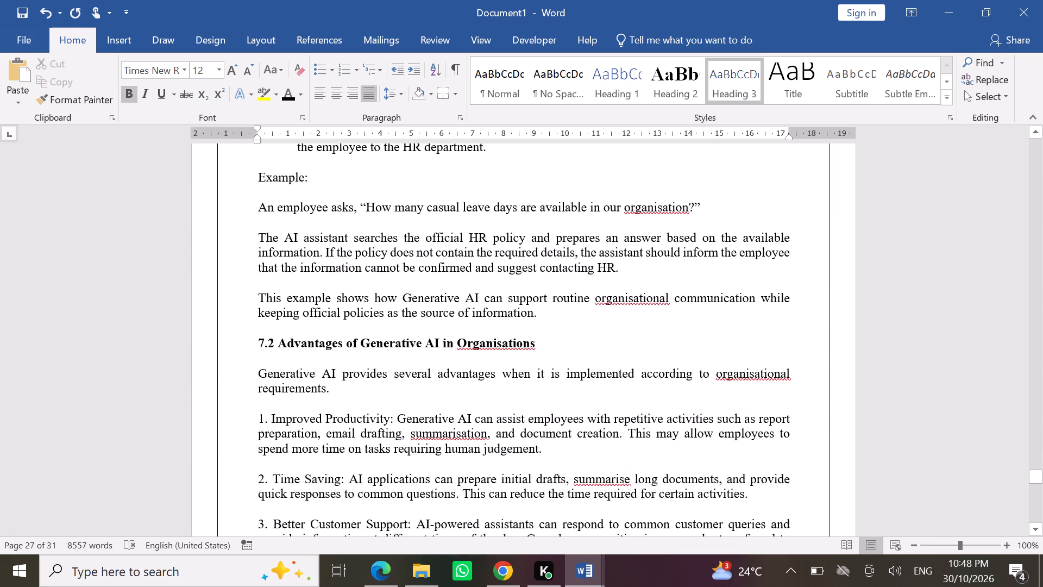
pyautogui.scroll(-5, 466, 430)
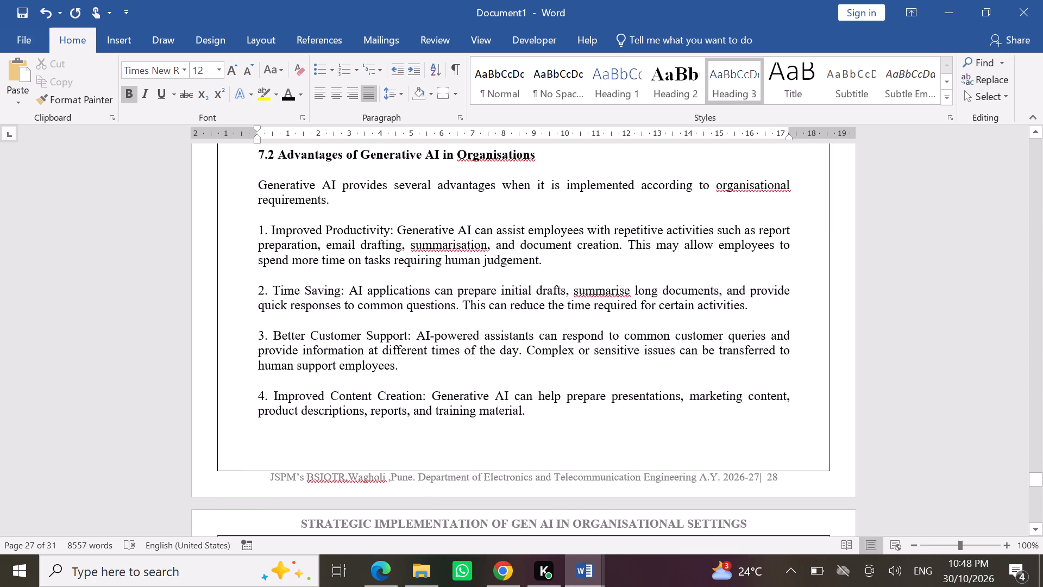
pyautogui.scroll(-5, 466, 430)
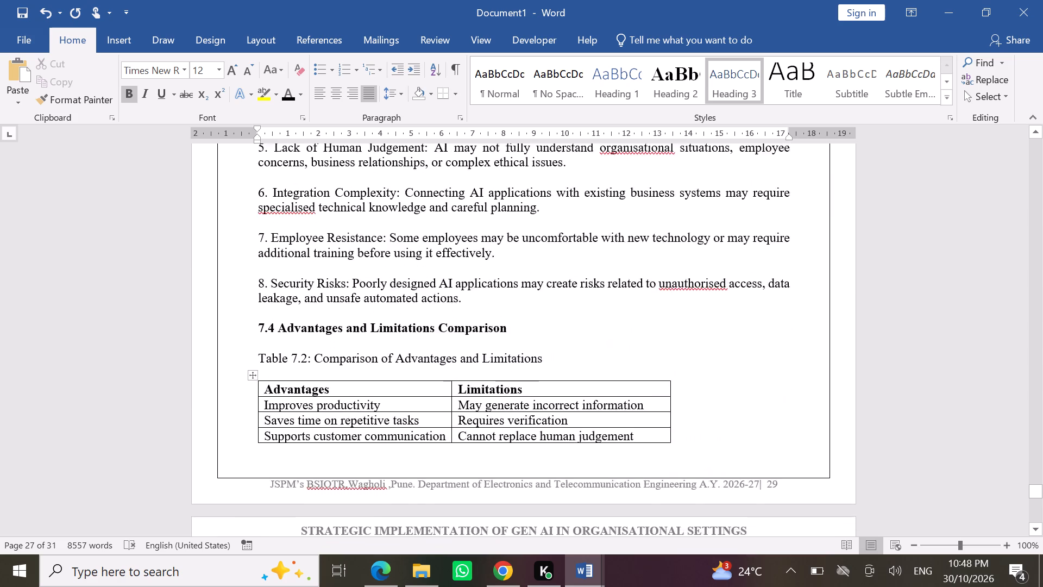
pyautogui.scroll(-1, 466, 430)
pyautogui.scroll(1, 466, 430)
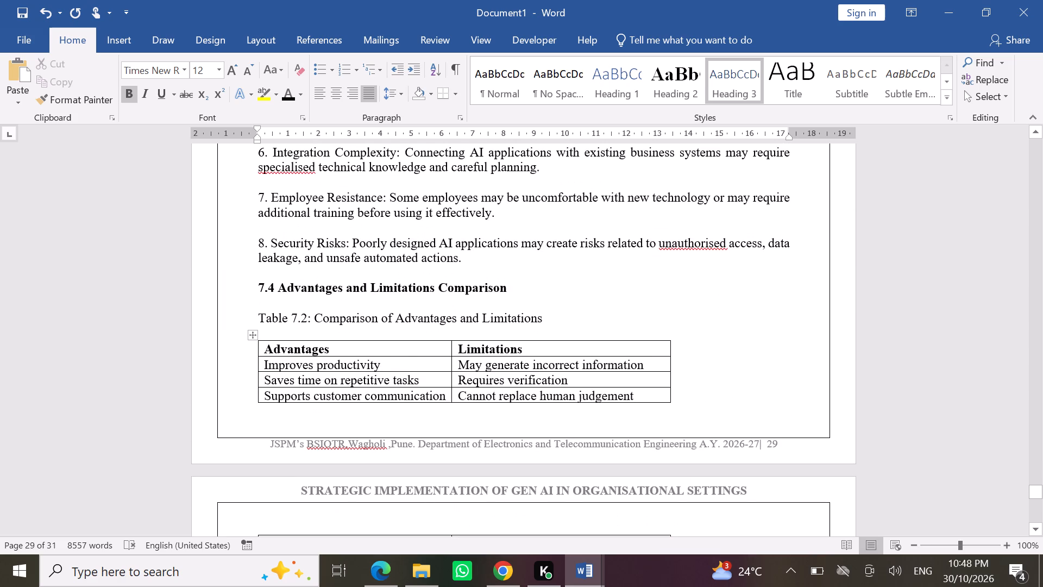
pyautogui.scroll(3, 466, 430)
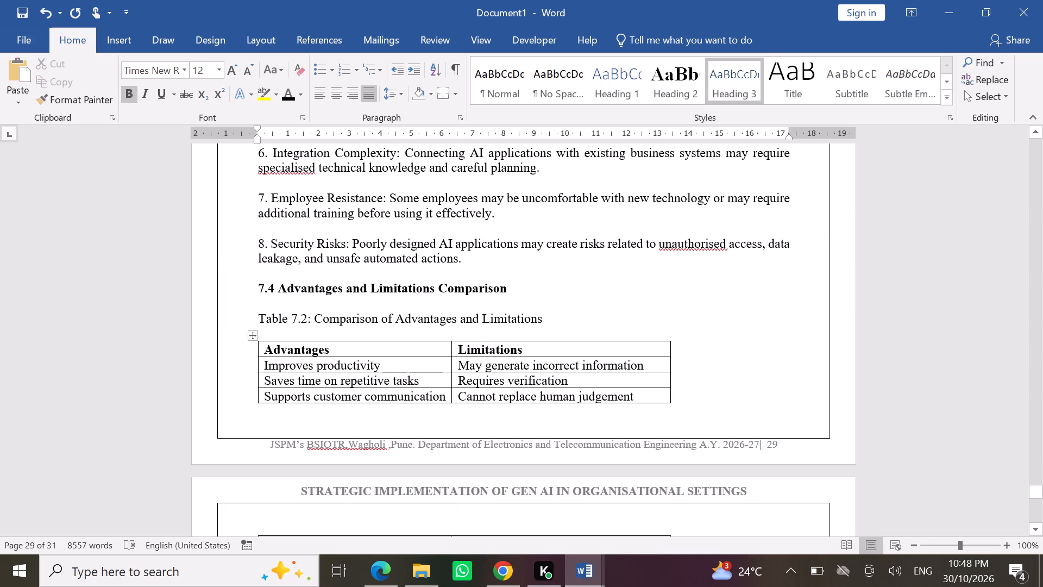
pyautogui.click(230, 320)
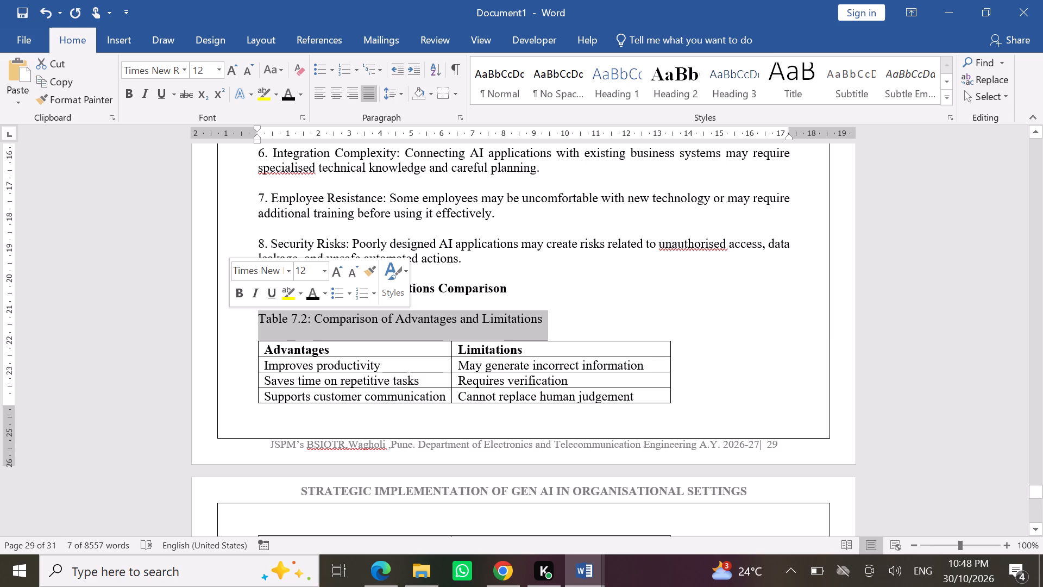
pyautogui.click(357, 277)
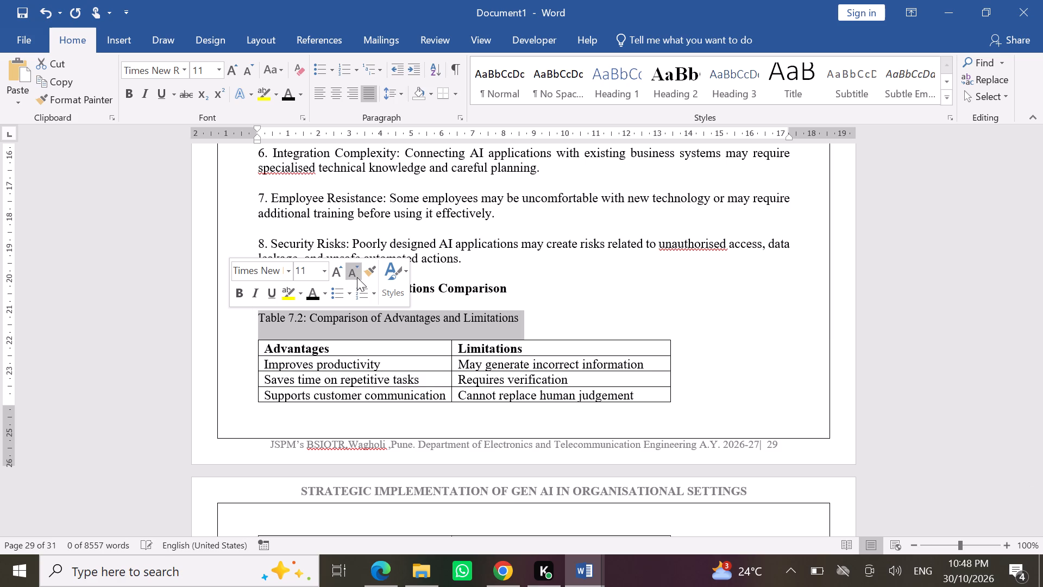
pyautogui.click(357, 277)
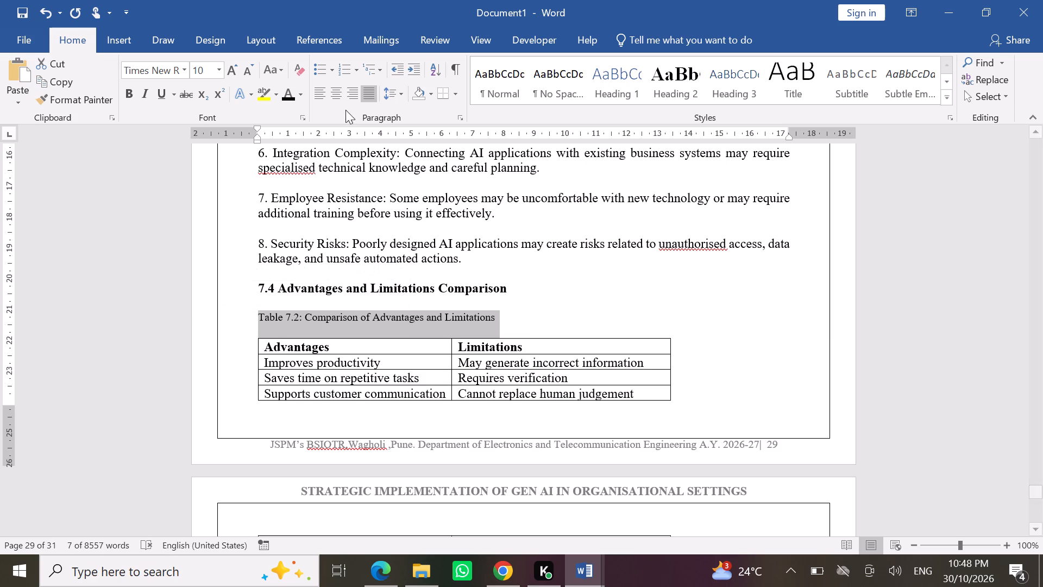
# Centre the caption "Table 7.2: Comparison of Advantages and Limitations" in section 7.4.
pyautogui.click(337, 96)
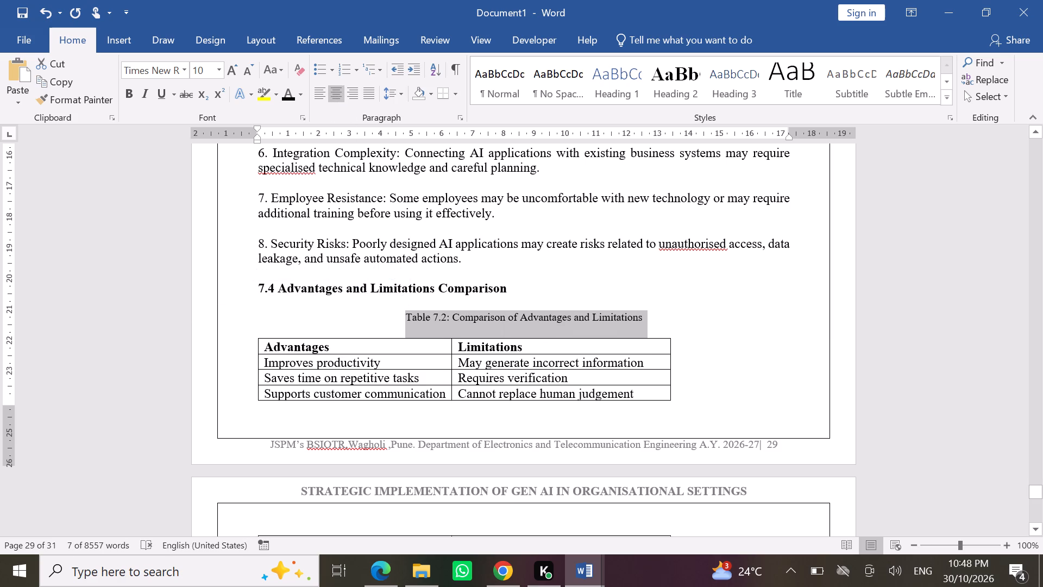
# Centre the text in all cells of Table 7.2, from the Advantages/Limitations header through the Assists workflow automation row.
pyautogui.moveTo(235, 336); pyautogui.dragTo(270, 524)
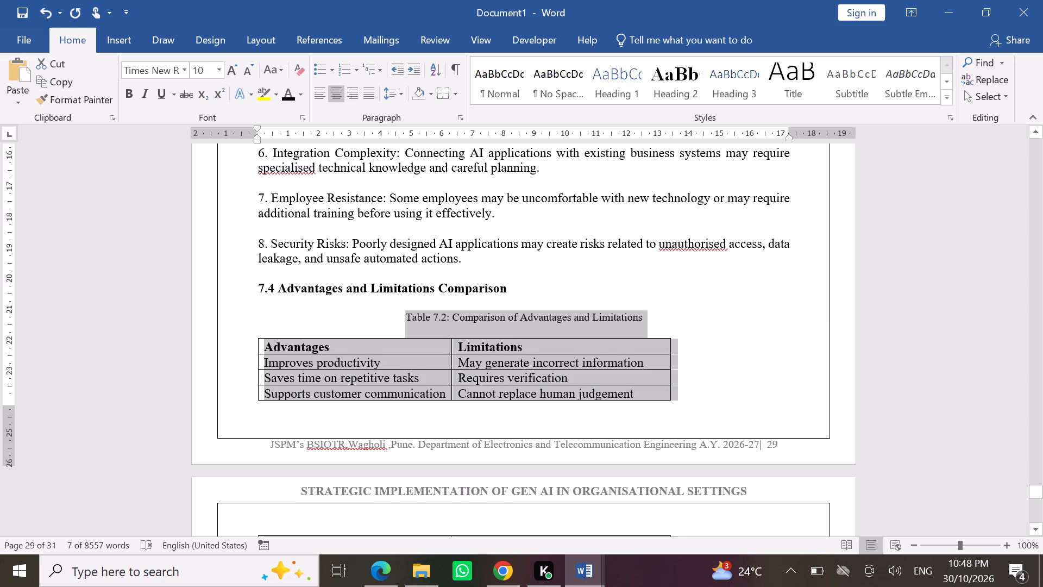
pyautogui.moveTo(270, 524); pyautogui.dragTo(265, 431)
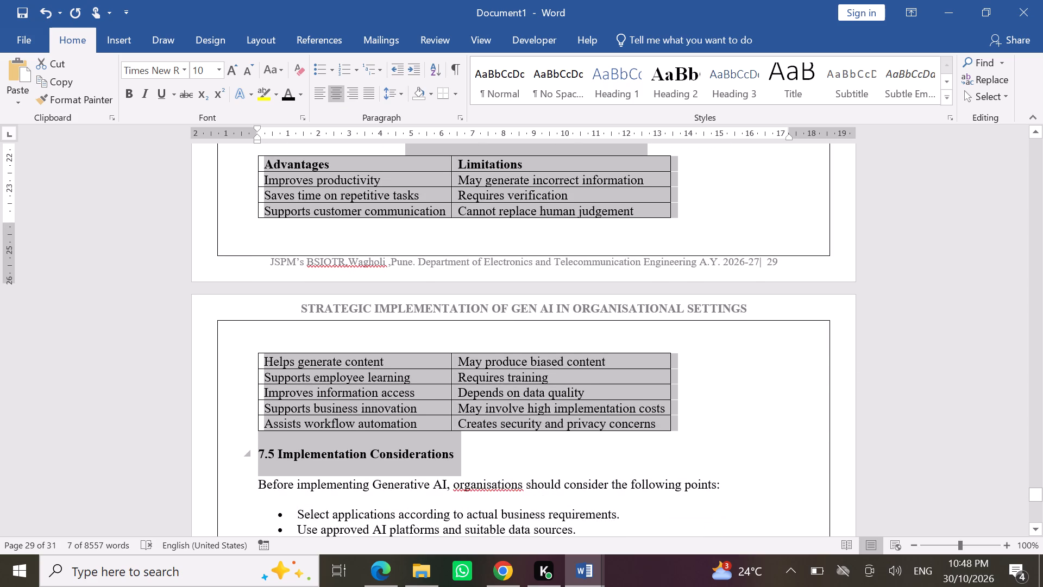
pyautogui.moveTo(265, 431); pyautogui.dragTo(271, 419)
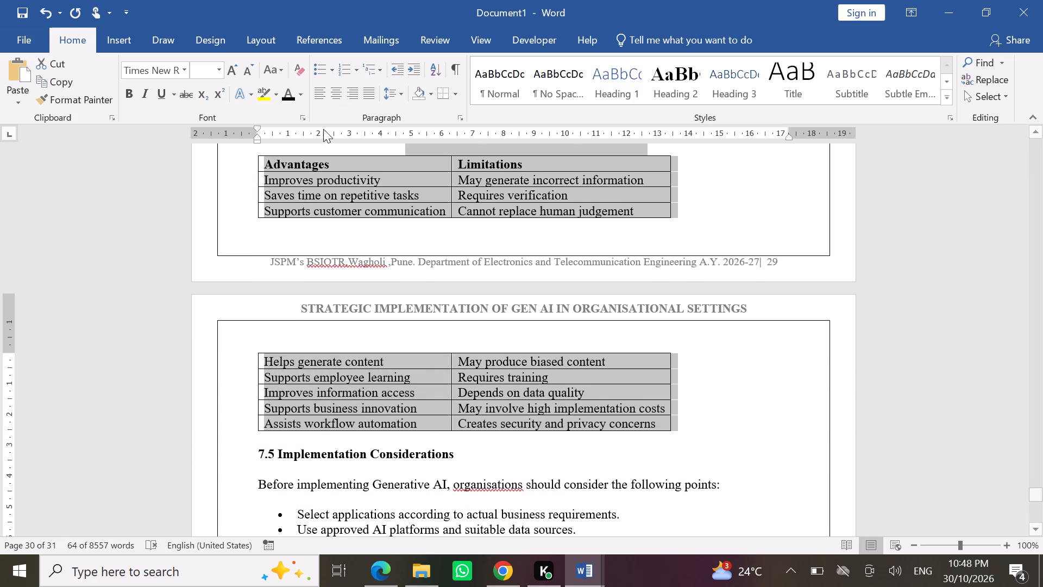
pyautogui.click(334, 95)
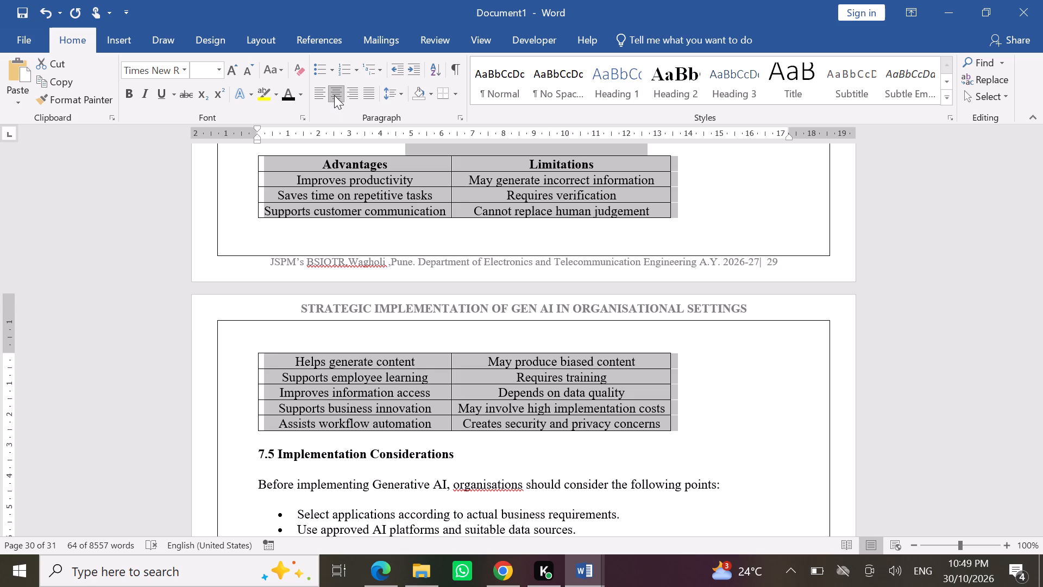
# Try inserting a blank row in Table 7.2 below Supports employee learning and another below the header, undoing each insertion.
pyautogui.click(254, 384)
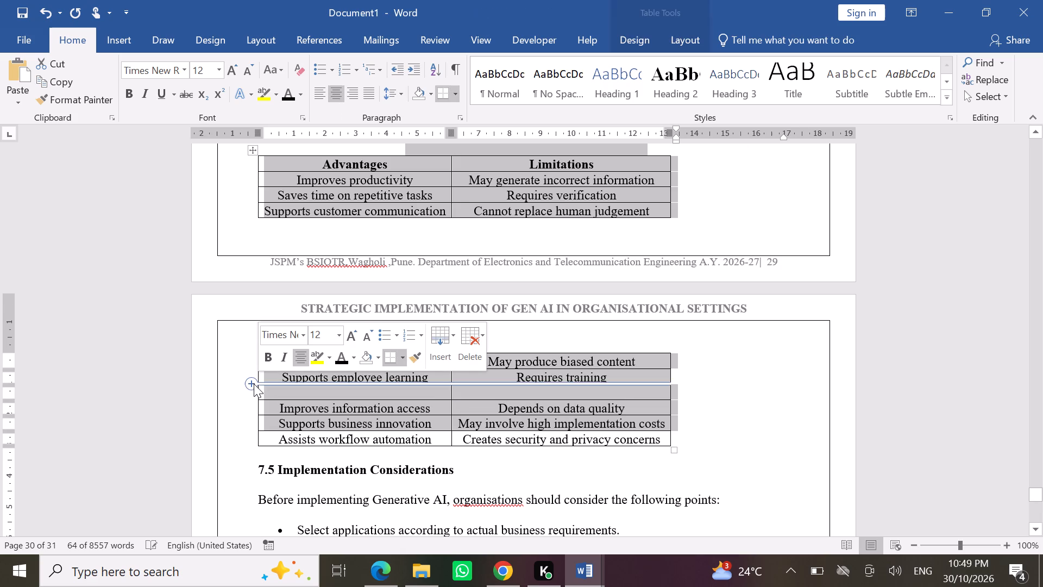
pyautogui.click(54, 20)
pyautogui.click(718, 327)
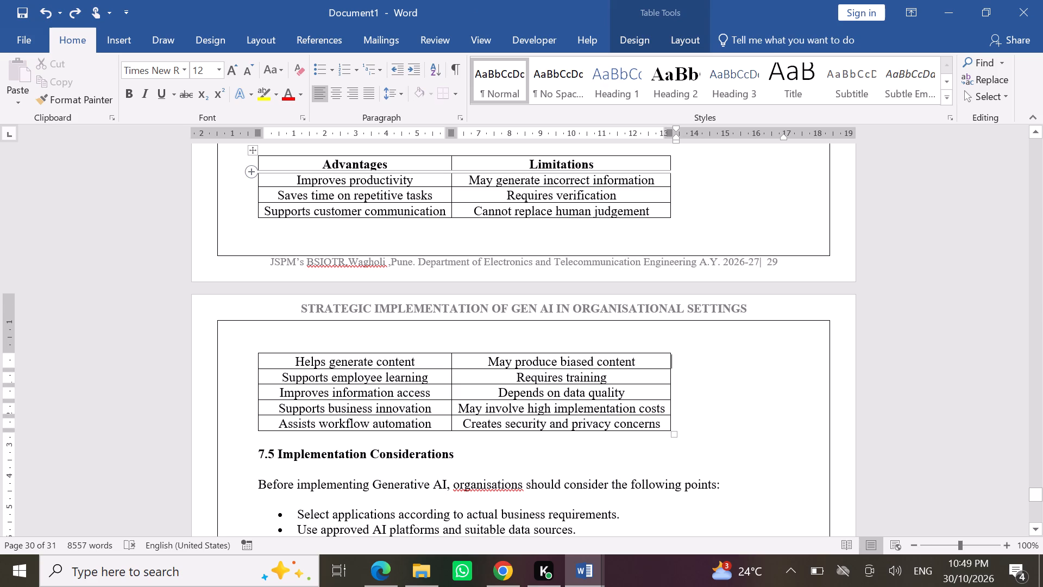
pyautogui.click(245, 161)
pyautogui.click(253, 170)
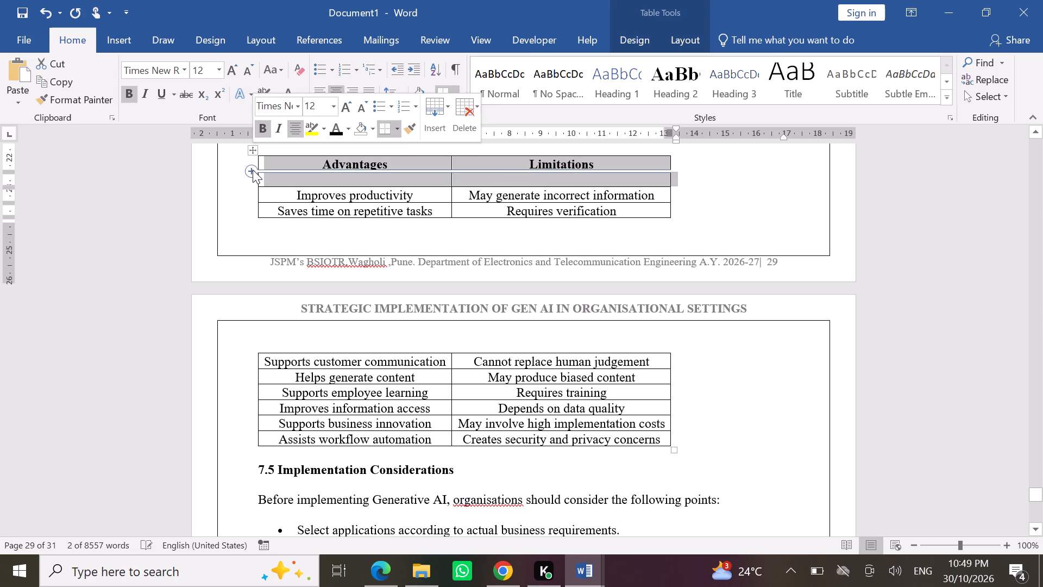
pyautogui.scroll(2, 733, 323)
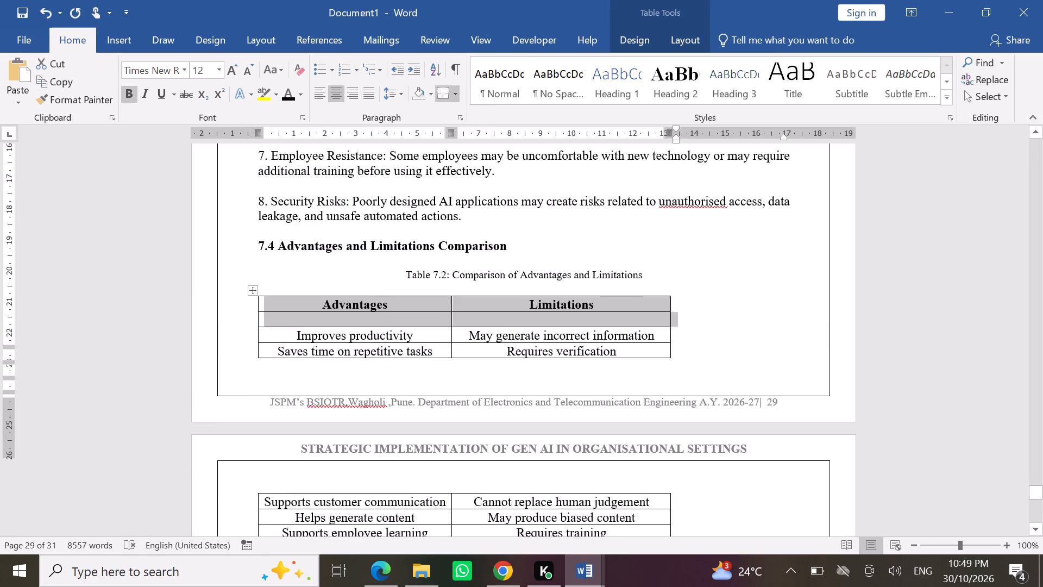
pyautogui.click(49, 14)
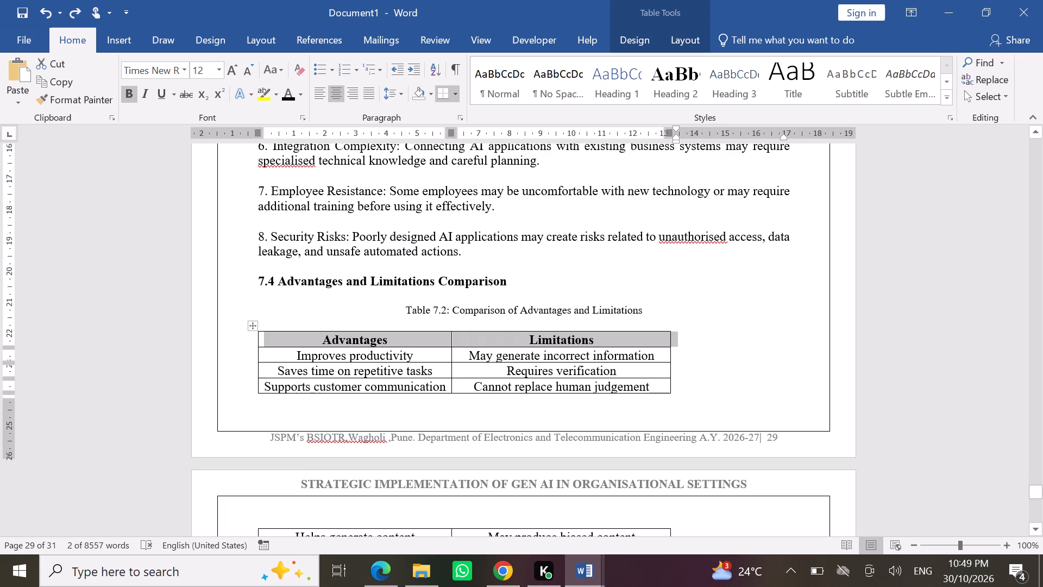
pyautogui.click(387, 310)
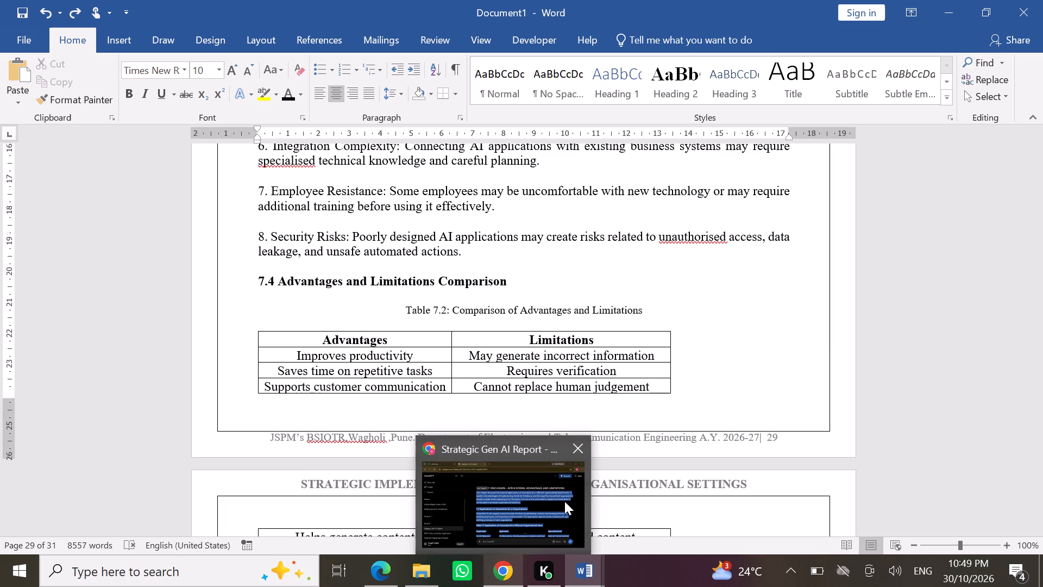
# Add blank lines after the last paragraph of the report, on page 31, to start a new page.
pyautogui.scroll(-16, 716, 366)
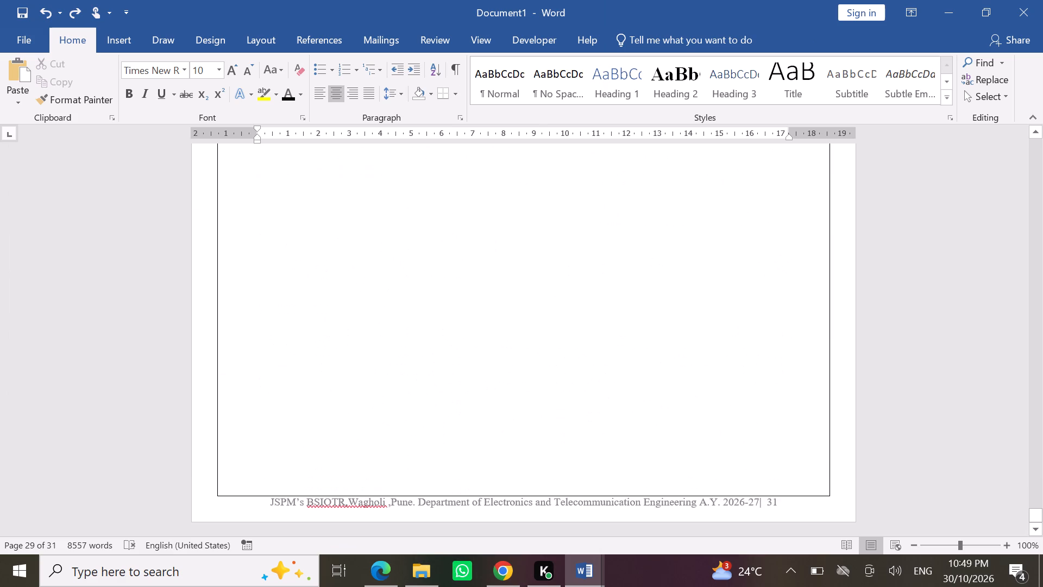
pyautogui.scroll(6, 716, 366)
pyautogui.hscroll(1, 716, 366)
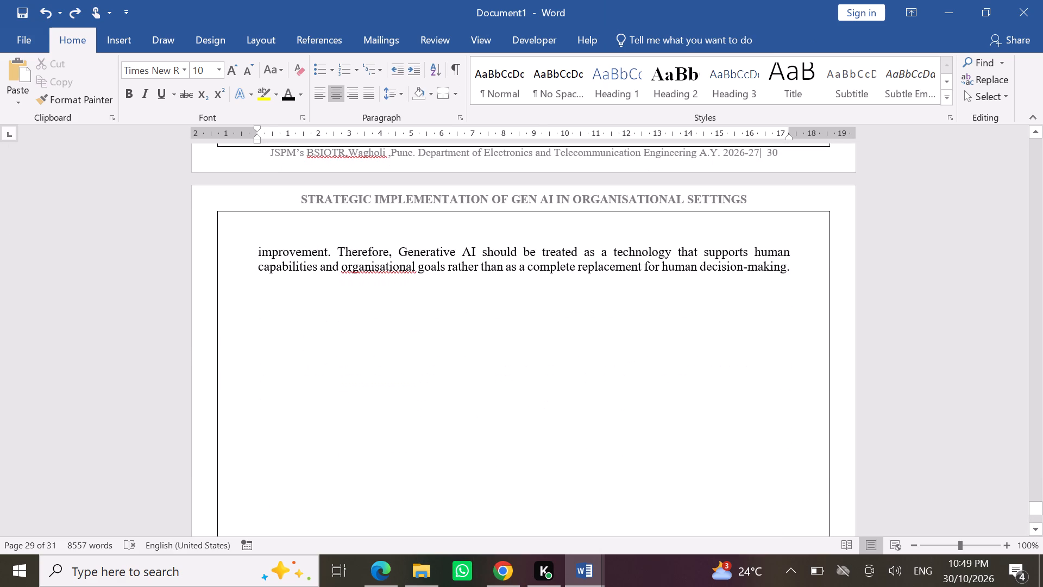
pyautogui.click(716, 360)
pyautogui.press('Return')
pyautogui.press('Return')
pyautogui.press('Return')
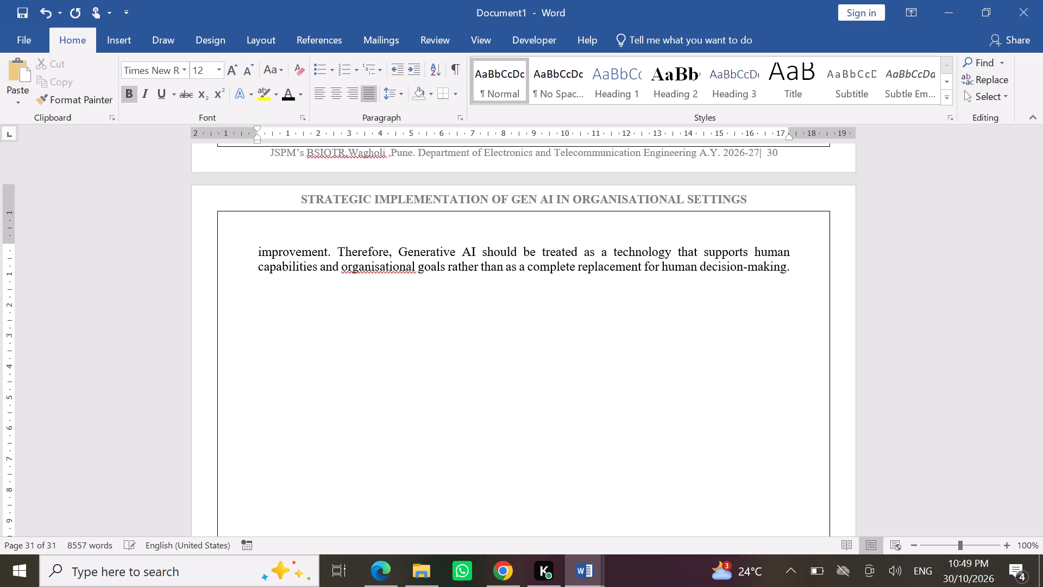
pyautogui.press('Return')
pyautogui.press('Return')
pyautogui.press('Return')
pyautogui.press('Return')
pyautogui.press('Return')
pyautogui.press('Return')
pyautogui.press('Return')
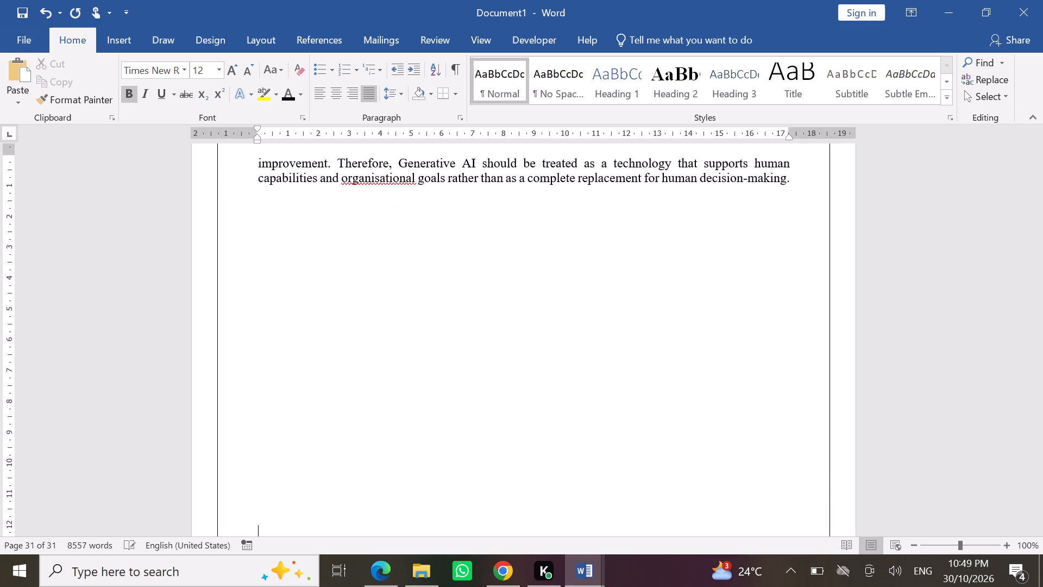
pyautogui.press('Return')
pyautogui.press('Return')
pyautogui.press('Return')
pyautogui.press('Return')
pyautogui.press('Return')
pyautogui.press('Return')
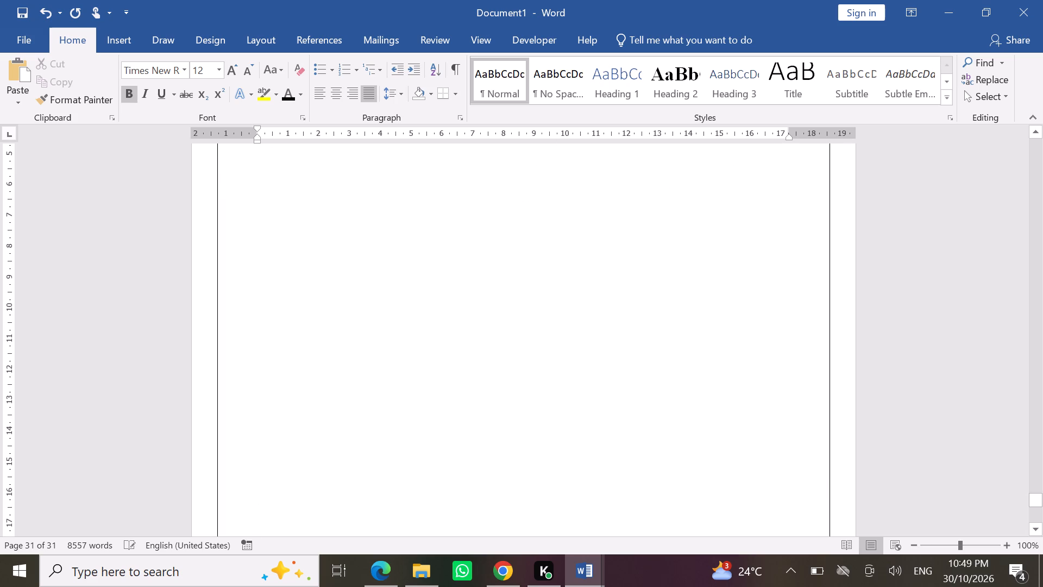
pyautogui.press('Return')
pyautogui.press('Return')
pyautogui.press('Return')
pyautogui.press('Return')
pyautogui.press('Return')
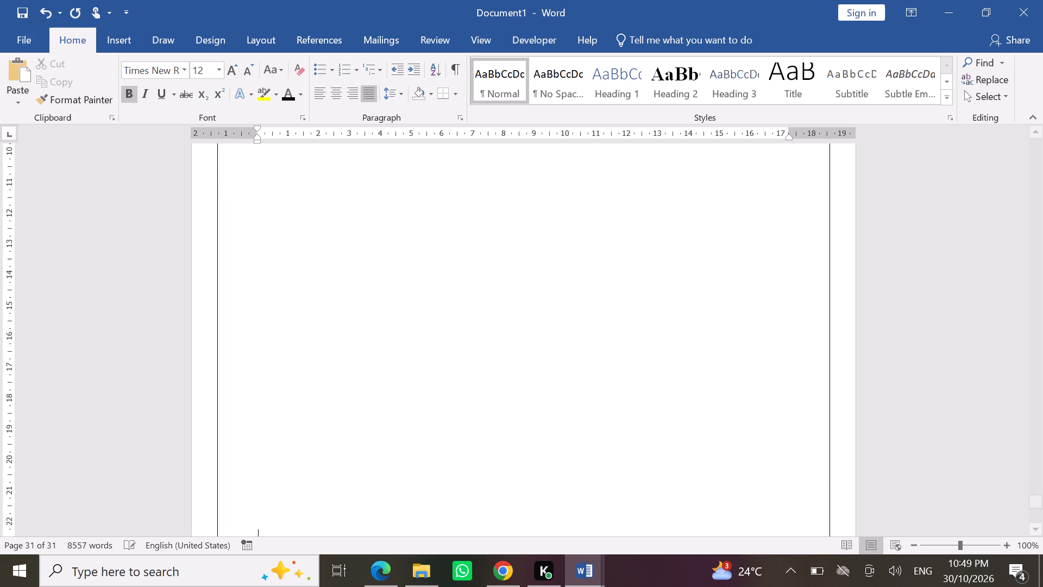
pyautogui.press('Return')
pyautogui.press('Return')
pyautogui.press('Return')
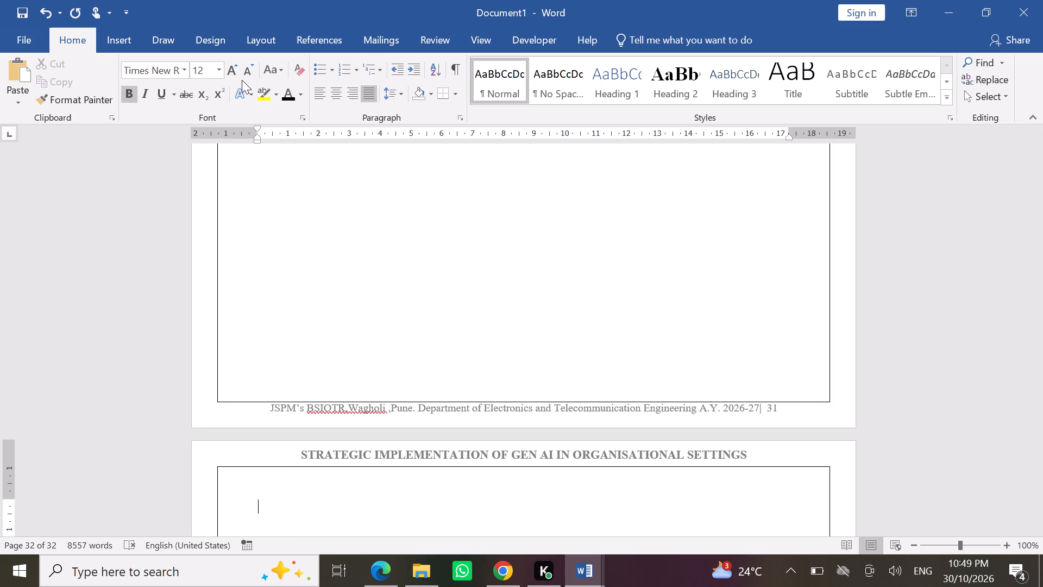
# Enter the bold heading "References" at the start of the new last page.
pyautogui.write('Re')
pyautogui.write('ferences')
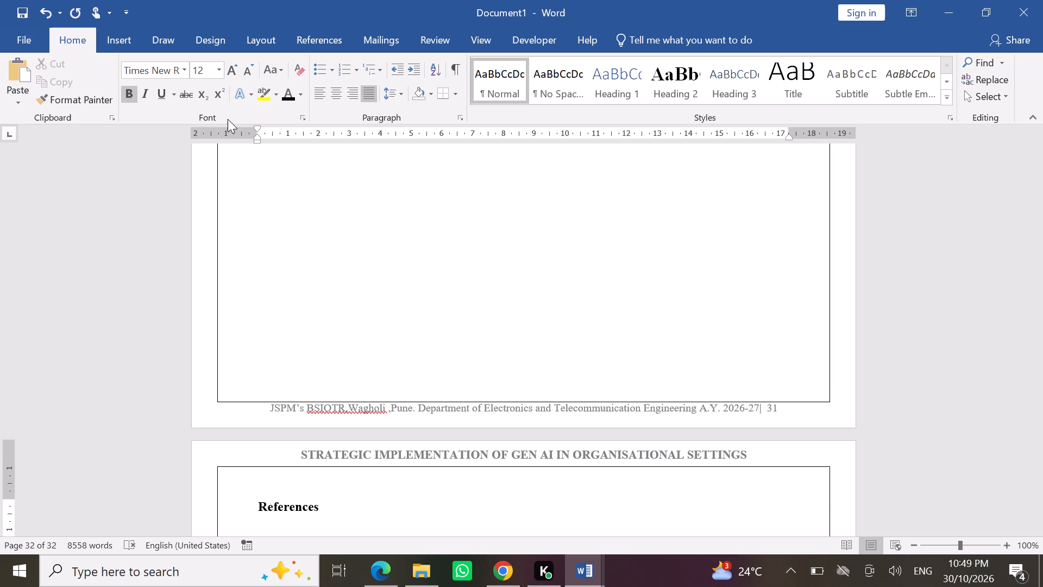
# Check the references page in the sample report PDF in Edge, and centre the "References" heading in Word's Document1 to match.
pyautogui.click(382, 576)
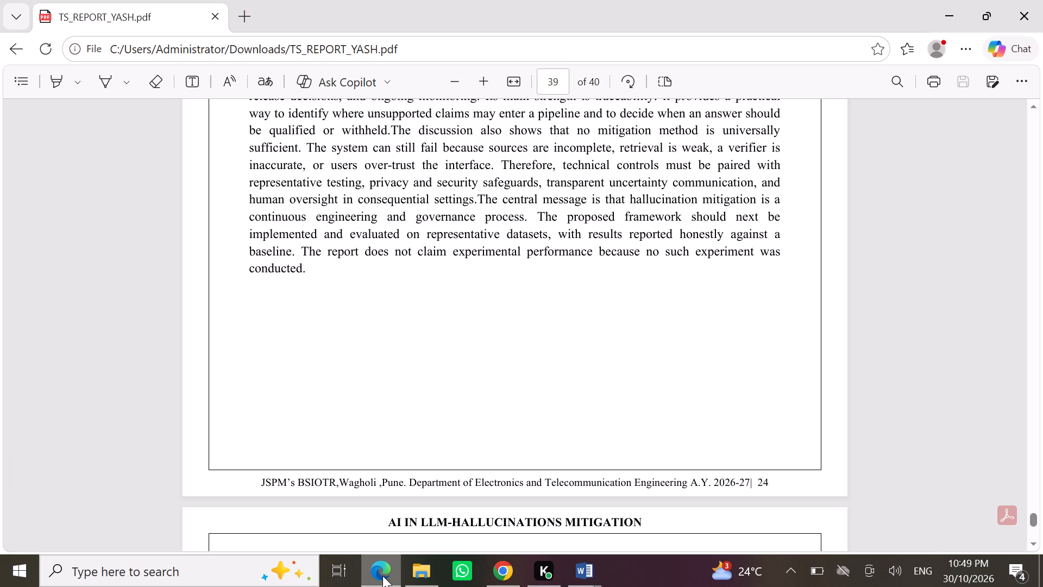
pyautogui.scroll(-19, 453, 378)
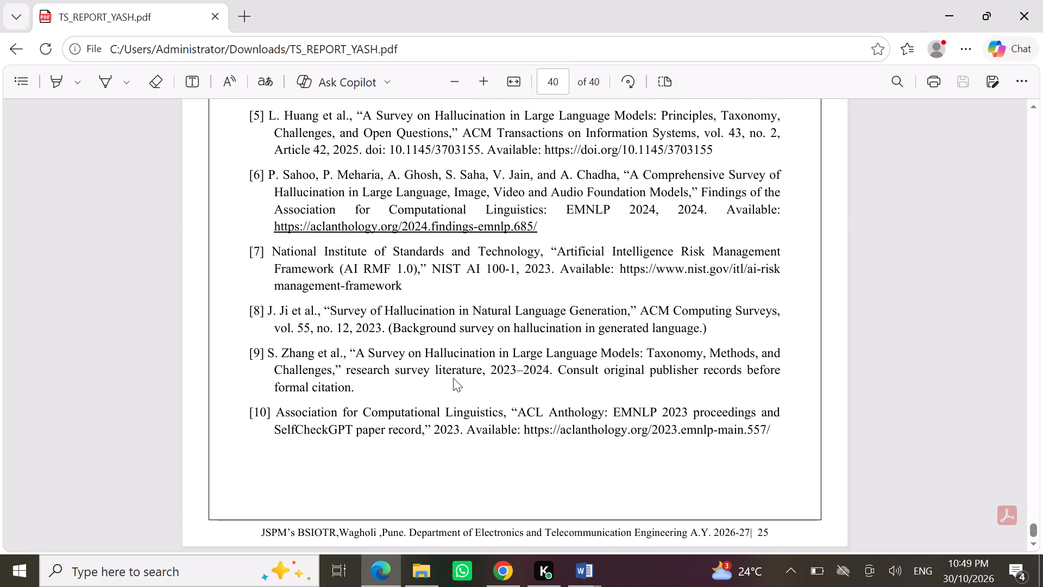
pyautogui.scroll(5, 453, 378)
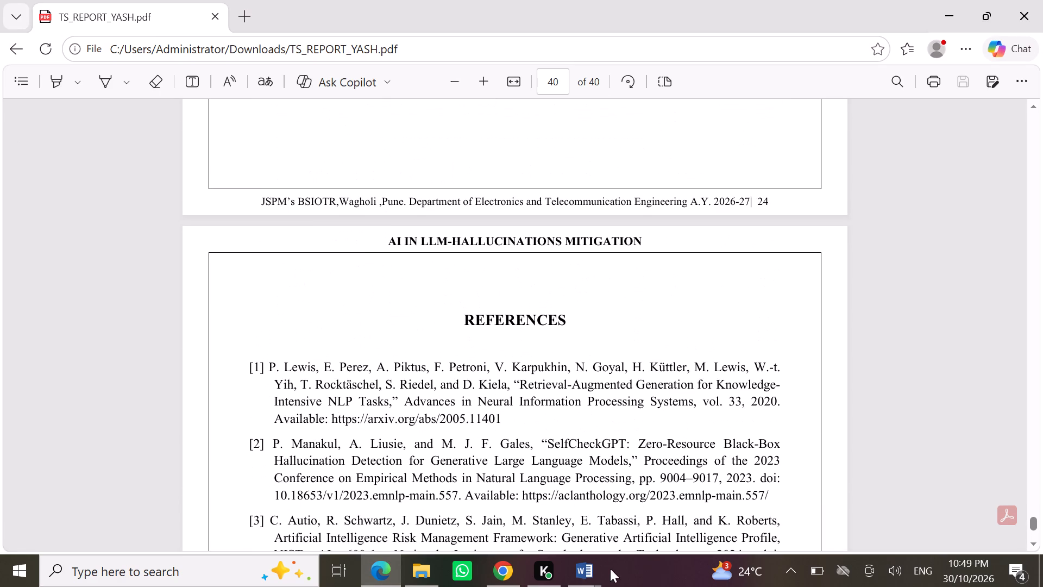
pyautogui.click(577, 586)
pyautogui.click(535, 524)
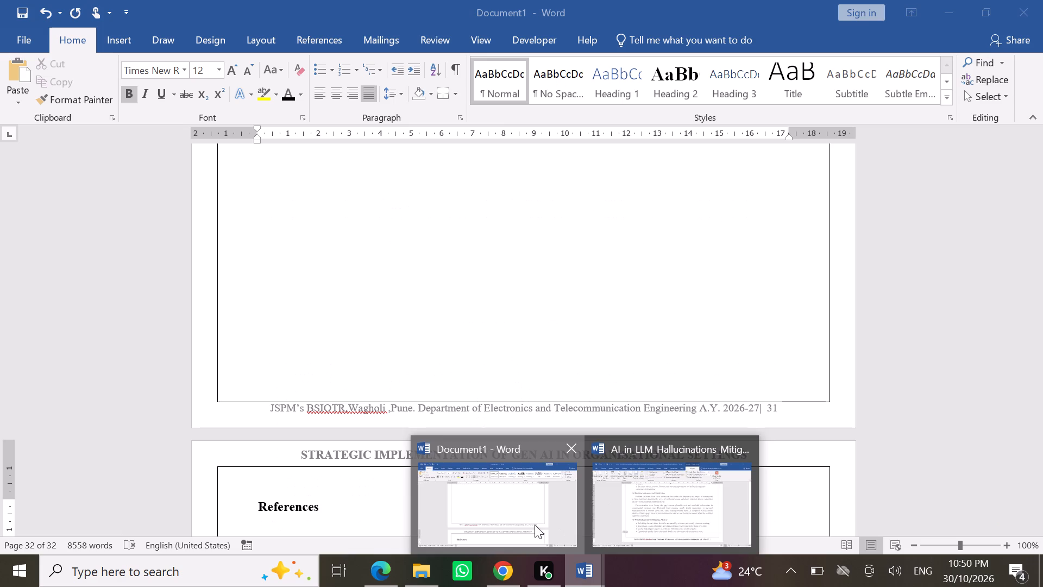
pyautogui.click(228, 503)
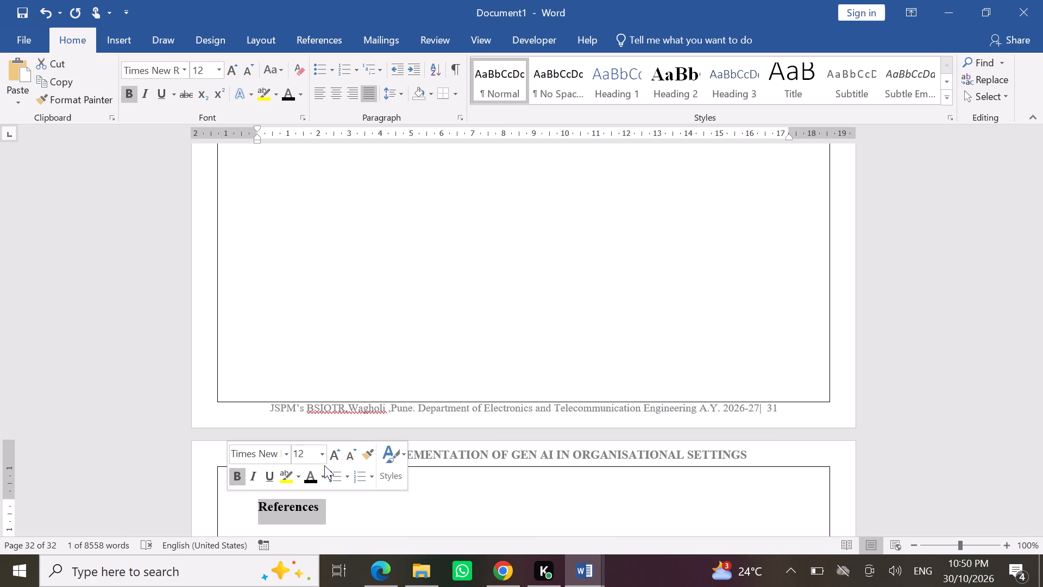
pyautogui.click(331, 91)
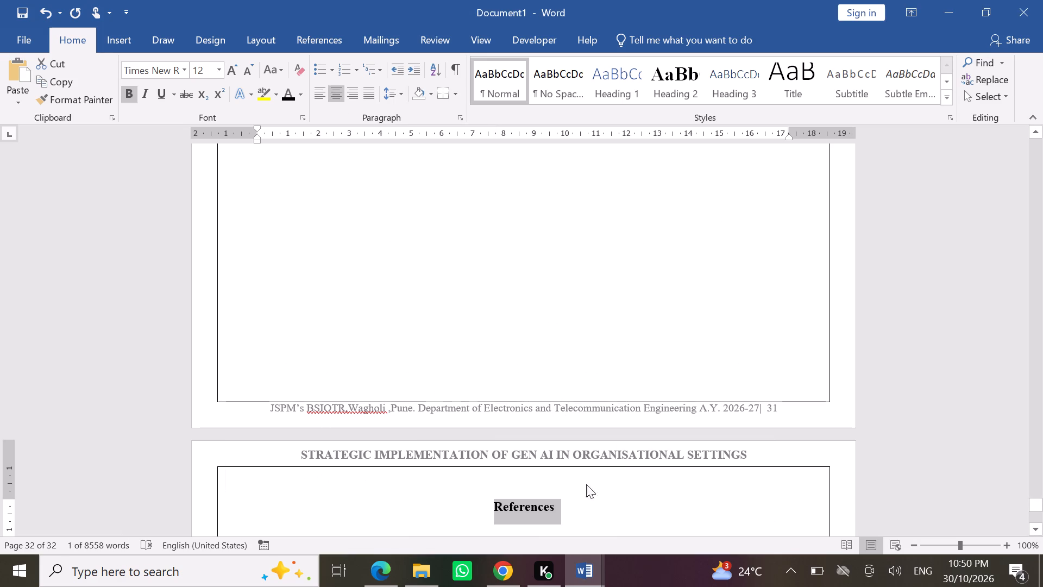
# Retype the heading in capitals as "REFERENCES" and start a new line below it.
pyautogui.click(586, 498)
pyautogui.press('BackSpace')
pyautogui.press('BackSpace')
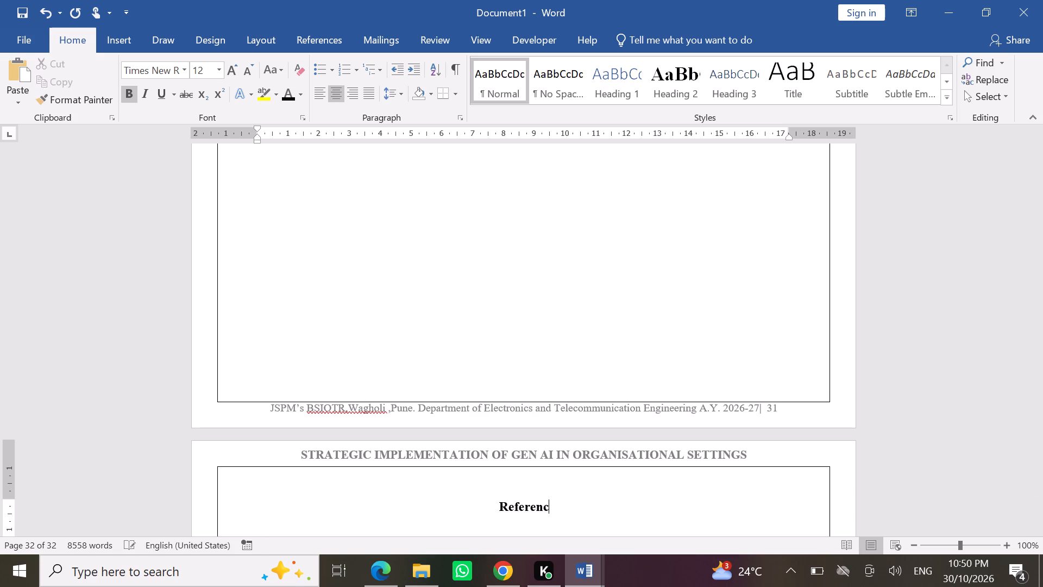
pyautogui.press('BackSpace')
pyautogui.press('BackSpace')
pyautogui.press('BackSpace')
pyautogui.press('BackSpace')
pyautogui.press('BackSpace')
pyautogui.press('BackSpace')
pyautogui.press('BackSpace')
pyautogui.press('e')
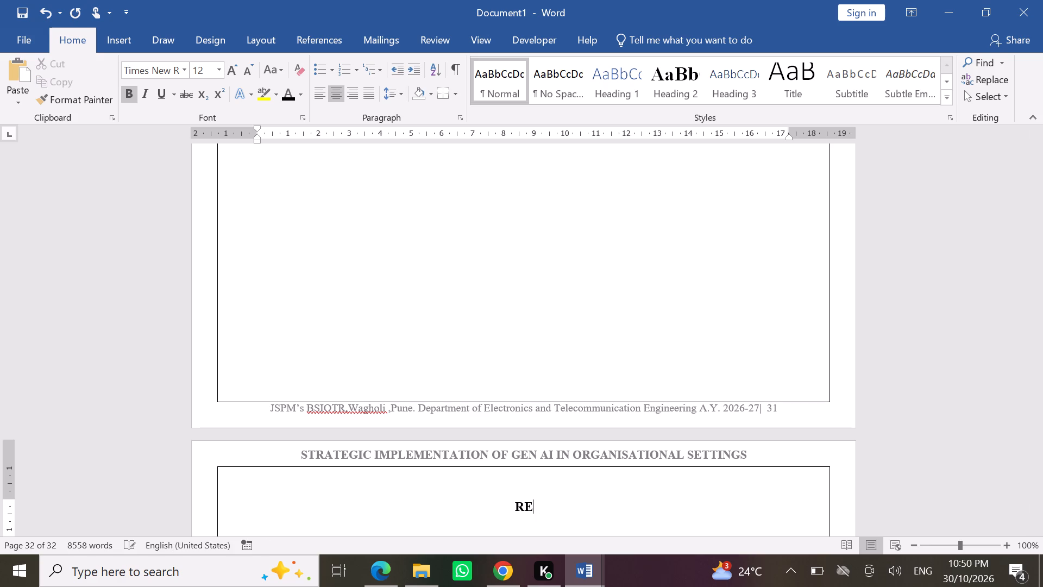
pyautogui.write('FERENCES')
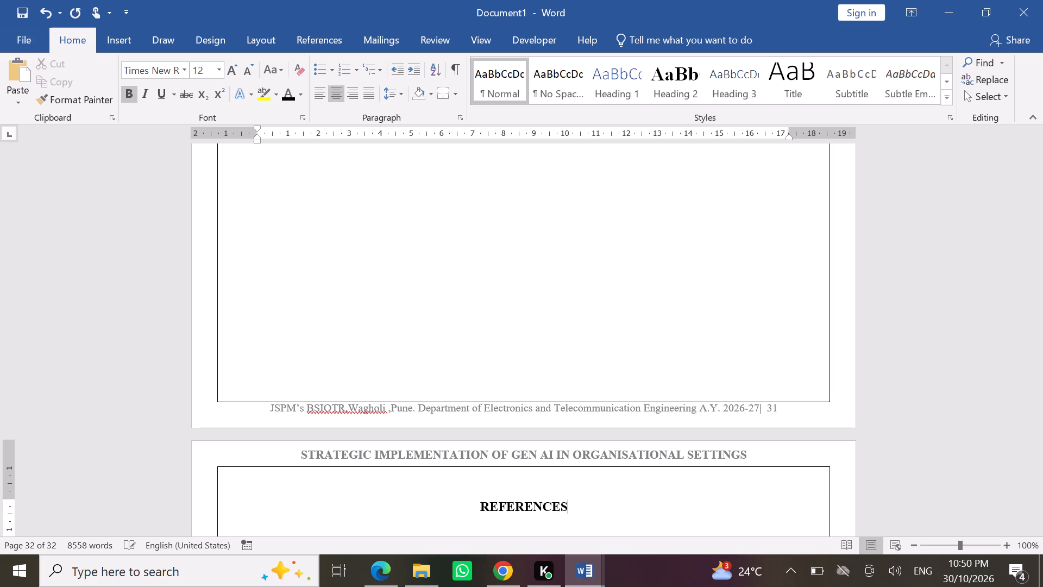
pyautogui.press('Return')
# Switch to the AI_in_LLM_Hallucinations report and examine the formatting of the "REFERENCES" heading on its last page.
pyautogui.click(681, 489)
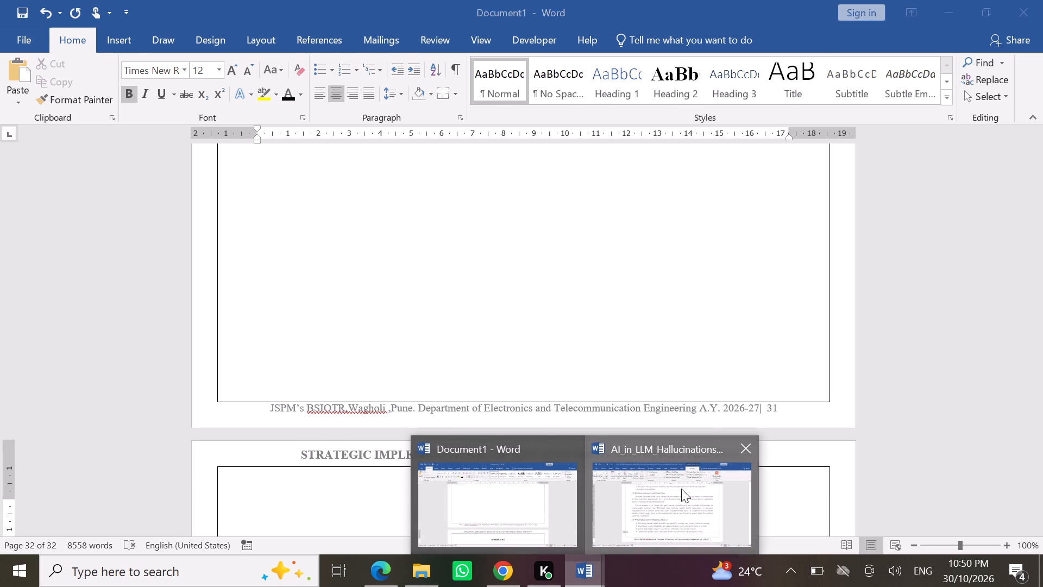
pyautogui.click(818, 75)
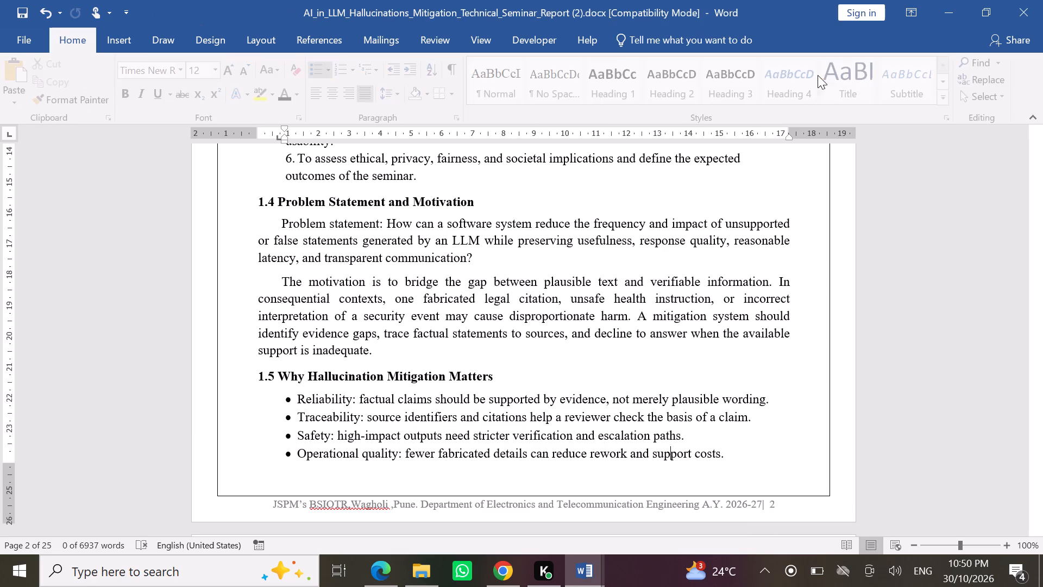
pyautogui.scroll(-10, 792, 122)
pyautogui.scroll(-11, 711, 184)
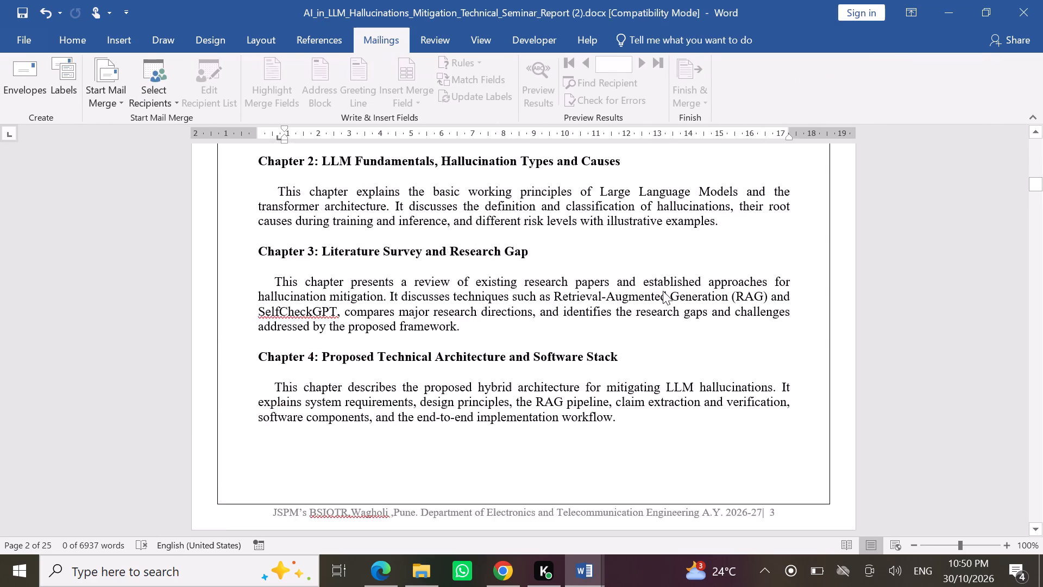
pyautogui.scroll(-20, 663, 291)
pyautogui.scroll(-16, 663, 291)
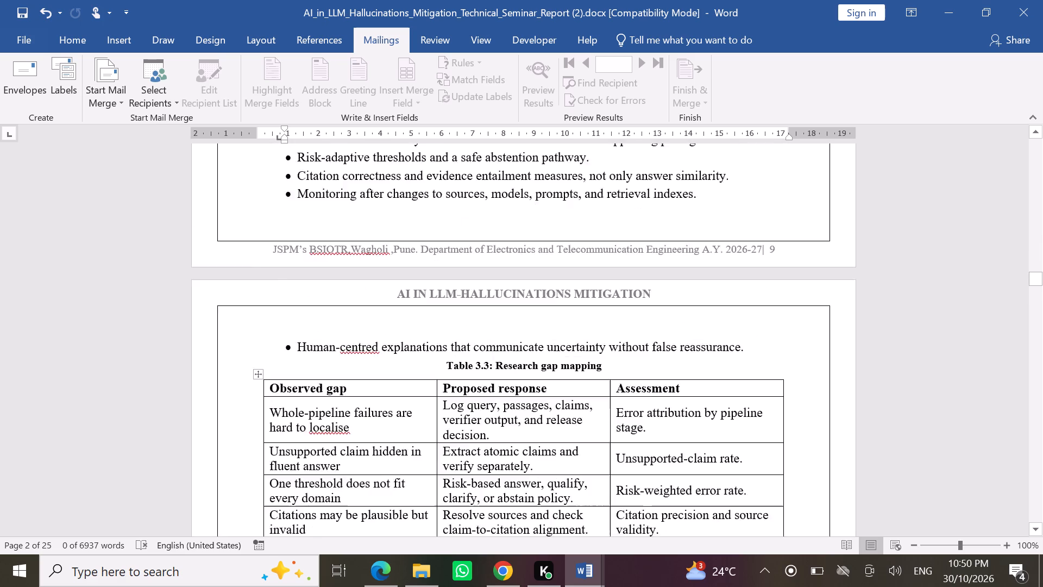
pyautogui.scroll(-20, 663, 291)
pyautogui.scroll(-16, 663, 291)
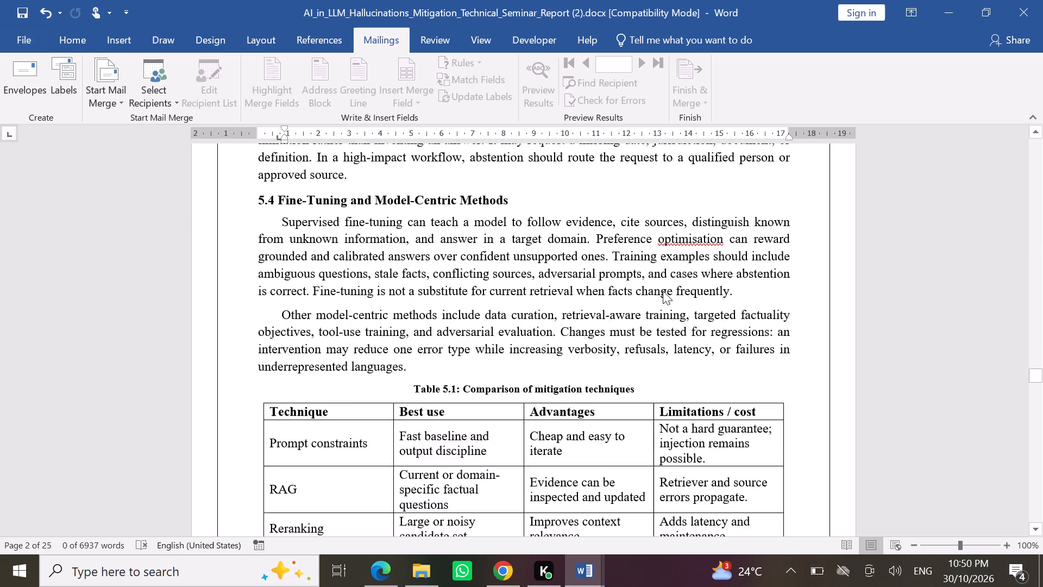
pyautogui.scroll(-20, 663, 291)
pyautogui.scroll(-15, 663, 291)
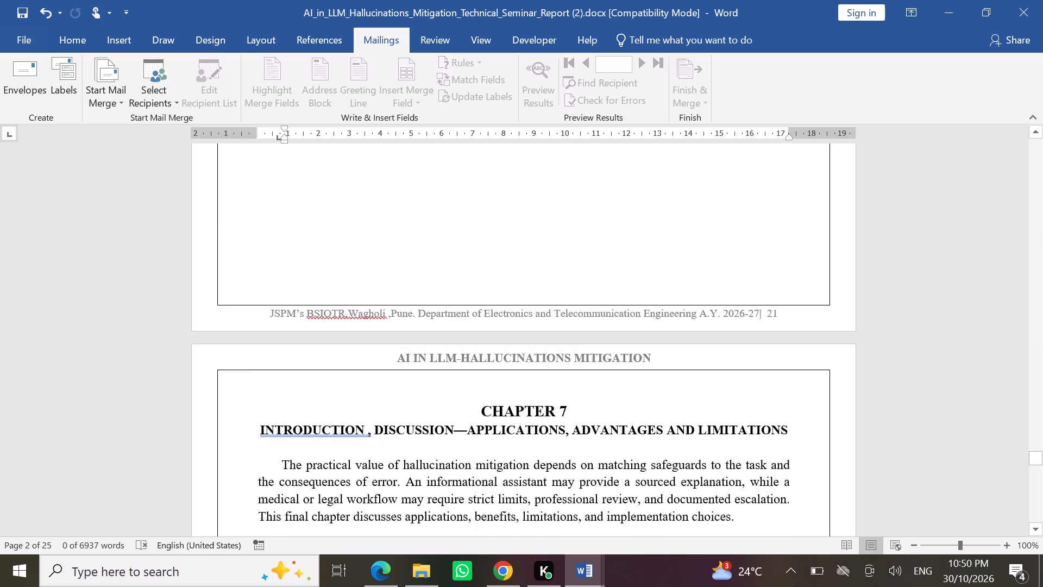
pyautogui.scroll(-20, 663, 291)
pyautogui.scroll(-3, 663, 291)
pyautogui.scroll(3, 663, 291)
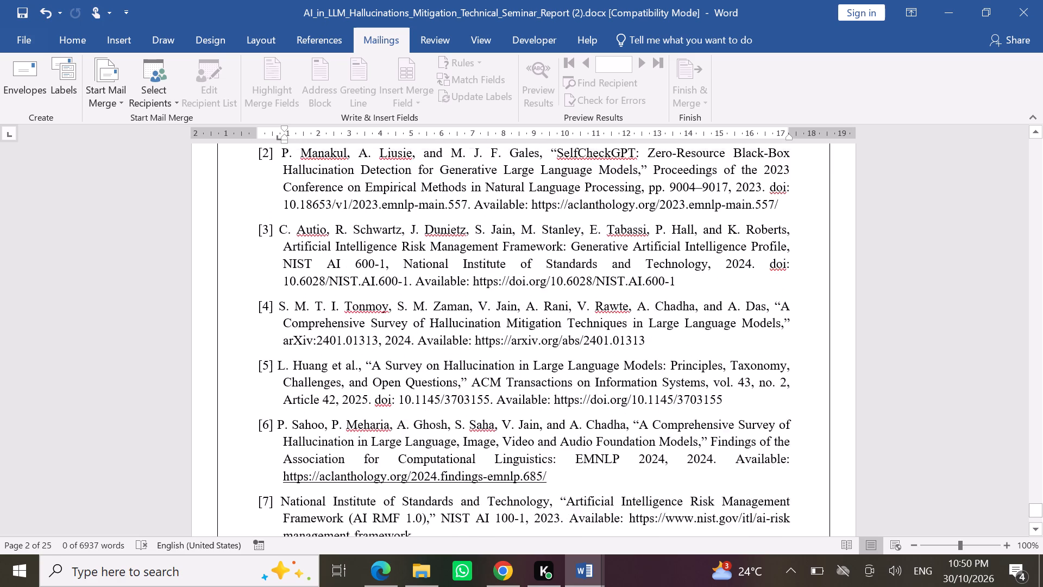
pyautogui.scroll(4, 663, 291)
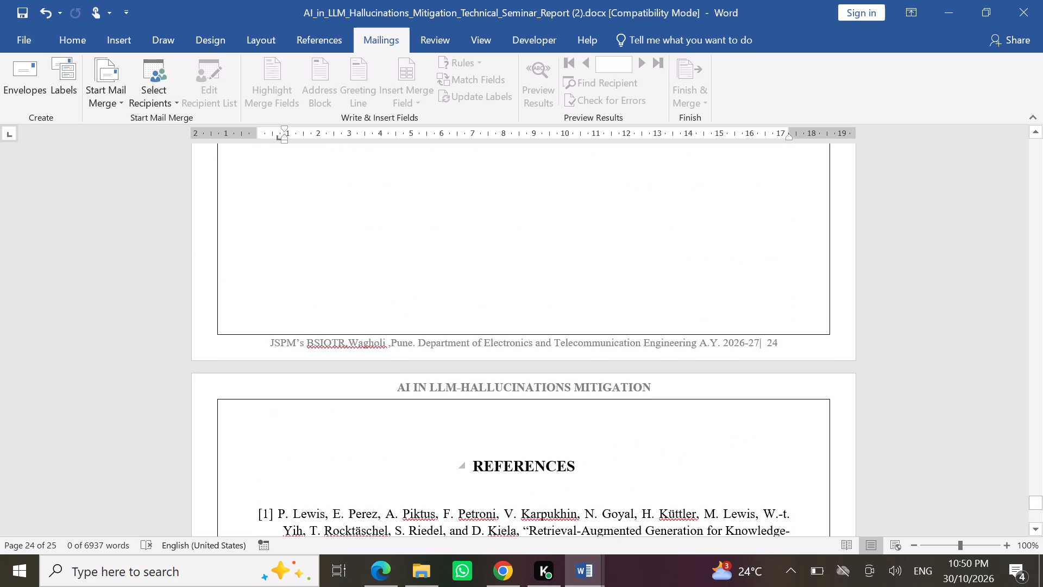
pyautogui.moveTo(467, 469); pyautogui.dragTo(572, 468)
pyautogui.moveTo(580, 466); pyautogui.dragTo(469, 470)
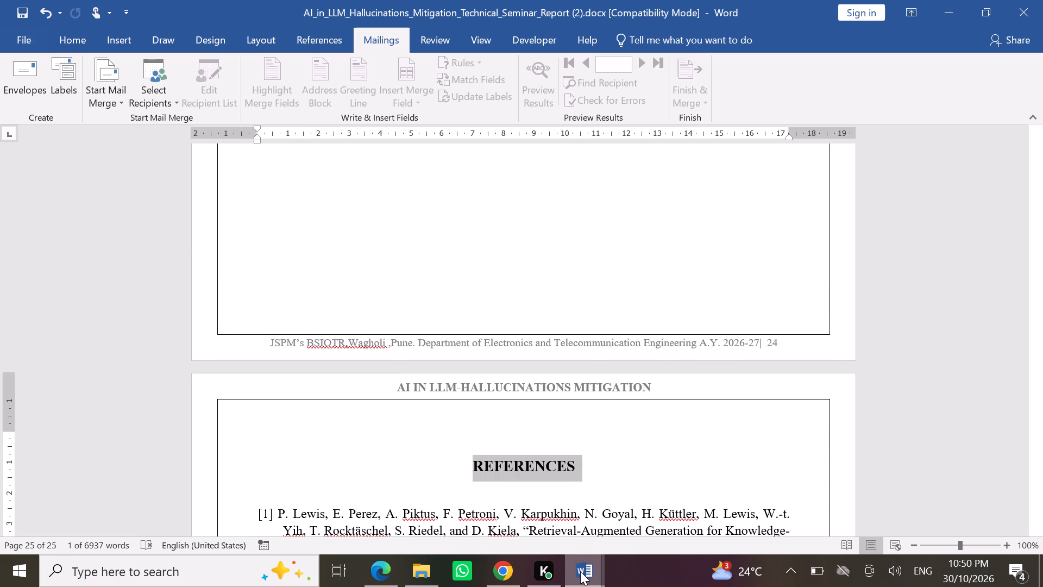
# Back in Document1, increase the "REFERENCES" heading's font size to 14.
pyautogui.click(544, 515)
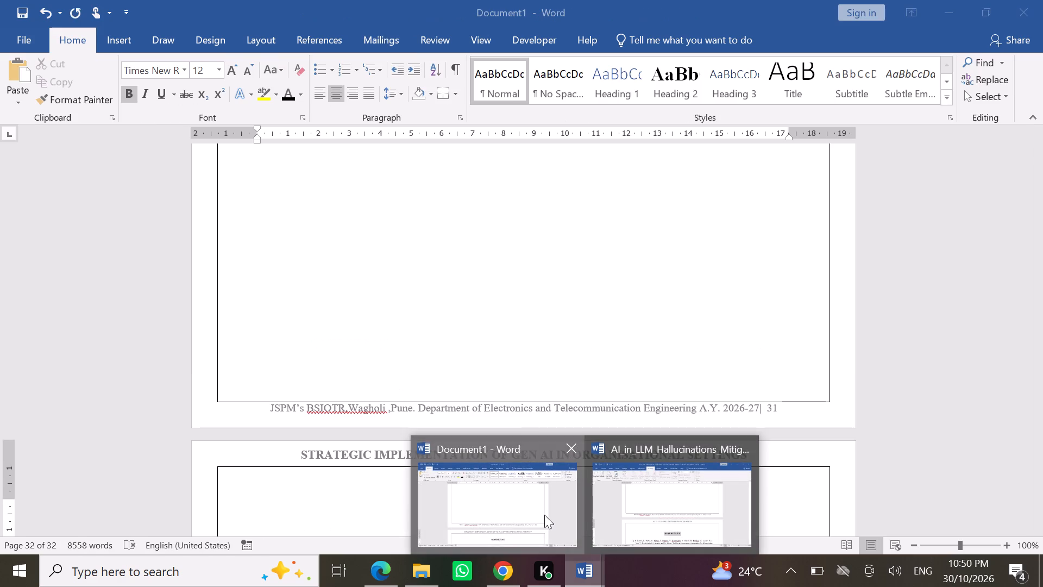
pyautogui.moveTo(473, 506); pyautogui.dragTo(615, 499)
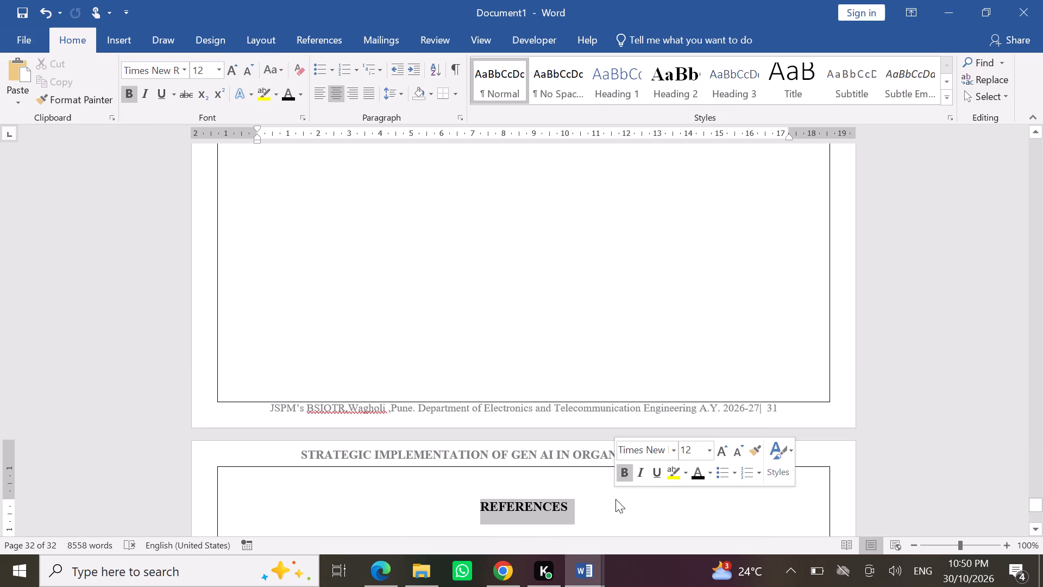
pyautogui.click(727, 457)
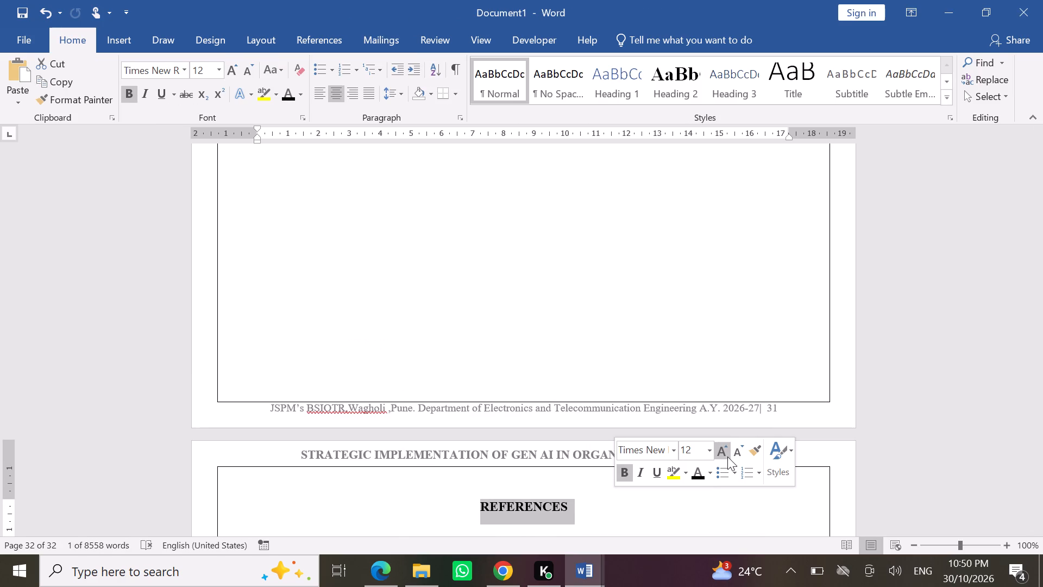
pyautogui.click(646, 521)
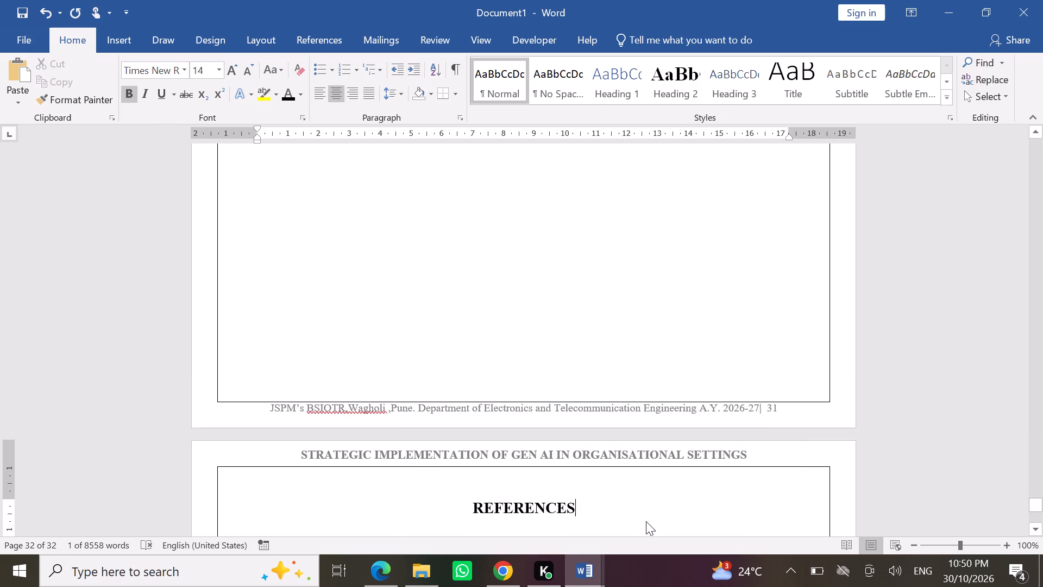
# In the ChatGPT conversation in Chrome, copy the references text from the introductory sentence through item 8, World Economic Forum.
pyautogui.click(504, 574)
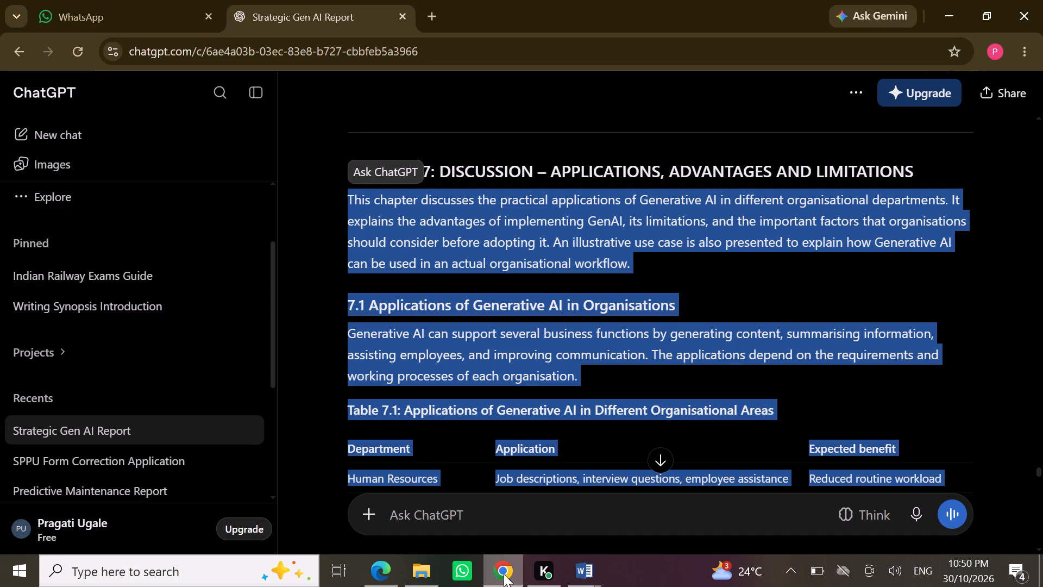
pyautogui.scroll(-14, 561, 417)
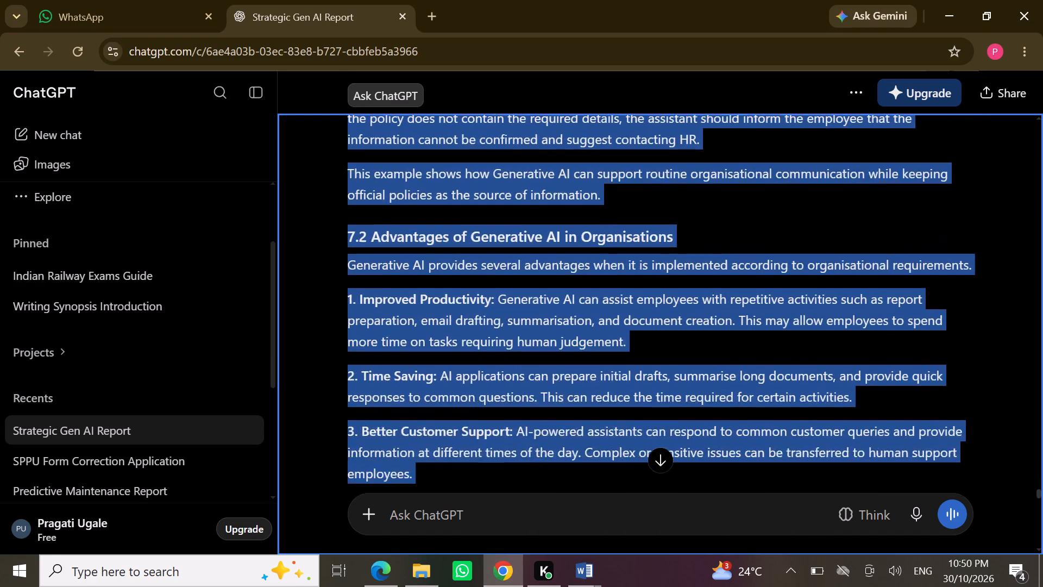
pyautogui.scroll(-20, 561, 417)
pyautogui.scroll(-1, 561, 417)
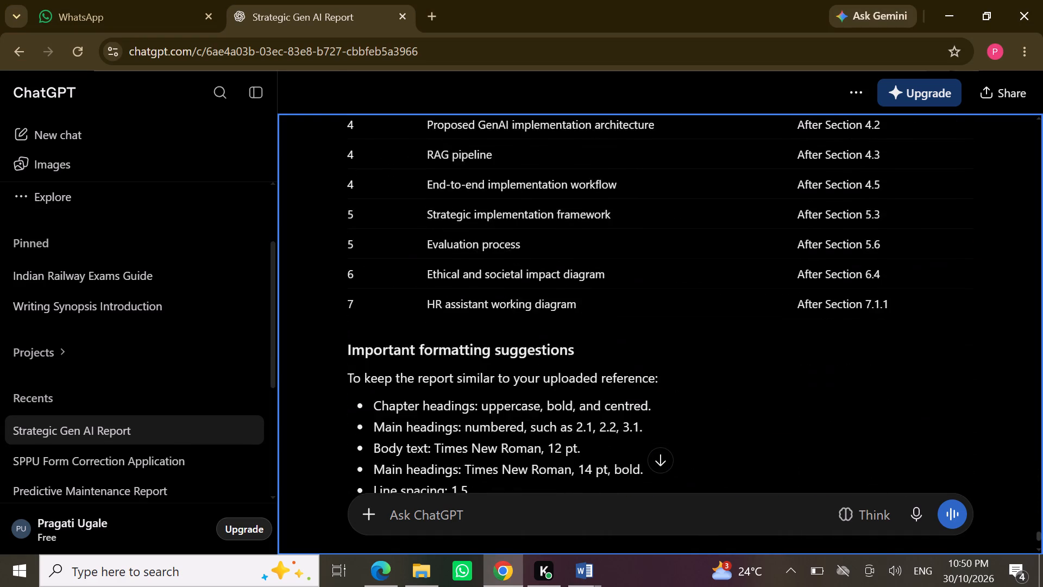
pyautogui.scroll(-8, 561, 417)
pyautogui.scroll(2, 561, 417)
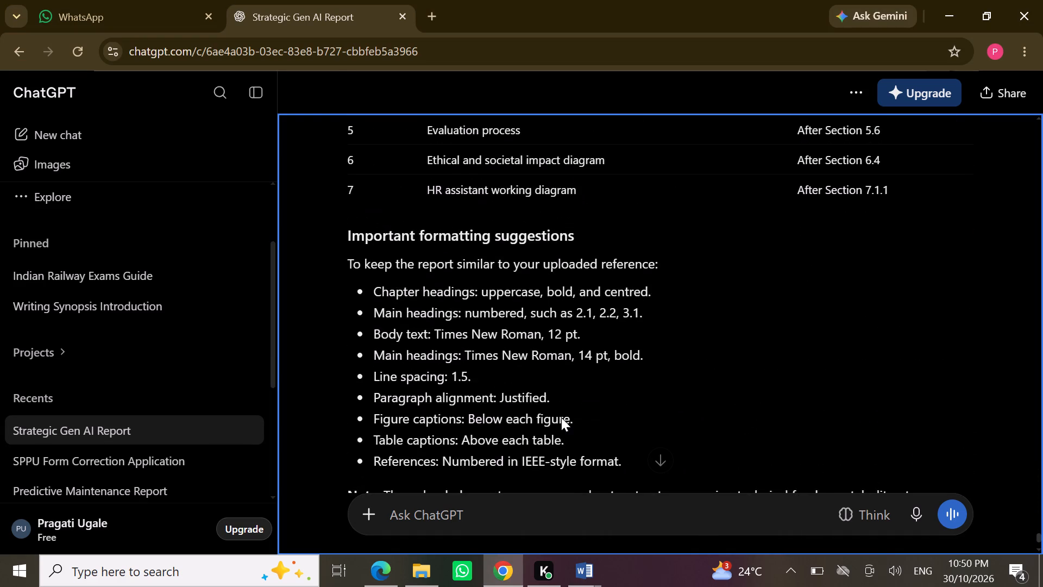
pyautogui.scroll(2, 561, 417)
pyautogui.click(697, 354)
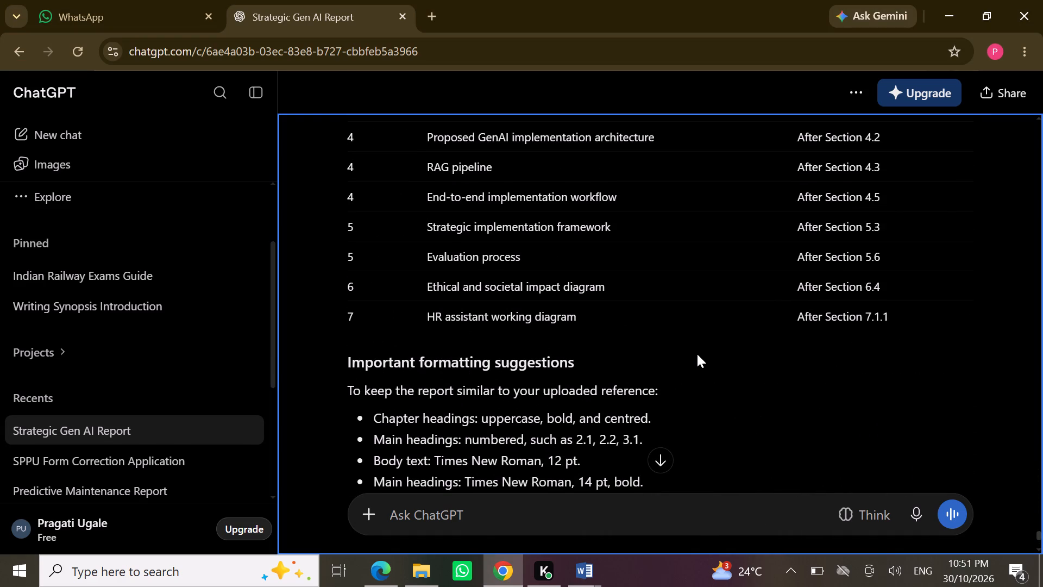
pyautogui.scroll(4, 697, 354)
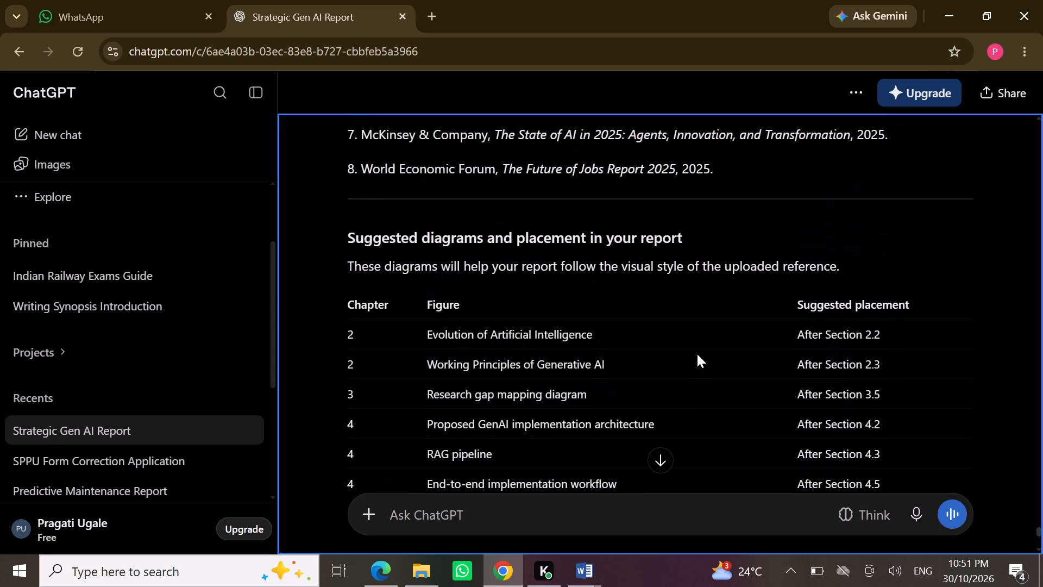
pyautogui.scroll(2, 697, 354)
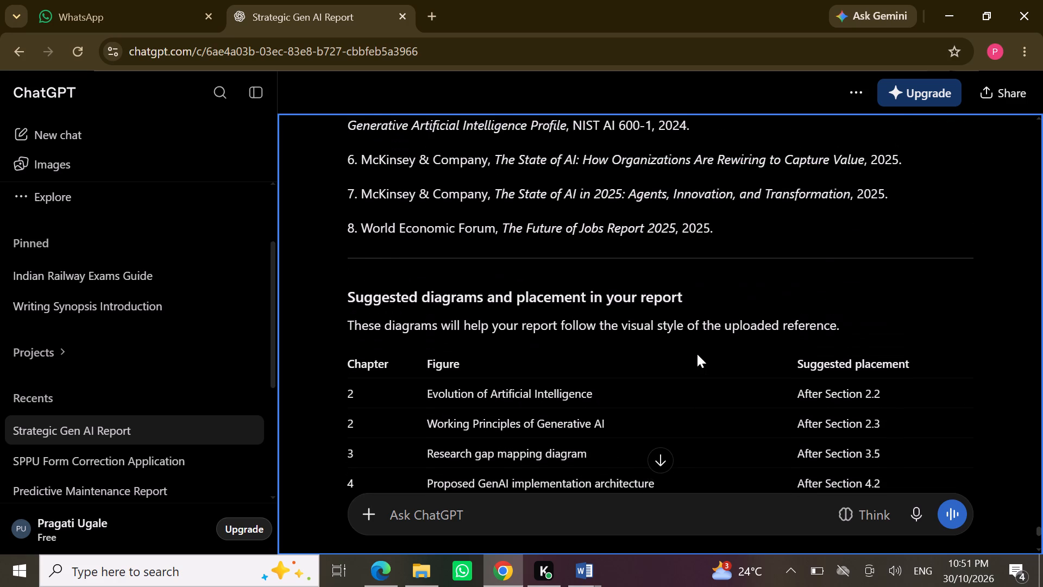
pyautogui.scroll(5, 697, 354)
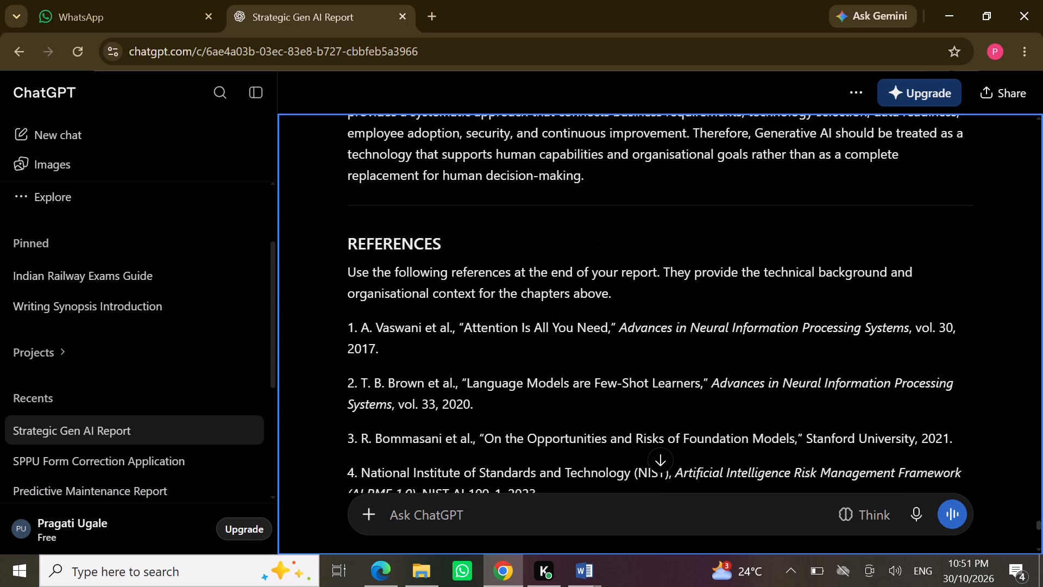
pyautogui.scroll(-3, 697, 354)
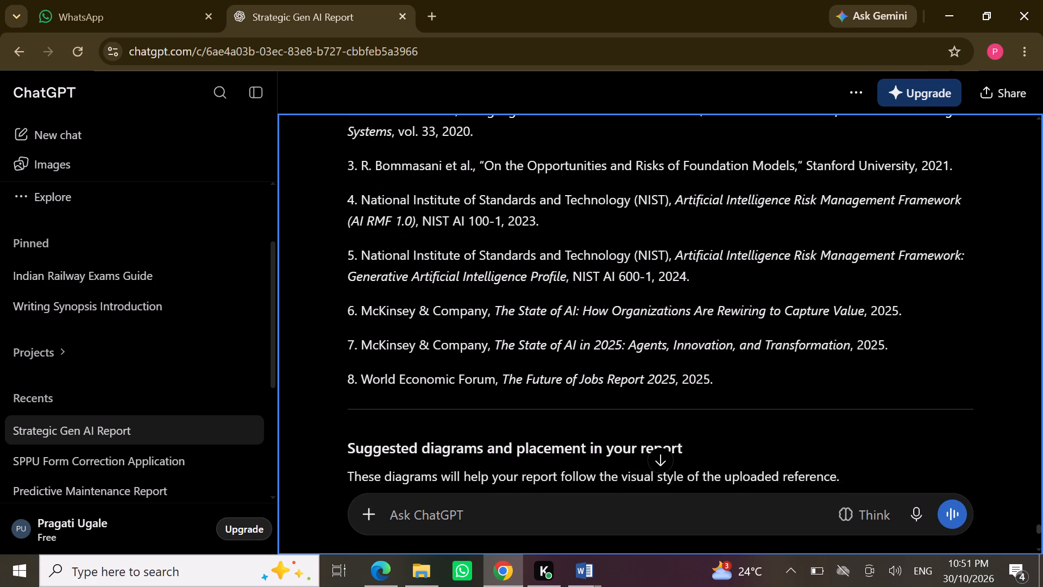
pyautogui.scroll(1, 489, 259)
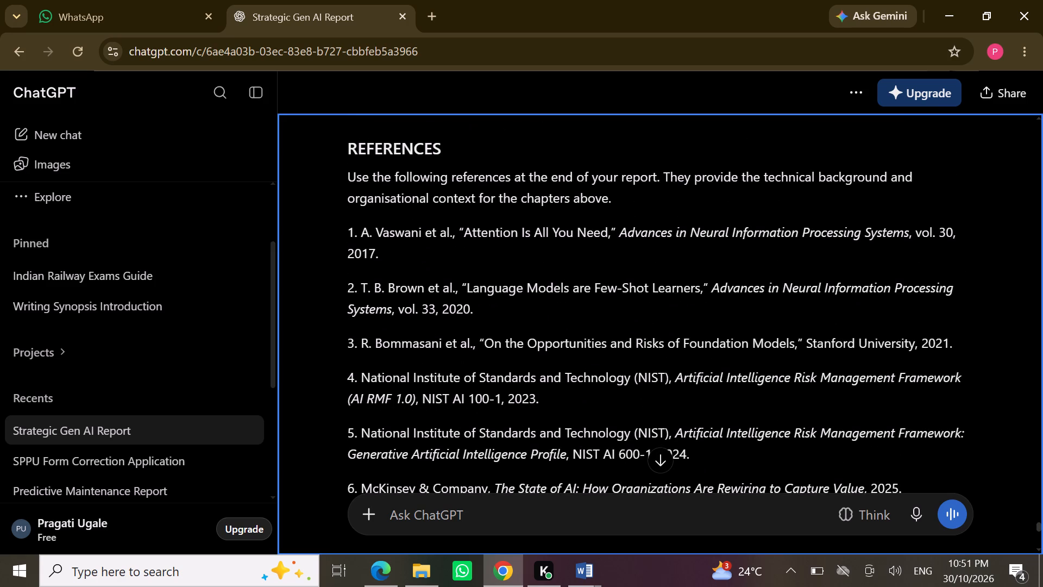
pyautogui.scroll(1, 489, 259)
pyautogui.moveTo(335, 172); pyautogui.dragTo(776, 409)
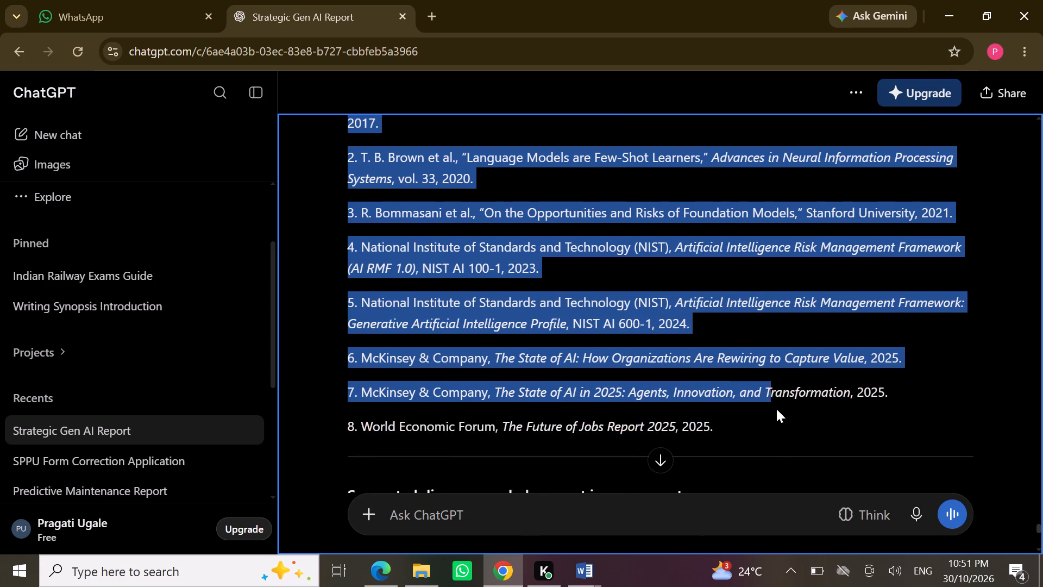
pyautogui.moveTo(776, 409); pyautogui.dragTo(778, 429)
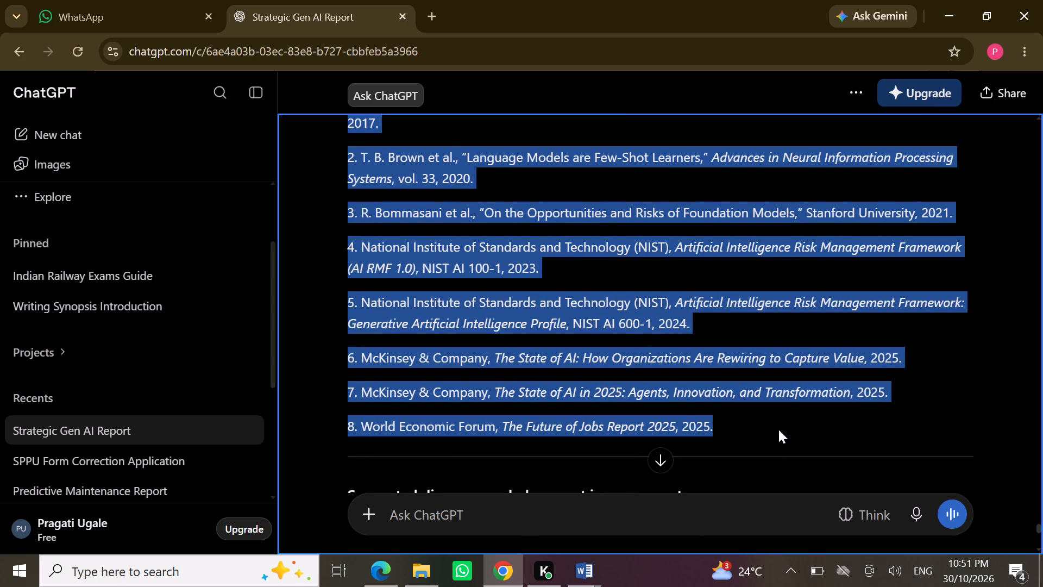
pyautogui.hotkey('ctrl', 'c')
# Paste the copied references into Document1 on a new left-aligned line below the "REFERENCES" heading.
pyautogui.hotkey('alt', 'Tab')
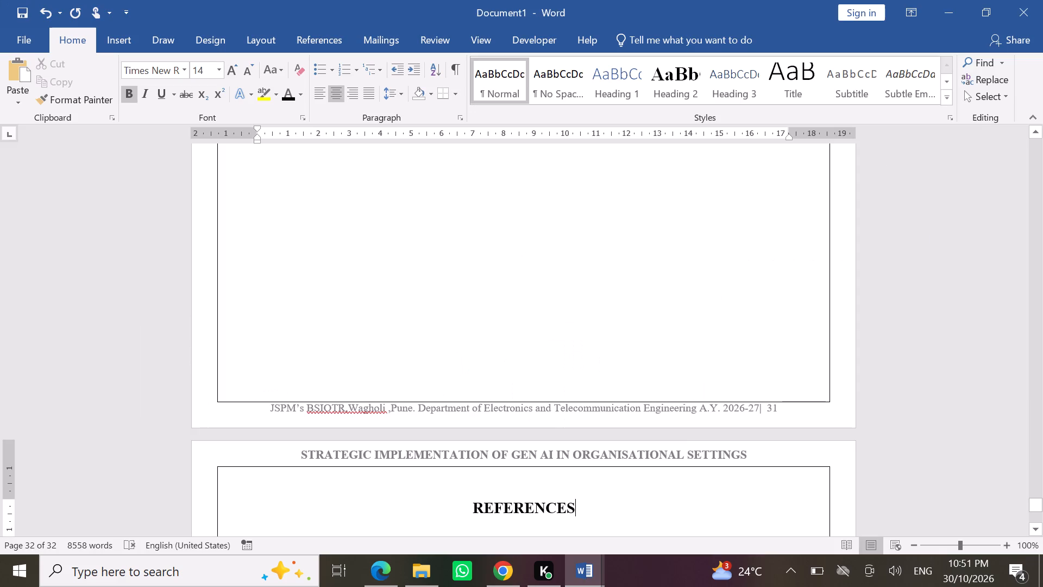
pyautogui.press('Return')
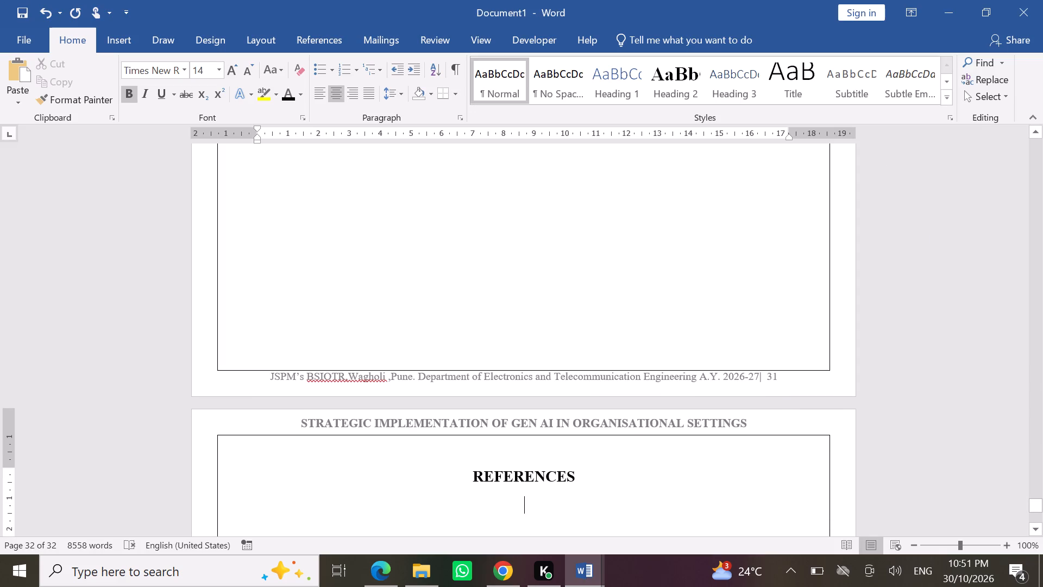
pyautogui.click(321, 90)
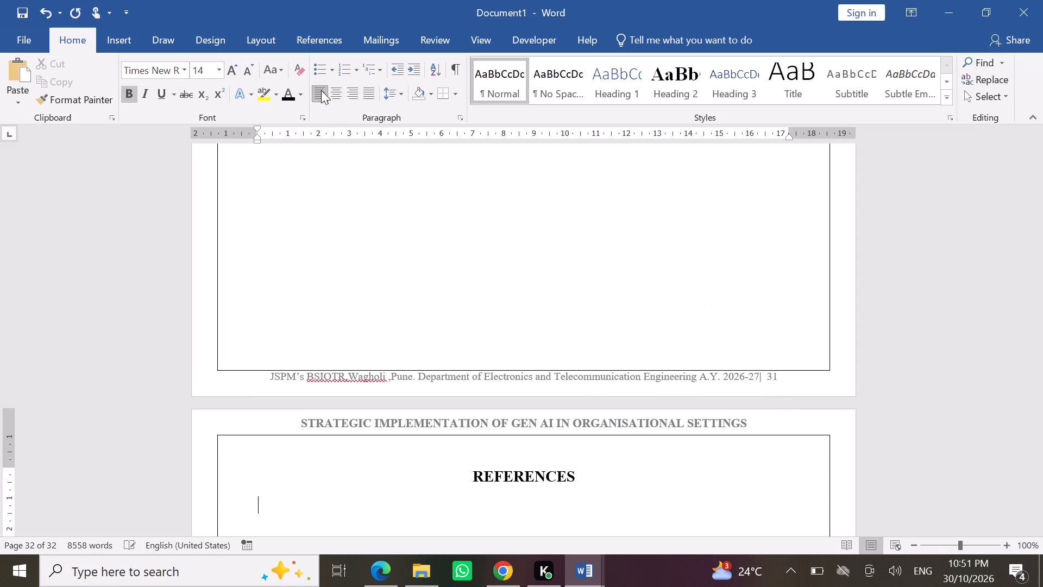
pyautogui.hotkey('ctrl', 'v')
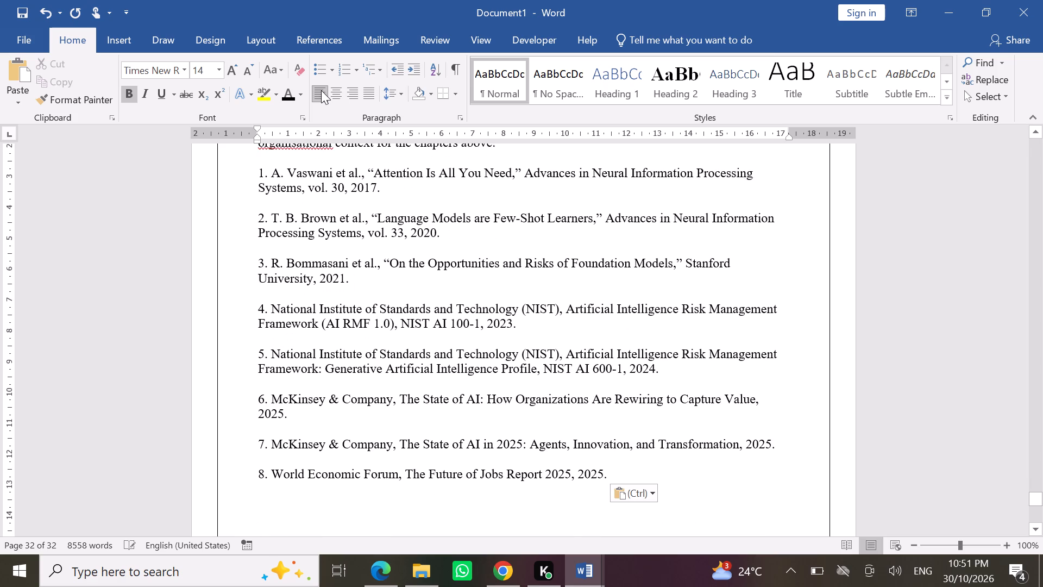
# Justify the pasted references text below the "REFERENCES" heading and set its line spacing to 1.15.
pyautogui.scroll(-2, 450, 348)
pyautogui.scroll(1, 450, 348)
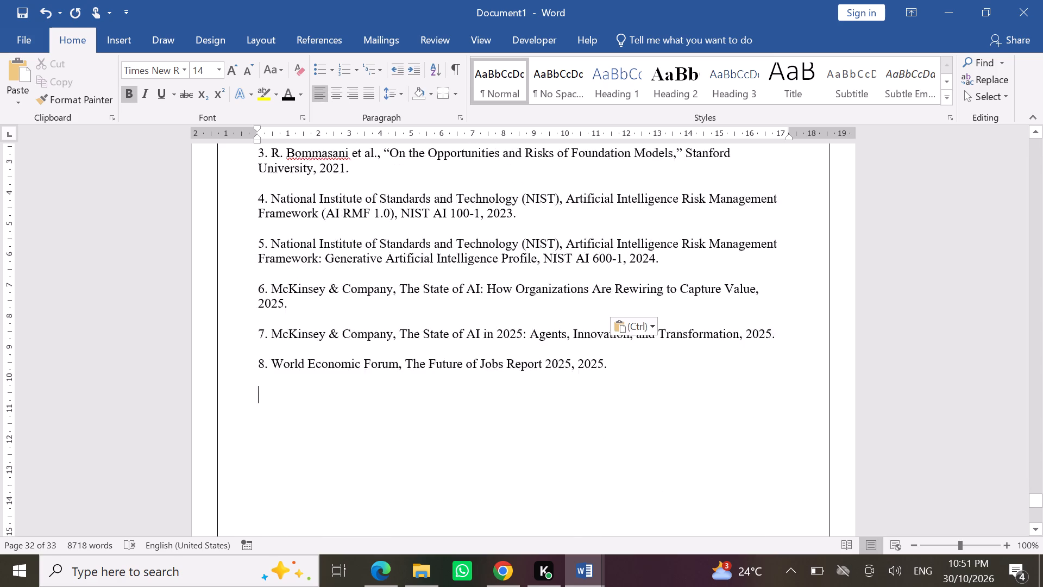
pyautogui.scroll(3, 450, 348)
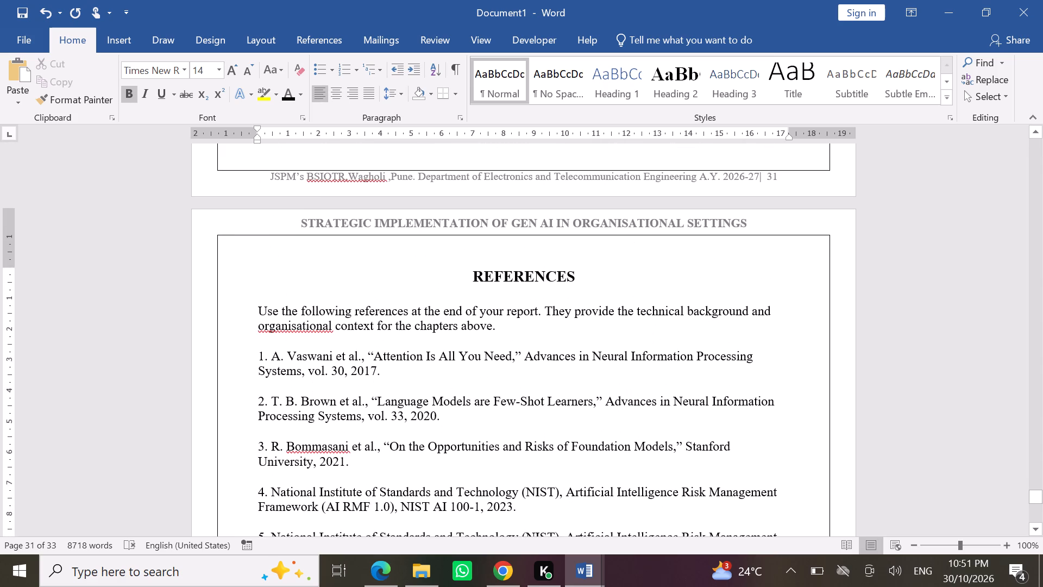
pyautogui.moveTo(238, 308); pyautogui.dragTo(275, 213)
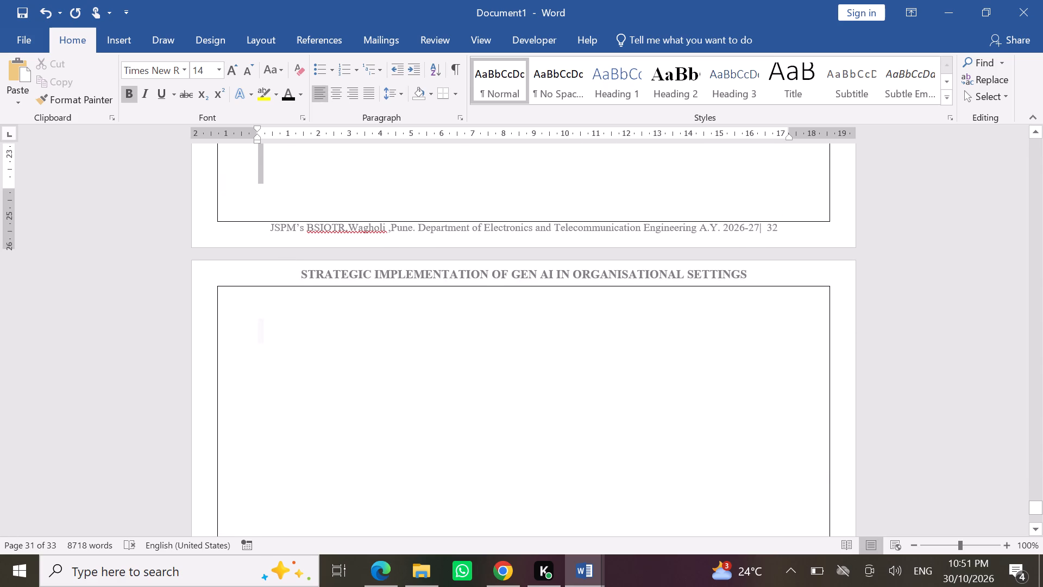
pyautogui.moveTo(275, 213); pyautogui.dragTo(279, 181)
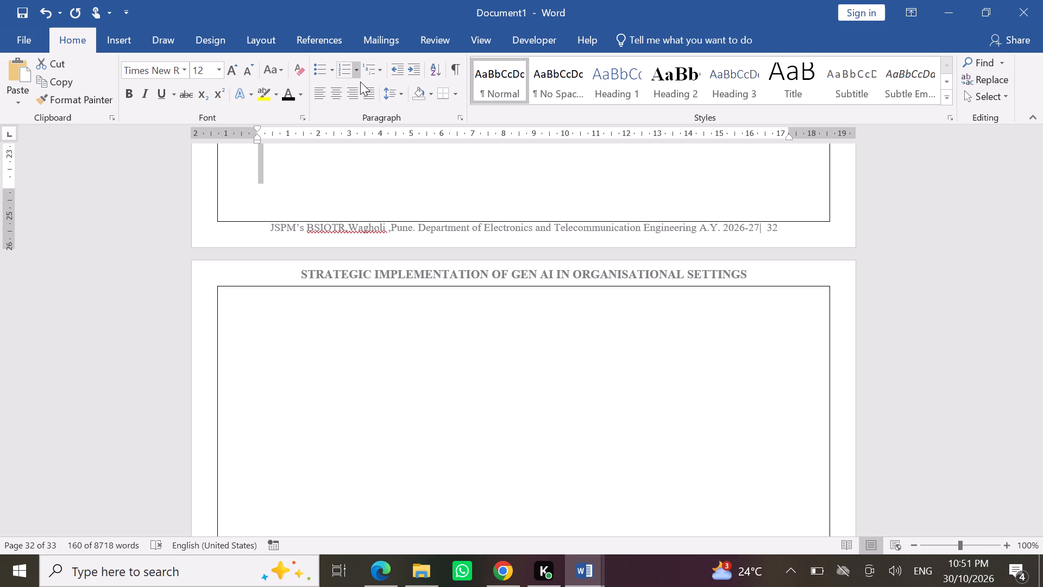
pyautogui.click(369, 89)
pyautogui.click(401, 93)
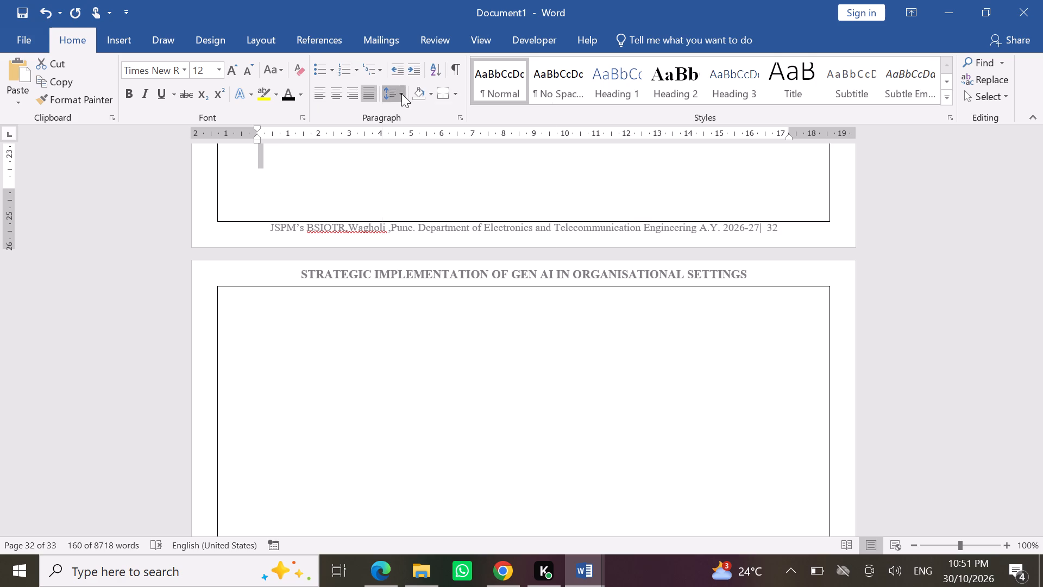
pyautogui.click(423, 125)
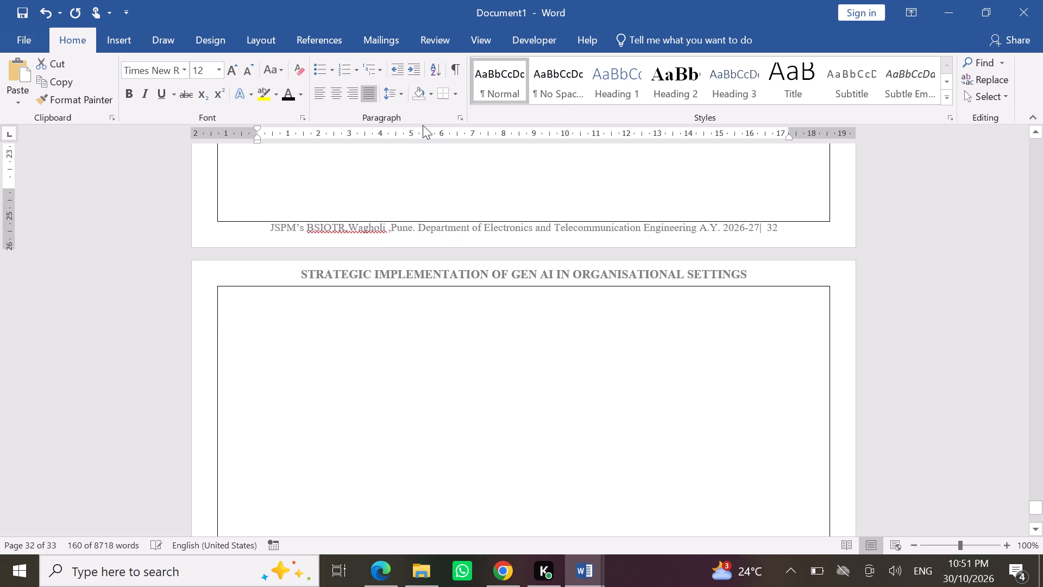
# Delete trailing empty lines at the top of the blank page after the references.
pyautogui.click(423, 360)
pyautogui.scroll(-1, 423, 360)
pyautogui.scroll(1, 423, 360)
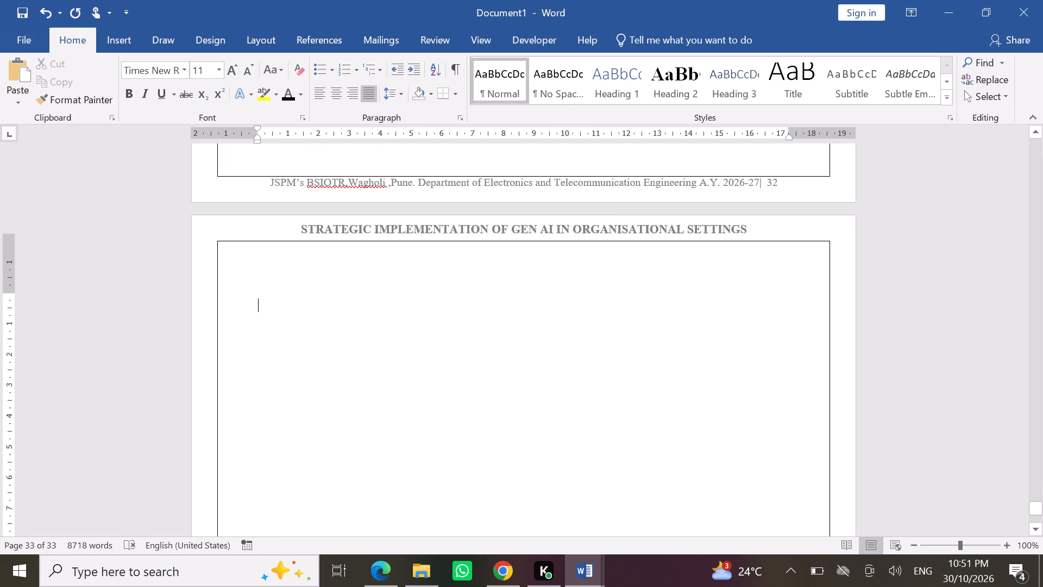
pyautogui.scroll(2, 423, 360)
pyautogui.press('BackSpace')
pyautogui.press('BackSpace')
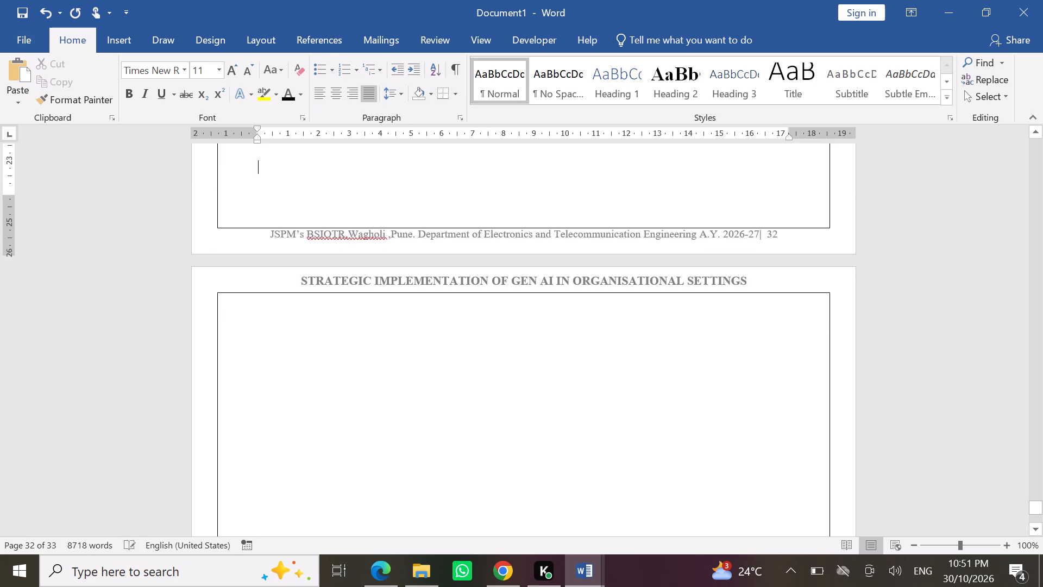
# Examine the page layout from the document's end back to the HR assistant use case in Chapter 7.
pyautogui.scroll(-9, 423, 360)
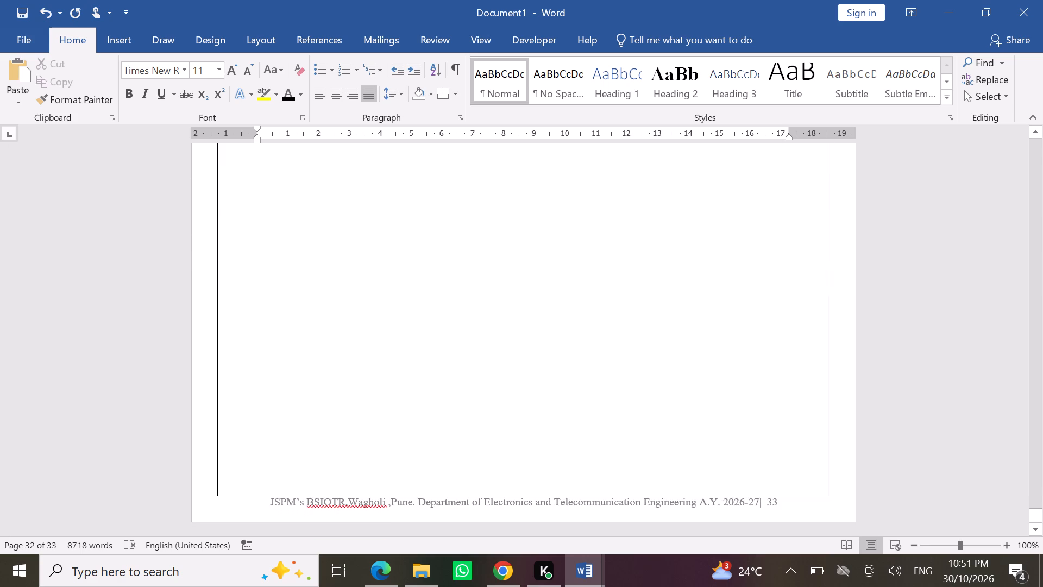
pyautogui.scroll(-3, 423, 360)
pyautogui.scroll(3, 385, 393)
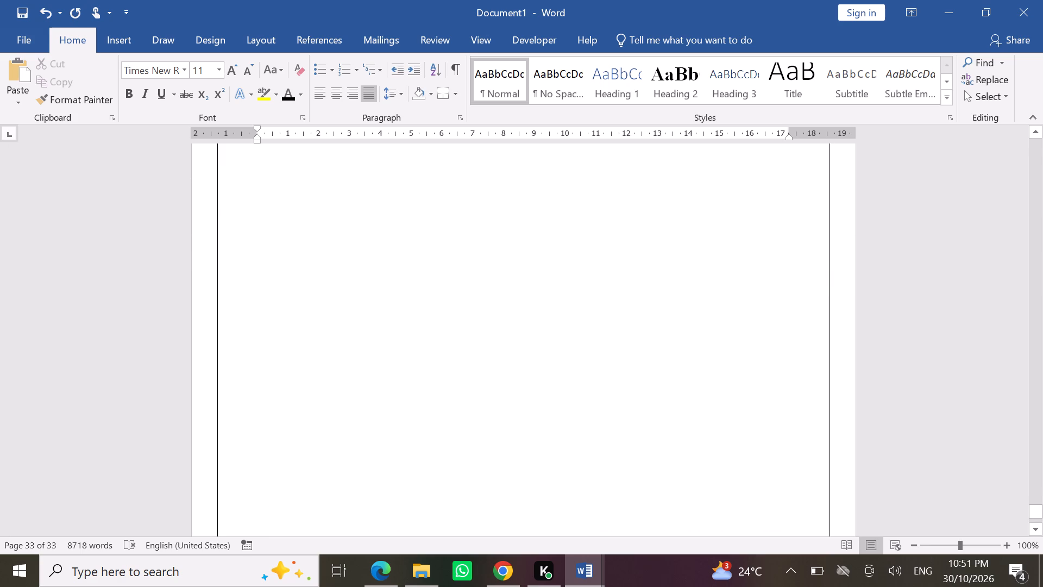
pyautogui.scroll(18, 385, 393)
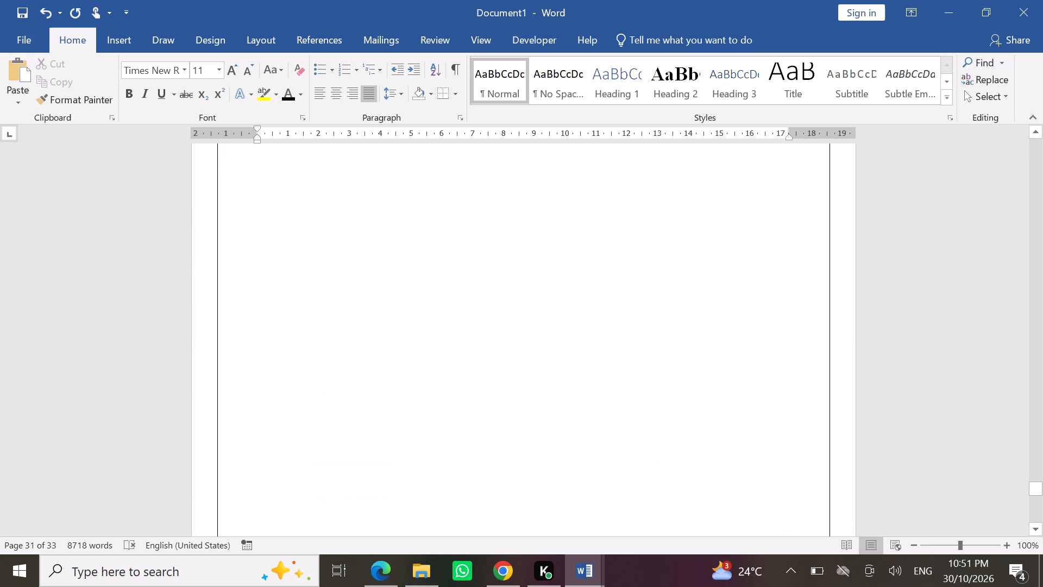
pyautogui.scroll(10, 385, 393)
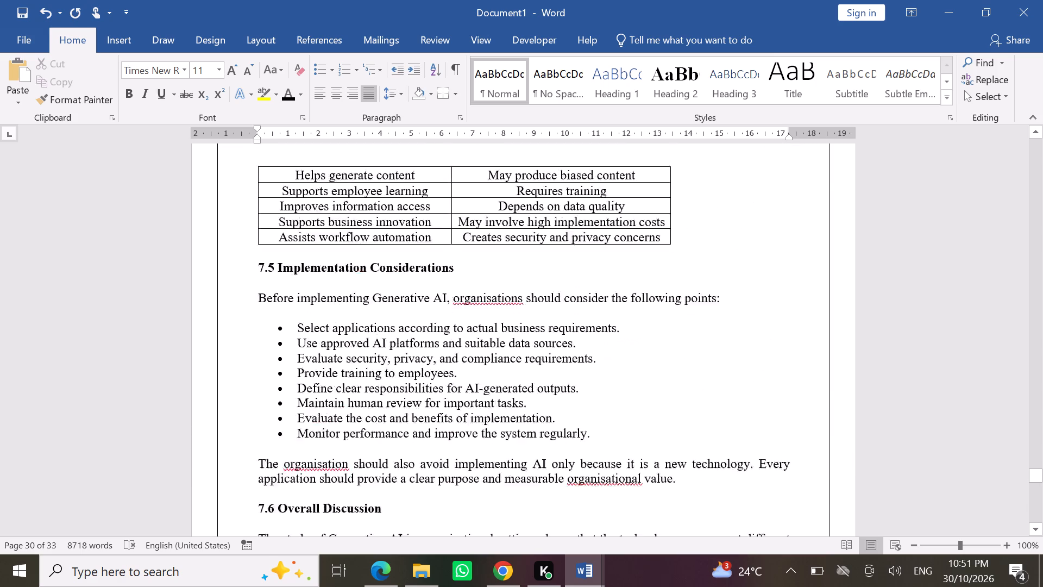
pyautogui.scroll(10, 385, 393)
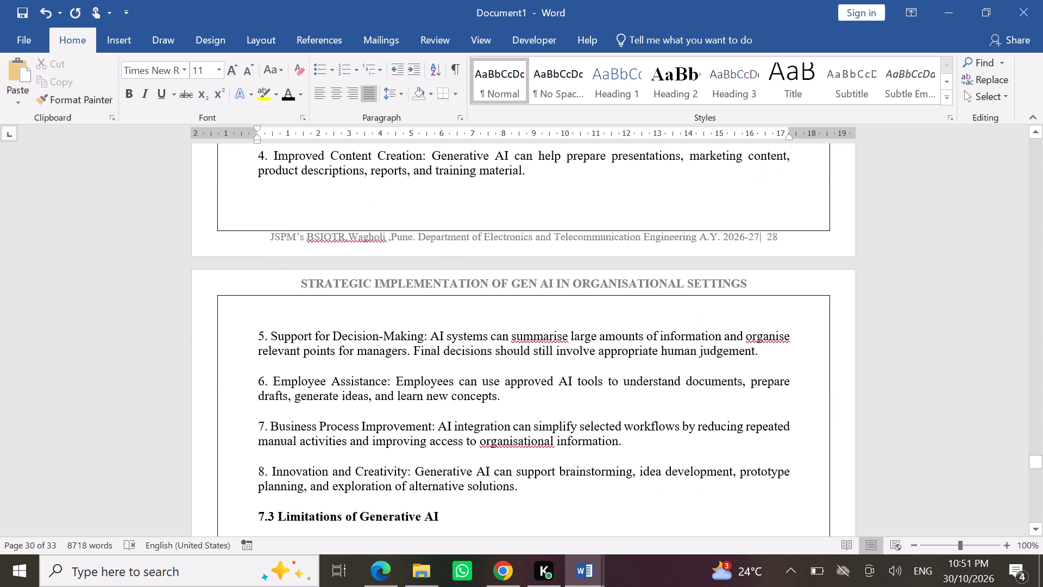
pyautogui.scroll(7, 385, 393)
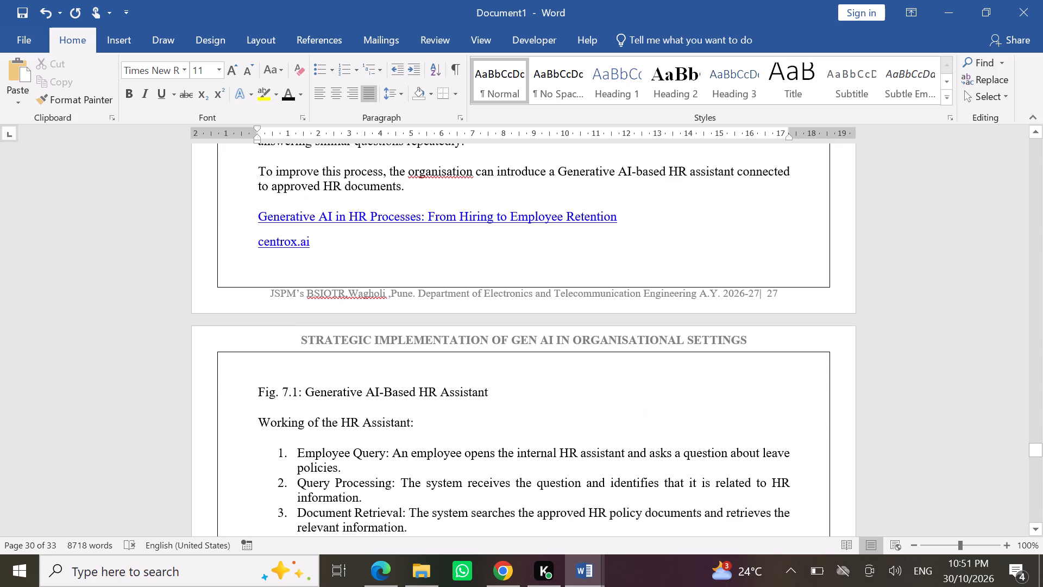
pyautogui.scroll(1, 385, 393)
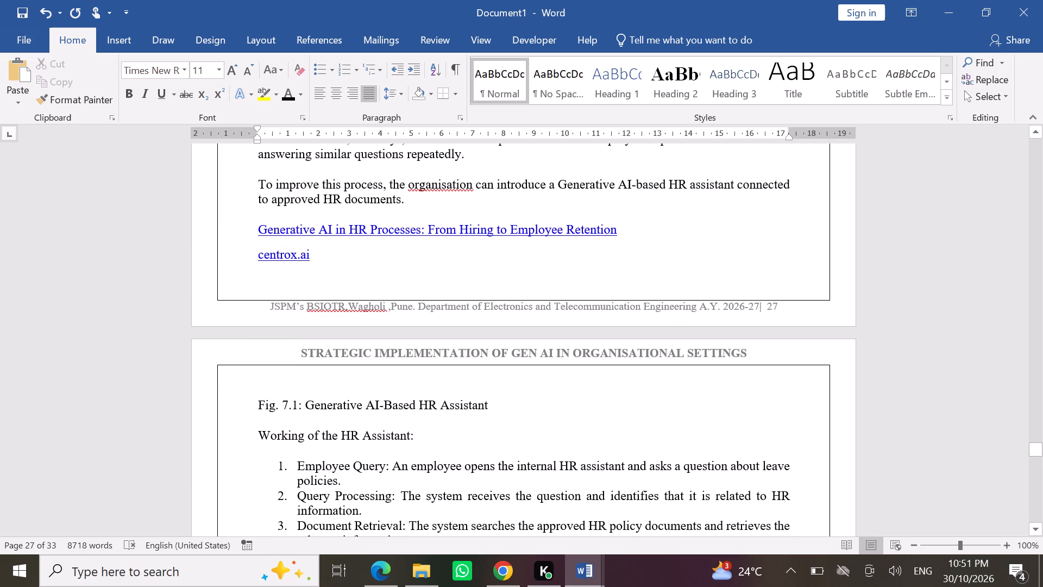
# Apply the Times New Roman font and 1.15 line spacing to the entire document.
pyautogui.hotkey('ctrl', 'a')
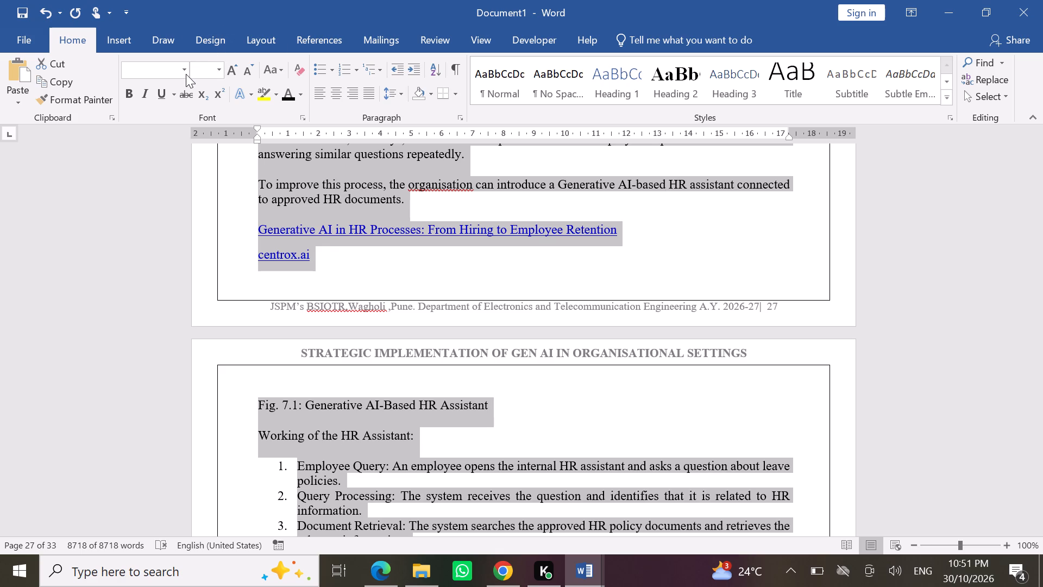
pyautogui.click(186, 74)
pyautogui.click(226, 201)
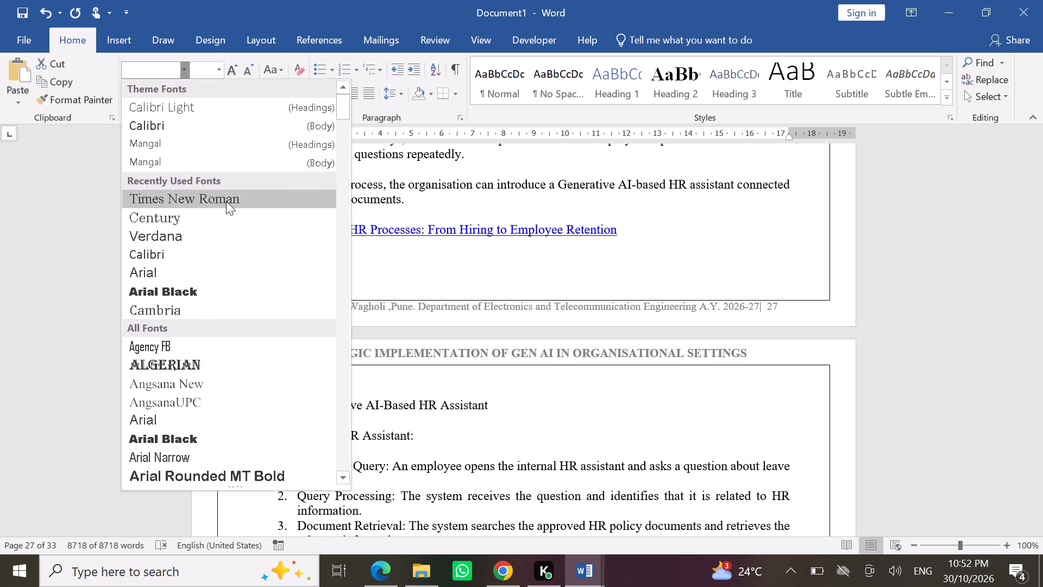
pyautogui.click(401, 89)
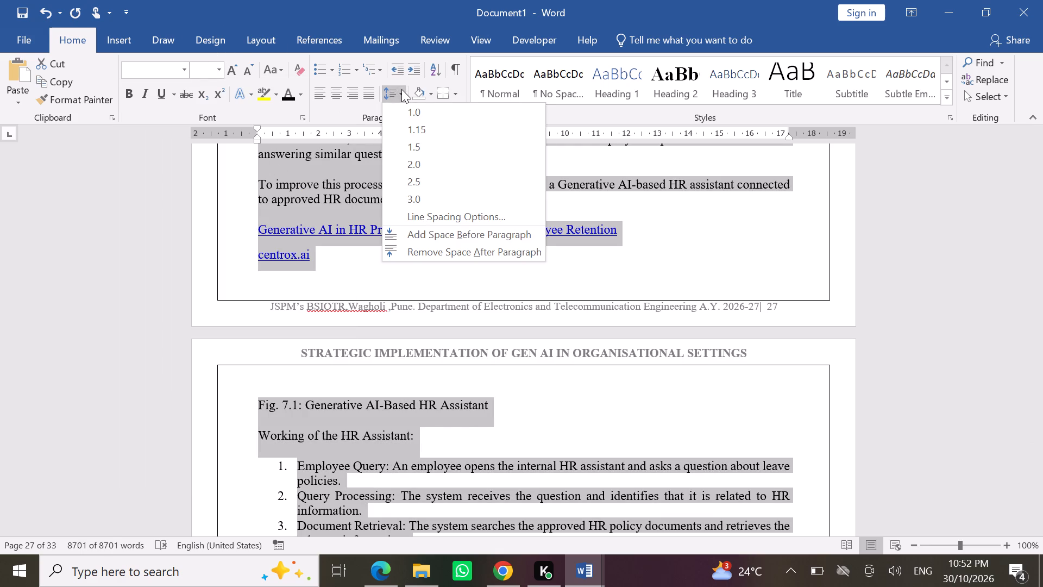
pyautogui.click(420, 125)
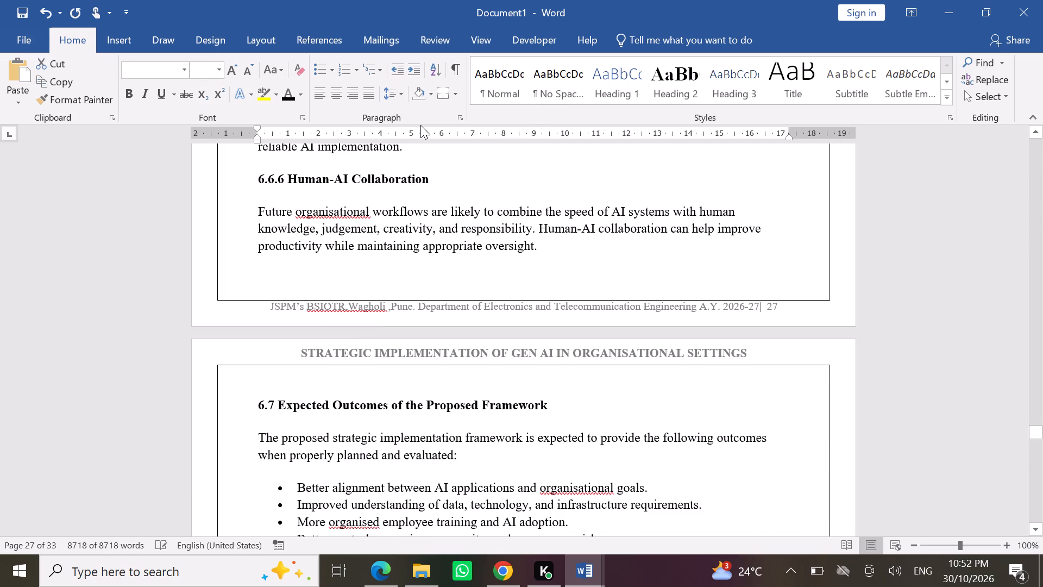
pyautogui.click(528, 162)
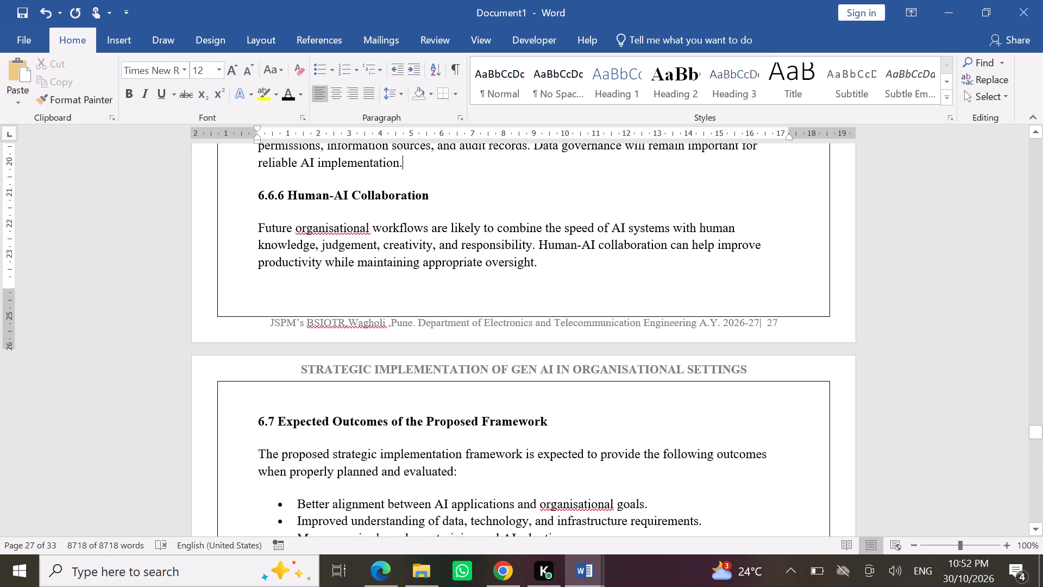
# Examine the spacing, alignment and page flow from the start of Chapter 7 back through Chapter 6.
pyautogui.scroll(-3, 528, 162)
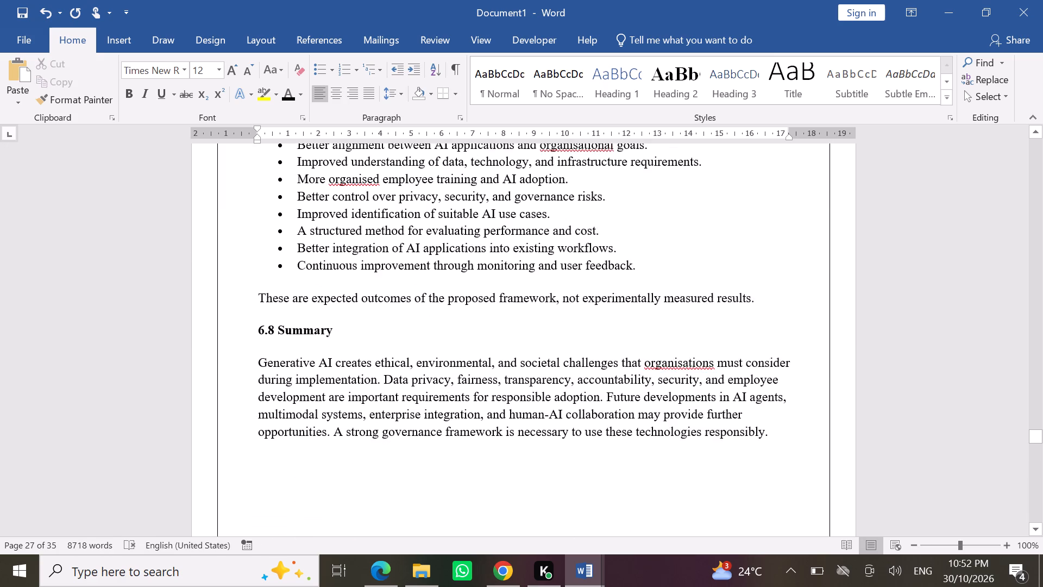
pyautogui.scroll(-5, 528, 162)
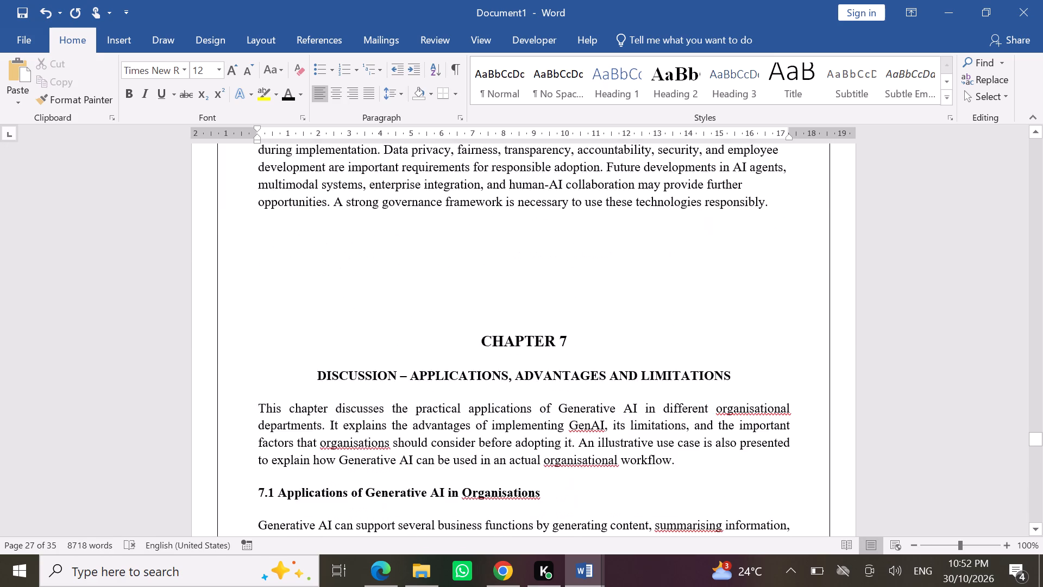
pyautogui.scroll(-2, 528, 162)
pyautogui.scroll(4, 528, 162)
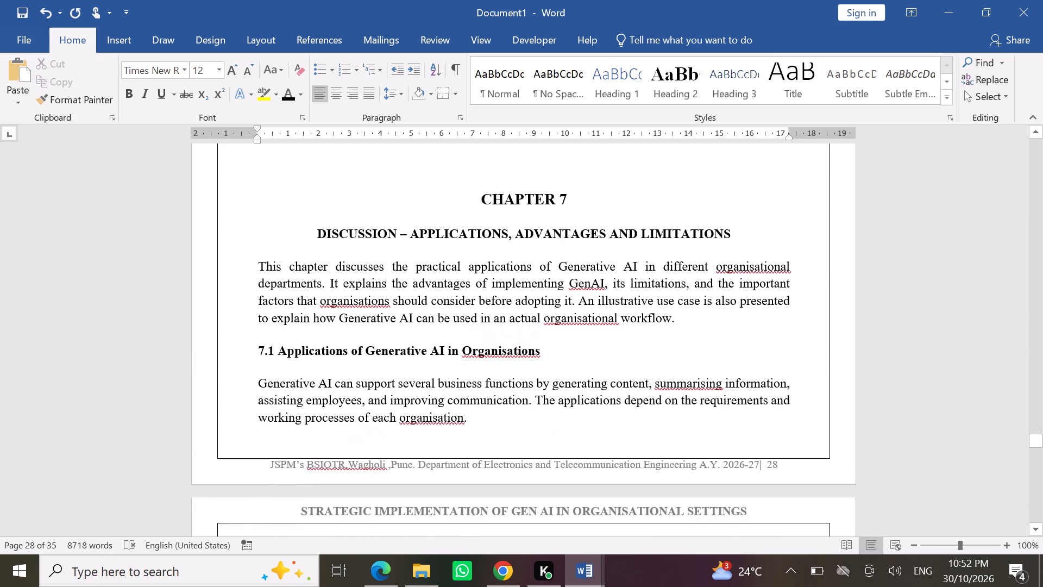
pyautogui.scroll(10, 528, 162)
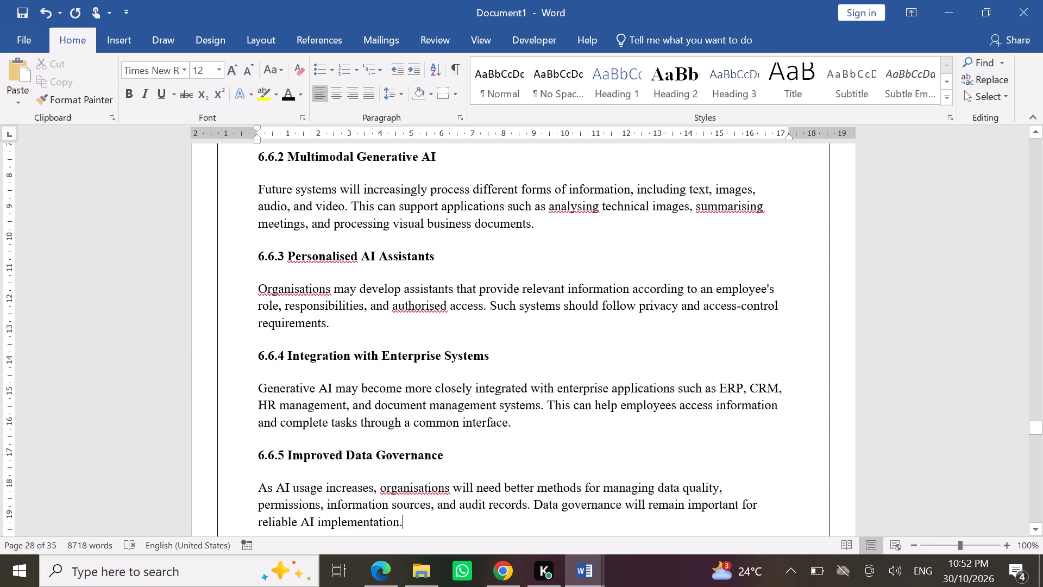
pyautogui.scroll(10, 528, 162)
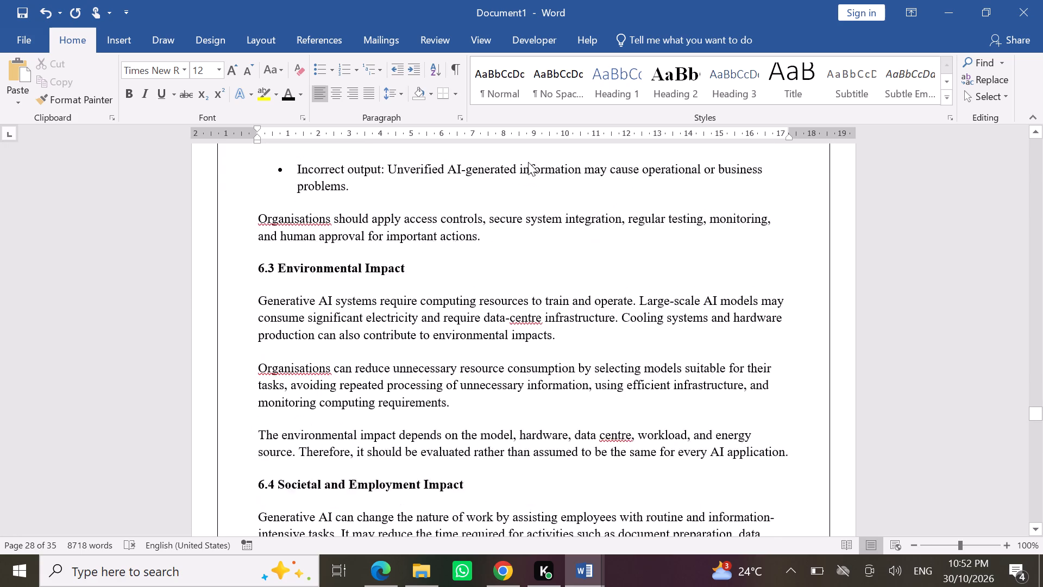
pyautogui.scroll(10, 528, 162)
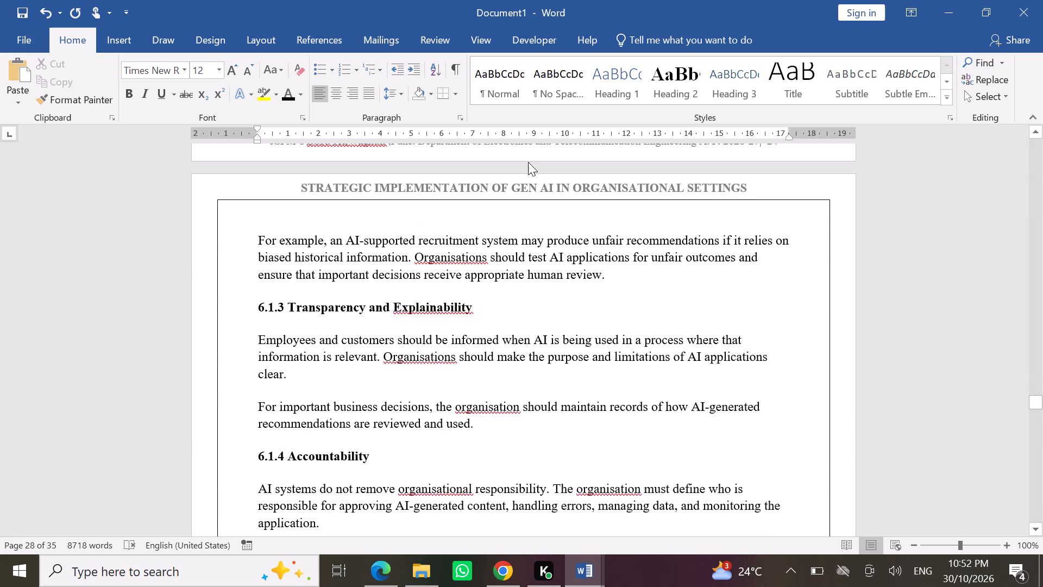
pyautogui.scroll(5, 528, 162)
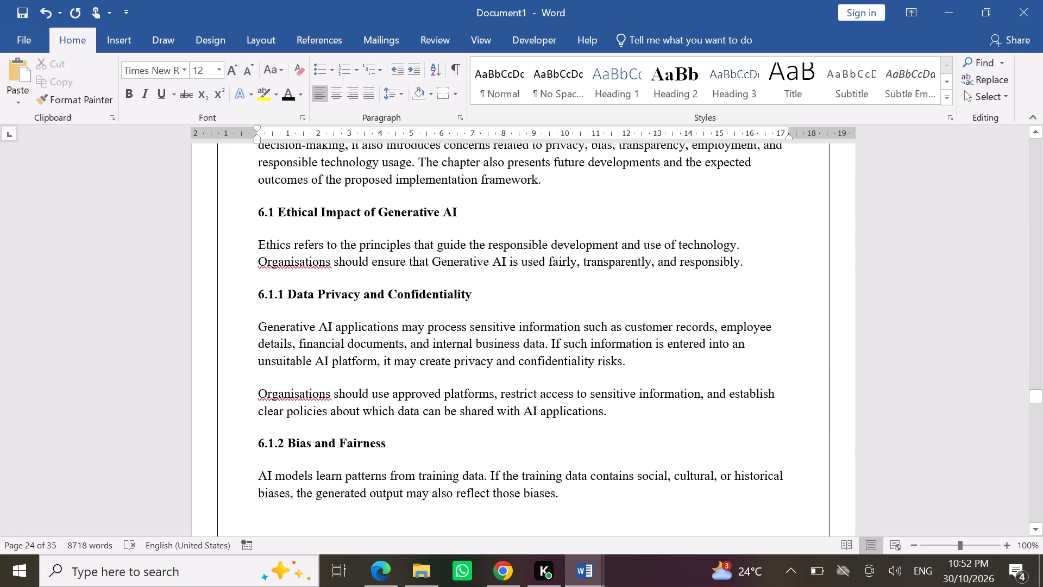
# Select Chapter 6's introductory paragraph above the heading "6.1 Ethical Impact of Generative AI".
pyautogui.scroll(2, 528, 162)
pyautogui.scroll(-2, 528, 162)
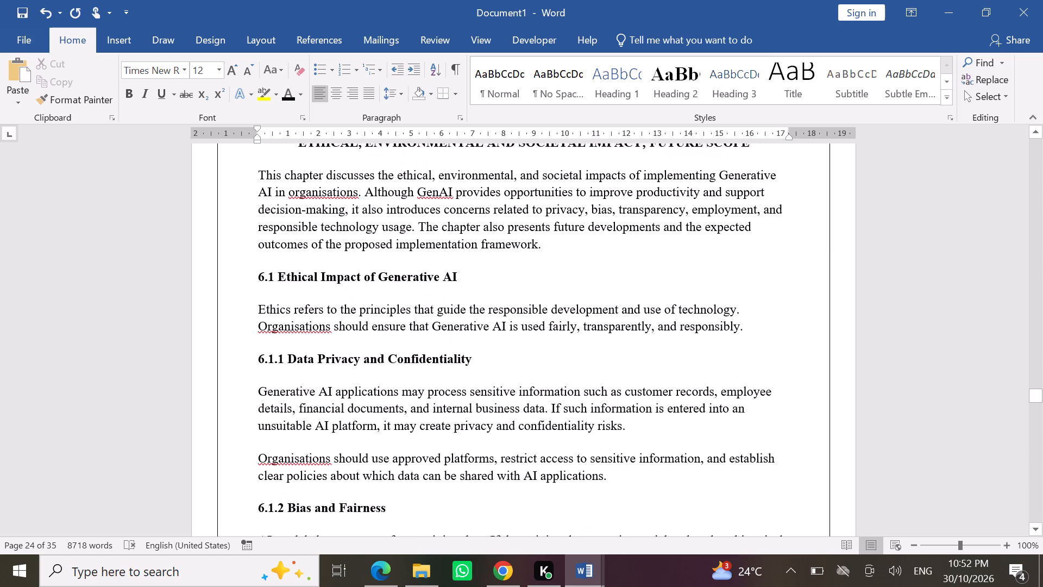
pyautogui.click(235, 164)
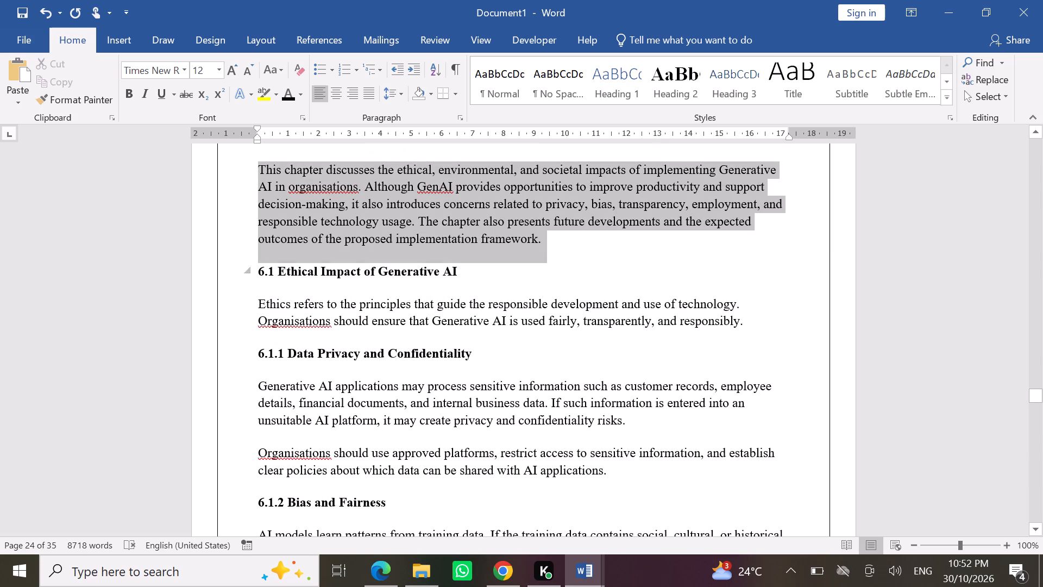